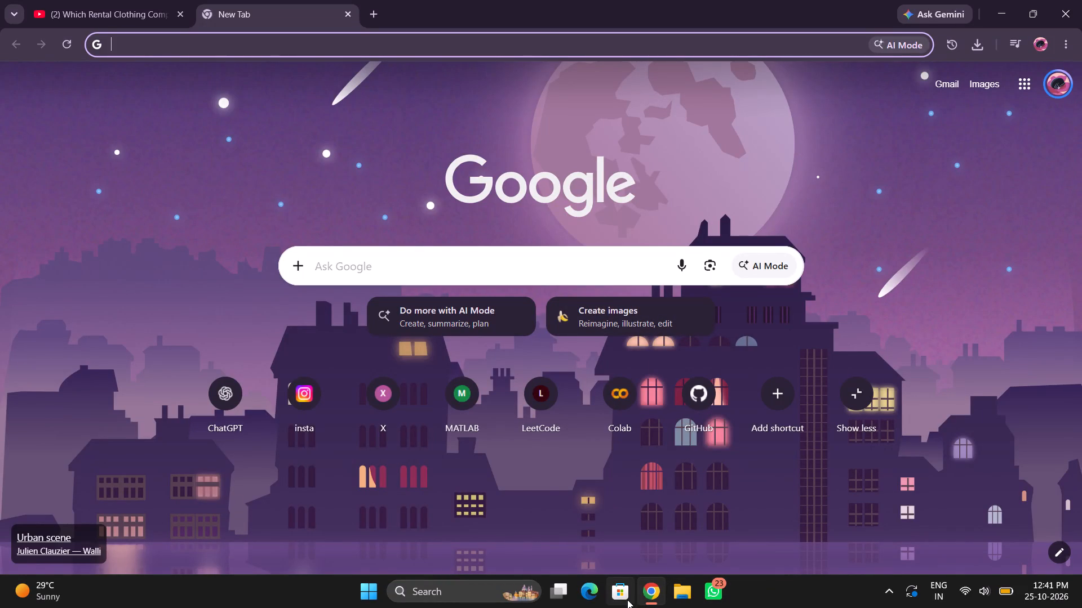
# Open Gemini from the Google apps launcher.
pyautogui.click(1036, 81)
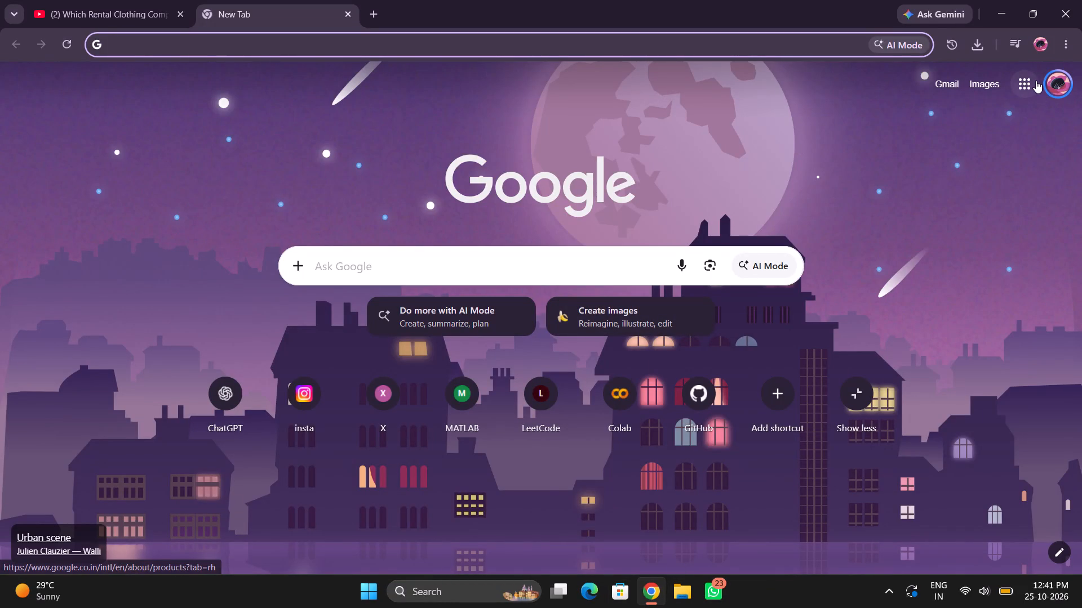
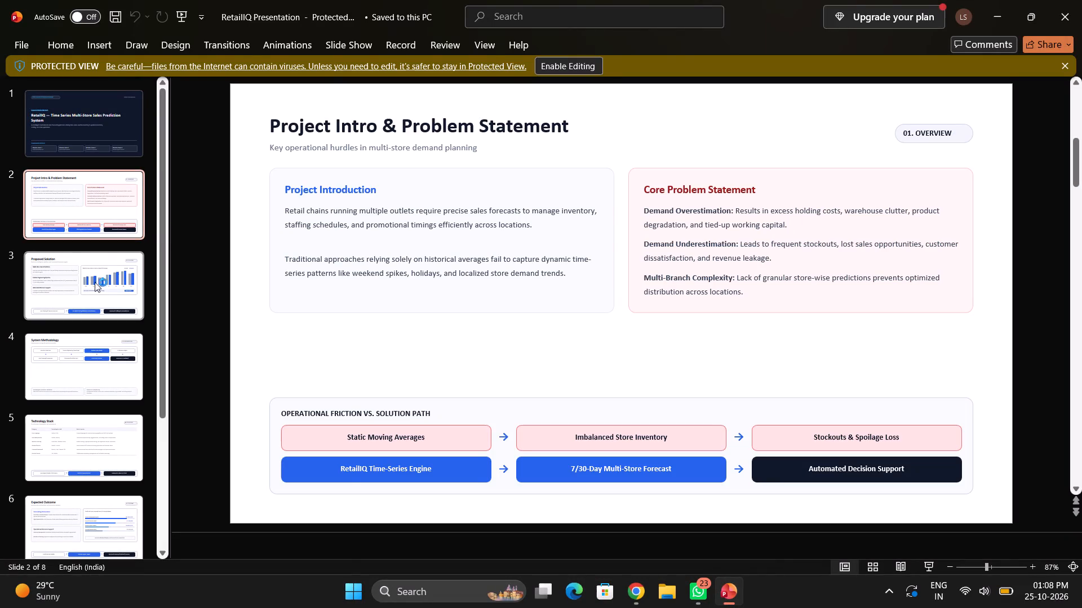
pyautogui.click(86, 303)
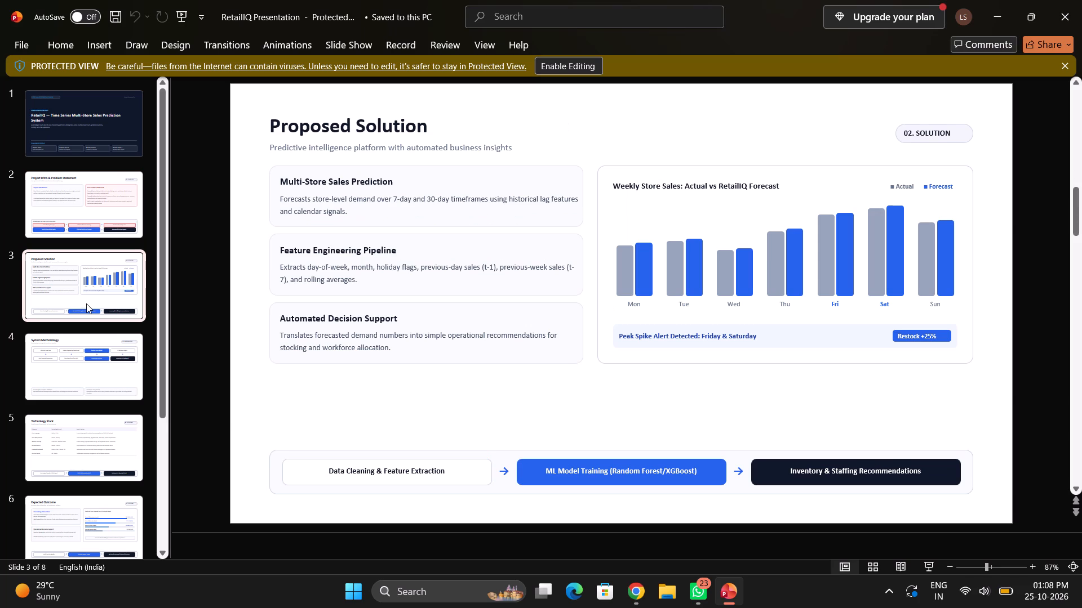
pyautogui.scroll(-1, 86, 303)
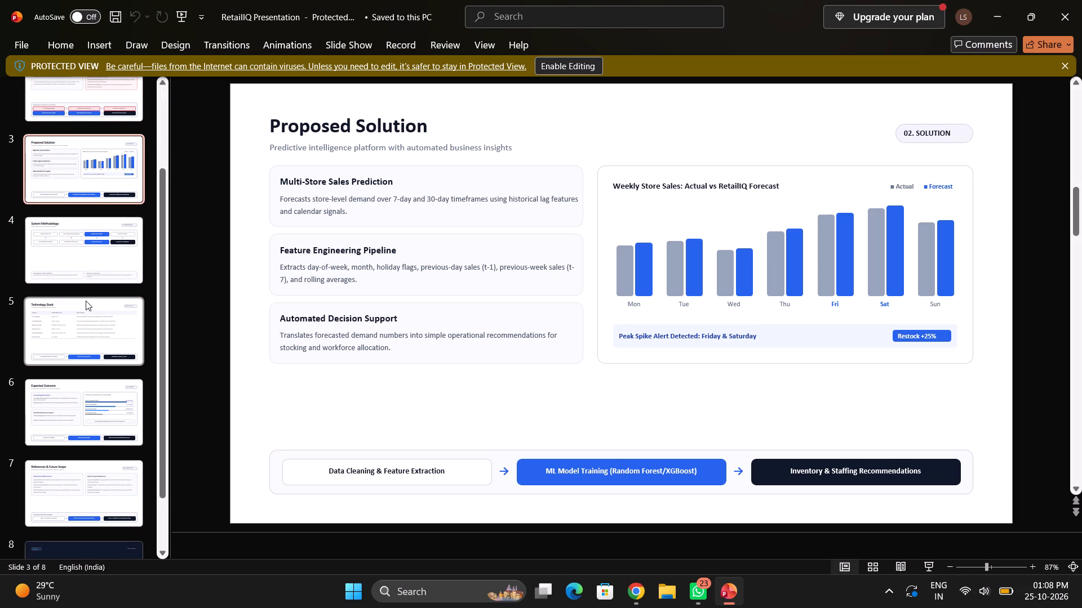
pyautogui.click(72, 253)
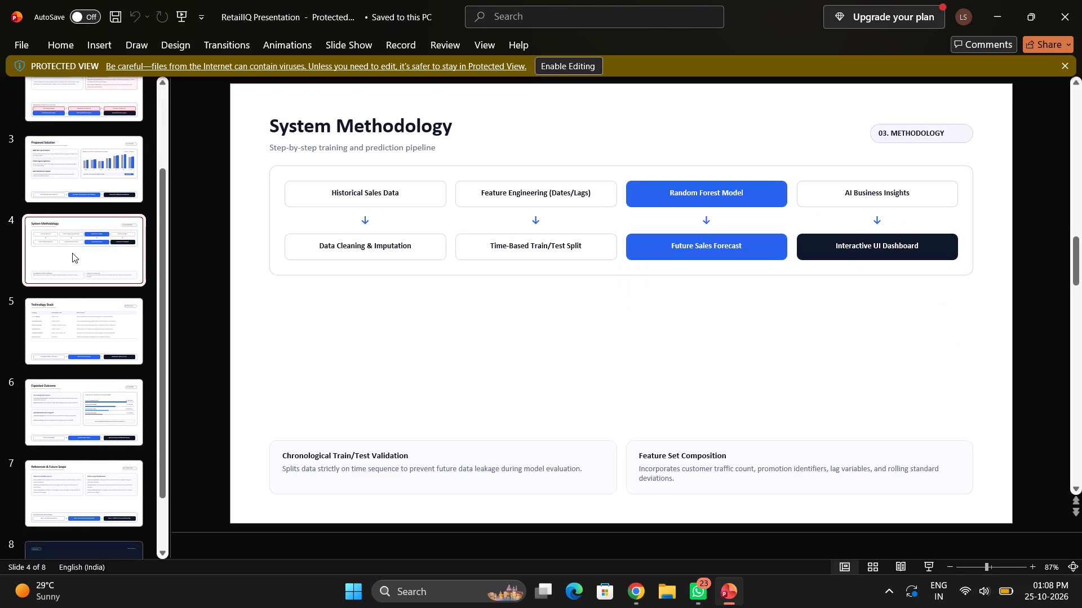
pyautogui.click(88, 336)
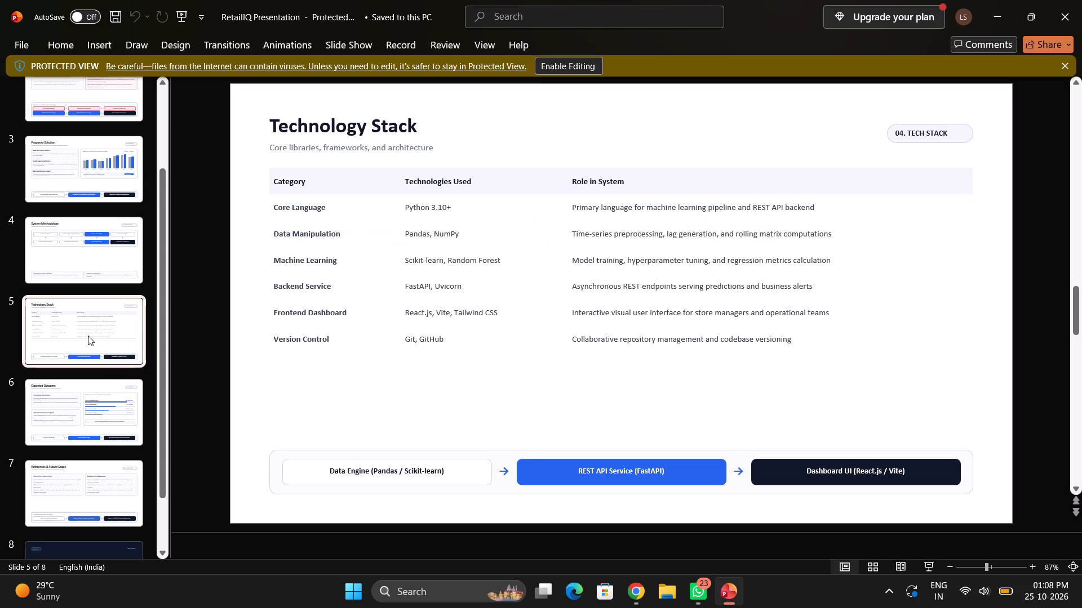
pyautogui.click(81, 421)
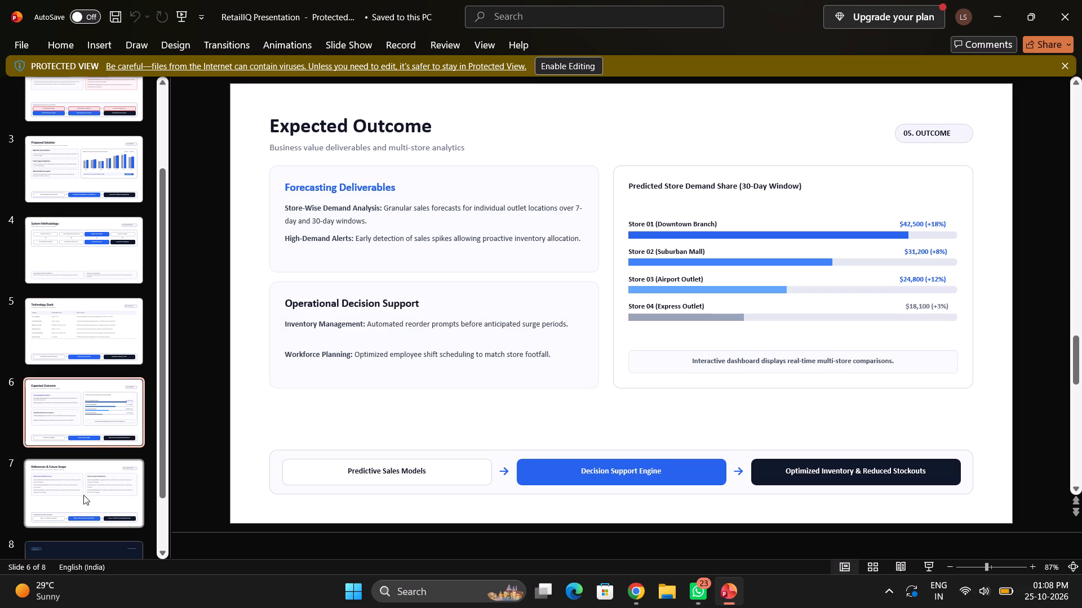
pyautogui.scroll(-2, 83, 495)
pyautogui.click(79, 428)
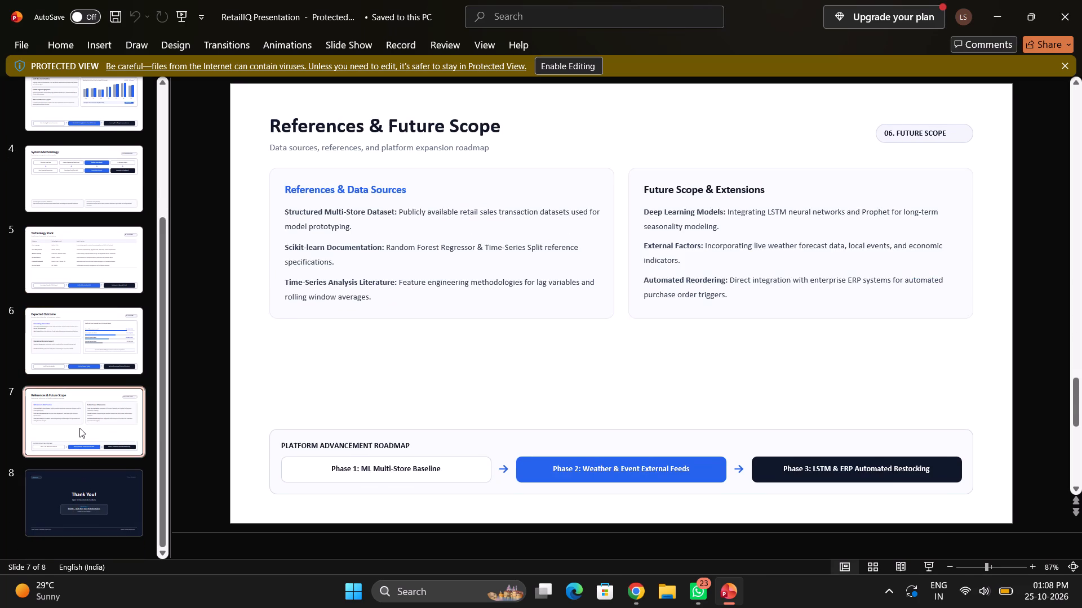
pyautogui.click(96, 342)
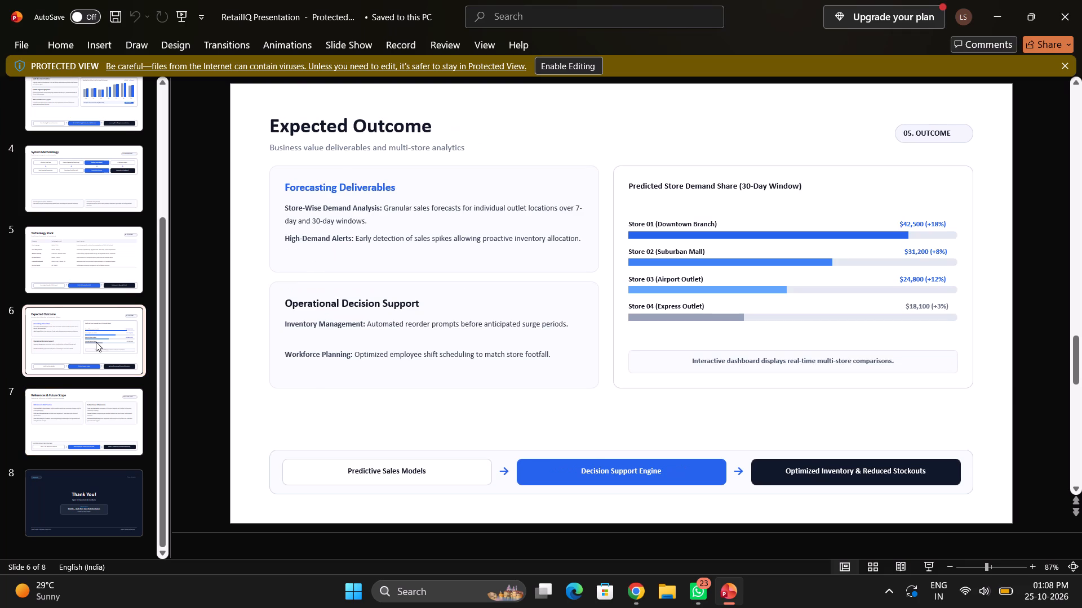
pyautogui.click(99, 500)
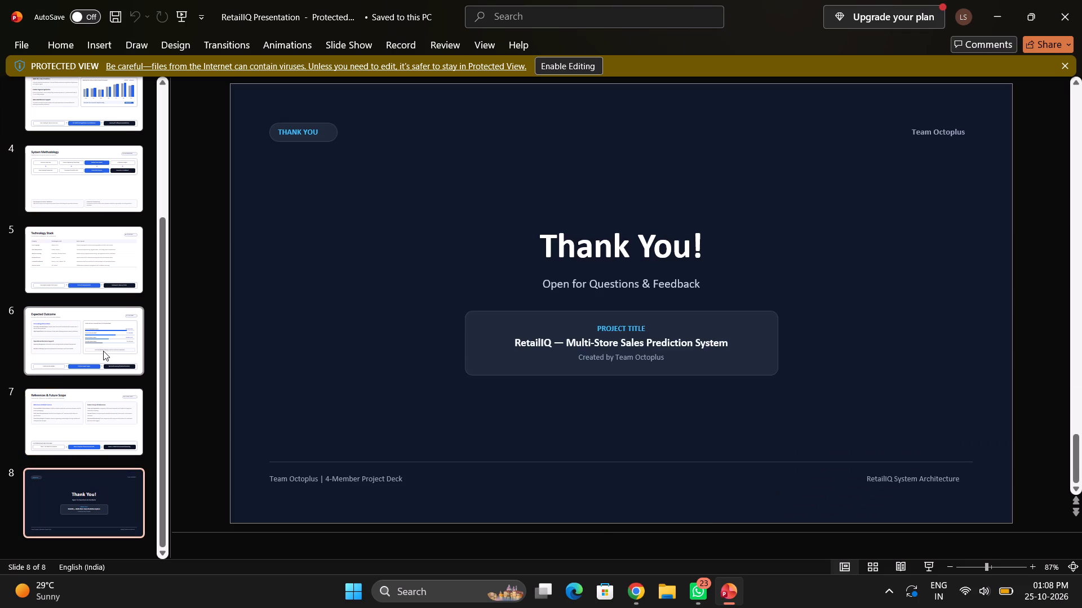
pyautogui.scroll(10, 103, 351)
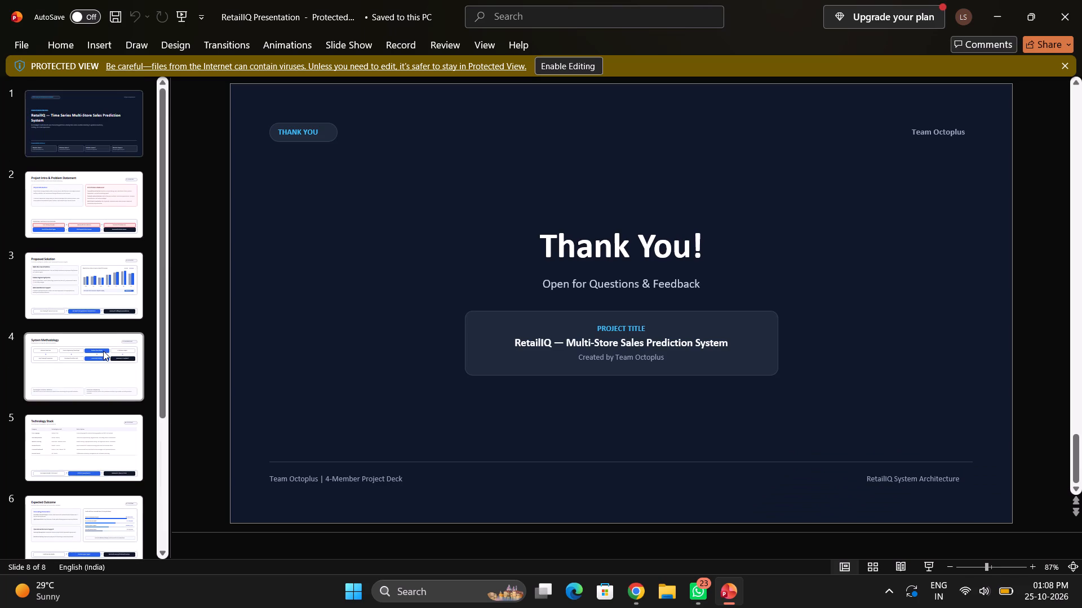
pyautogui.click(90, 124)
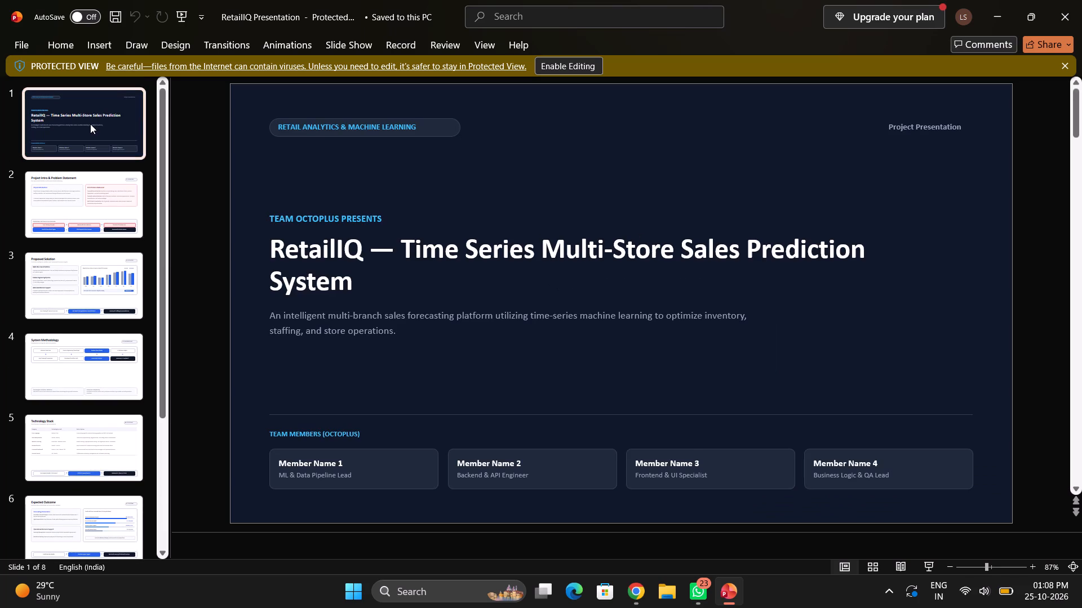
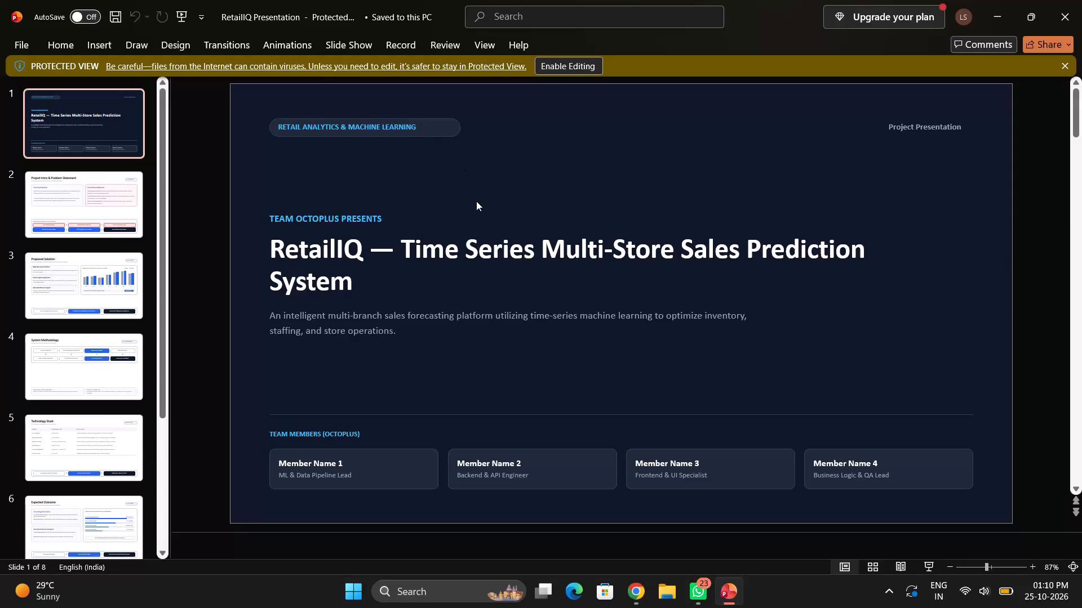
# Open the Project Intro & Problem Statement slide and enable editing of the presentation, dismissing the embedded fonts dialog.
pyautogui.click(91, 214)
pyautogui.click(454, 228)
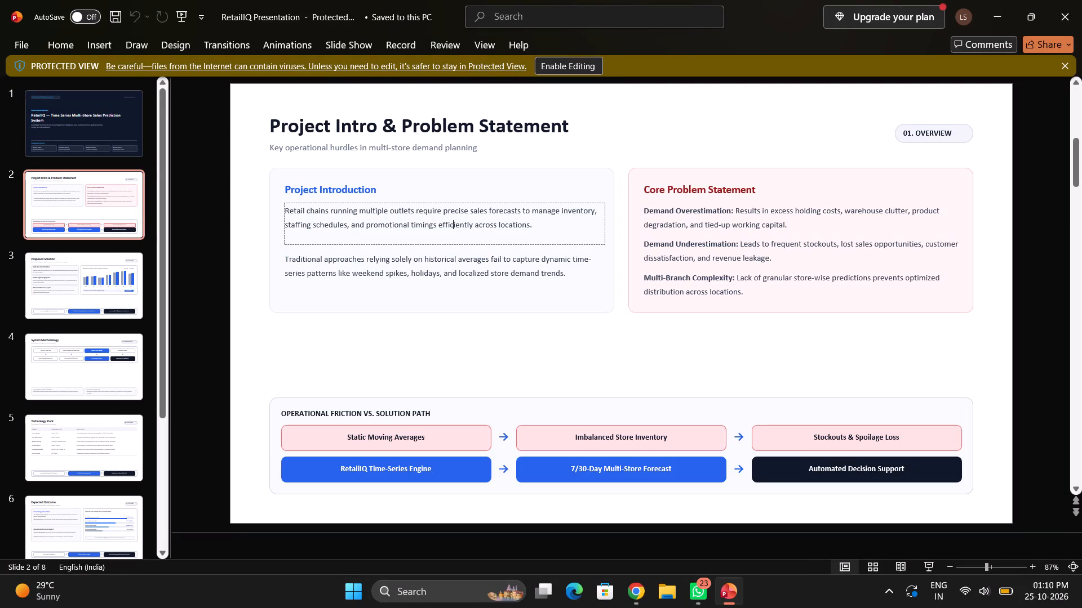
pyautogui.moveTo(533, 227); pyautogui.dragTo(269, 217)
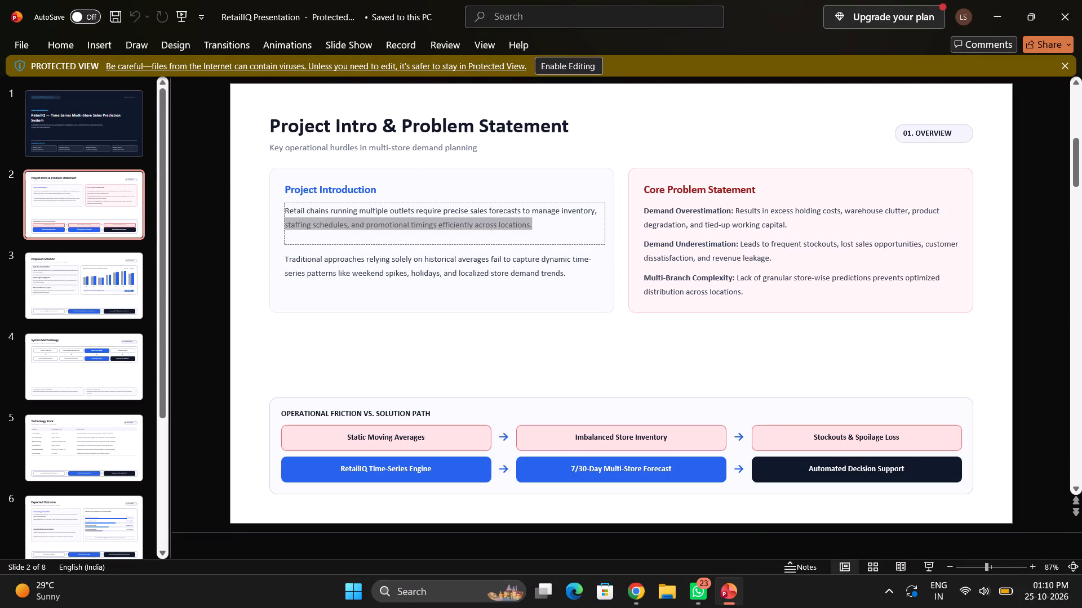
pyautogui.moveTo(269, 217); pyautogui.dragTo(273, 207)
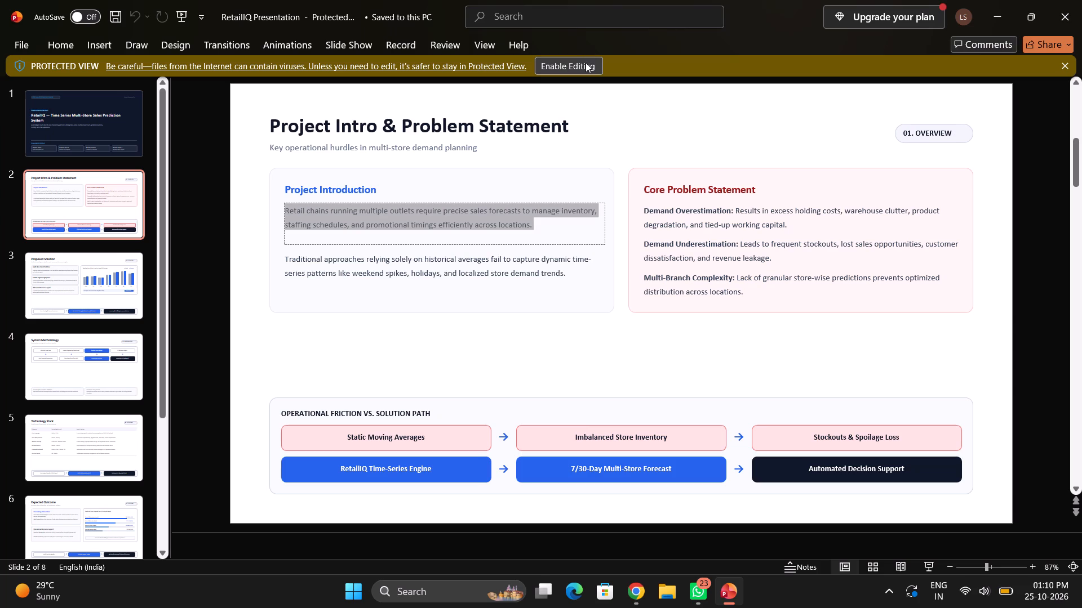
pyautogui.click(586, 62)
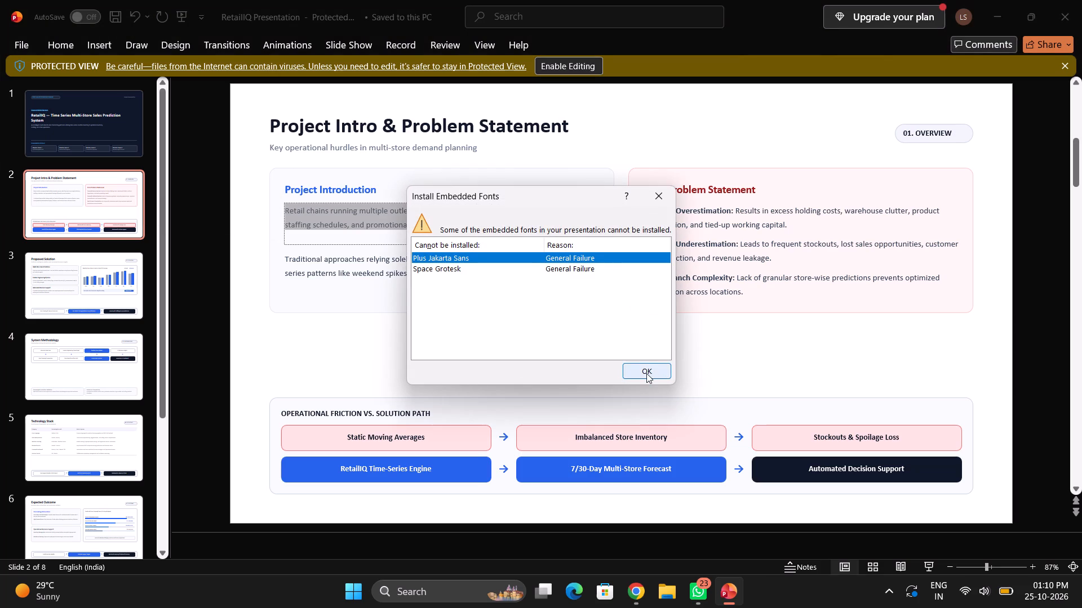
pyautogui.click(646, 373)
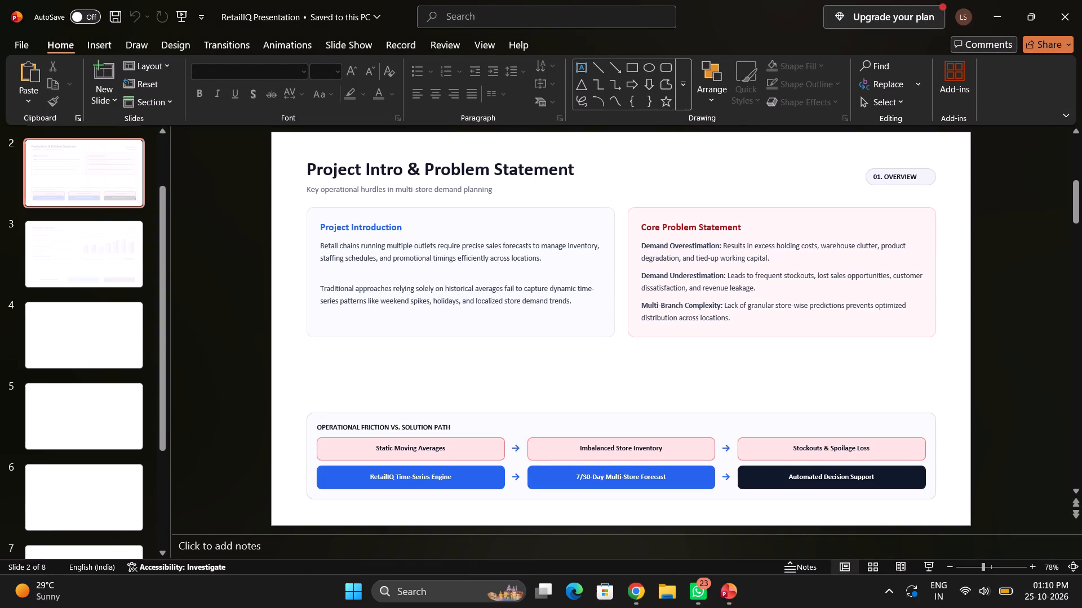
# Set both body paragraphs under Project Introduction to font size 14.
pyautogui.click(536, 257)
pyautogui.moveTo(544, 258); pyautogui.dragTo(311, 246)
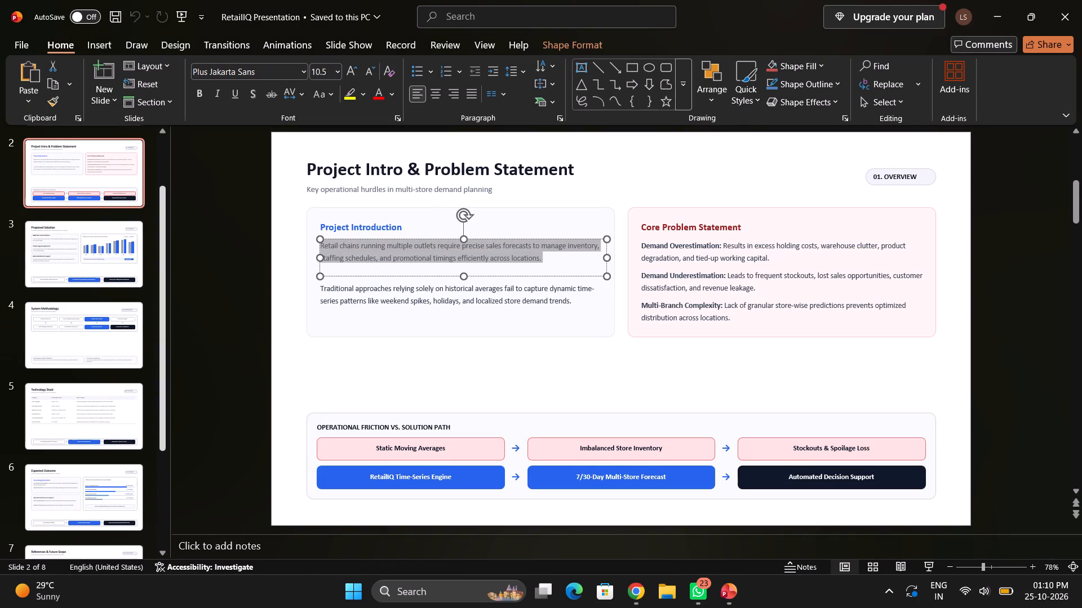
pyautogui.moveTo(311, 246); pyautogui.dragTo(311, 242)
pyautogui.click(414, 196)
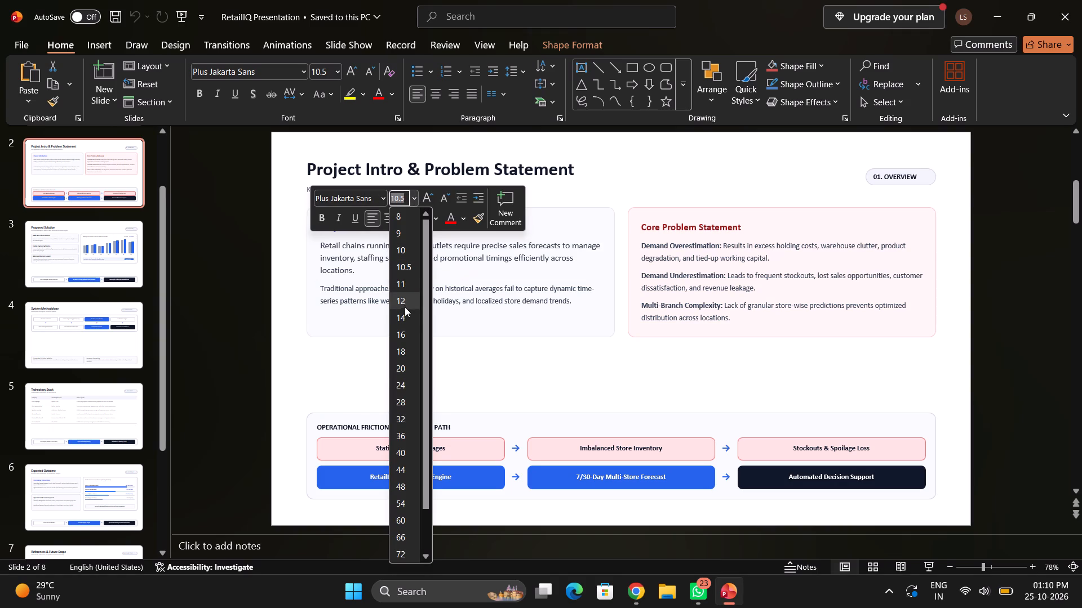
pyautogui.click(405, 316)
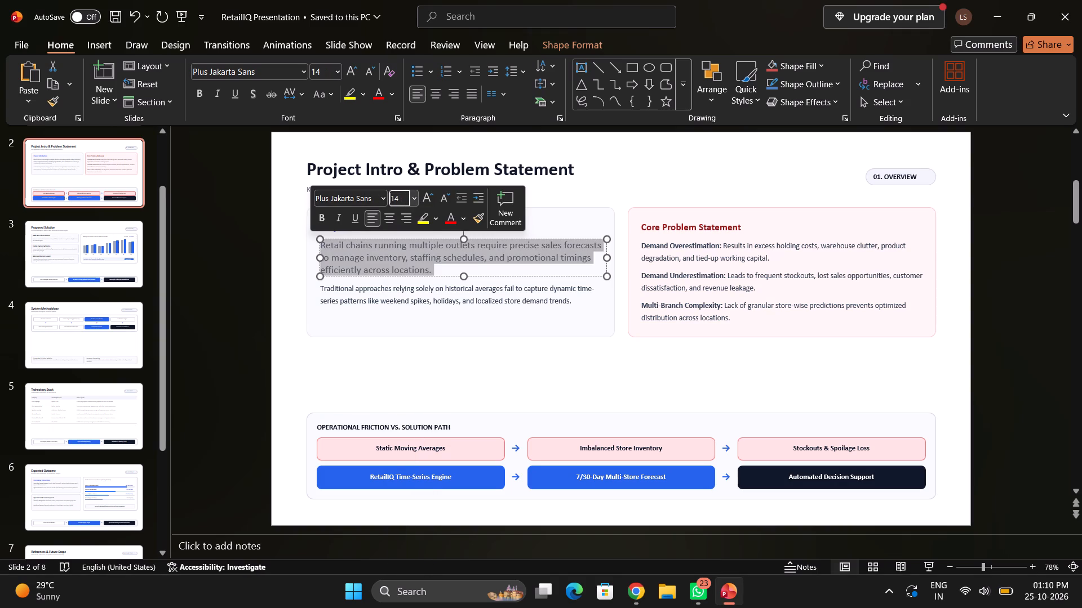
pyautogui.moveTo(575, 306); pyautogui.dragTo(358, 303)
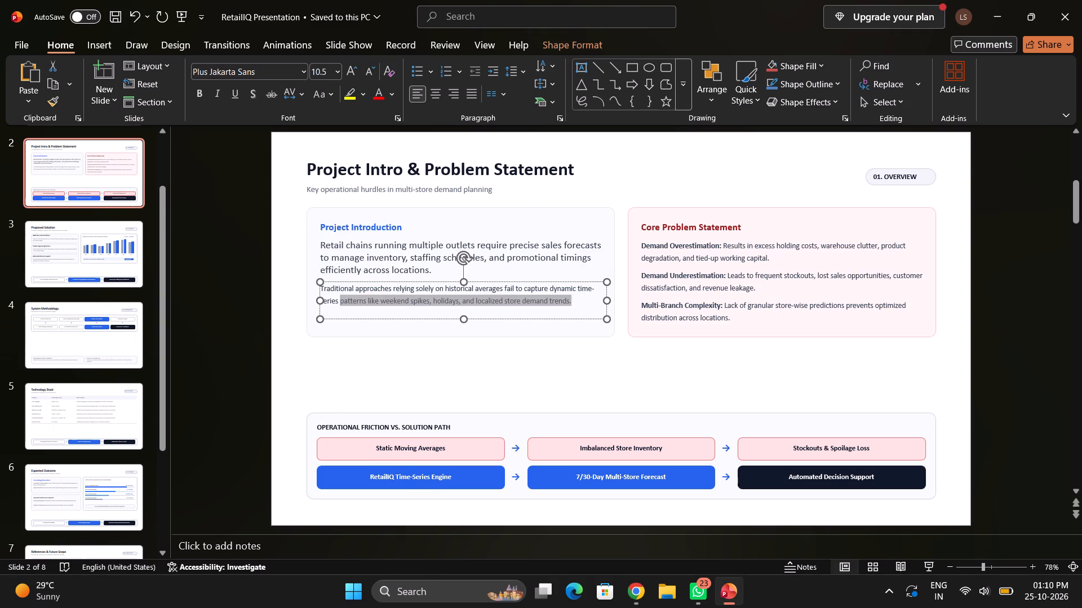
pyautogui.moveTo(358, 303); pyautogui.dragTo(317, 283)
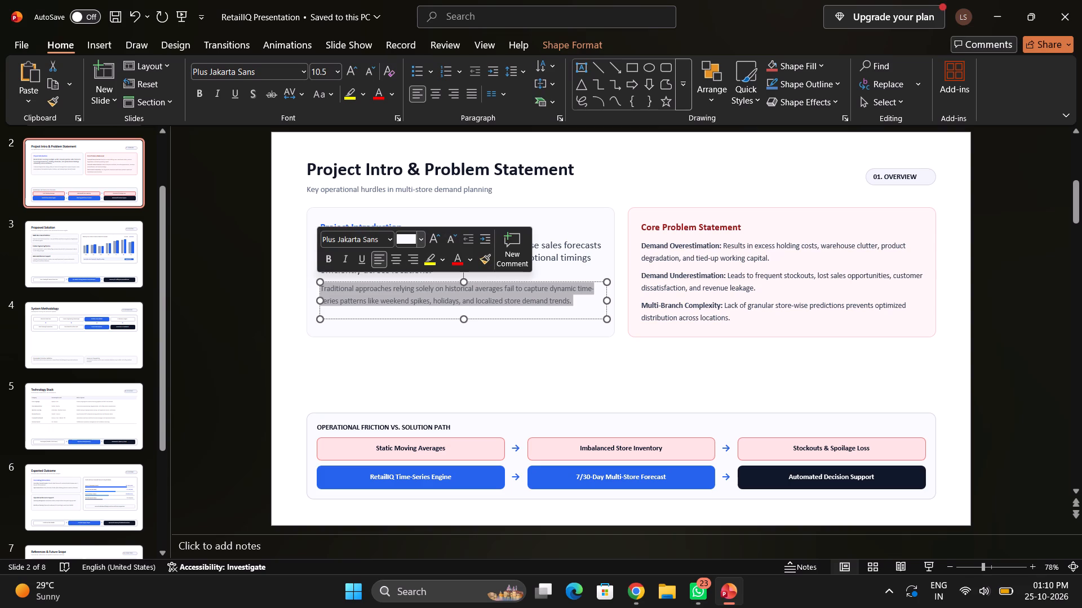
pyautogui.click(415, 240)
pyautogui.click(419, 240)
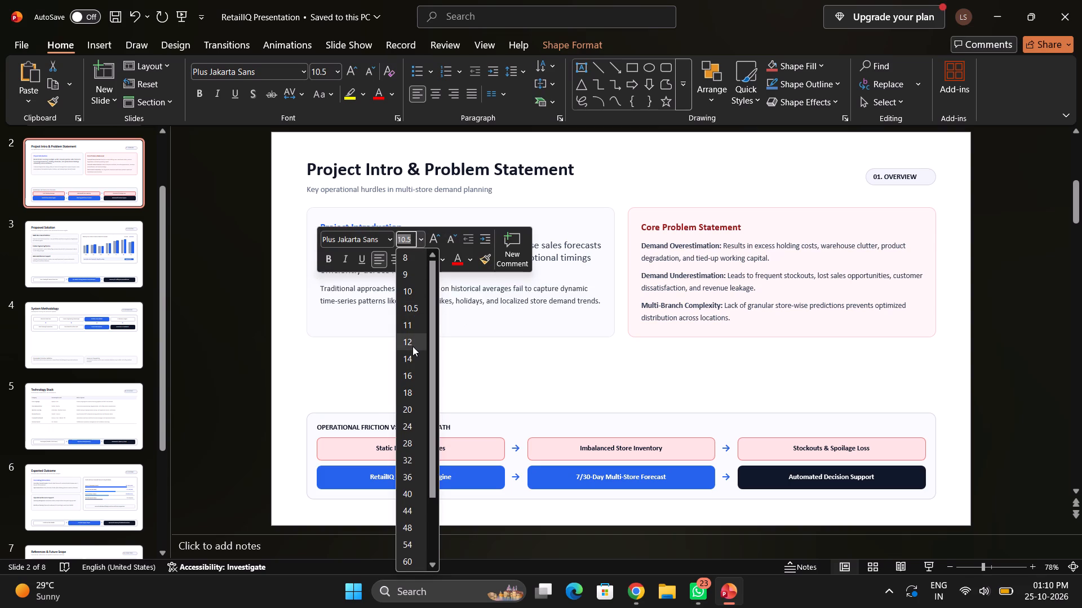
pyautogui.click(410, 361)
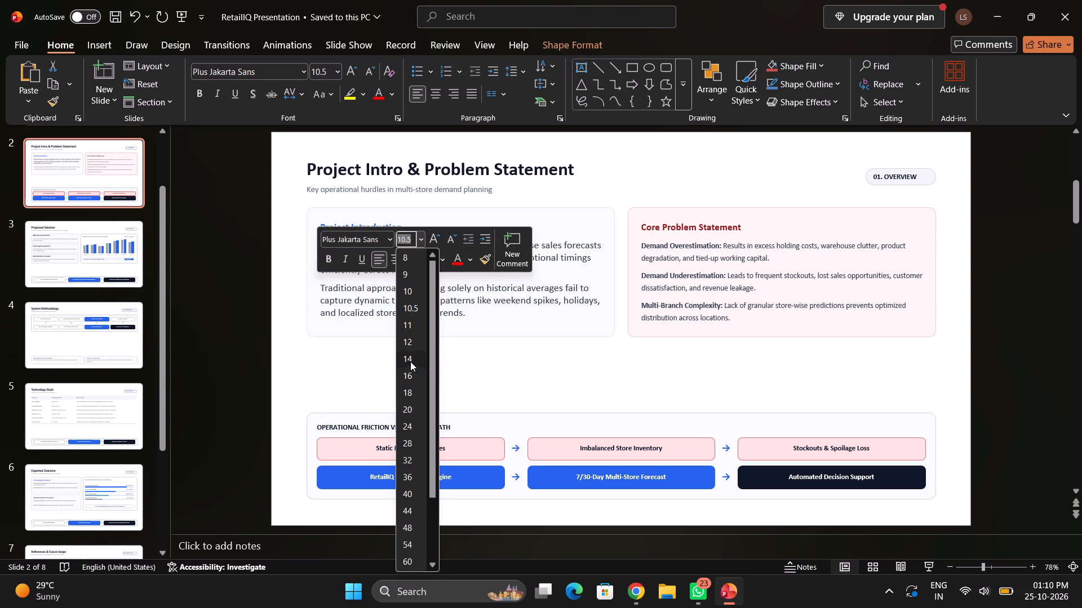
pyautogui.click(519, 336)
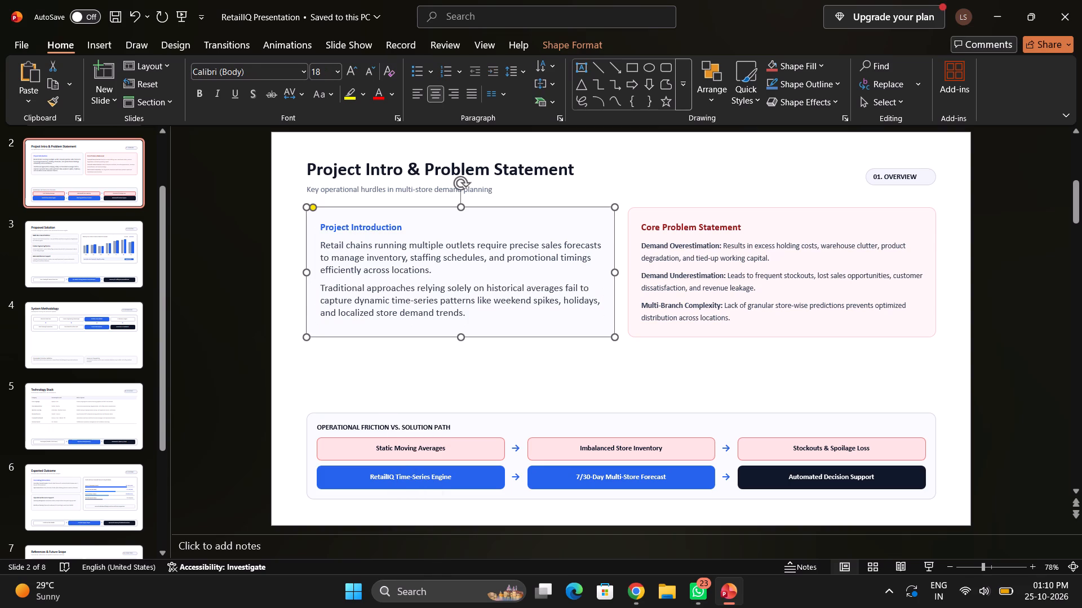
# Move the "Traditional approaches" paragraph slightly down inside its card, keeping it aligned with the paragraph above.
pyautogui.click(415, 297)
pyautogui.moveTo(495, 282); pyautogui.dragTo(495, 289)
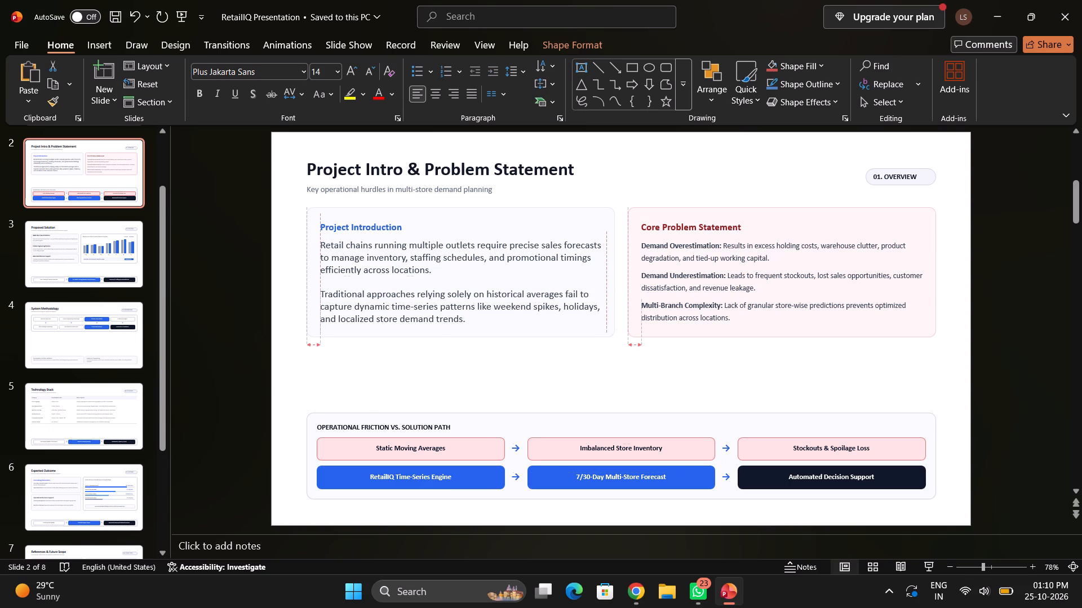
pyautogui.moveTo(495, 289); pyautogui.dragTo(494, 289)
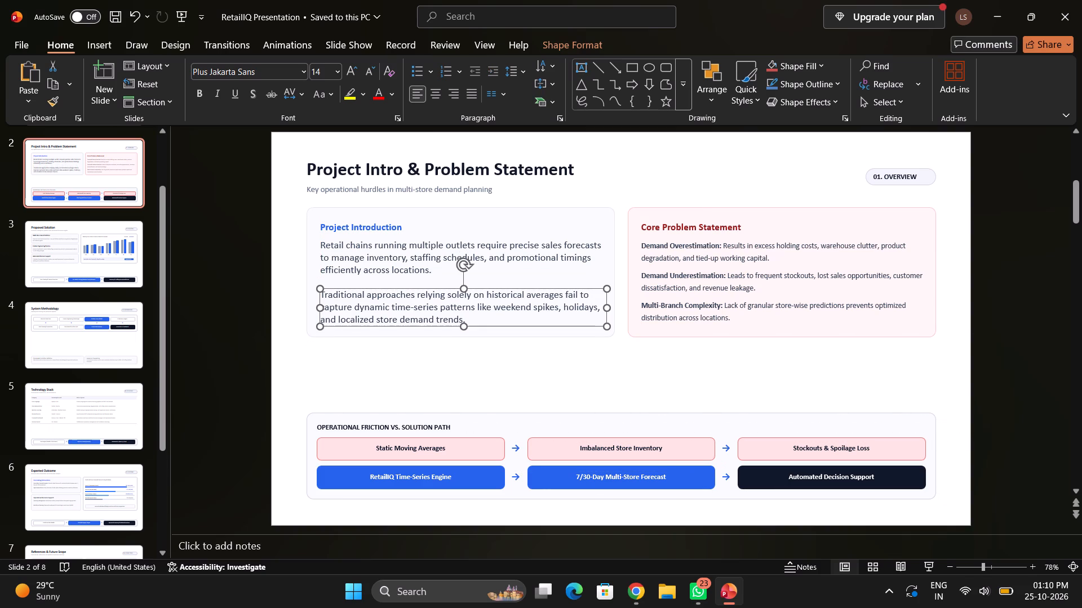
# Set the Project Introduction heading to font size 16.
pyautogui.click(403, 229)
pyautogui.click(400, 227)
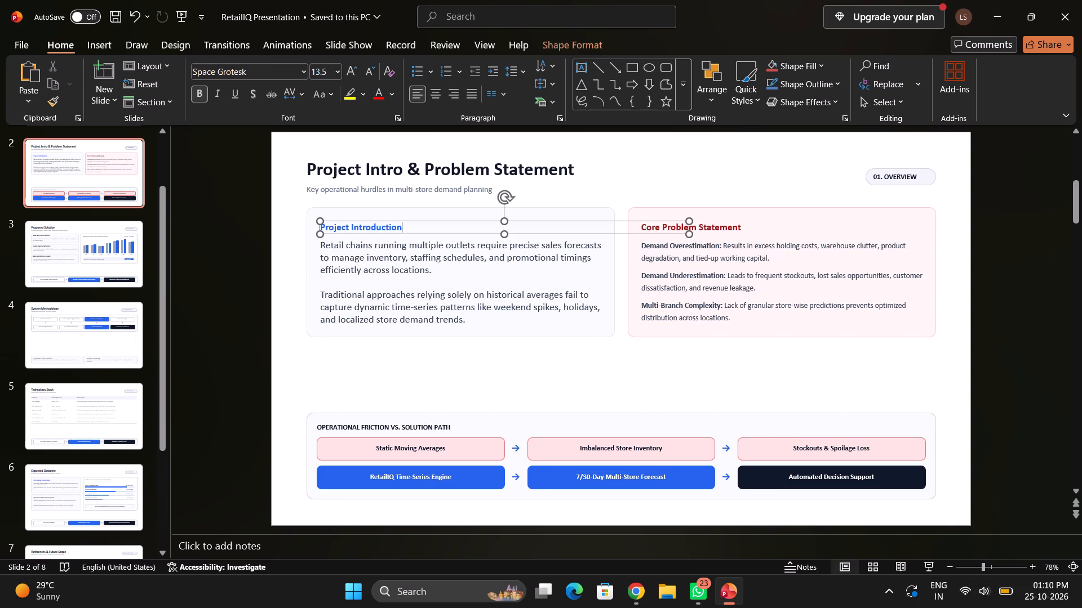
pyautogui.moveTo(400, 227); pyautogui.dragTo(317, 225)
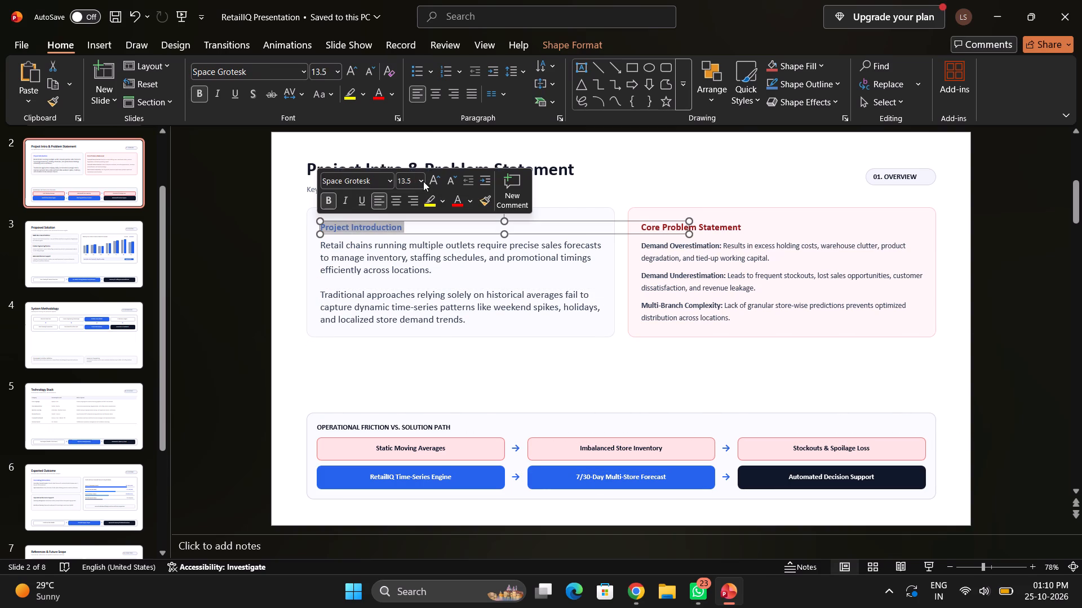
pyautogui.click(423, 181)
pyautogui.click(417, 314)
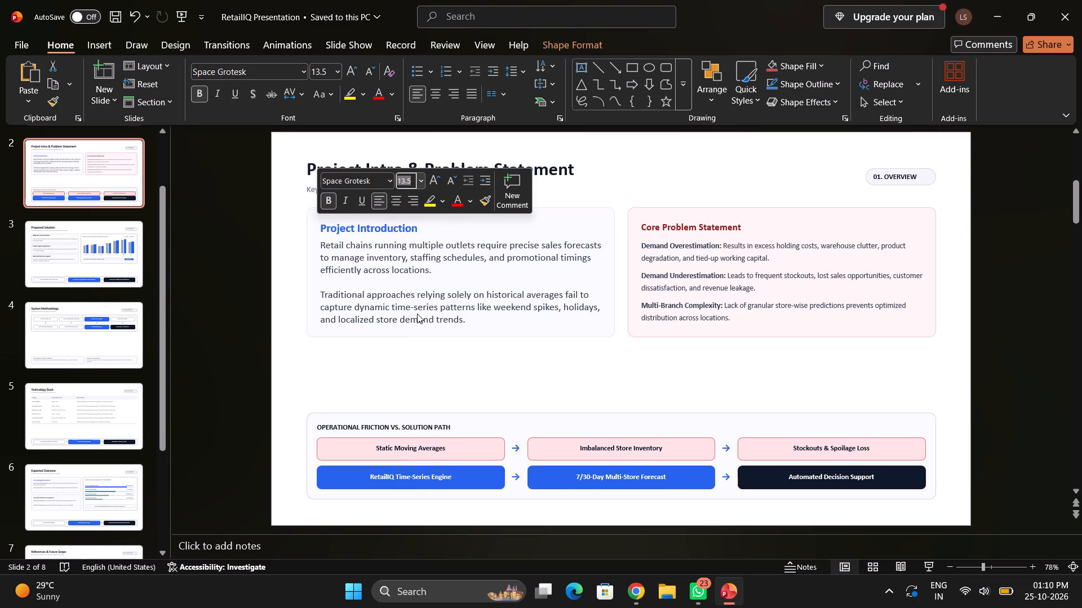
pyautogui.click(566, 374)
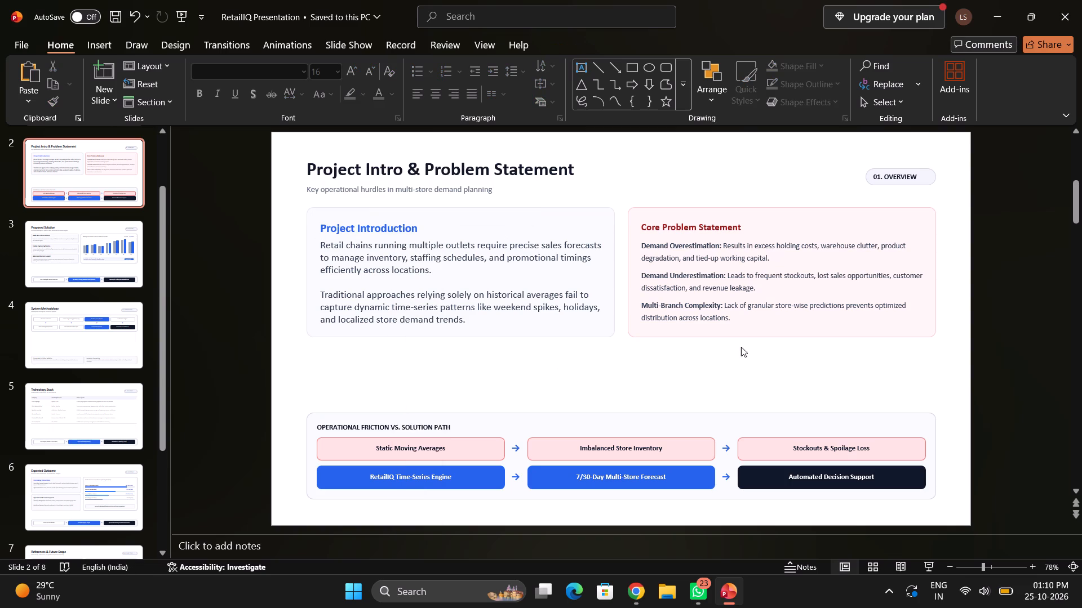
# Set the Multi-Branch Complexity, Demand Underestimation and Demand Overestimation paragraphs to font size 14.
pyautogui.click(743, 322)
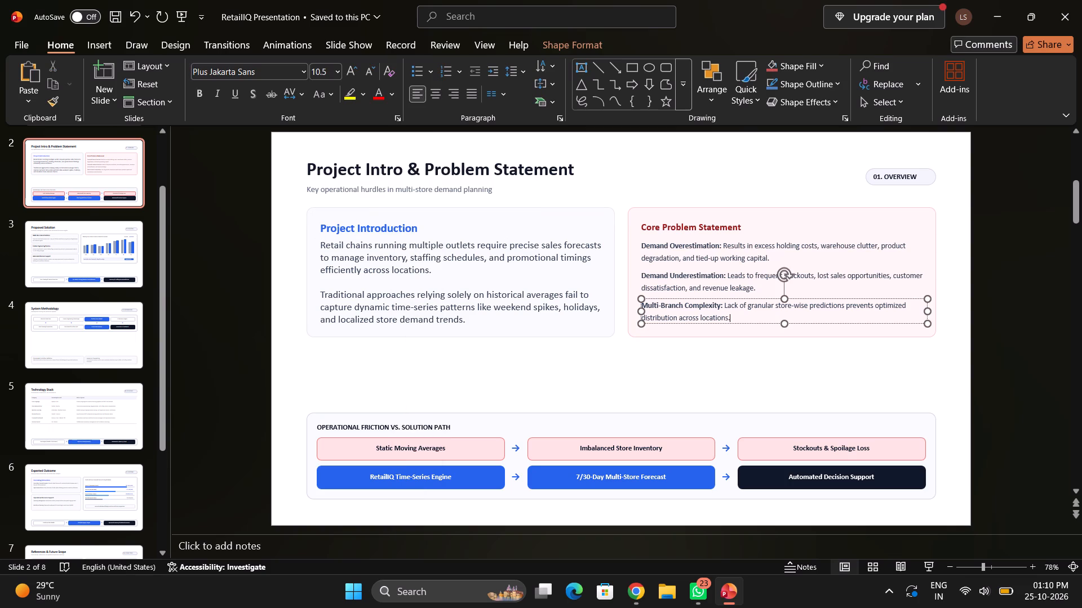
pyautogui.moveTo(735, 318); pyautogui.dragTo(631, 310)
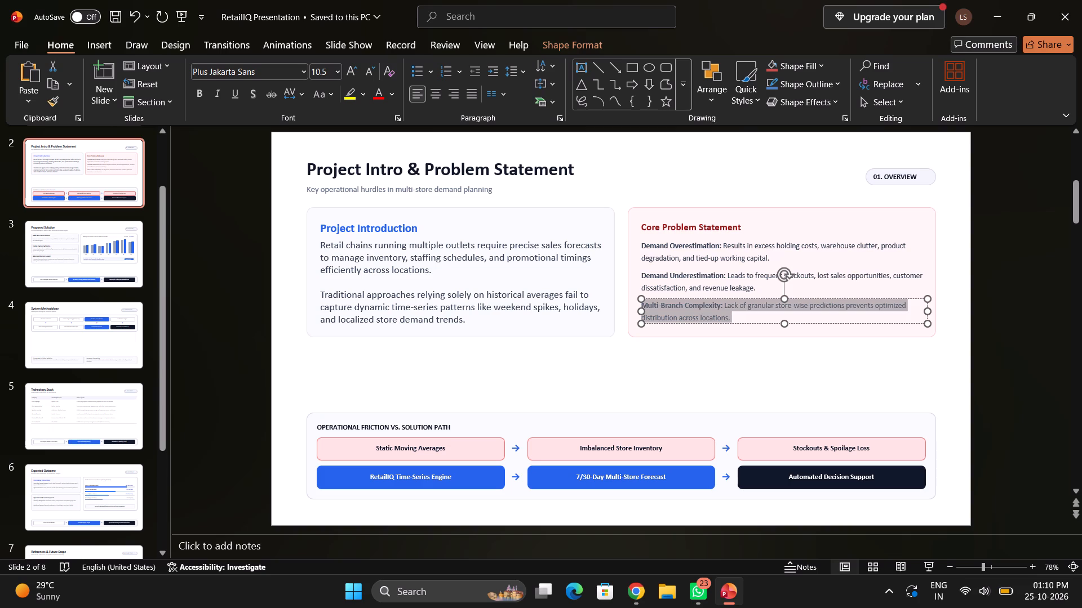
pyautogui.moveTo(631, 310); pyautogui.dragTo(632, 307)
pyautogui.click(737, 265)
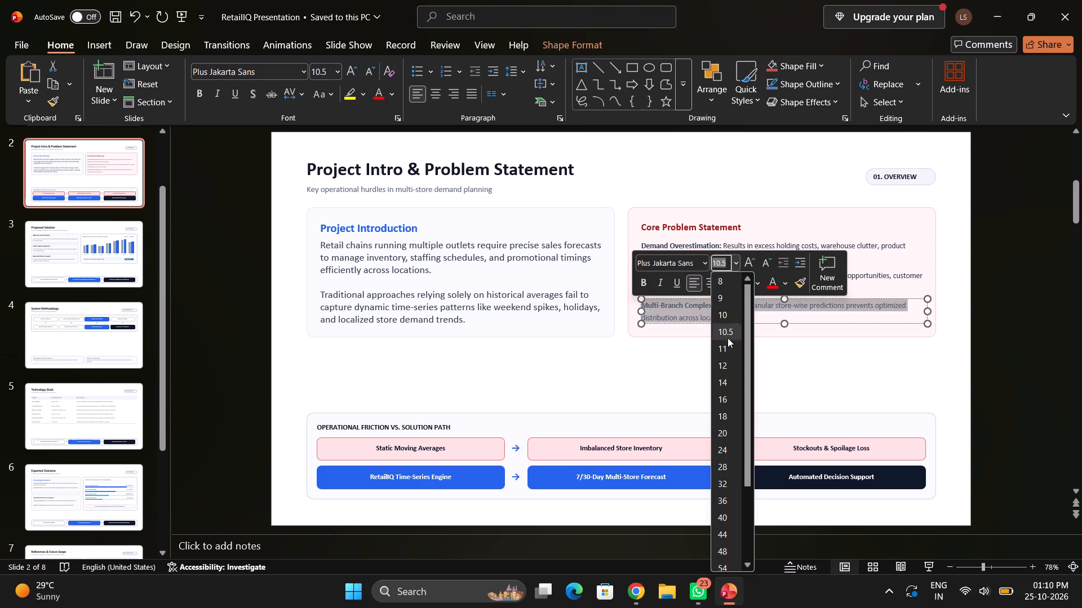
pyautogui.click(726, 381)
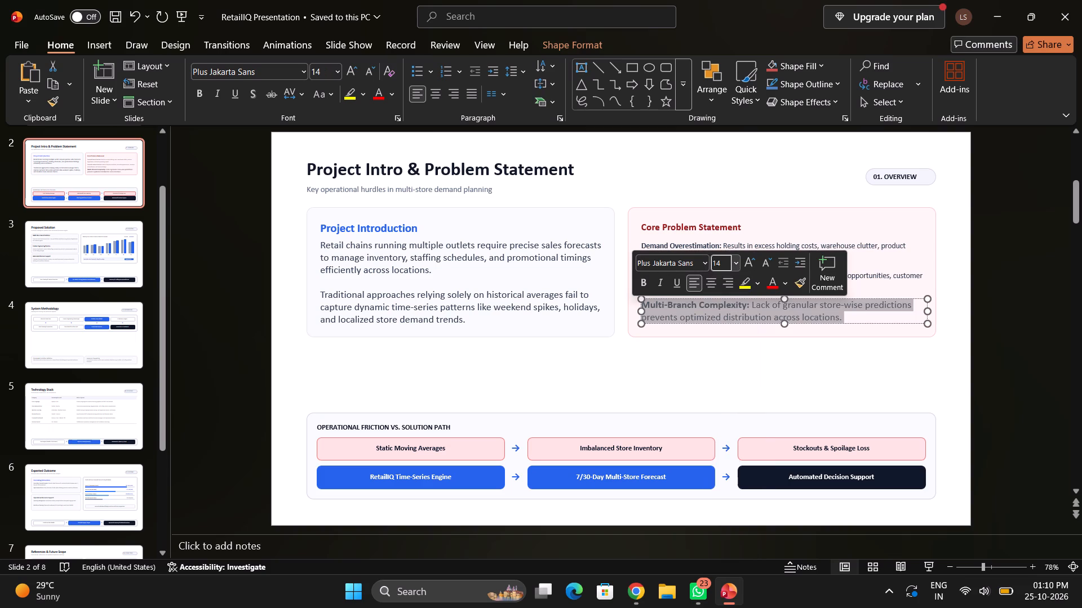
pyautogui.click(842, 368)
pyautogui.click(760, 287)
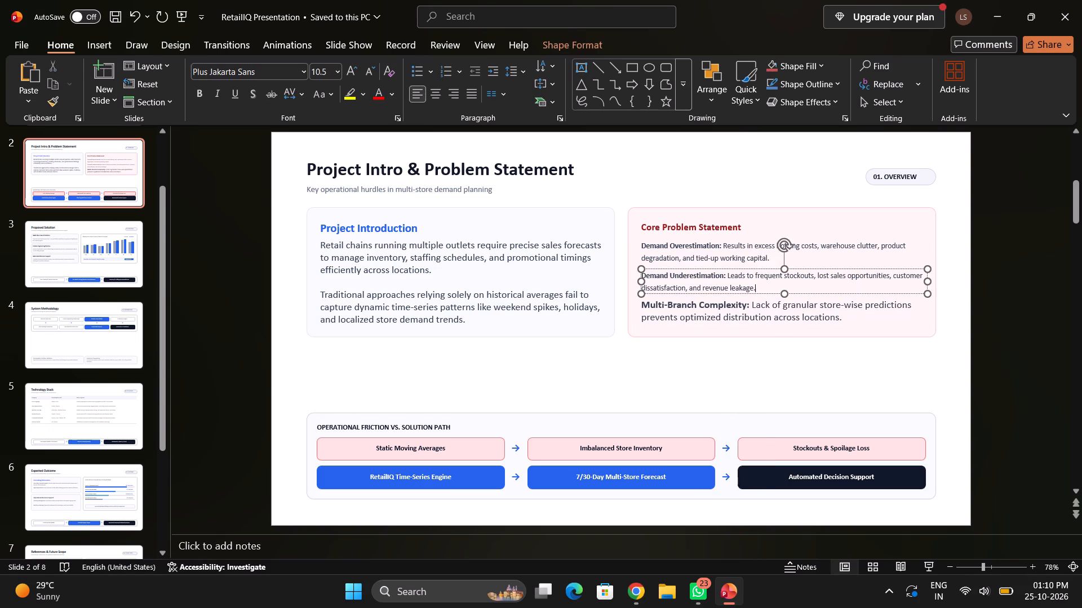
pyautogui.moveTo(760, 287); pyautogui.dragTo(641, 267)
pyautogui.click(748, 221)
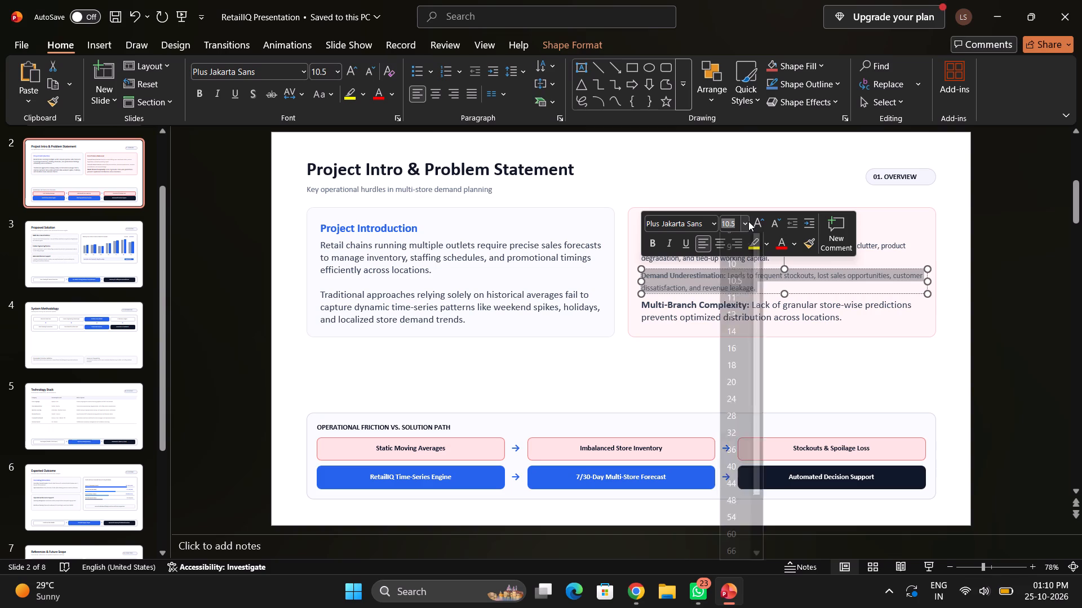
pyautogui.click(735, 343)
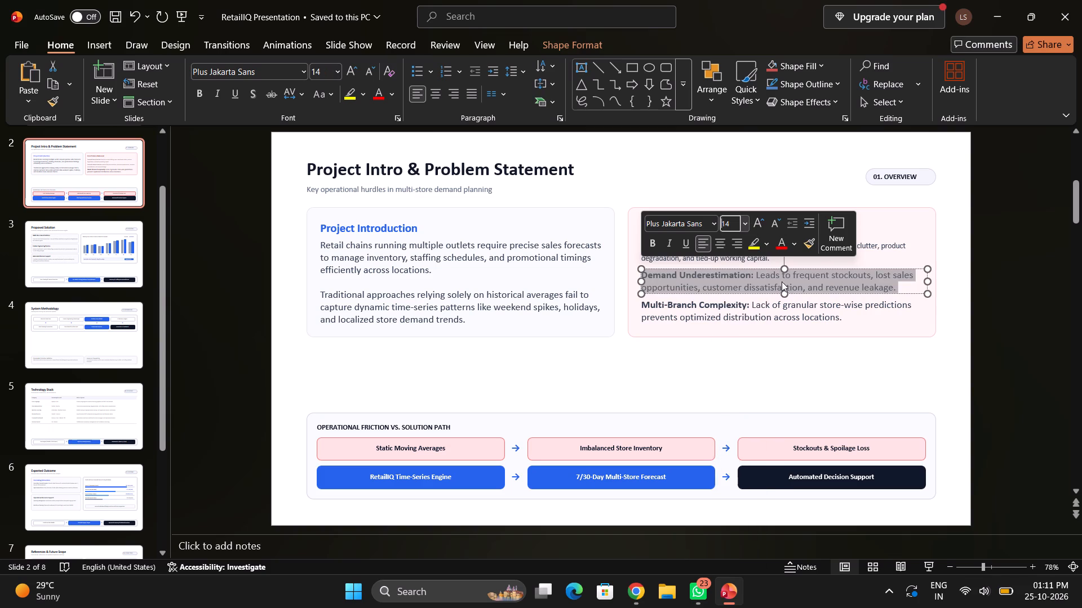
pyautogui.click(773, 373)
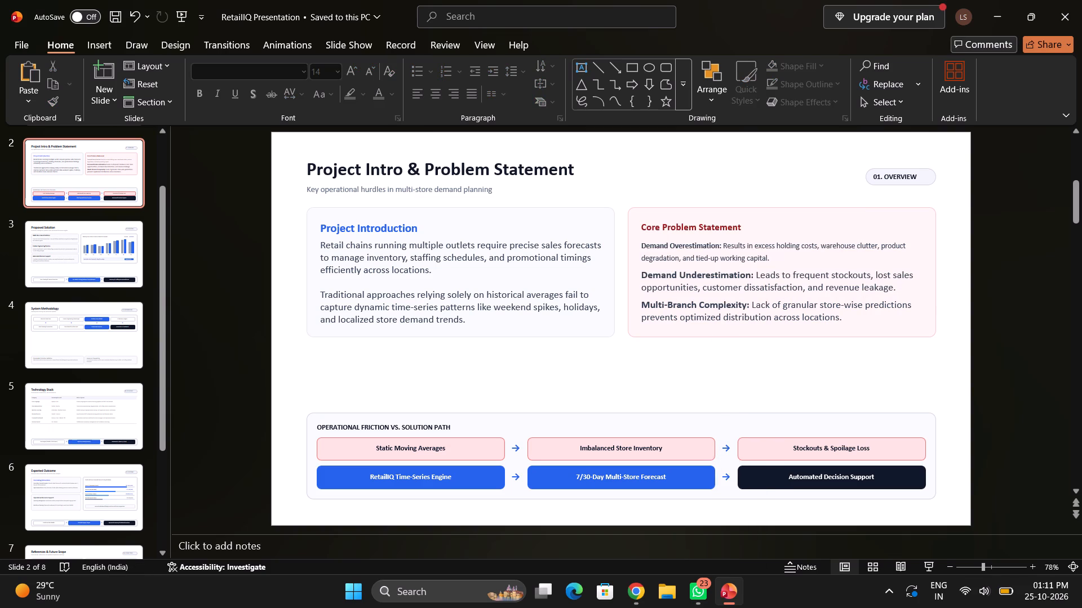
pyautogui.moveTo(769, 260); pyautogui.dragTo(623, 238)
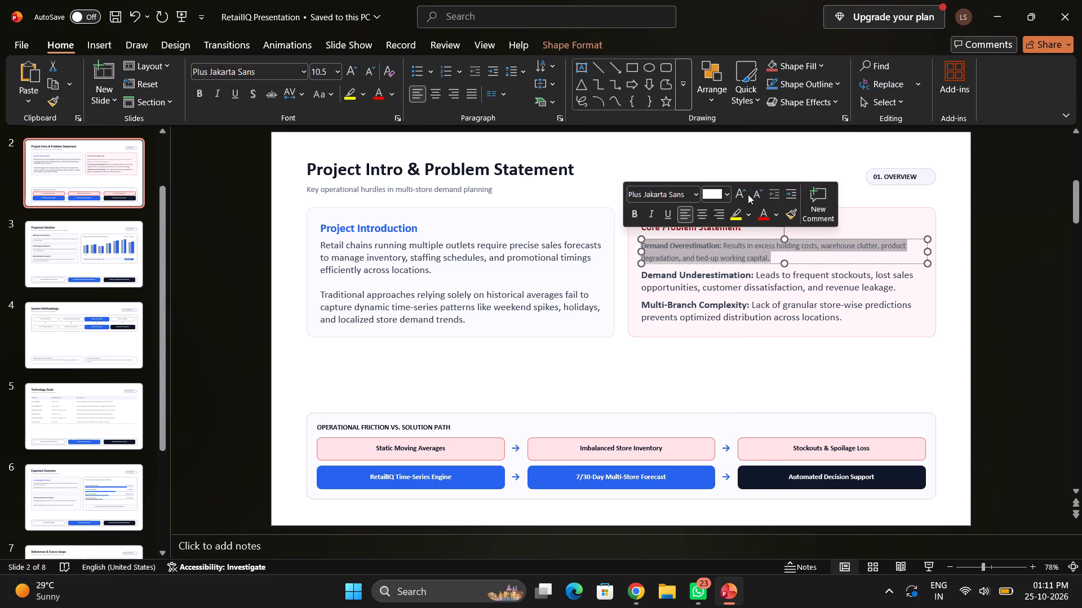
pyautogui.click(727, 196)
pyautogui.click(722, 315)
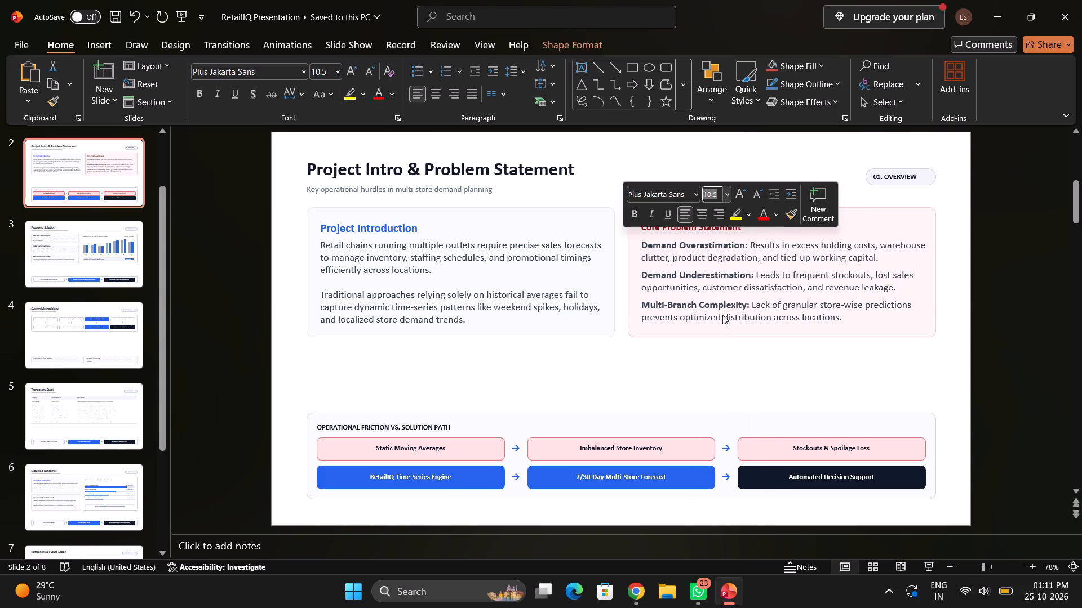
pyautogui.click(746, 385)
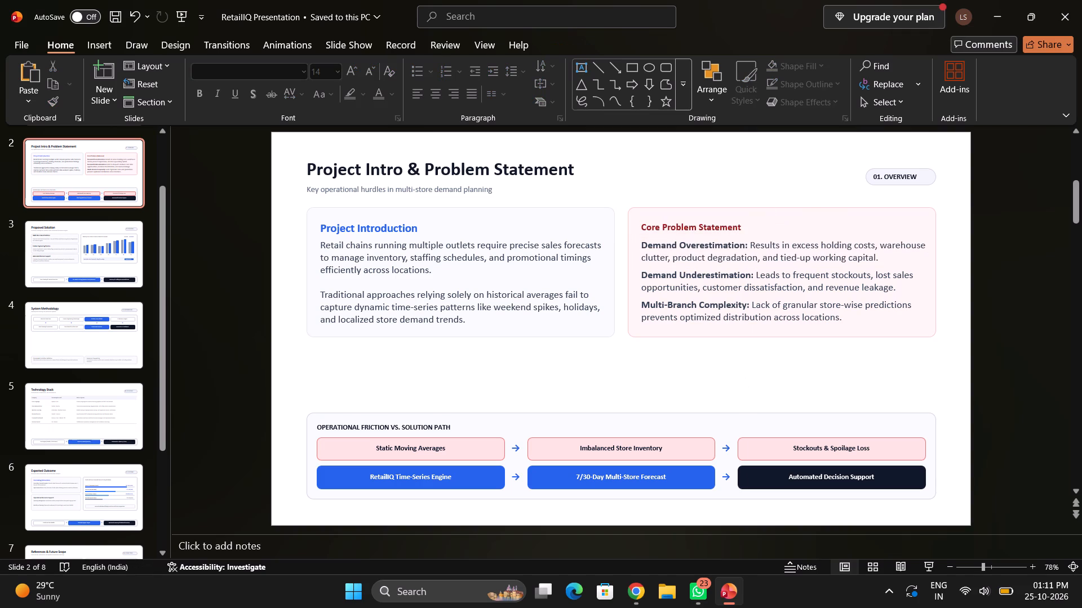
# Set the Core Problem Statement heading to font size 16.
pyautogui.moveTo(740, 229); pyautogui.dragTo(645, 230)
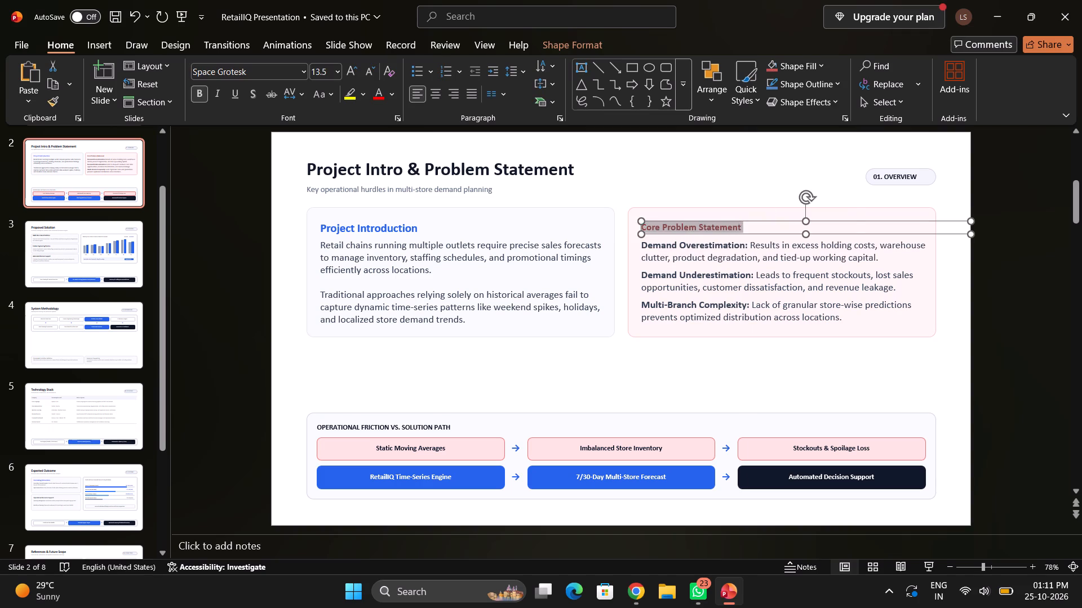
pyautogui.moveTo(645, 230); pyautogui.dragTo(641, 230)
pyautogui.moveTo(746, 184); pyautogui.dragTo(733, 324)
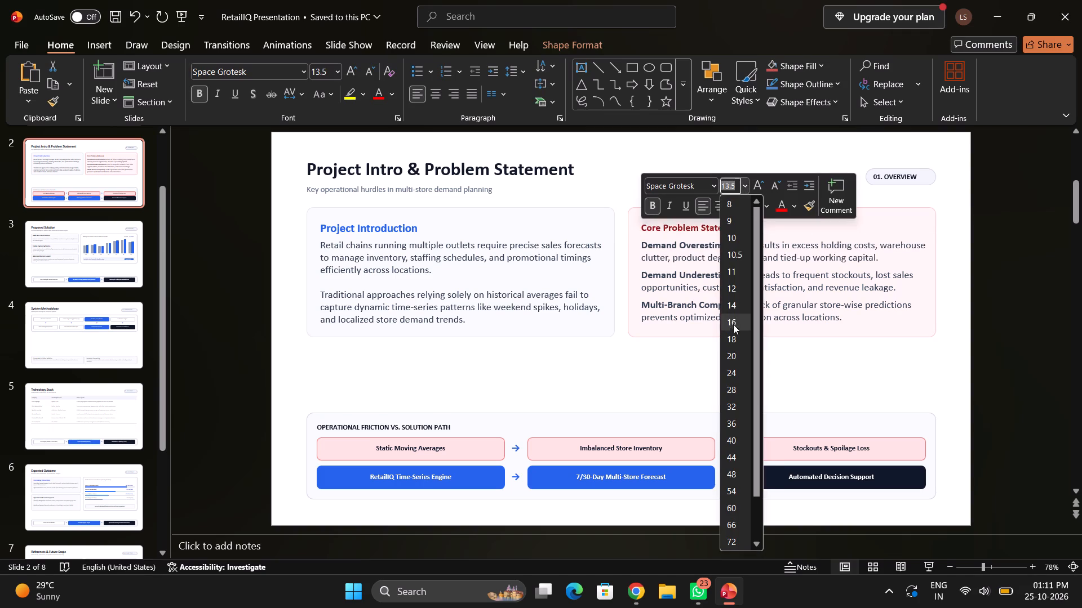
pyautogui.moveTo(733, 324); pyautogui.dragTo(733, 327)
pyautogui.click(745, 366)
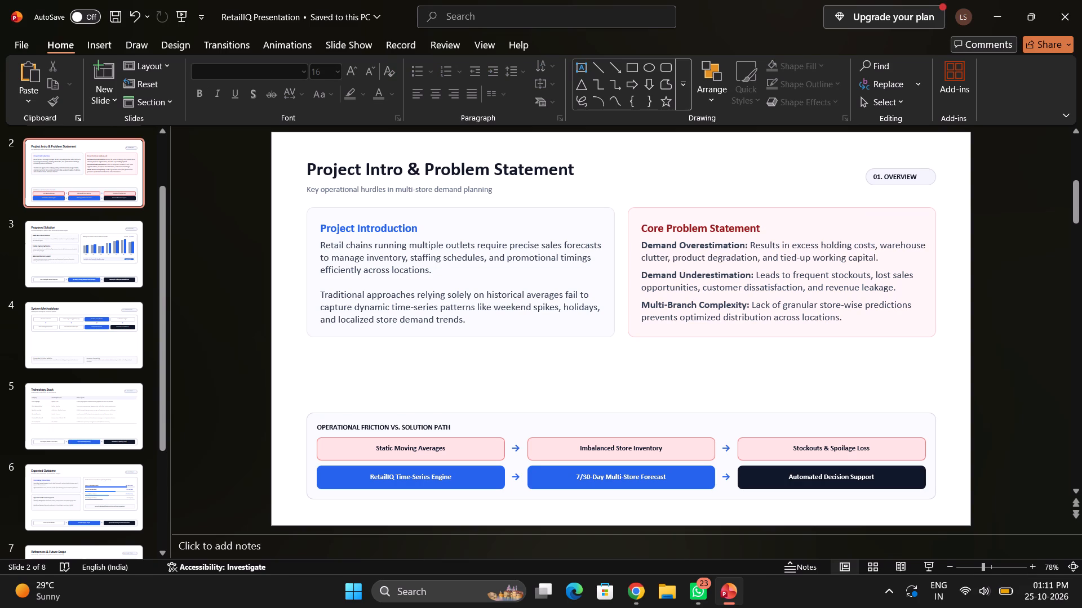
# Move the subtitle "Key operational hurdles in multi-store demand planning" slightly down and inward beneath the slide title.
pyautogui.click(493, 191)
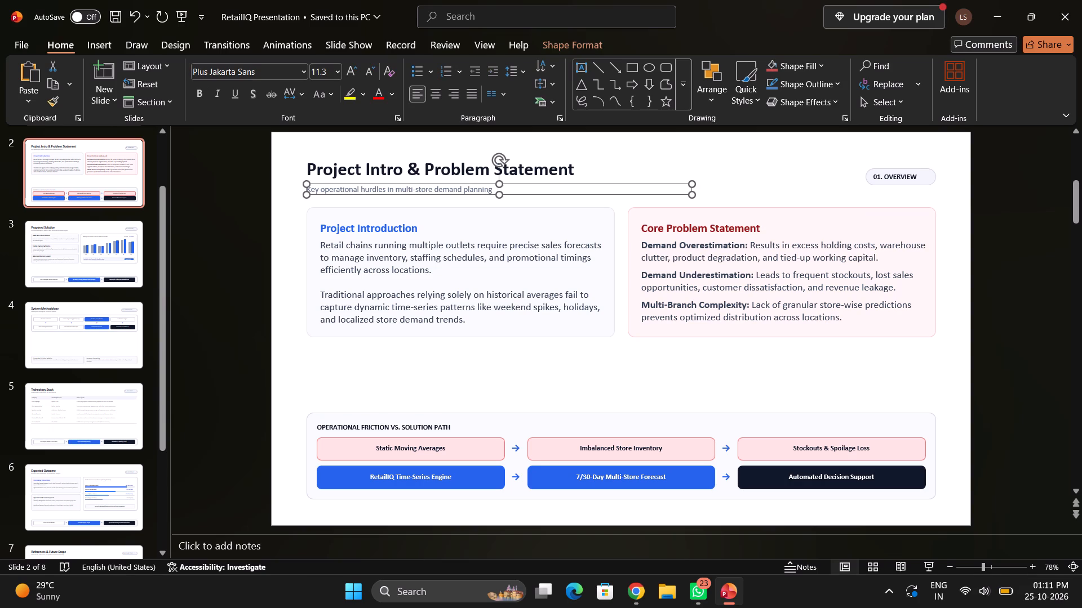
pyautogui.moveTo(492, 191); pyautogui.dragTo(496, 198)
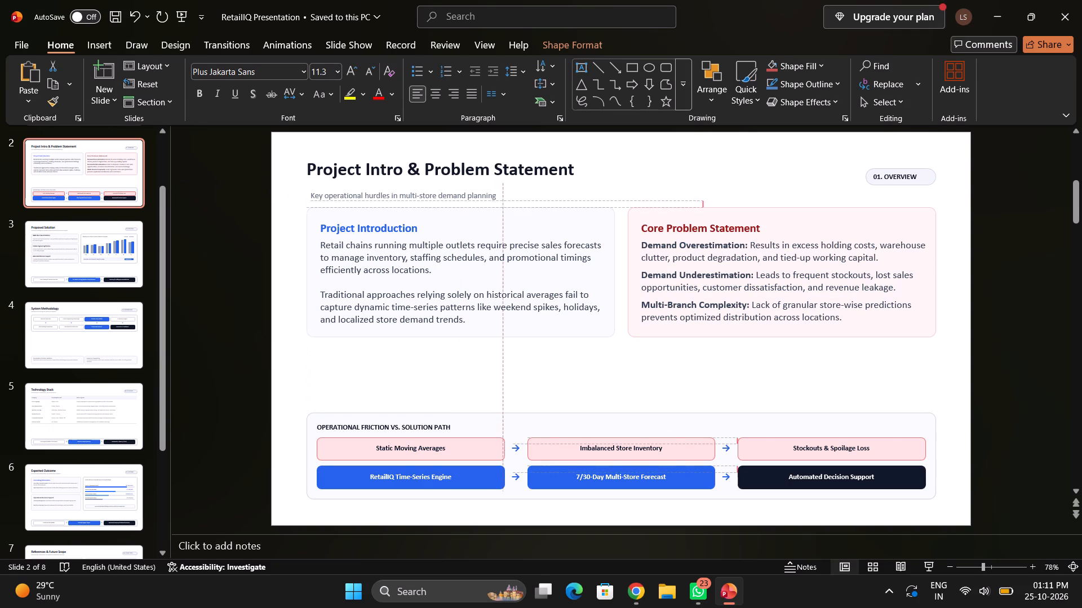
pyautogui.moveTo(496, 198); pyautogui.dragTo(498, 195)
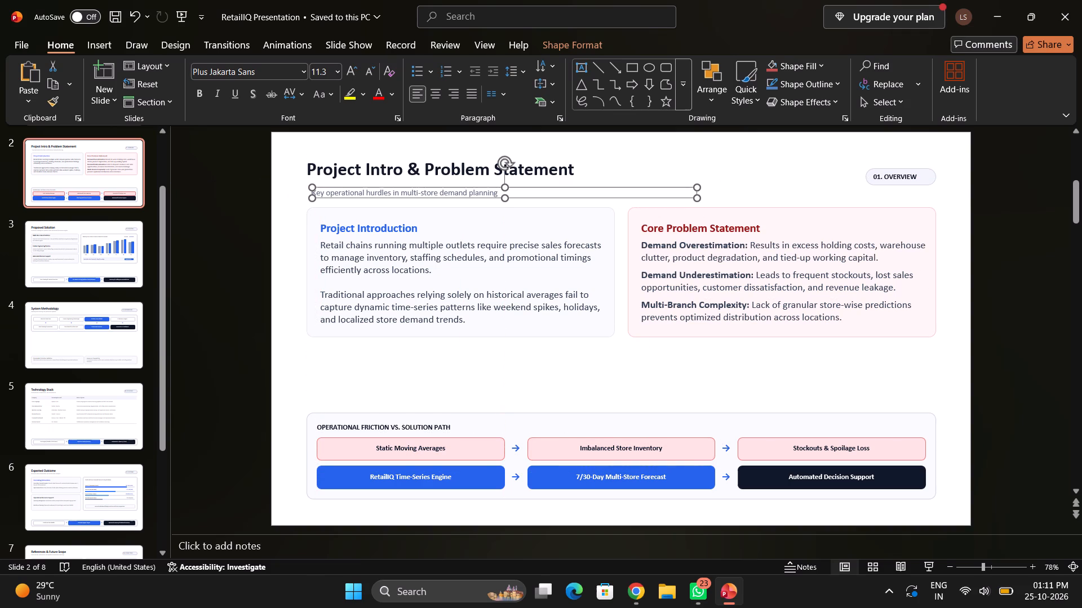
# Resize the Project Introduction card, making it slightly narrower and extending its bottom edge downward.
pyautogui.click(504, 329)
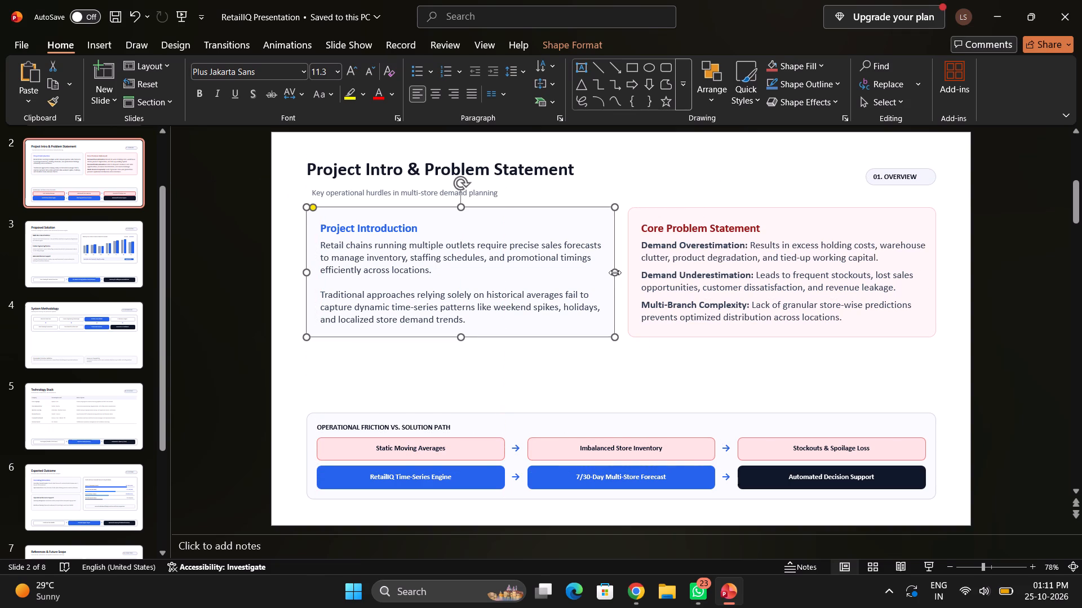
pyautogui.moveTo(615, 272); pyautogui.dragTo(601, 274)
pyautogui.keyDown('ctrl'); pyautogui.scroll(-2, 601, 274); pyautogui.keyUp('ctrl')
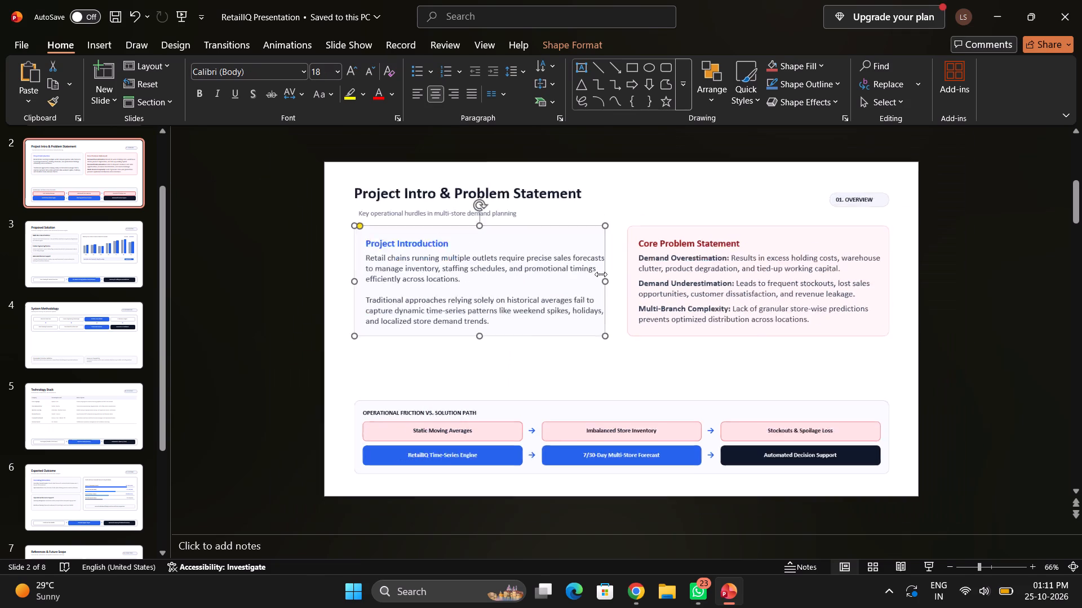
pyautogui.keyDown('ctrl'); pyautogui.scroll(-1, 601, 274); pyautogui.keyUp('ctrl')
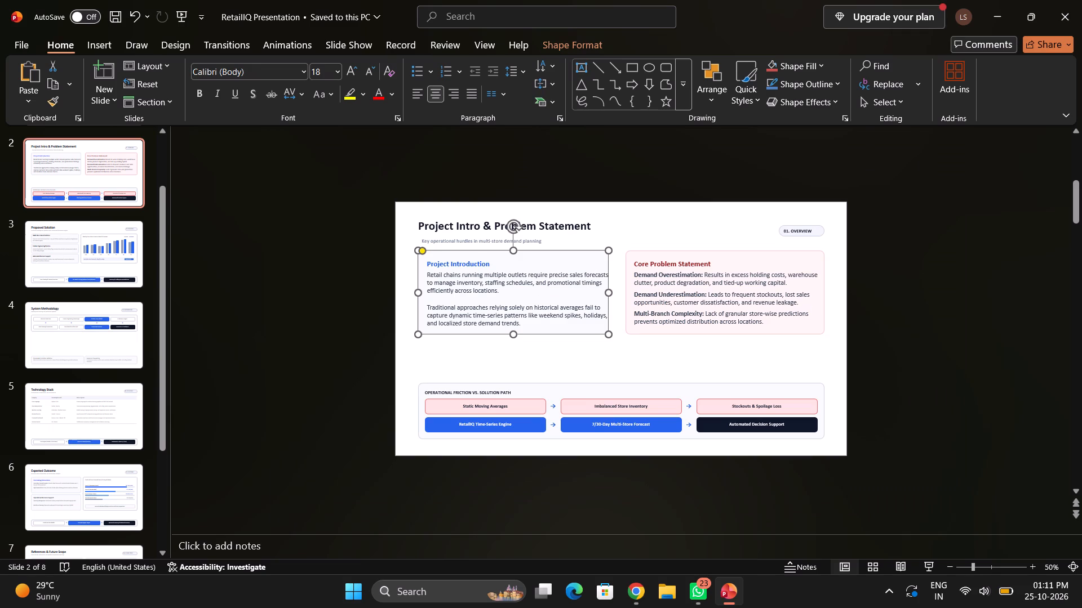
pyautogui.keyDown('ctrl'); pyautogui.scroll(4, 519, 312); pyautogui.keyUp('ctrl')
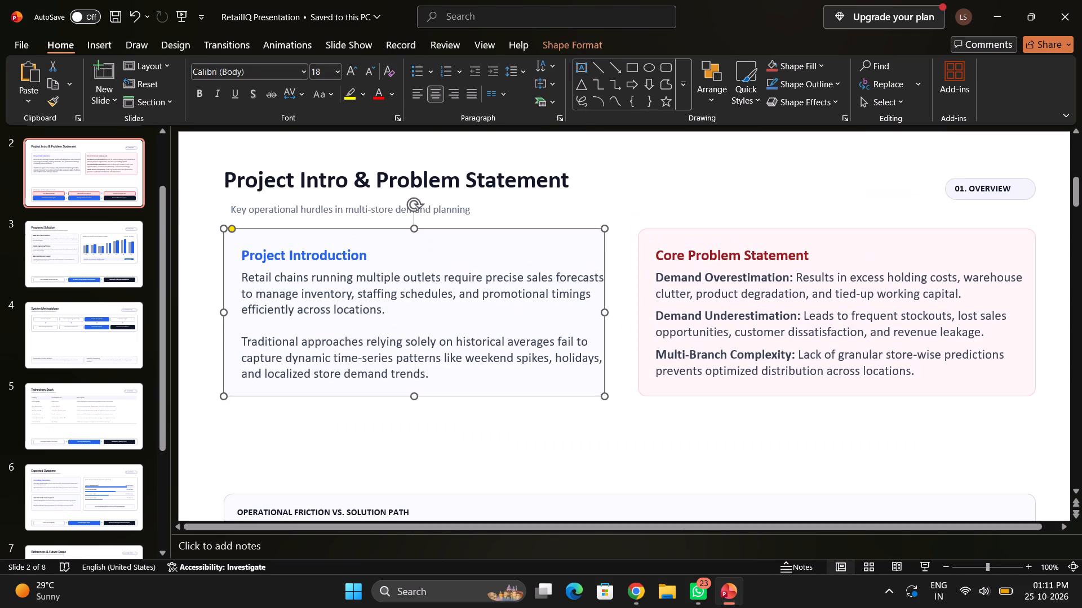
pyautogui.moveTo(415, 396); pyautogui.dragTo(412, 441)
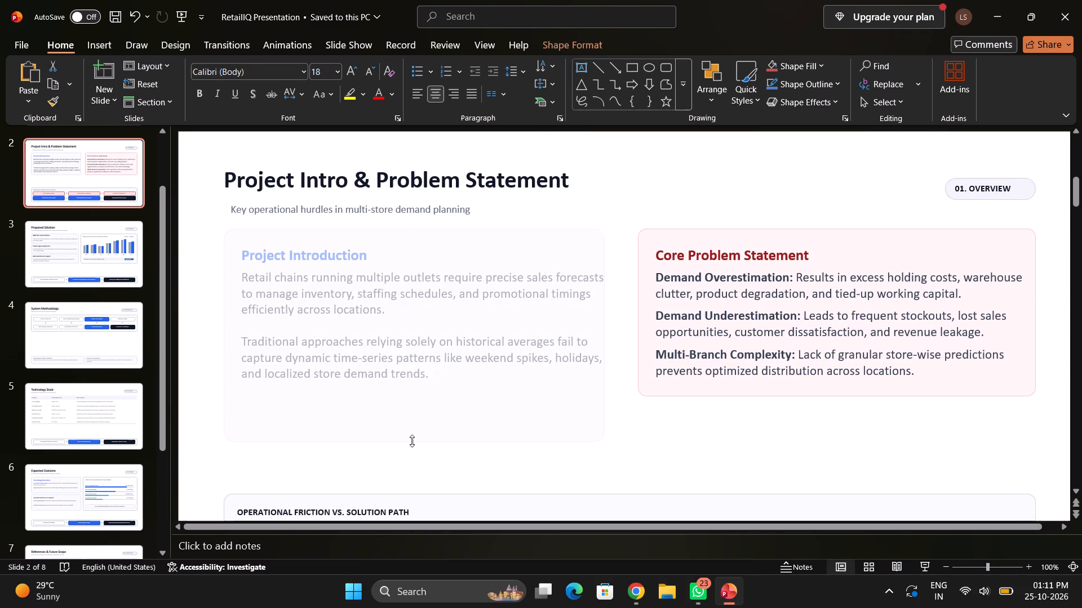
# Narrow the "Traditional approaches" text box to fit inside its card and move it slightly down.
pyautogui.click(582, 357)
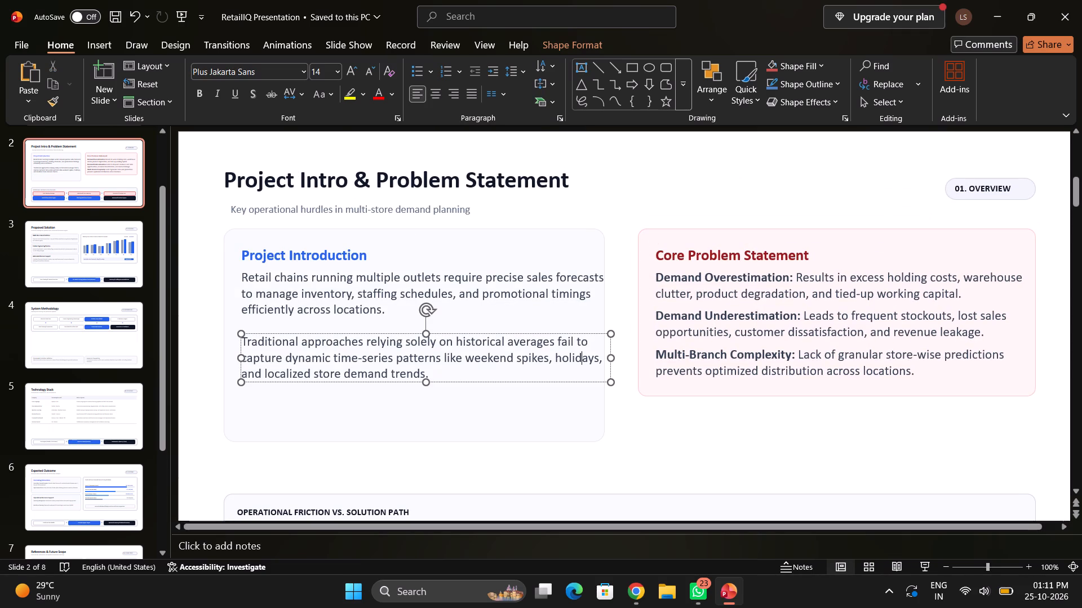
pyautogui.click(611, 362)
pyautogui.moveTo(611, 356); pyautogui.dragTo(588, 357)
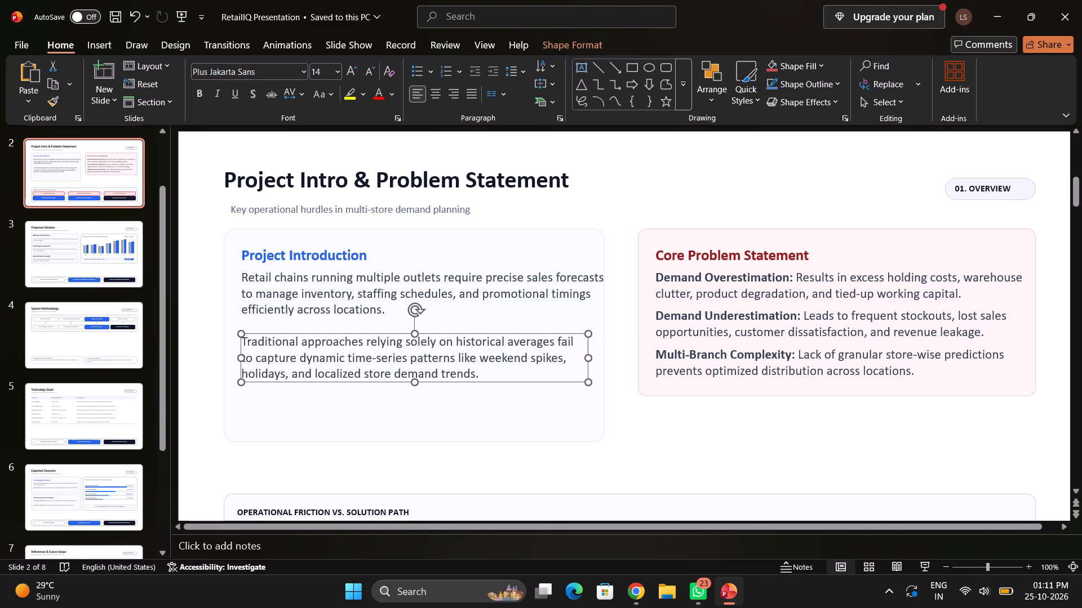
pyautogui.moveTo(460, 335); pyautogui.dragTo(457, 342)
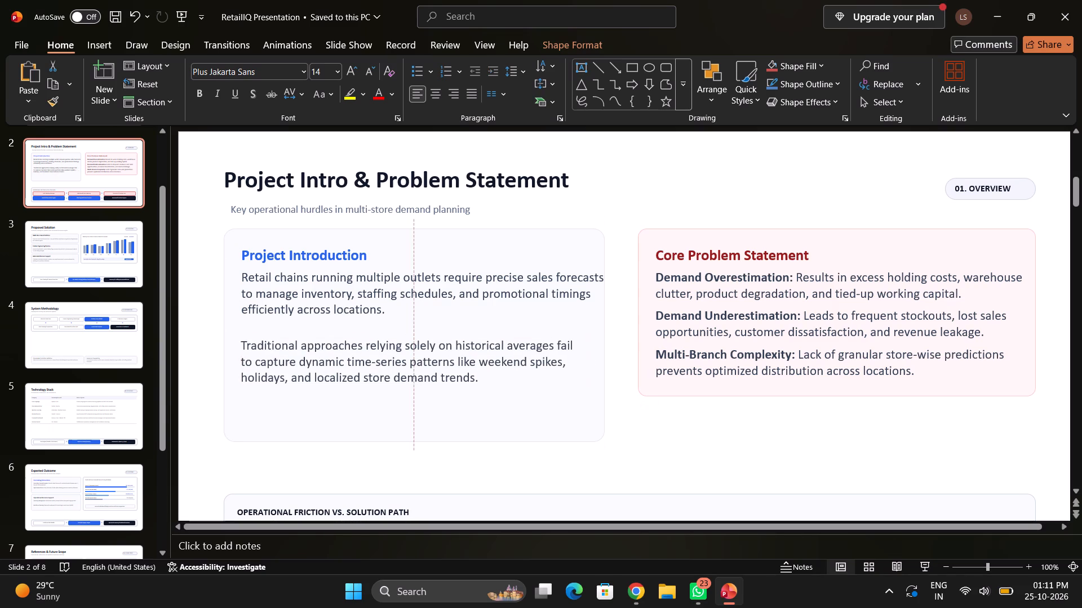
pyautogui.moveTo(457, 342); pyautogui.dragTo(458, 348)
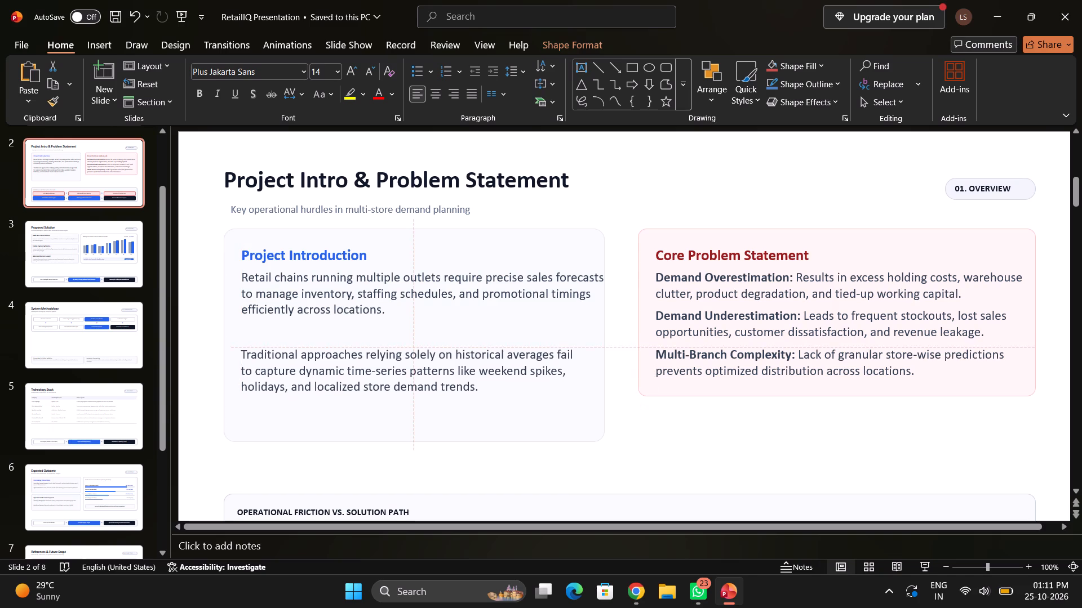
pyautogui.moveTo(458, 348); pyautogui.dragTo(456, 348)
# Move the "Retail chains" paragraph slightly down from its heading and narrow its text box to fit inside the card.
pyautogui.moveTo(357, 301); pyautogui.dragTo(454, 262)
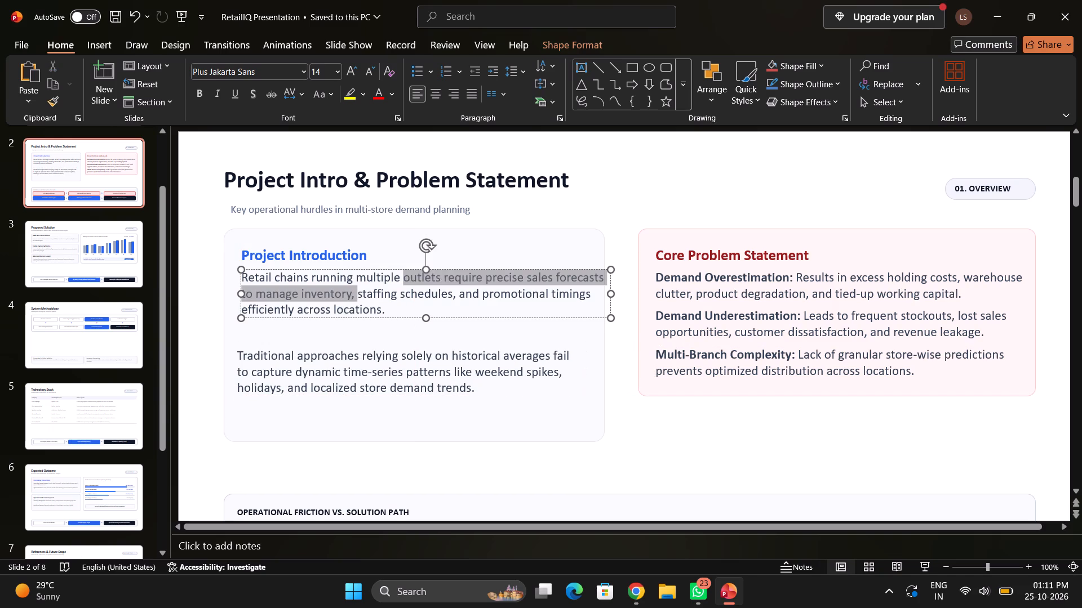
pyautogui.moveTo(454, 262); pyautogui.dragTo(454, 270)
pyautogui.click(472, 269)
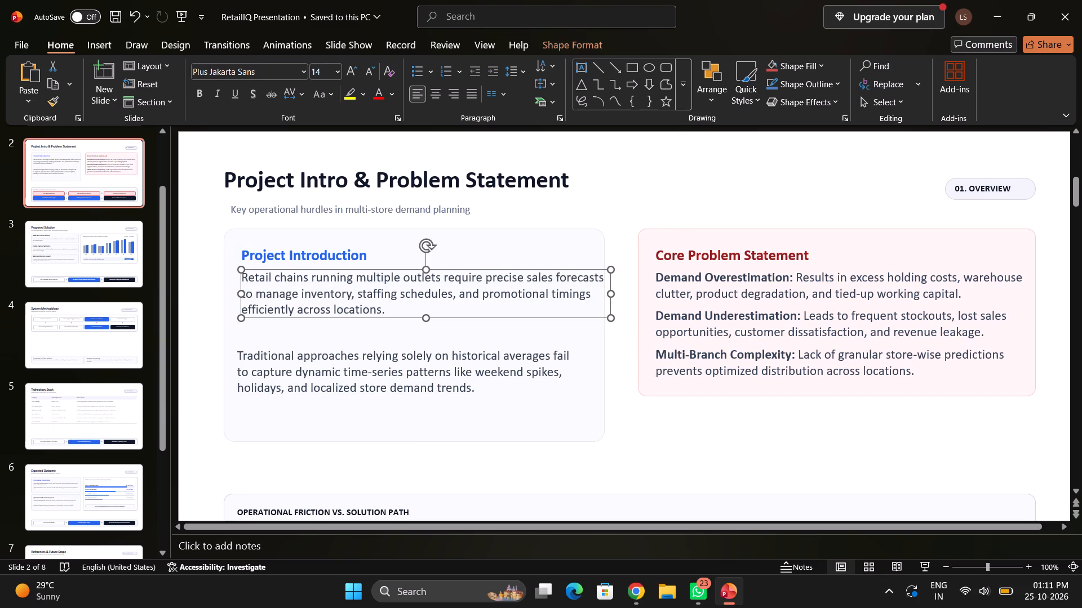
pyautogui.moveTo(472, 269); pyautogui.dragTo(465, 278)
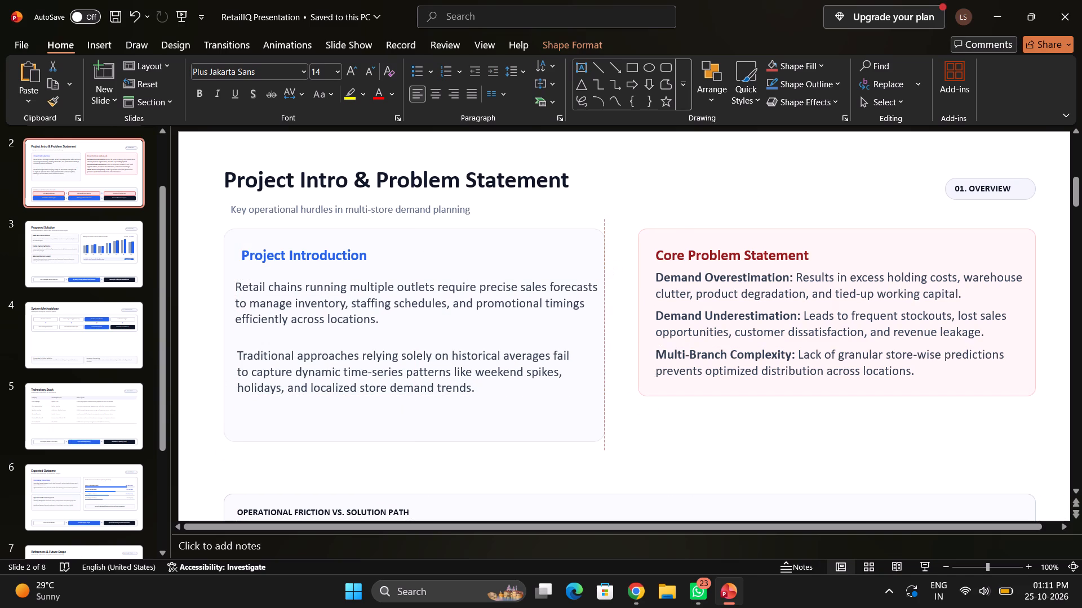
pyautogui.moveTo(465, 278); pyautogui.dragTo(471, 278)
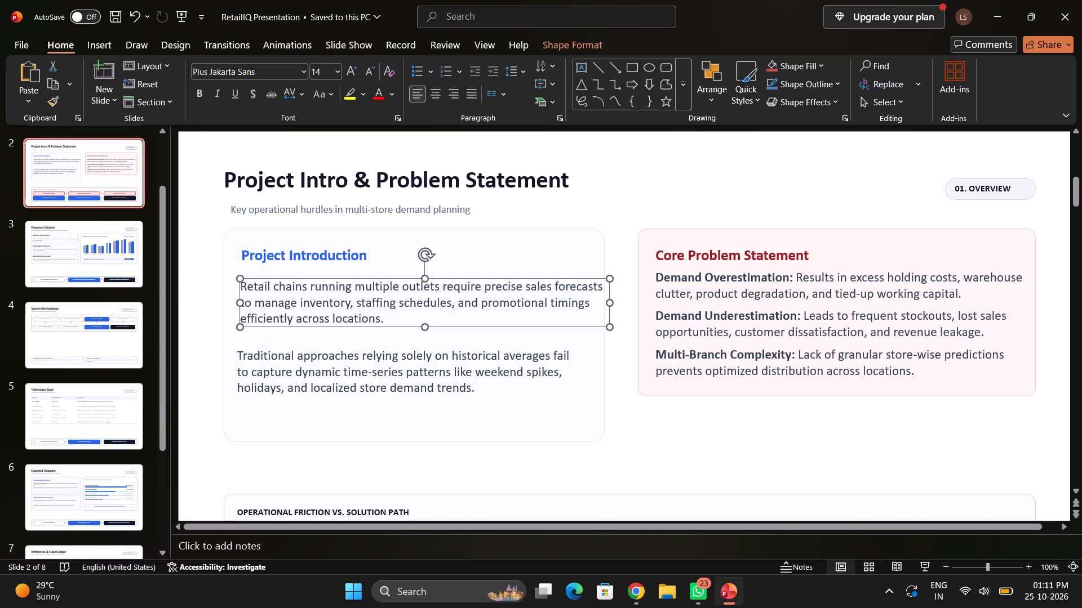
pyautogui.moveTo(612, 302); pyautogui.dragTo(592, 301)
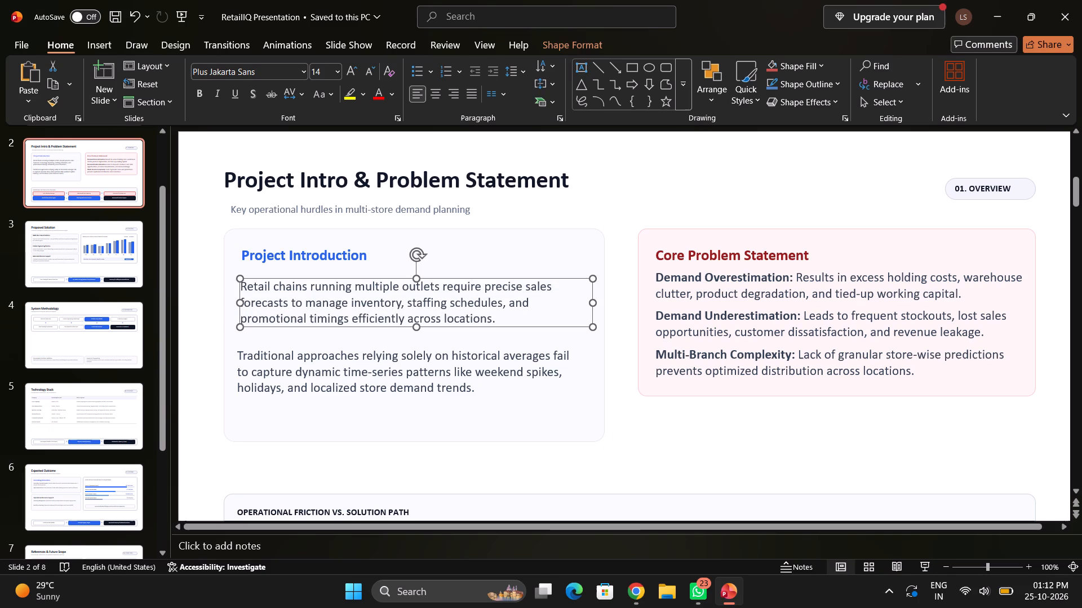
# Align the "Traditional approaches" paragraph with the one above, and shift the "Retail chains" paragraph slightly further down.
pyautogui.click(344, 392)
pyautogui.click(361, 349)
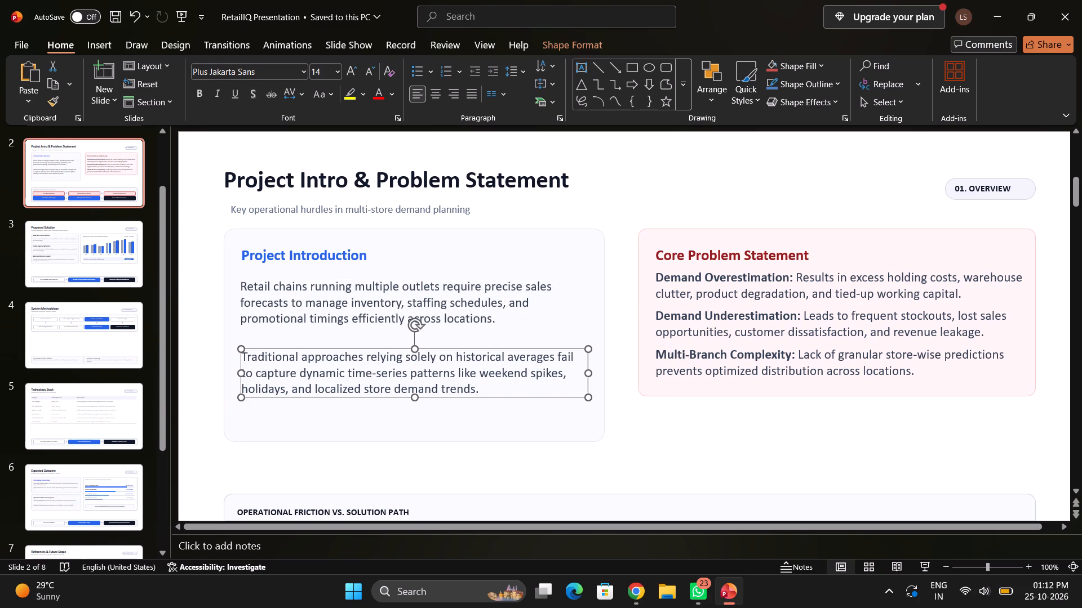
pyautogui.click(664, 454)
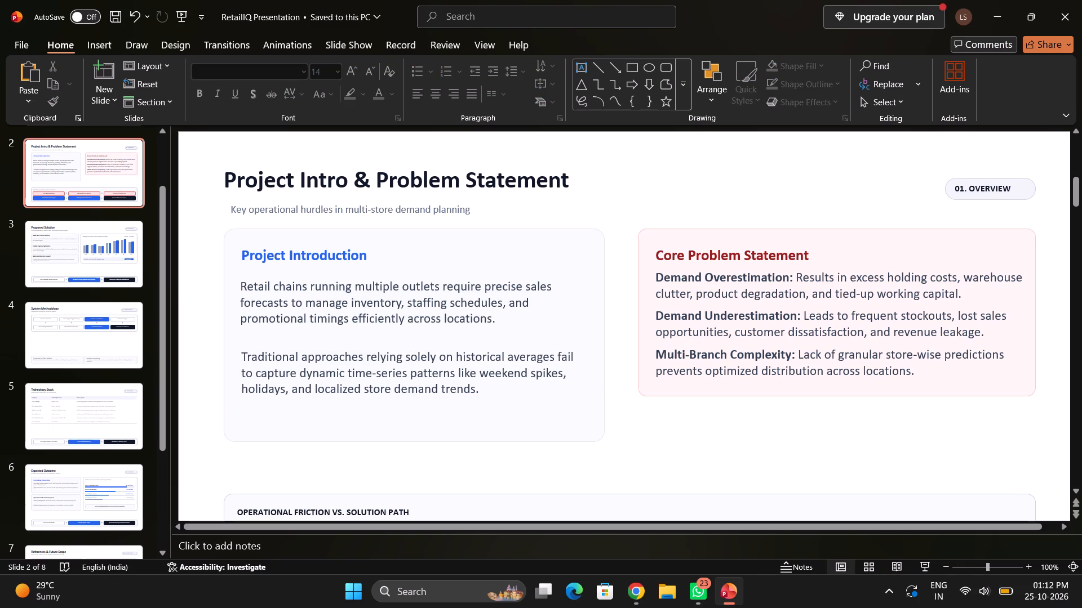
pyautogui.moveTo(370, 295); pyautogui.dragTo(453, 276)
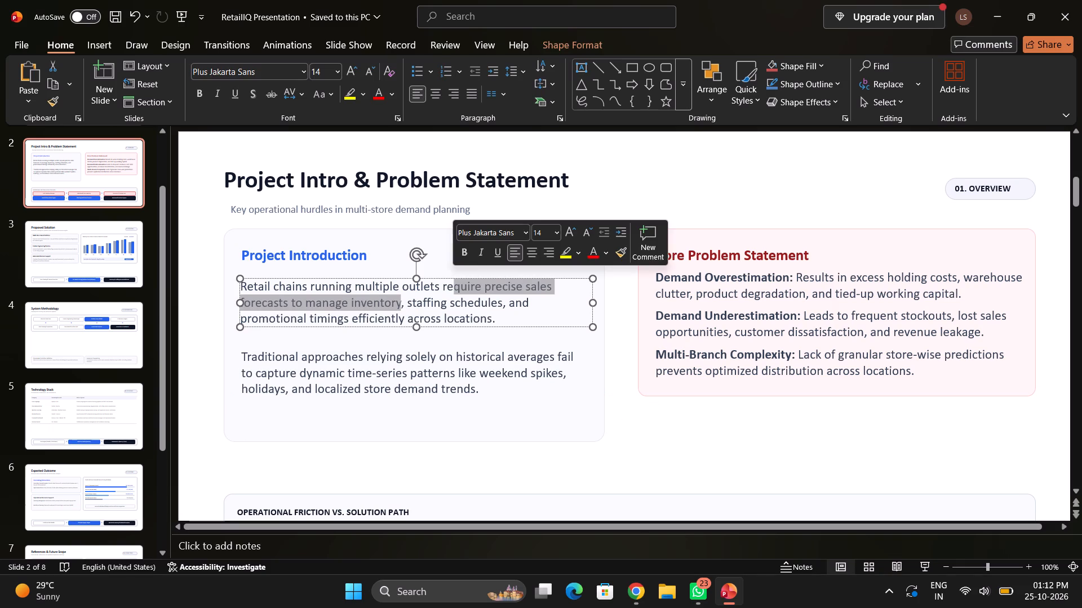
pyautogui.moveTo(446, 278); pyautogui.dragTo(446, 283)
pyautogui.click(719, 456)
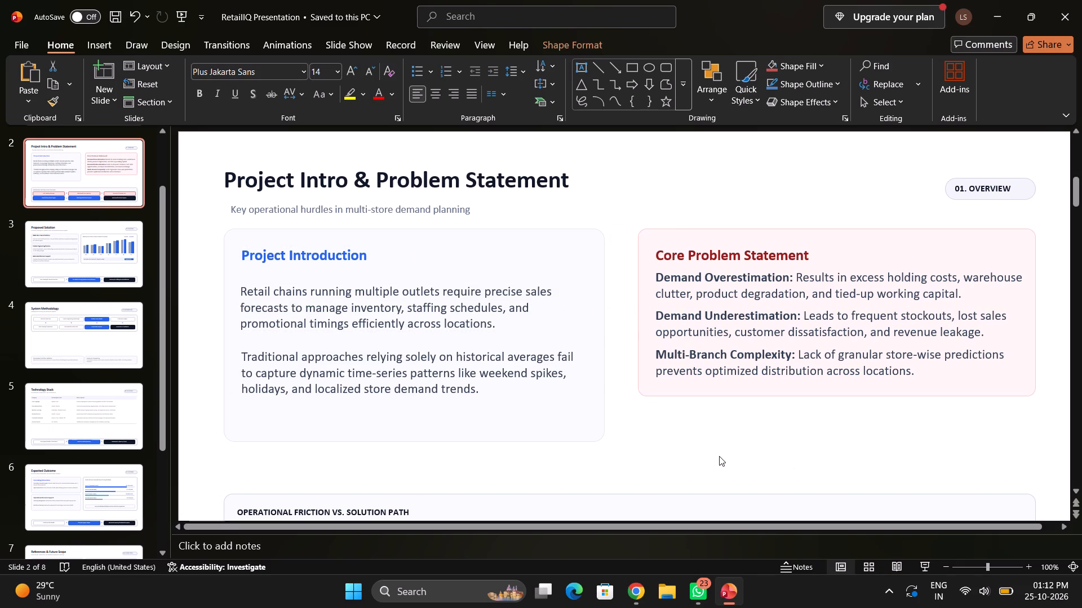
# Extend the Core Problem Statement card's bottom edge downward to match the Project Introduction card's height.
pyautogui.click(1002, 383)
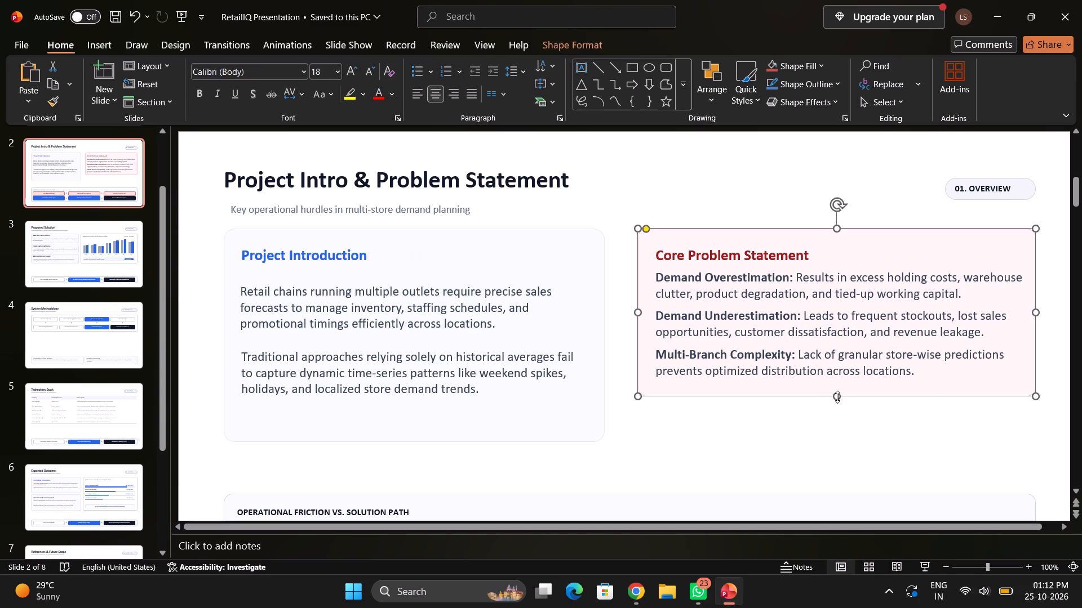
pyautogui.moveTo(837, 397); pyautogui.dragTo(837, 445)
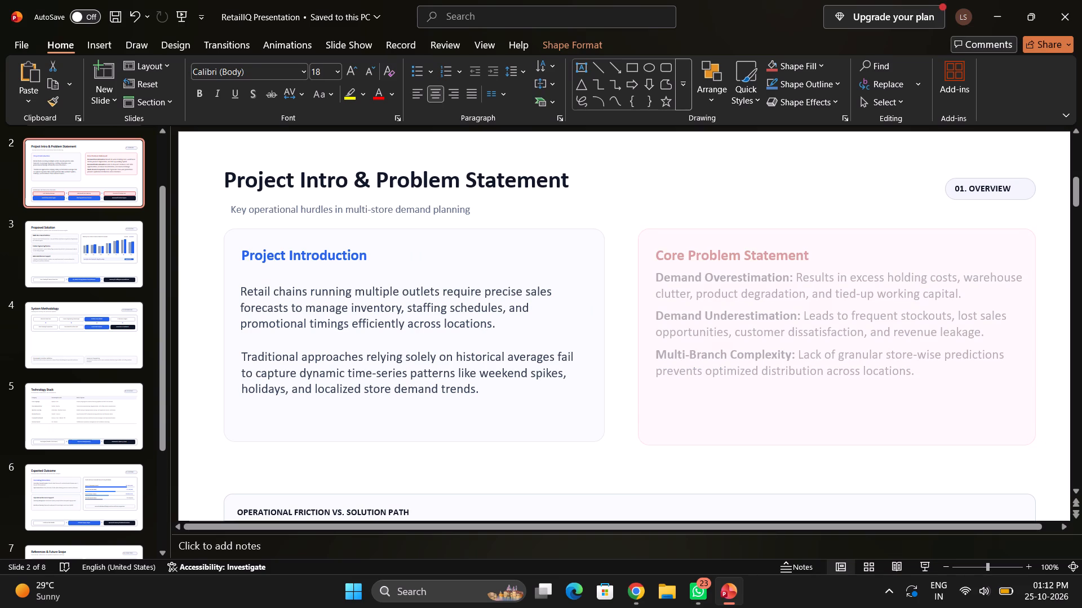
pyautogui.moveTo(837, 445); pyautogui.dragTo(837, 441)
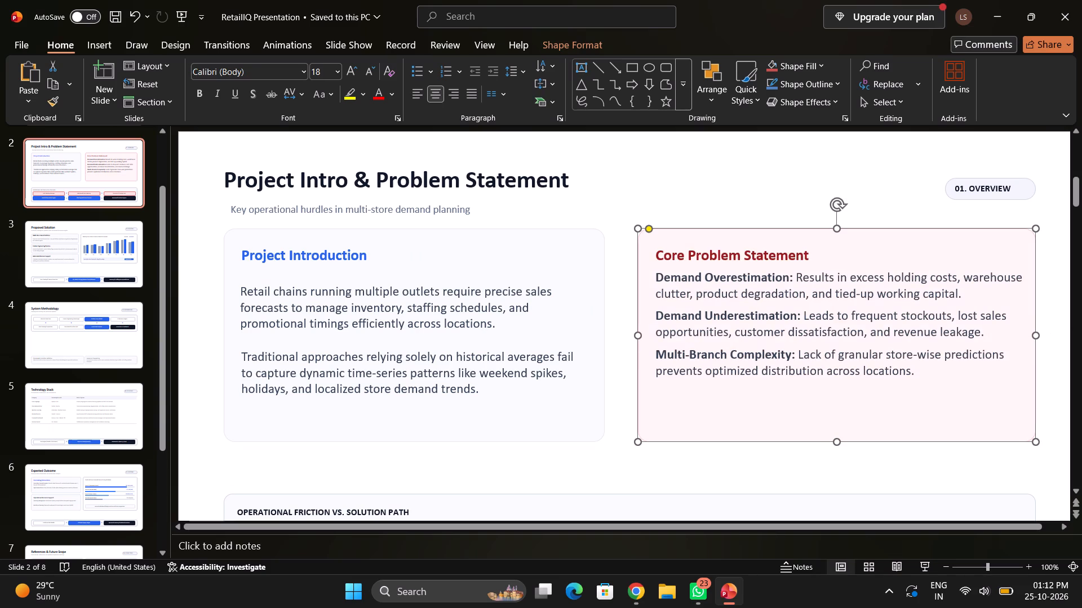
# Narrow the Multi-Branch Complexity text box and move it down in the card, keeping its left alignment.
pyautogui.click(835, 368)
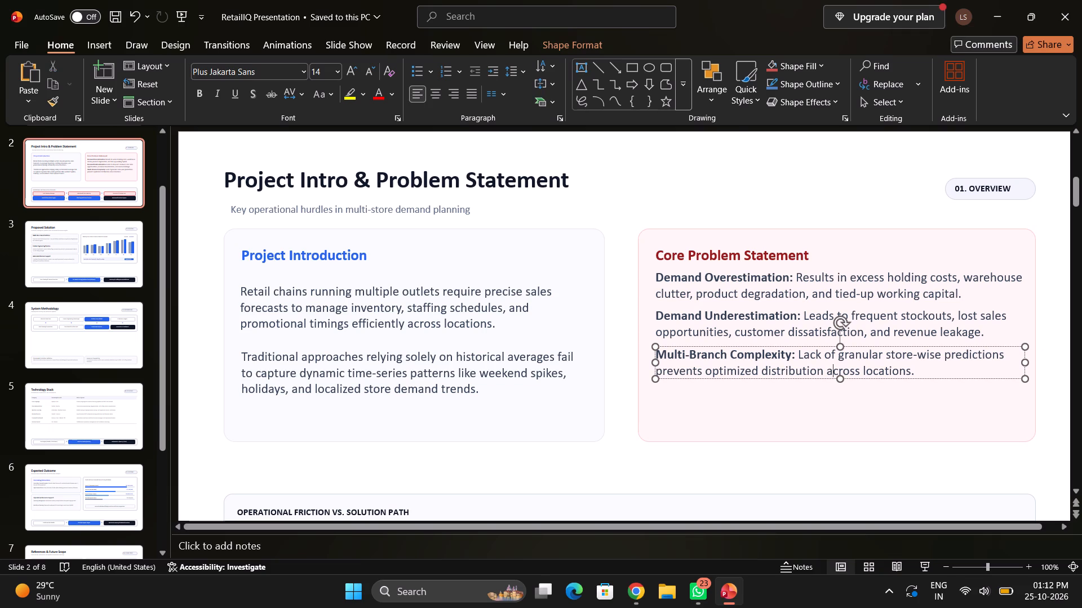
pyautogui.moveTo(1028, 363); pyautogui.dragTo(999, 366)
pyautogui.moveTo(866, 347); pyautogui.dragTo(866, 358)
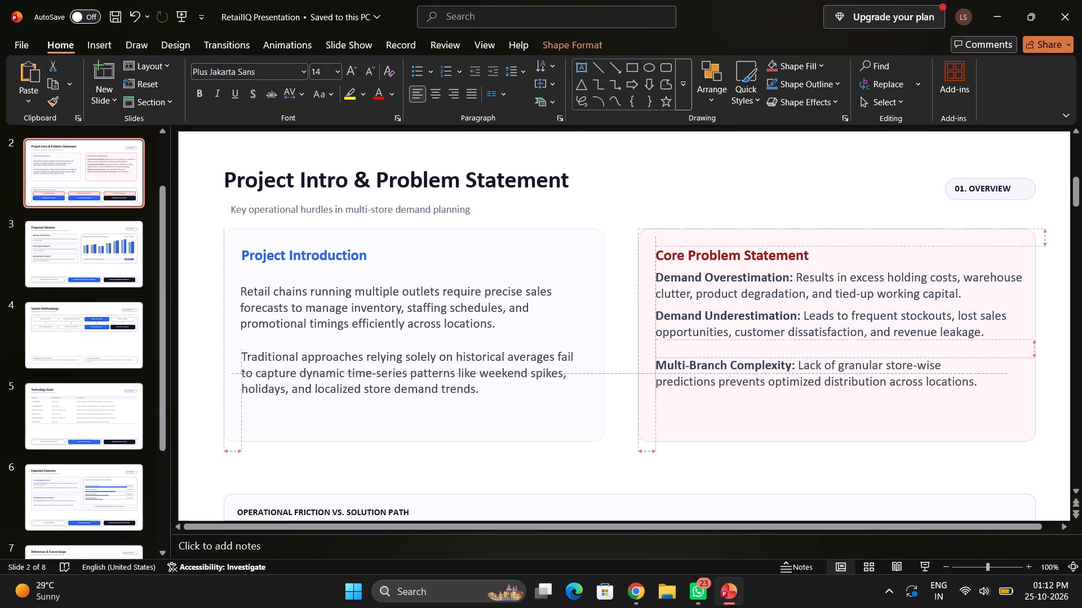
pyautogui.moveTo(866, 358); pyautogui.dragTo(864, 362)
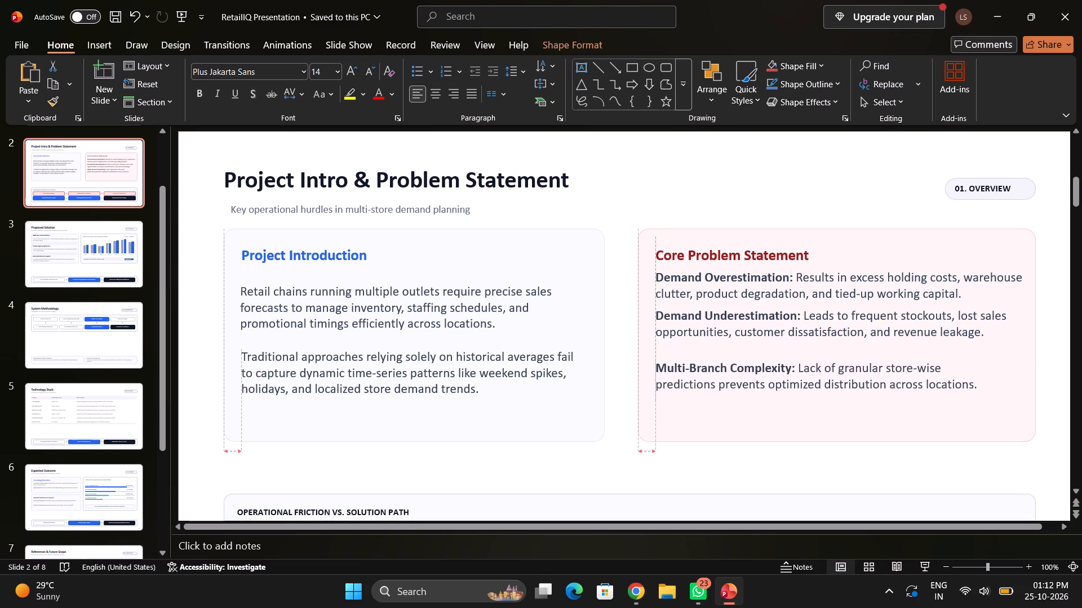
pyautogui.moveTo(864, 362); pyautogui.dragTo(867, 361)
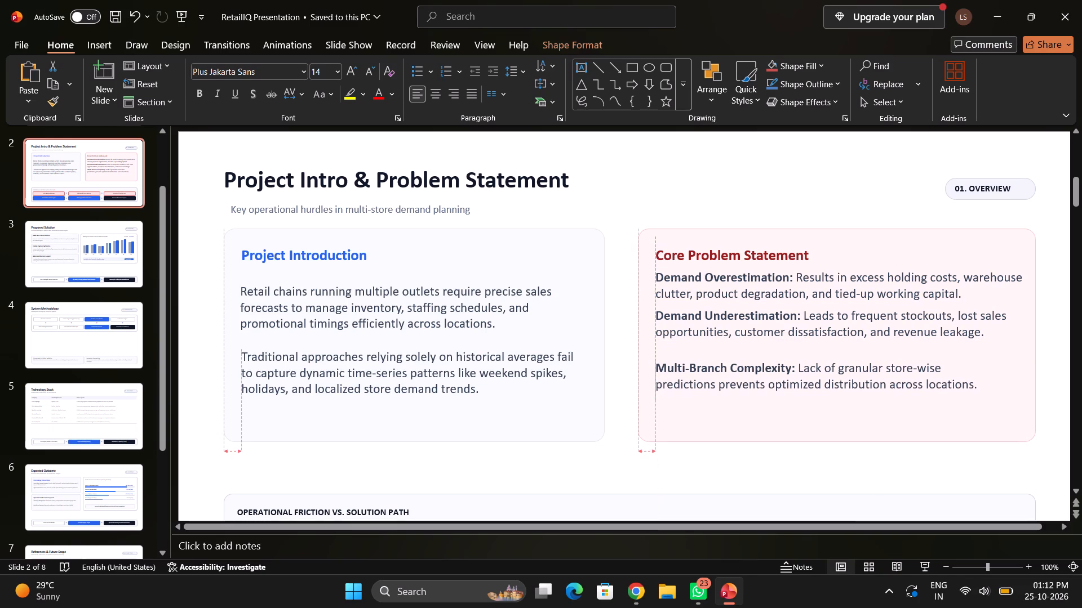
pyautogui.moveTo(867, 361); pyautogui.dragTo(866, 363)
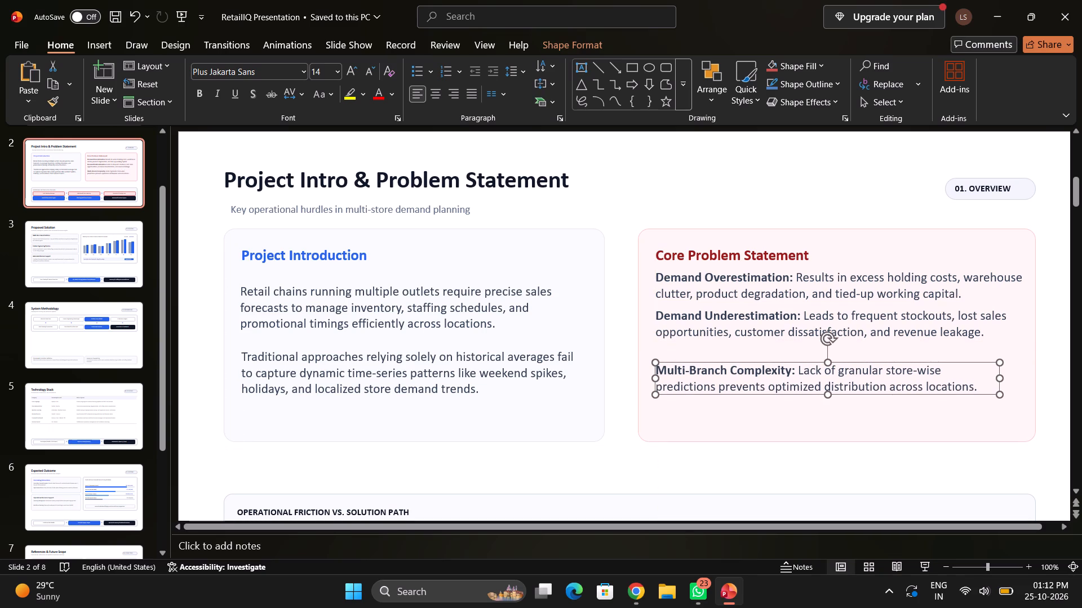
# Move the Demand Underestimation and Demand Overestimation paragraphs slightly down inside the Core Problem Statement card.
pyautogui.click(876, 325)
pyautogui.moveTo(878, 307); pyautogui.dragTo(878, 315)
pyautogui.click(875, 279)
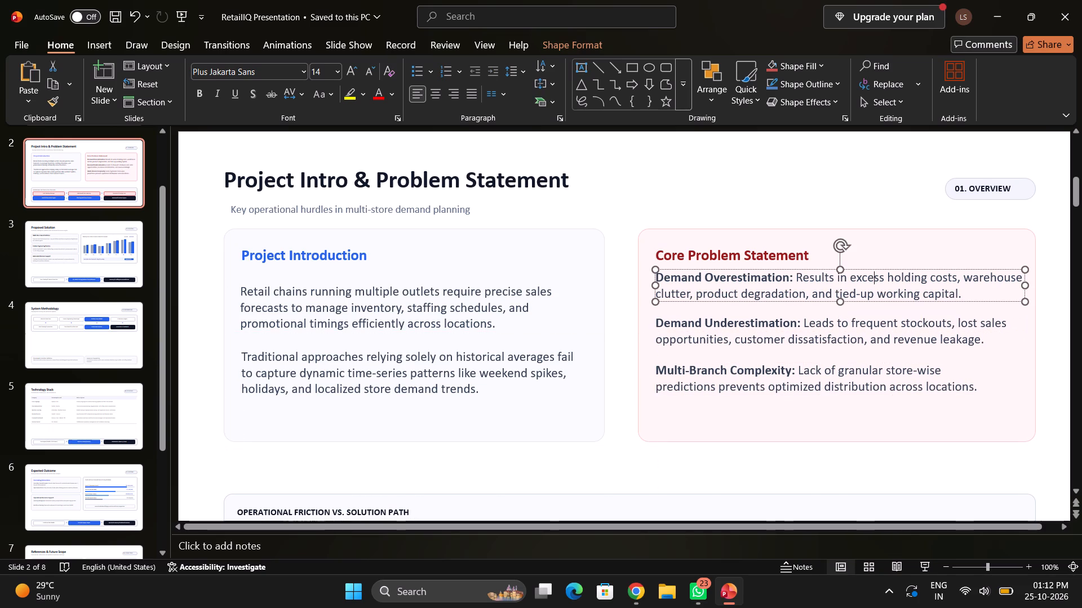
pyautogui.click(876, 269)
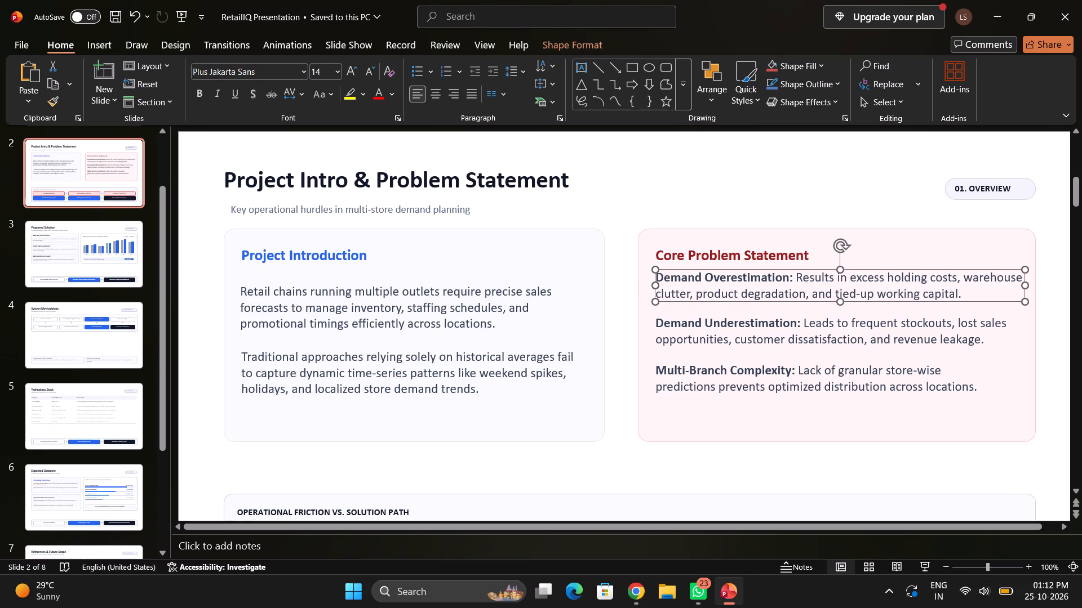
# Shift the Multi-Branch Complexity, Demand Underestimation and Demand Overestimation paragraphs slightly further down, spacing them evenly.
pyautogui.click(824, 373)
pyautogui.moveTo(856, 363); pyautogui.dragTo(855, 370)
pyautogui.click(868, 342)
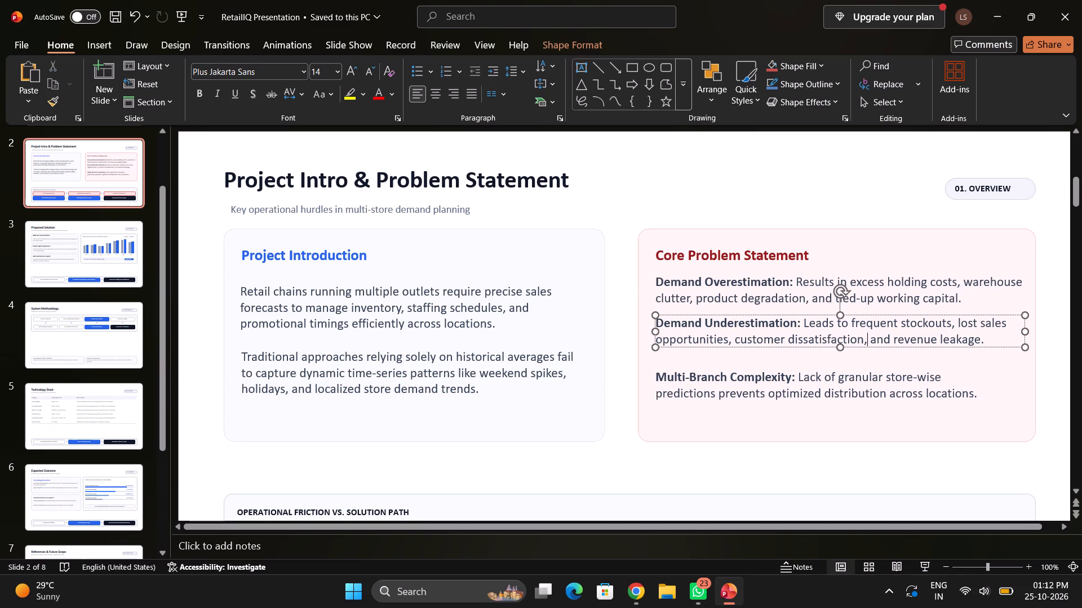
pyautogui.moveTo(883, 316); pyautogui.dragTo(883, 325)
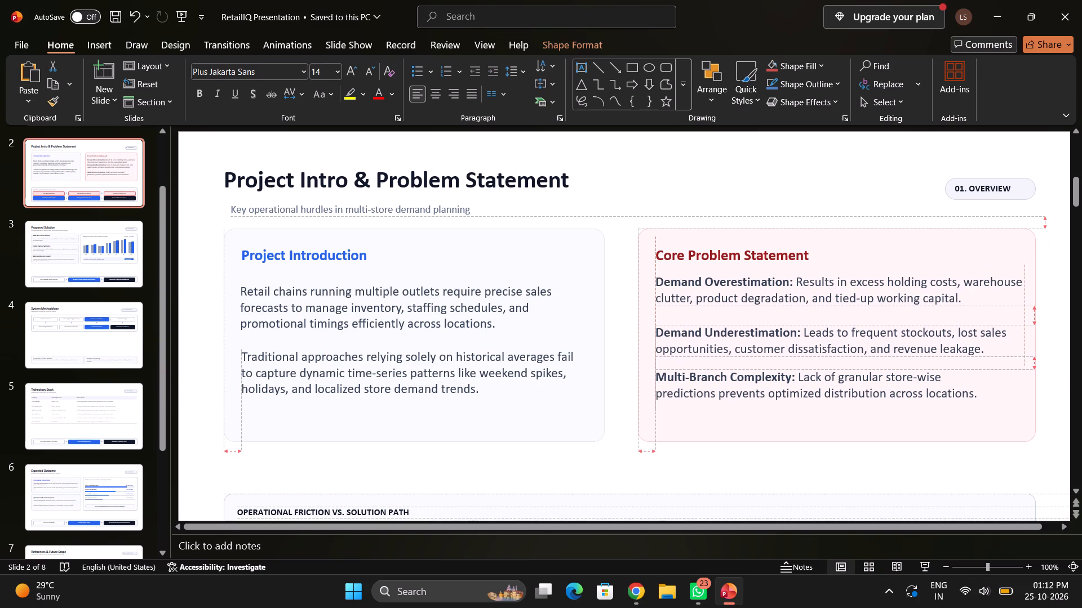
pyautogui.moveTo(883, 325); pyautogui.dragTo(883, 323)
pyautogui.click(885, 278)
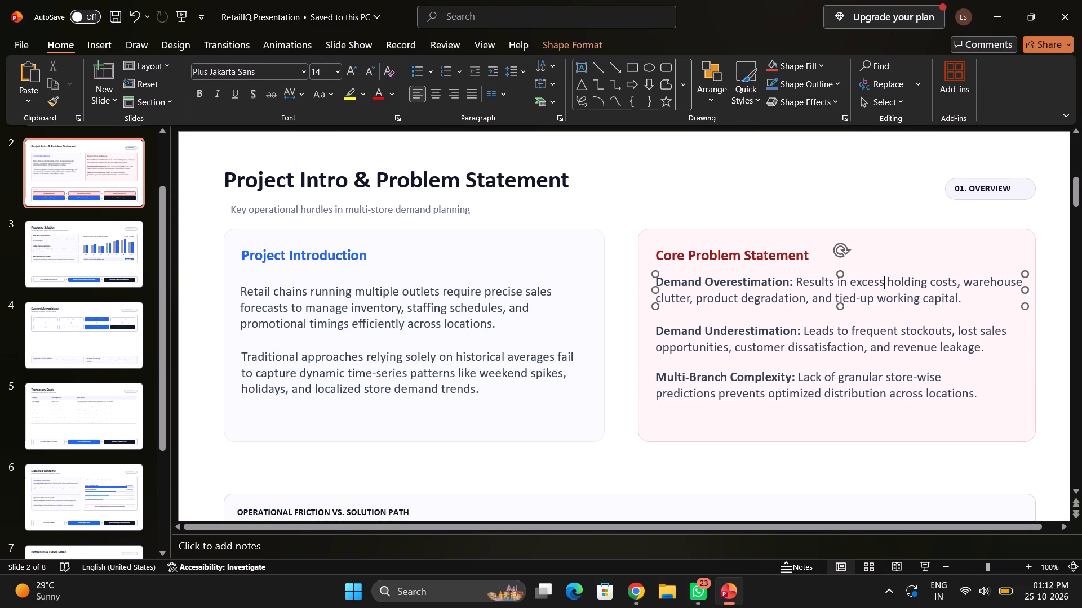
pyautogui.click(893, 272)
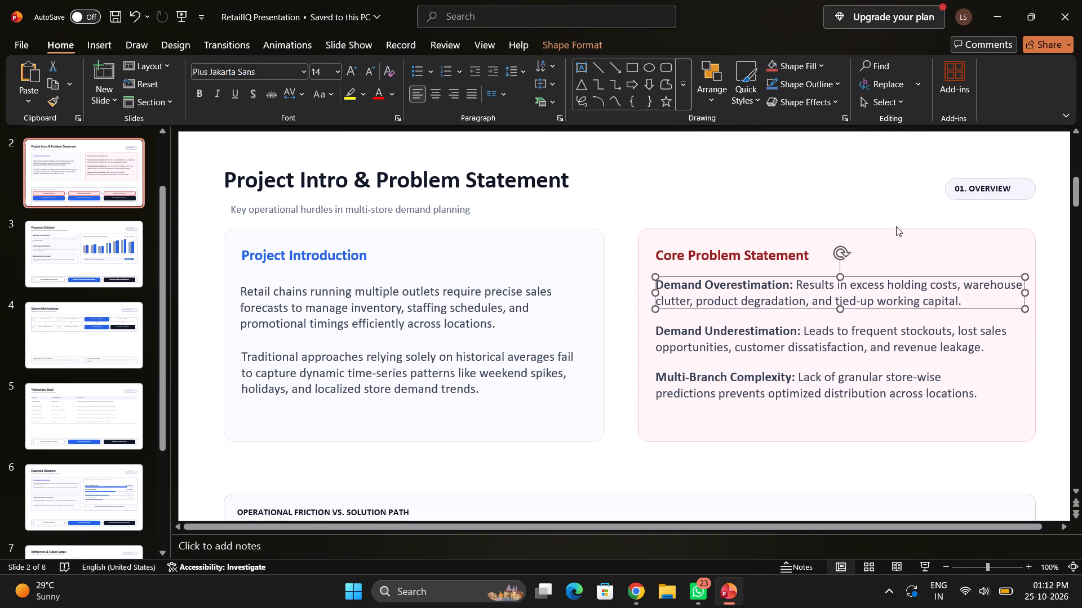
pyautogui.click(890, 178)
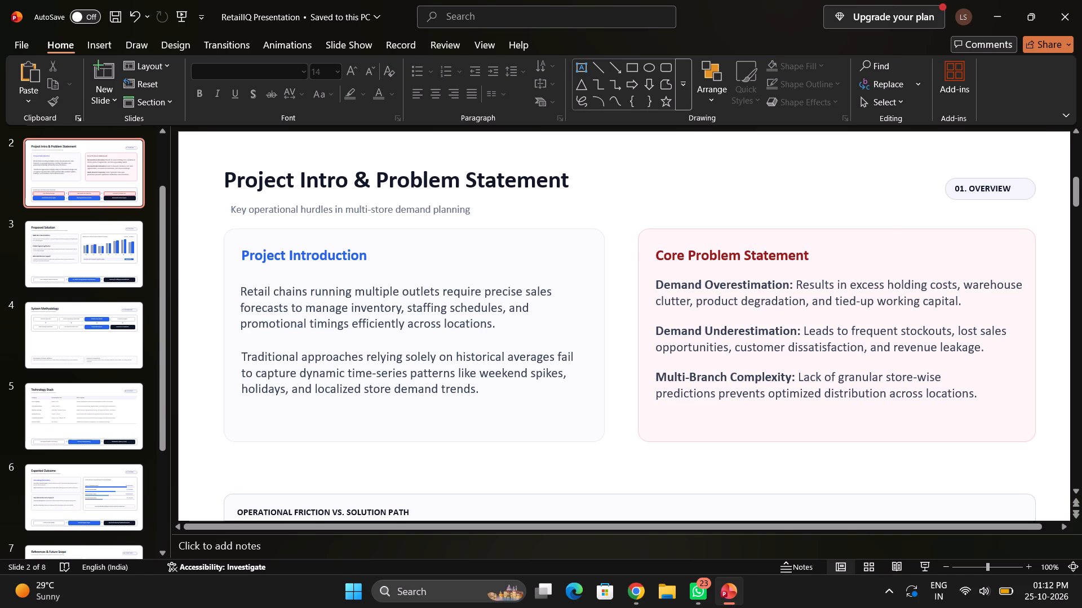
# Check the lower part of the slide, then switch to the RetailIQ Presentation in Gemini in Chrome.
pyautogui.scroll(-2, 475, 493)
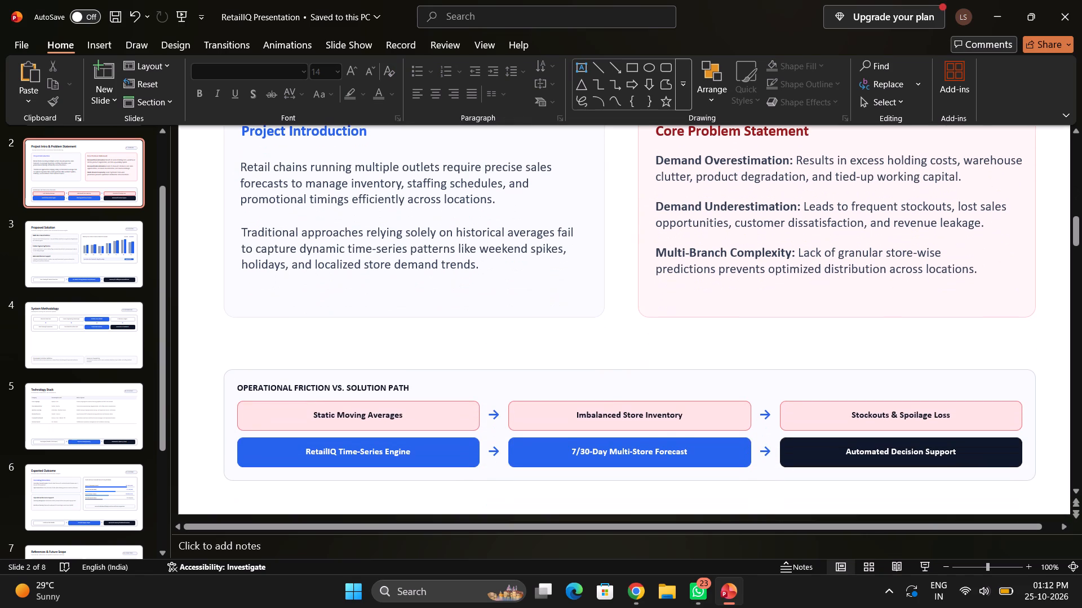
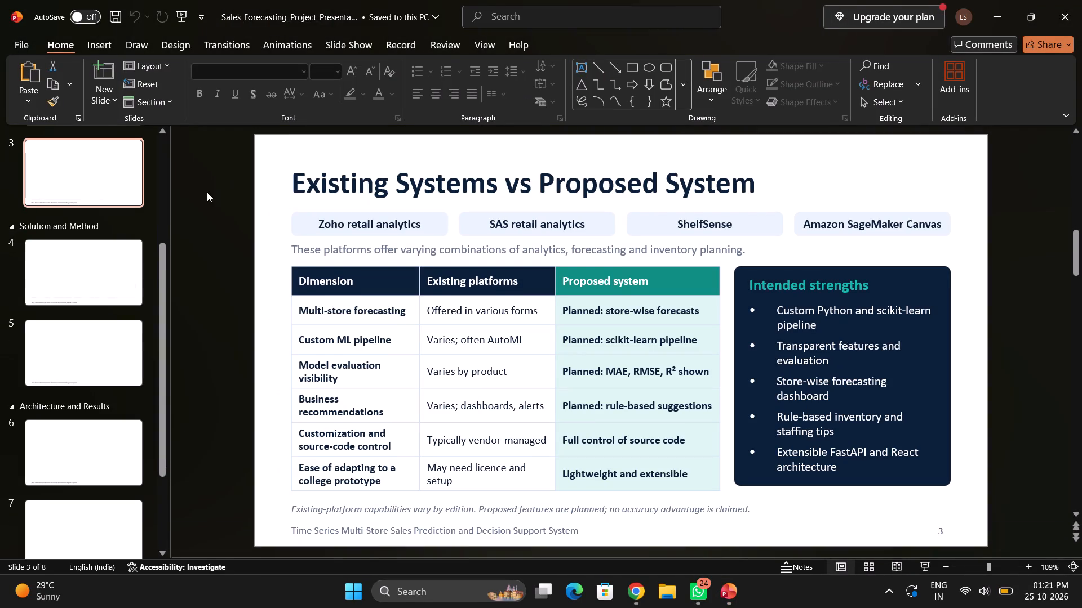
pyautogui.scroll(-4, 88, 401)
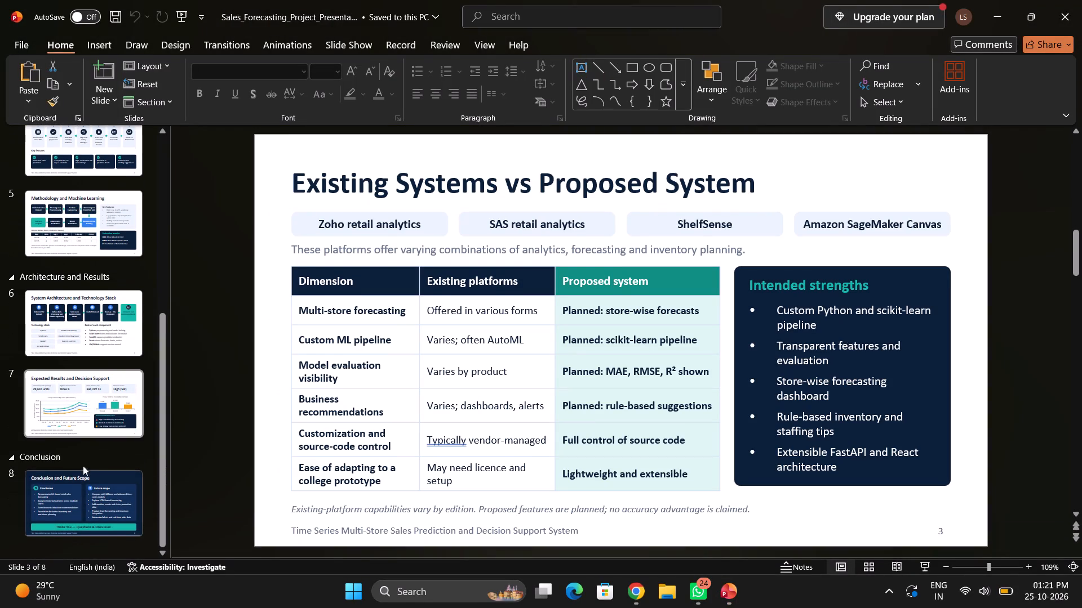
pyautogui.click(84, 512)
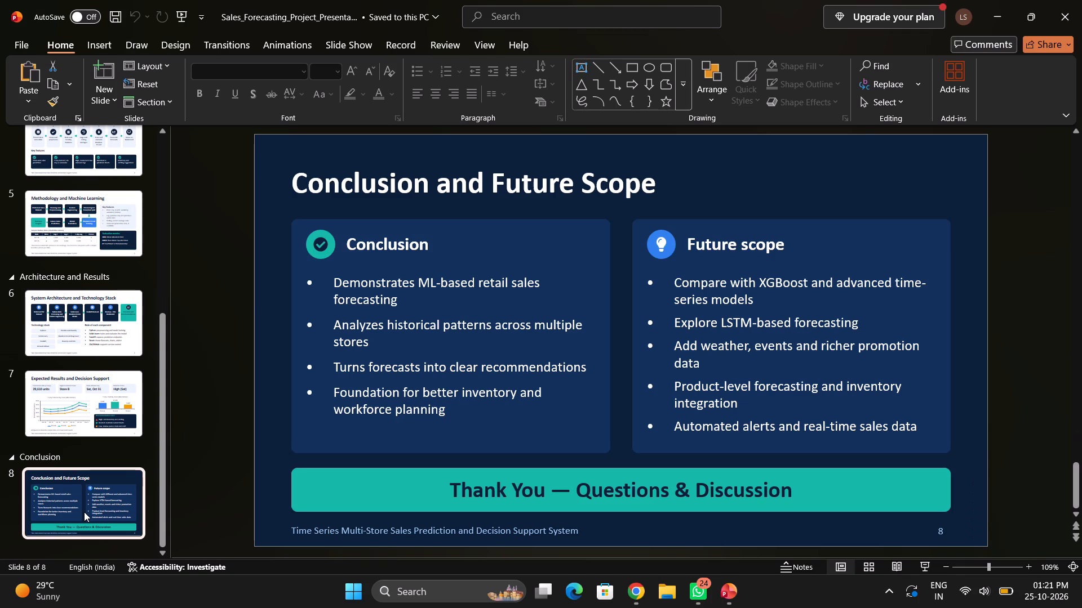
pyautogui.click(326, 252)
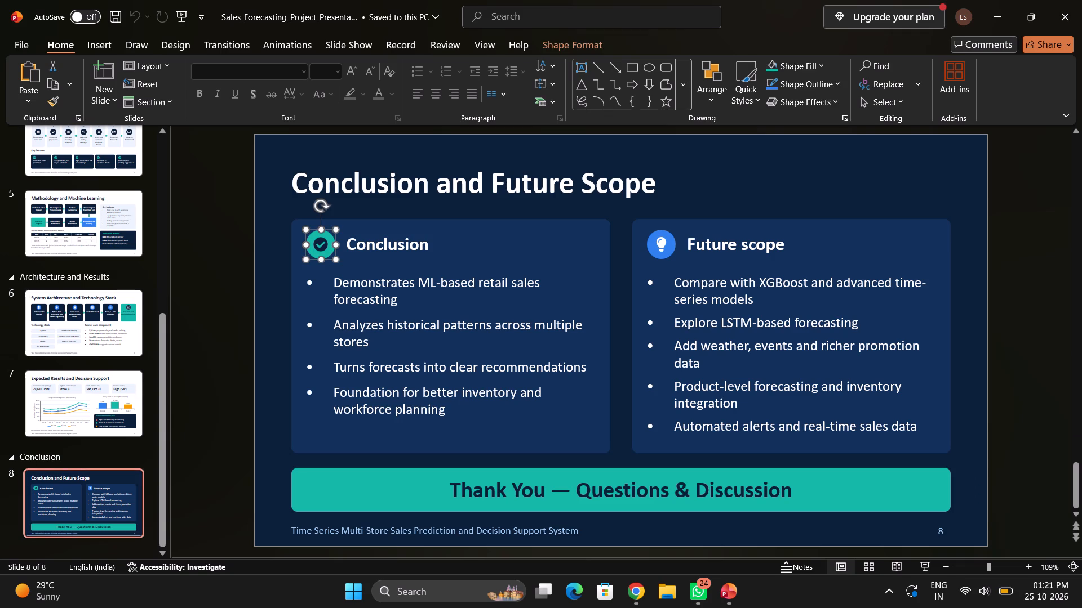
# Open the Expected Results and Decision Support slide and examine the data points of the 7-day forecast by store line chart.
pyautogui.click(74, 399)
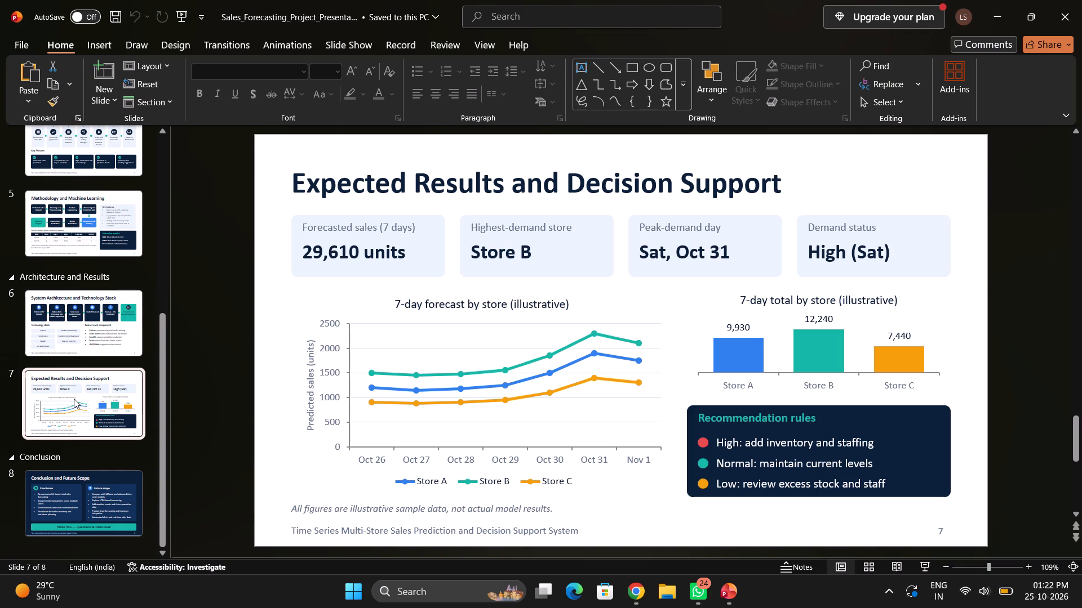
pyautogui.click(539, 361)
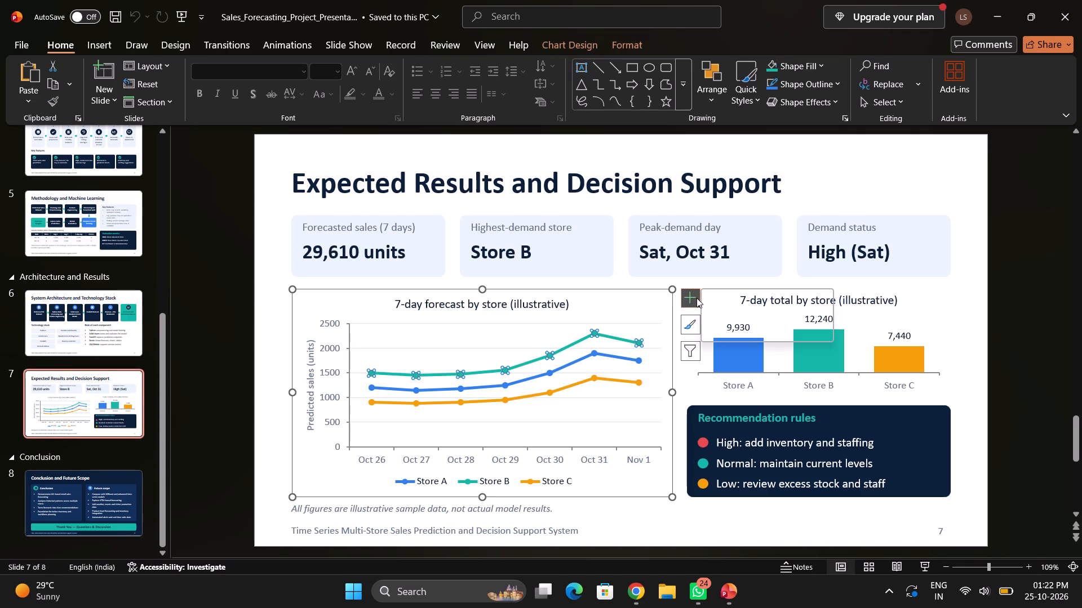
pyautogui.click(597, 336)
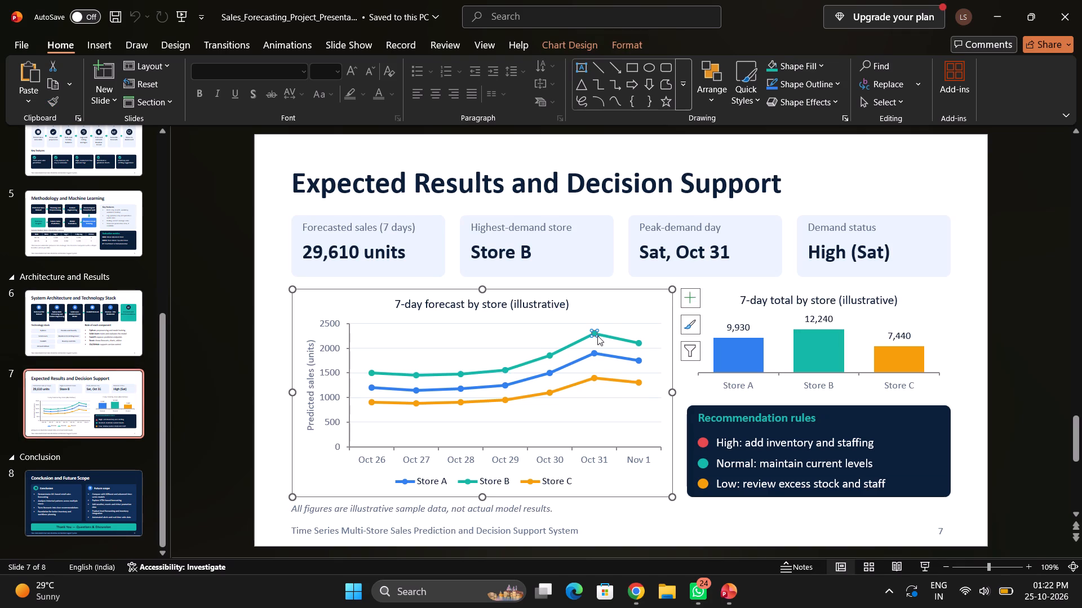
pyautogui.click(575, 344)
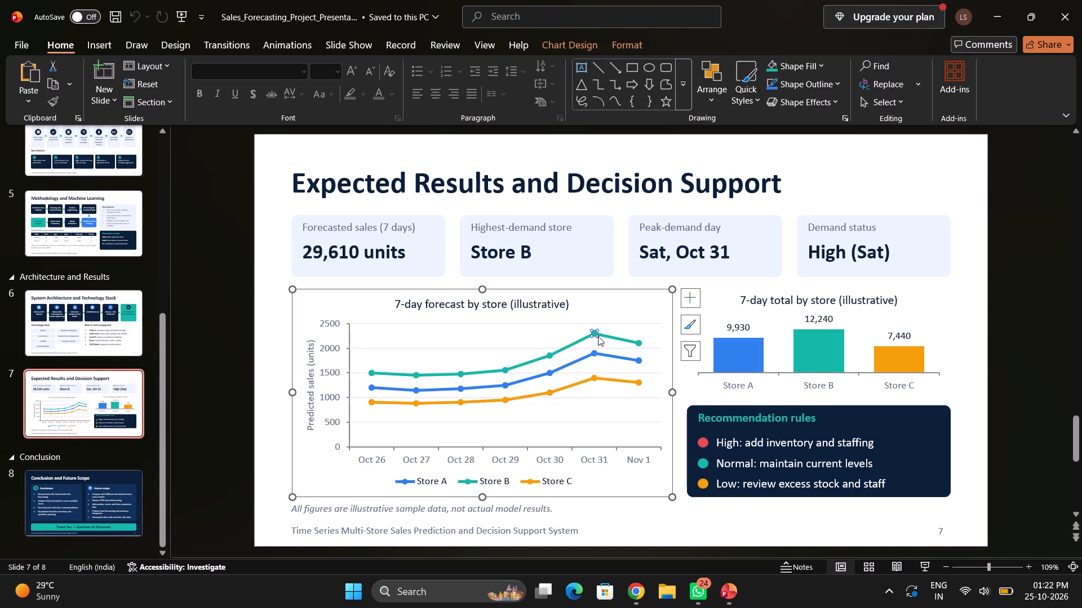
pyautogui.click(597, 336)
pyautogui.keyDown('ctrl'); pyautogui.scroll(3, 596, 336); pyautogui.keyUp('ctrl')
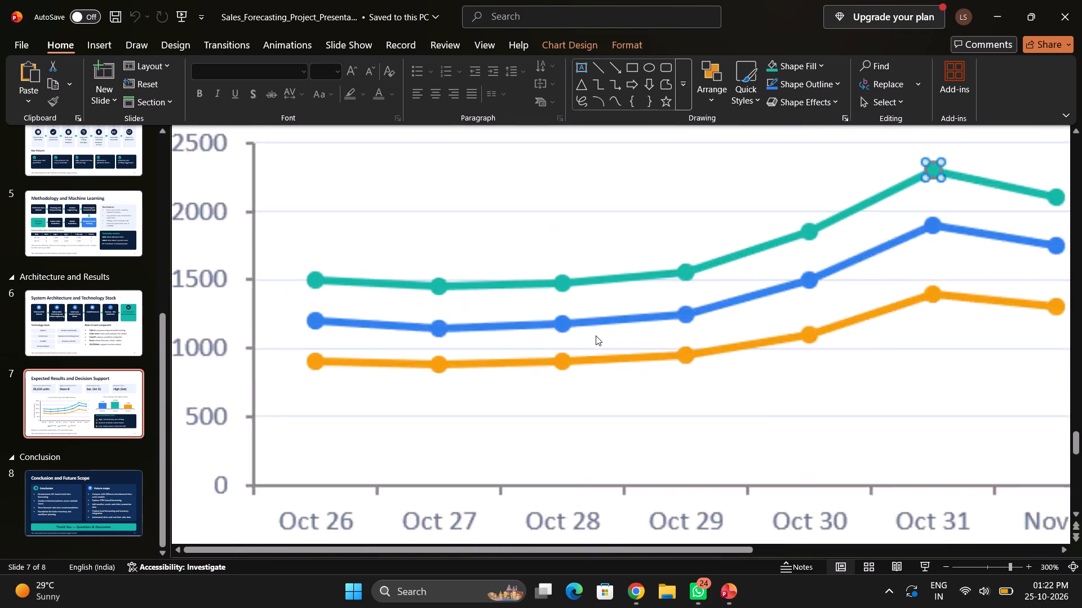
pyautogui.keyDown('ctrl'); pyautogui.scroll(2, 596, 336); pyautogui.keyUp('ctrl')
pyautogui.click(556, 327)
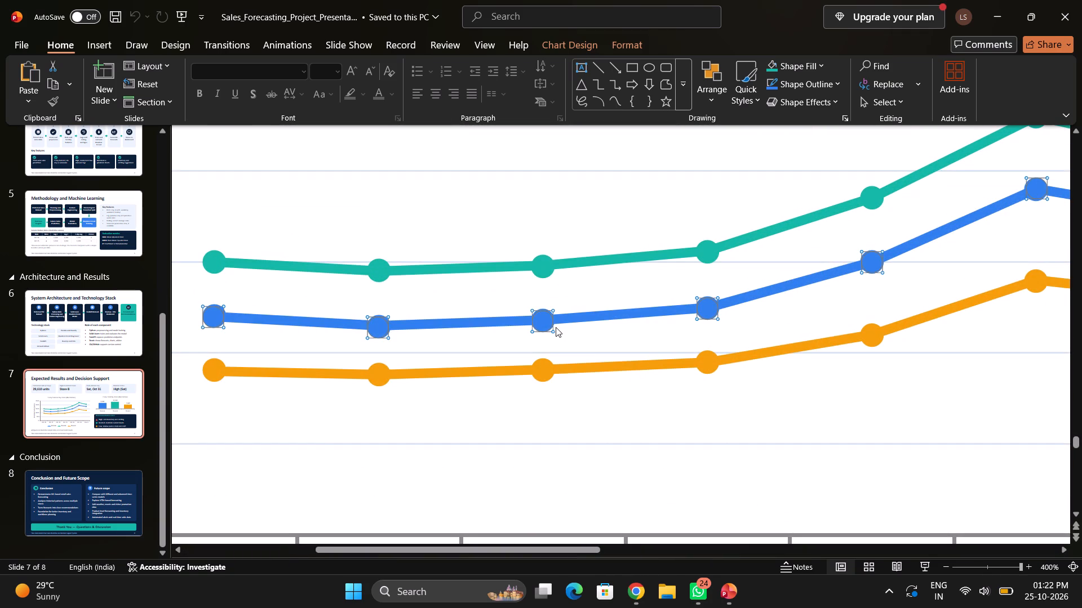
pyautogui.click(551, 331)
pyautogui.moveTo(553, 331); pyautogui.dragTo(549, 324)
pyautogui.click(538, 319)
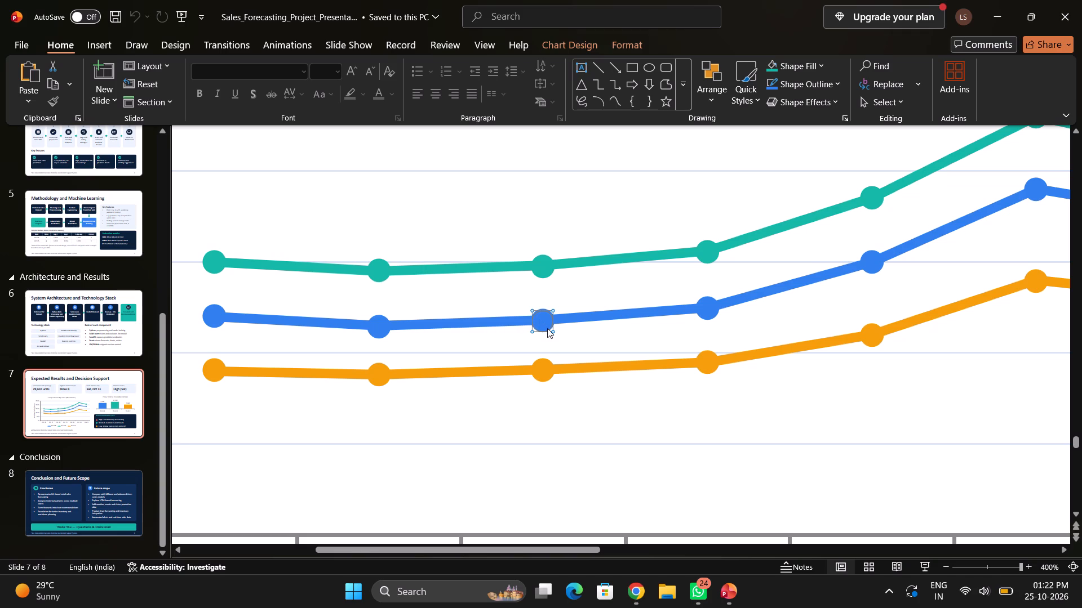
pyautogui.click(547, 328)
pyautogui.keyDown('ctrl'); pyautogui.scroll(-3, 739, 257); pyautogui.keyUp('ctrl')
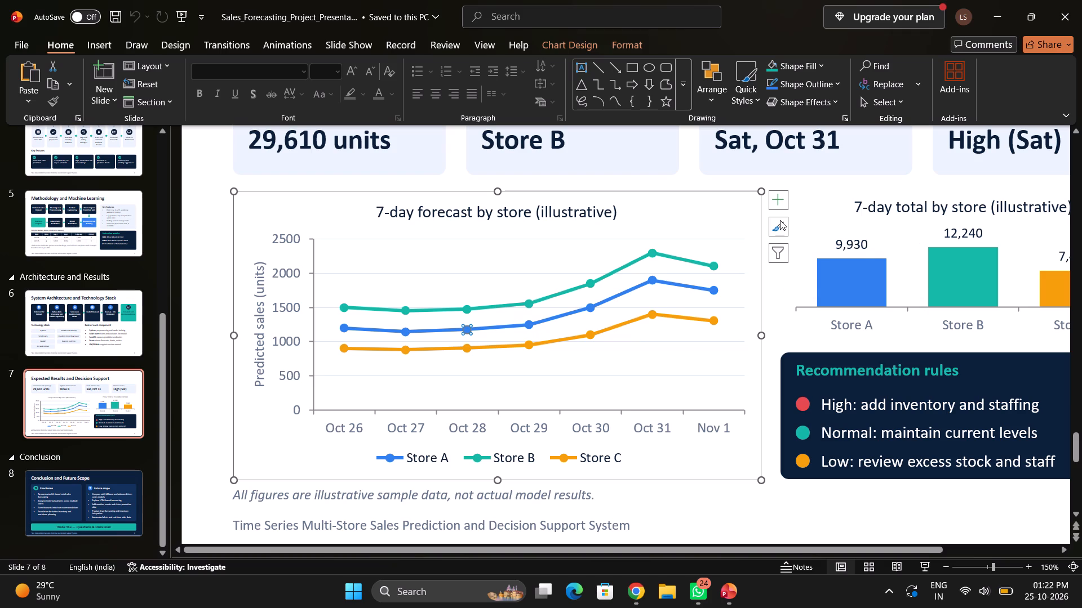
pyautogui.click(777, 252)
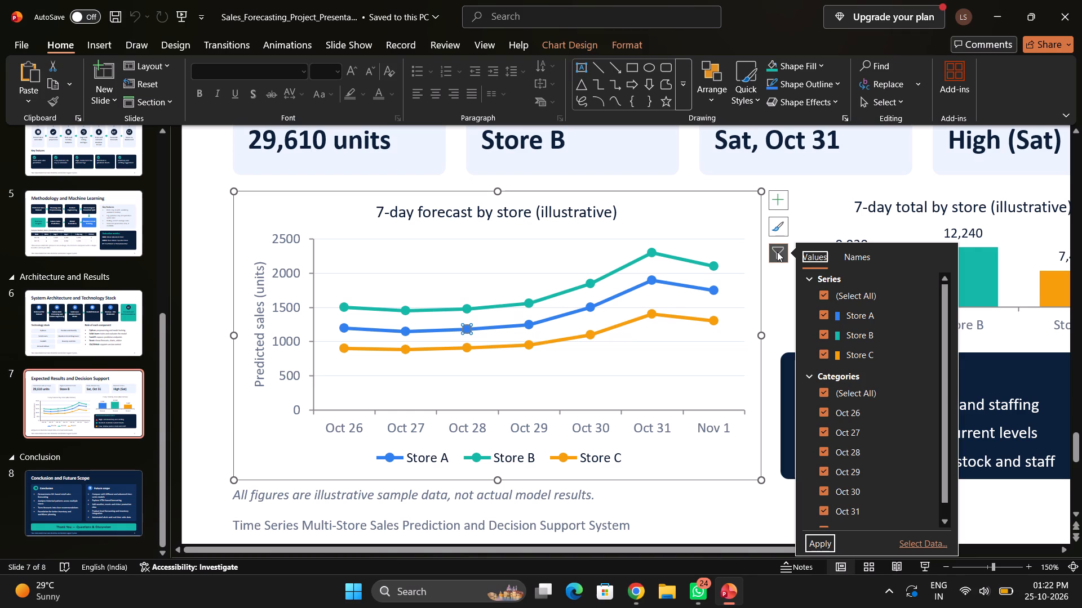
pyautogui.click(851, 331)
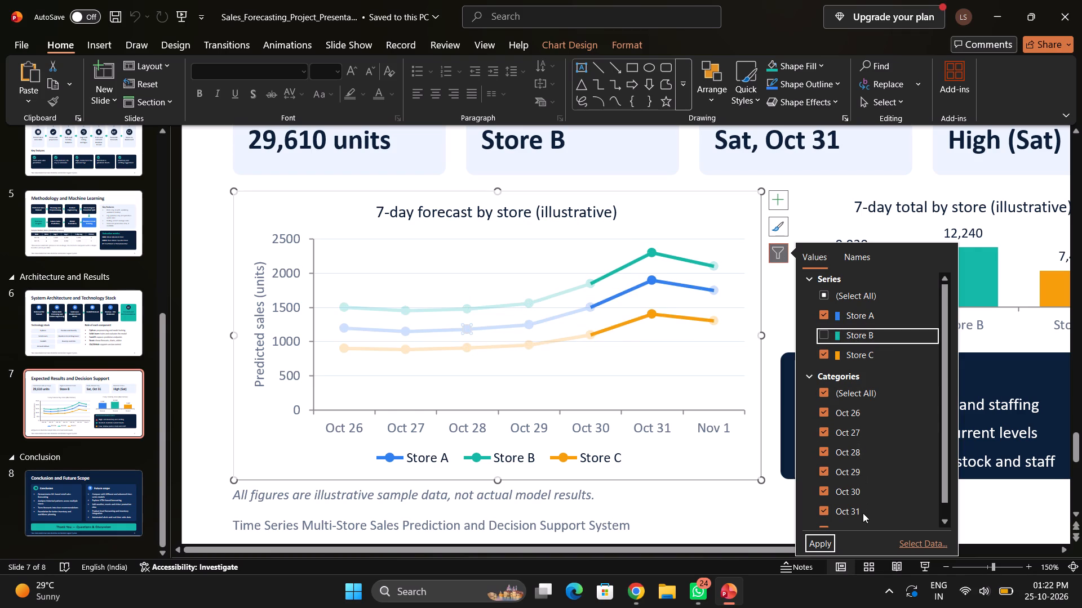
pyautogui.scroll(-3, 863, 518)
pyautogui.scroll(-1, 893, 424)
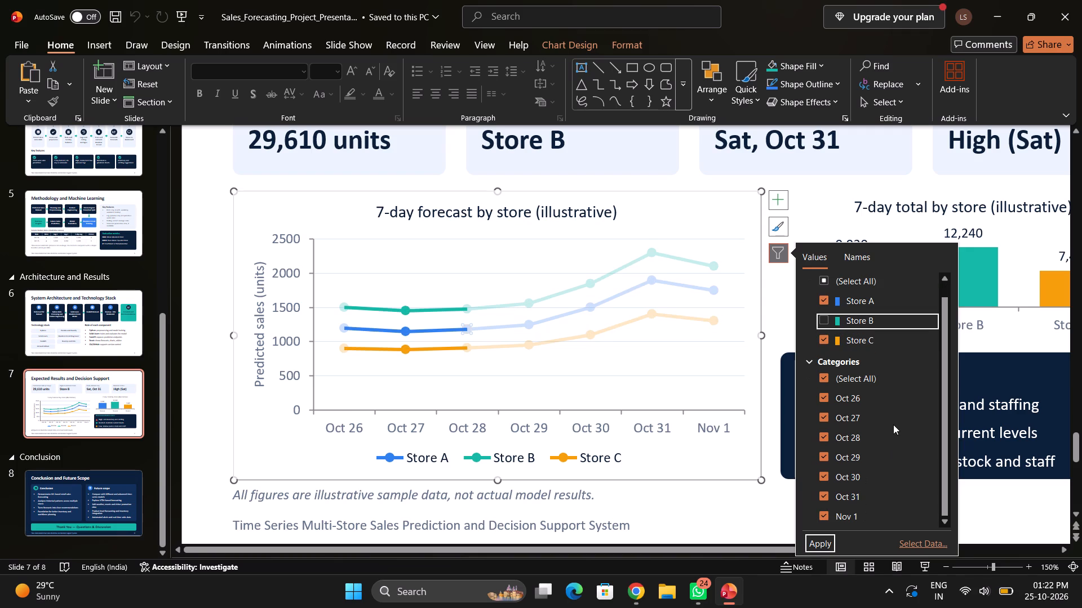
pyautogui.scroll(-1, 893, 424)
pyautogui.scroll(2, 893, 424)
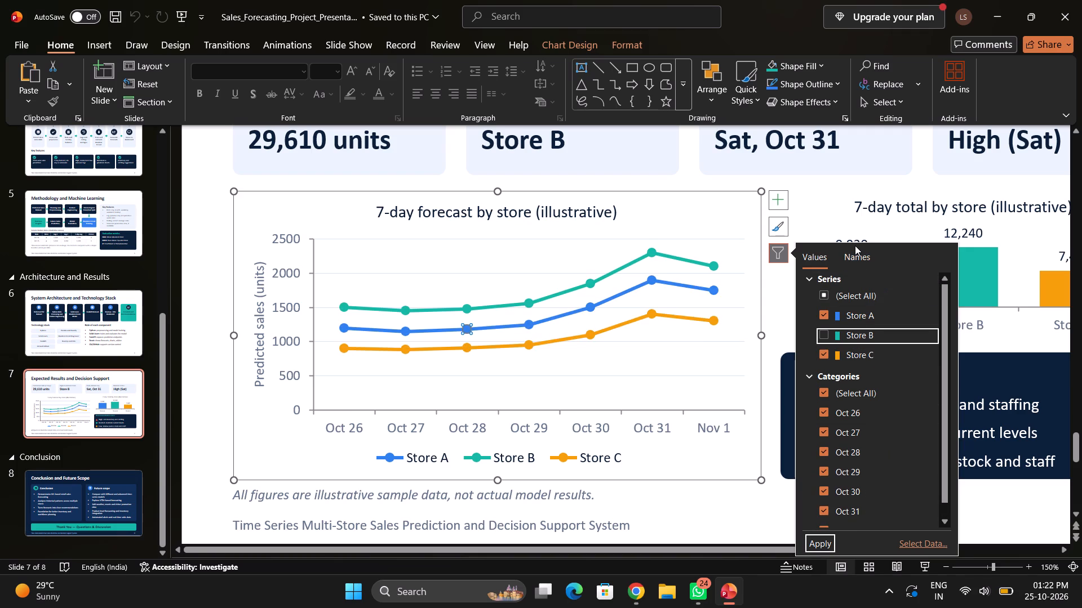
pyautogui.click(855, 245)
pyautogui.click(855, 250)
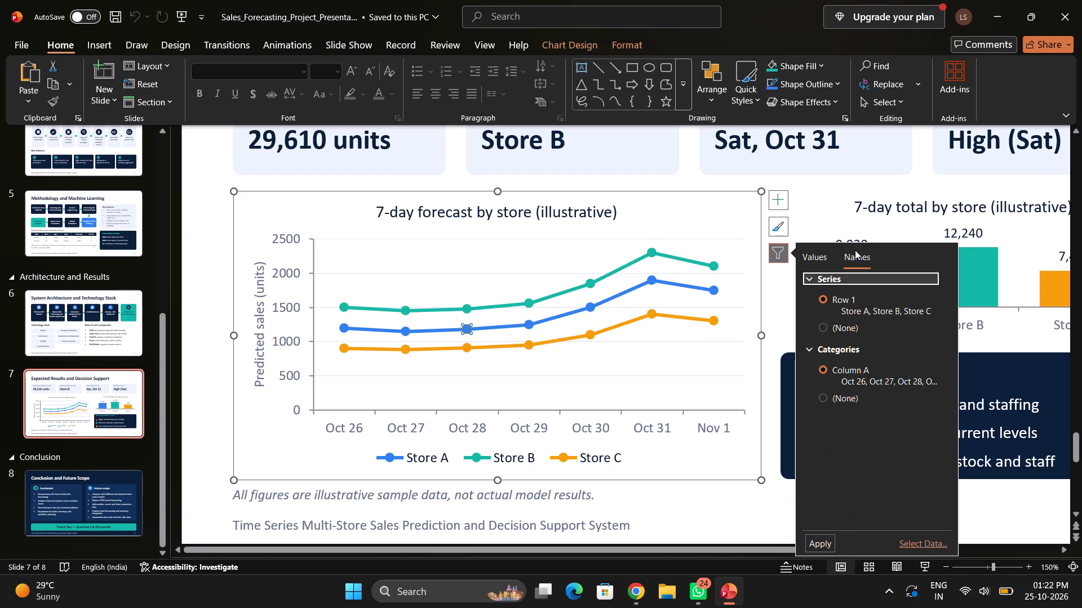
# Preview alternative styles and colours for the 7-day forecast by store chart and apply Monochromatic Palette 1.
pyautogui.click(777, 231)
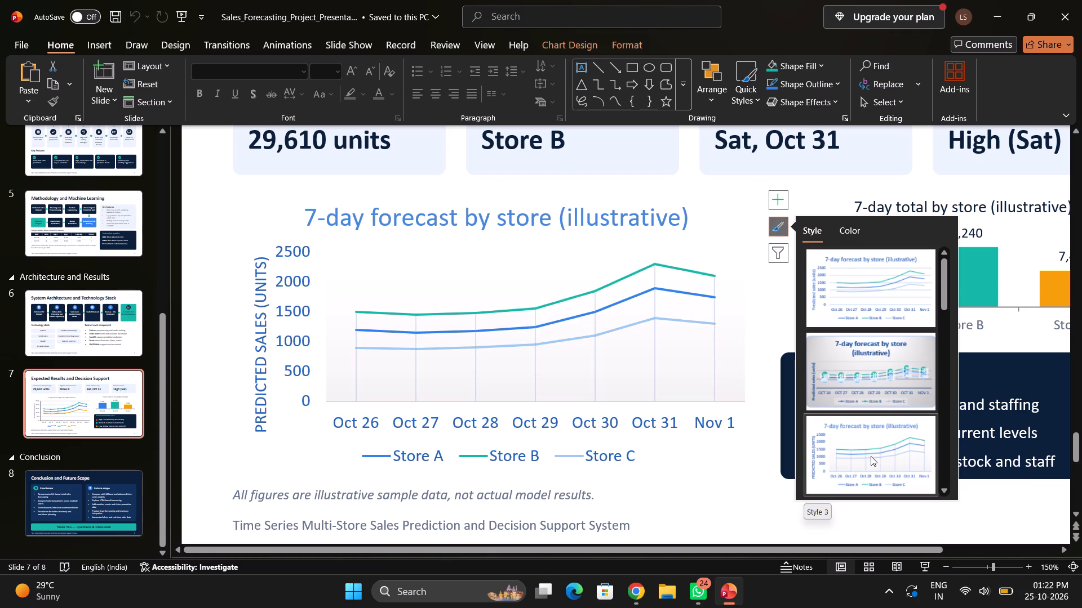
pyautogui.scroll(-3, 871, 456)
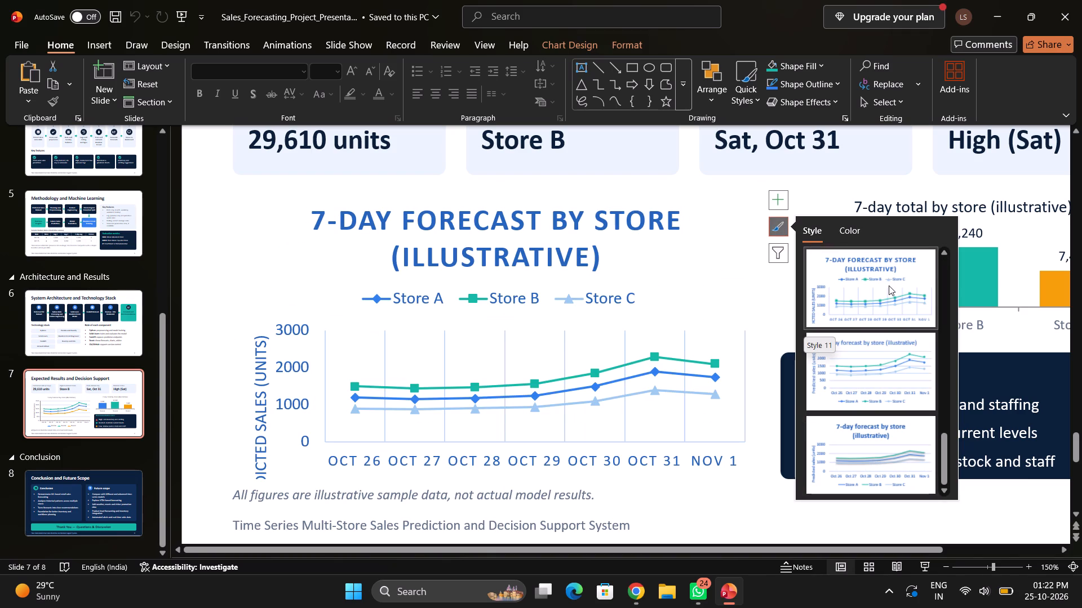
pyautogui.scroll(1, 889, 285)
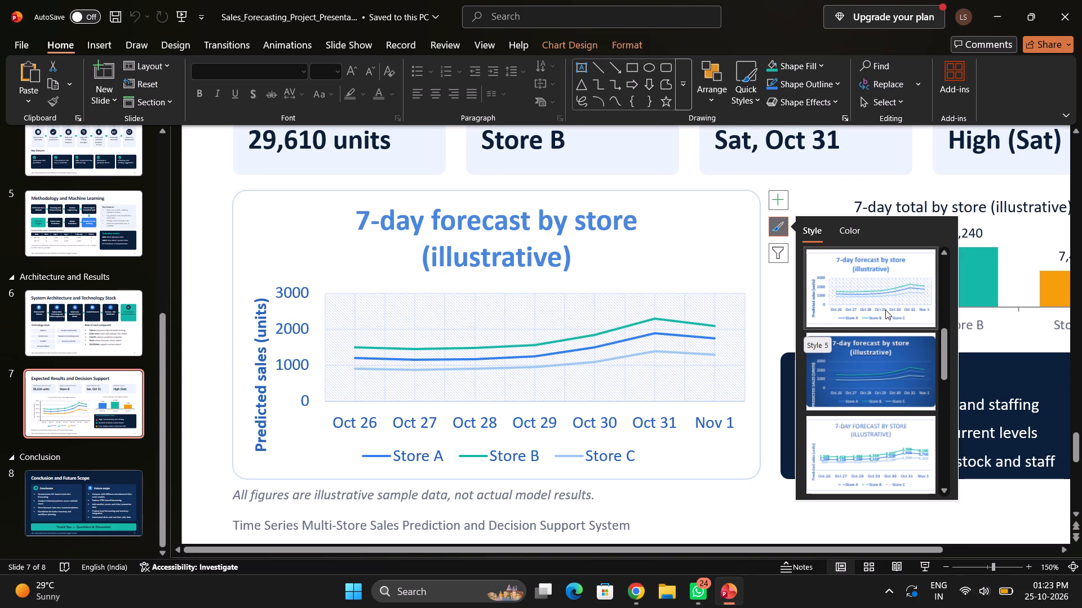
pyautogui.scroll(6, 885, 310)
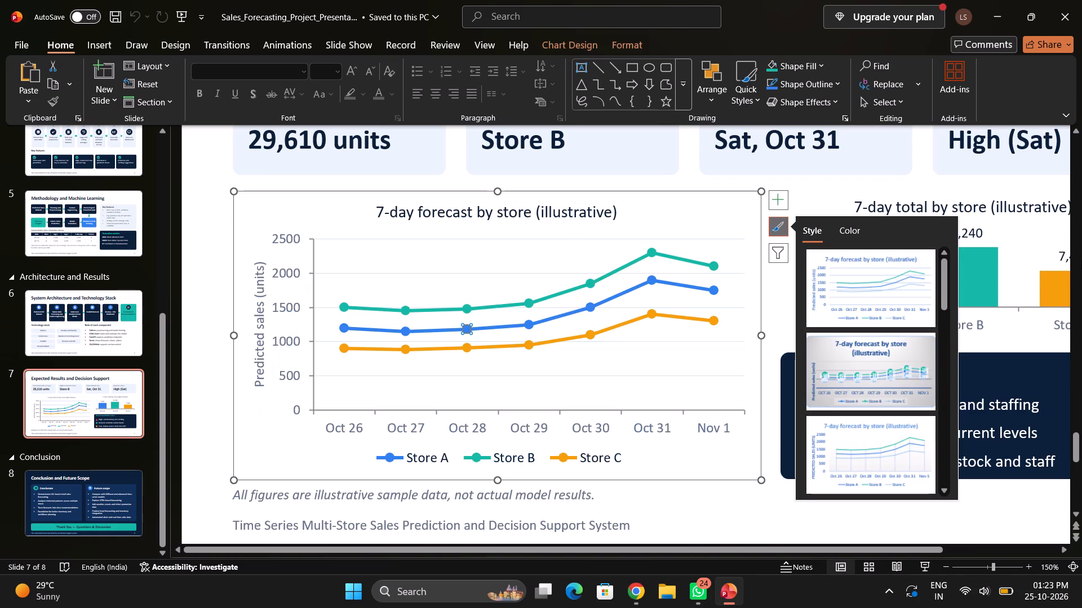
pyautogui.click(844, 231)
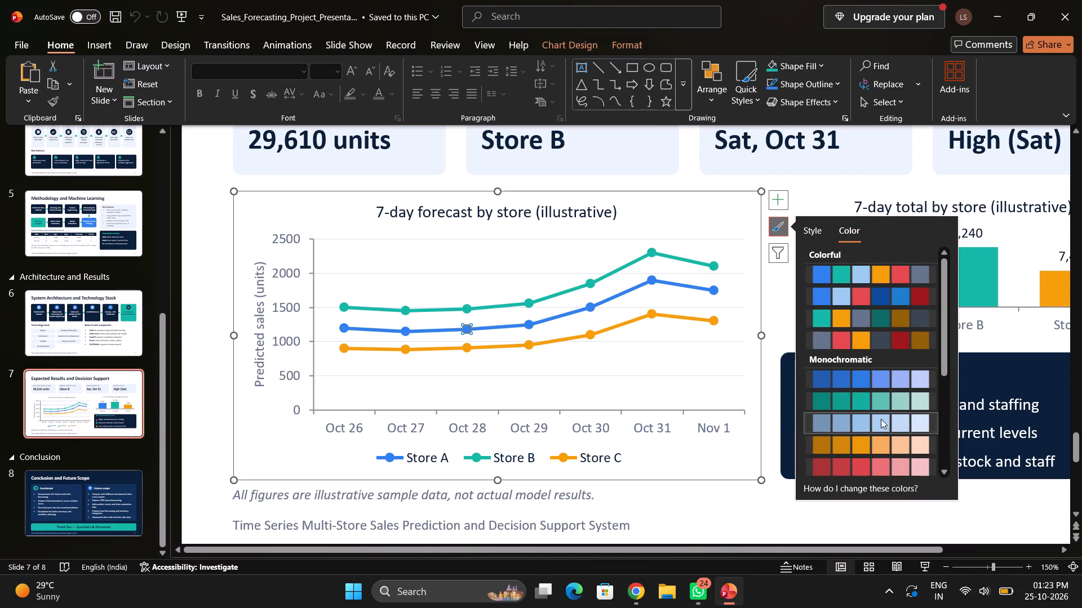
pyautogui.scroll(-3, 876, 421)
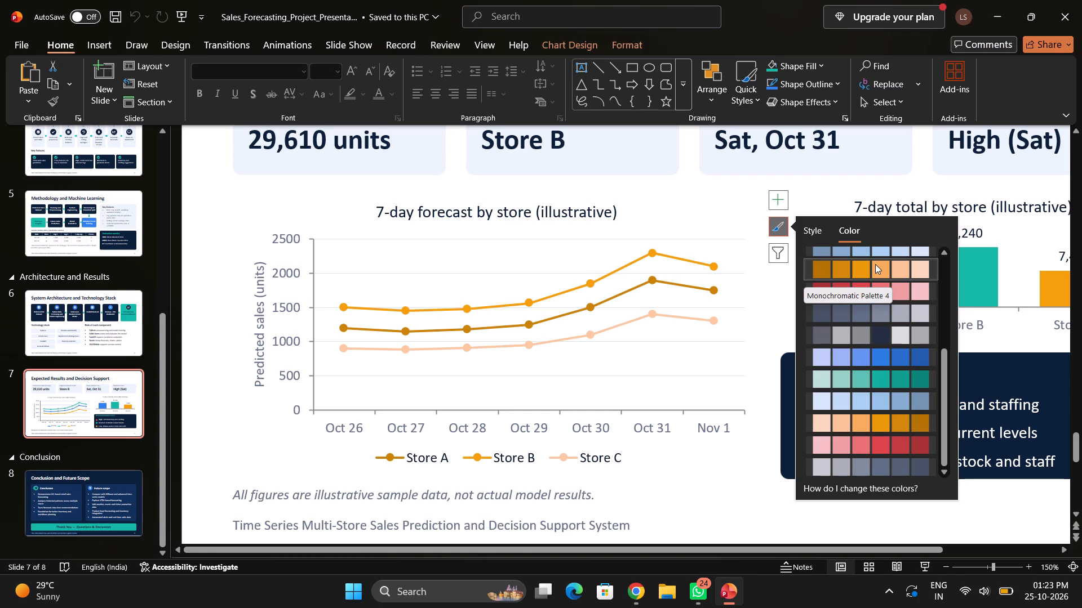
pyautogui.scroll(1, 876, 277)
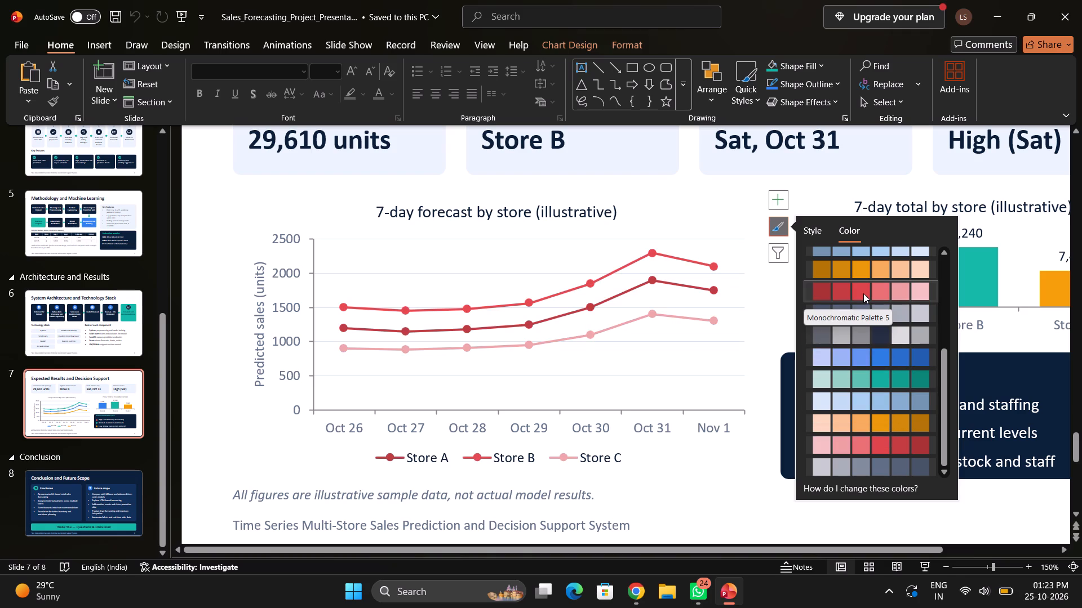
pyautogui.scroll(3, 863, 293)
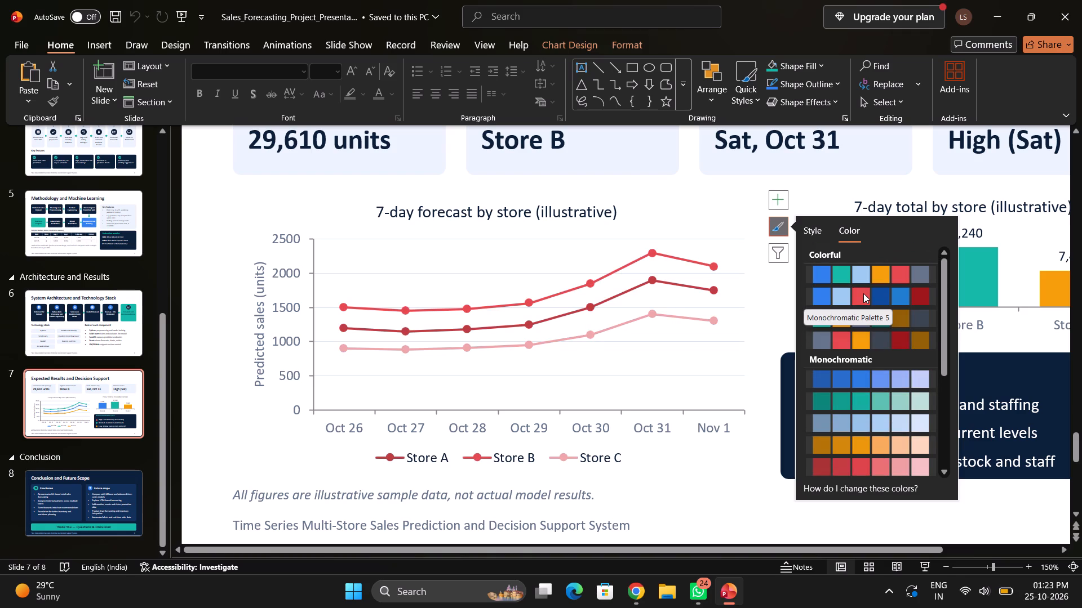
pyautogui.keyDown('ctrl'); pyautogui.scroll(-1, 641, 284); pyautogui.keyUp('ctrl')
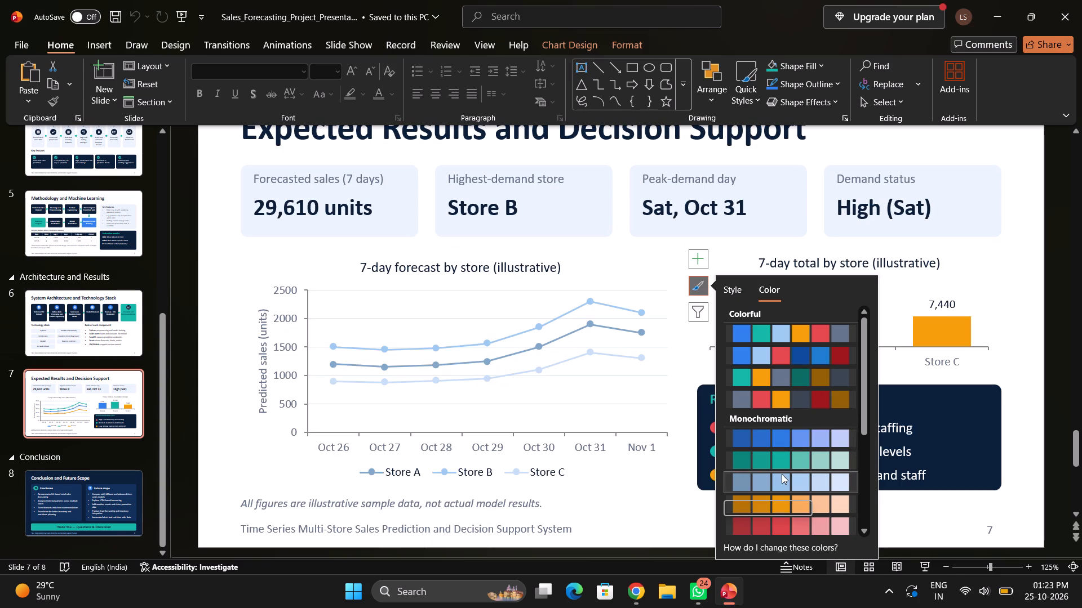
pyautogui.click(786, 435)
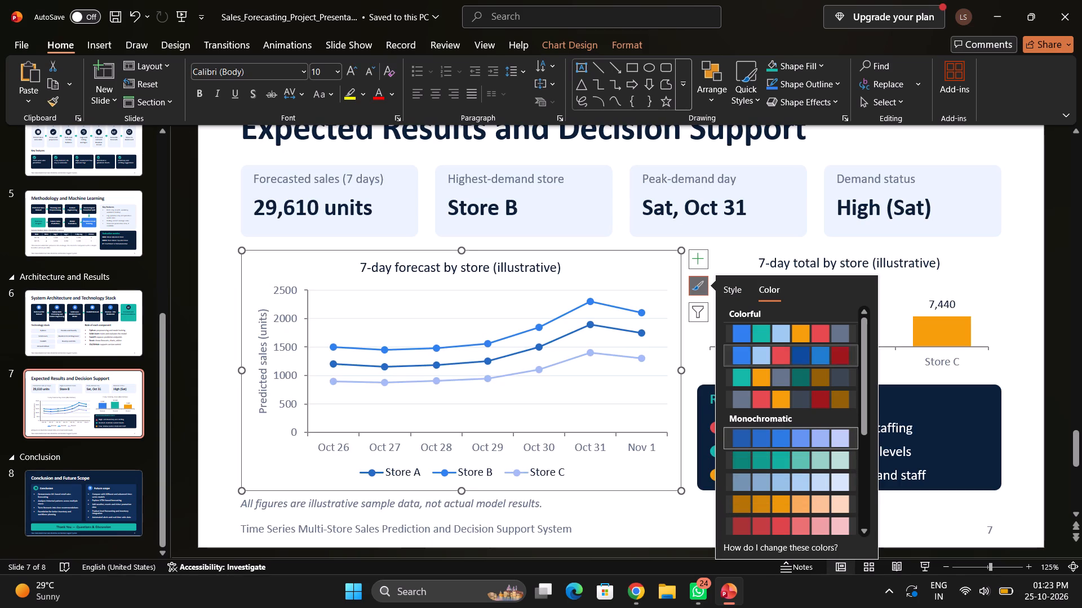
pyautogui.click(1060, 316)
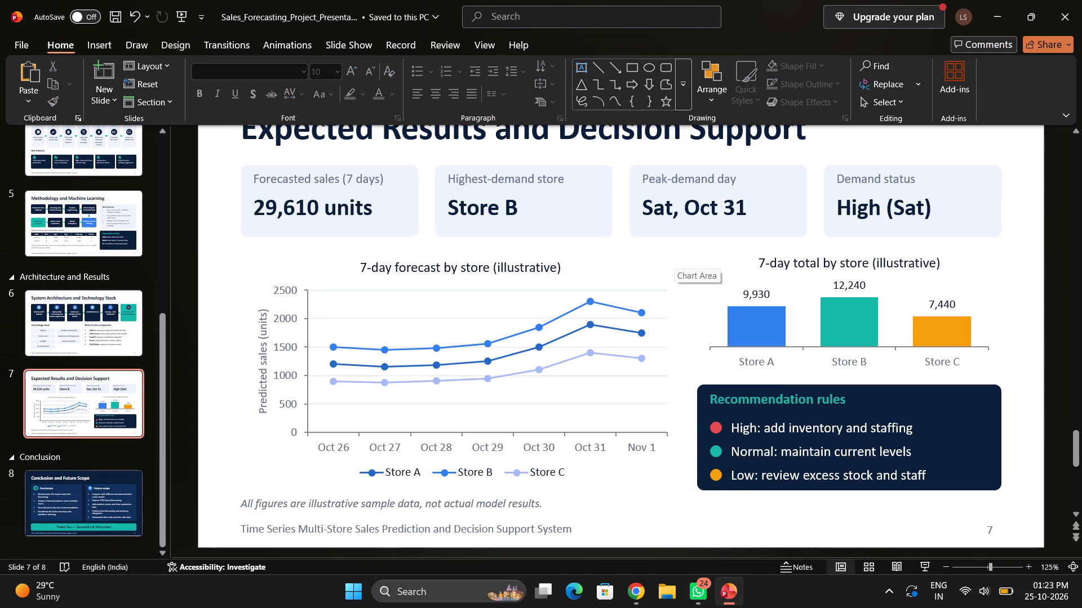
# On the Conclusion and Future Scope slide, set the "Thank You — Questions & Discussion" banner text to font size 20.
pyautogui.click(91, 499)
pyautogui.scroll(6, 91, 499)
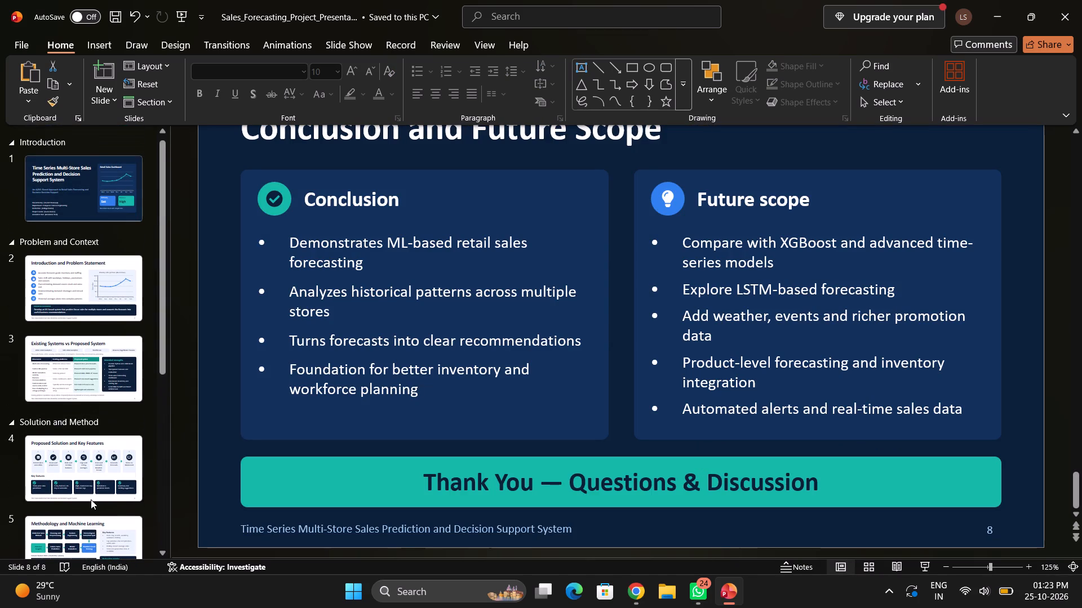
pyautogui.scroll(3, 96, 337)
pyautogui.scroll(-4, 76, 418)
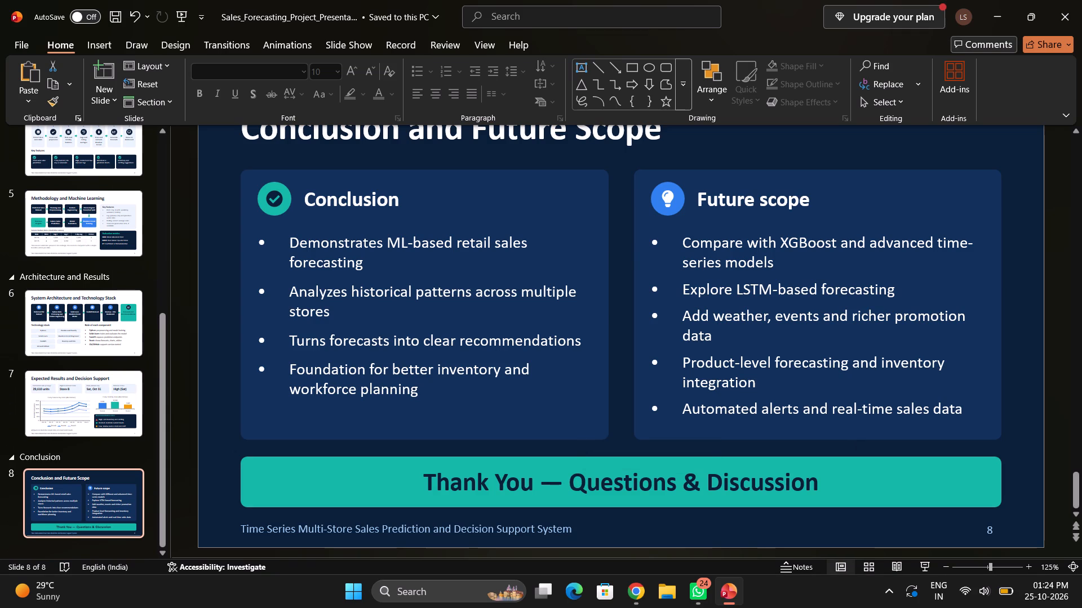
pyautogui.click(818, 484)
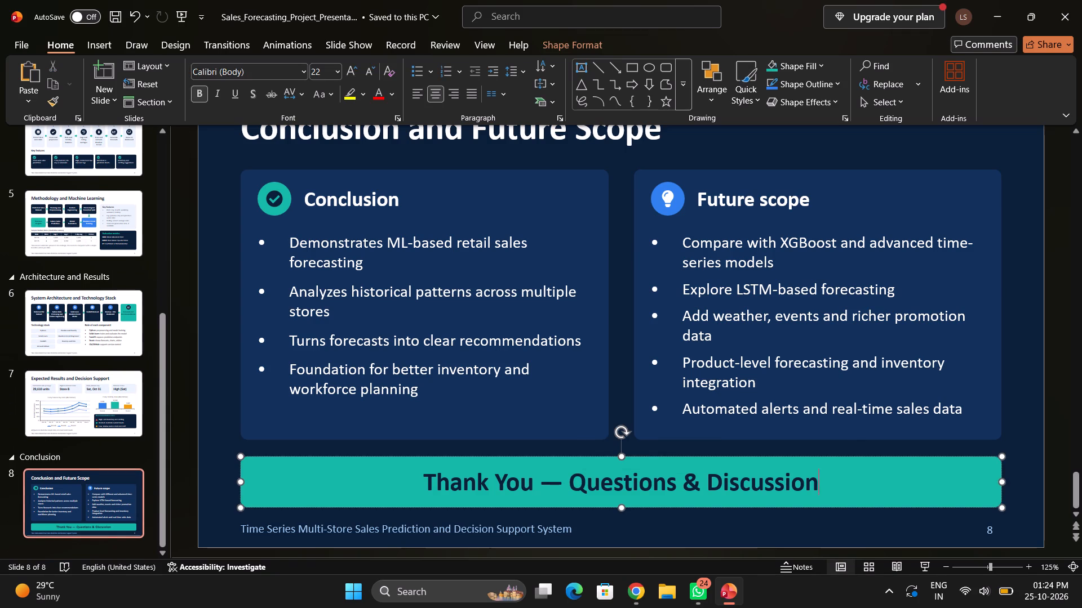
pyautogui.click(818, 484)
pyautogui.moveTo(818, 484); pyautogui.dragTo(542, 485)
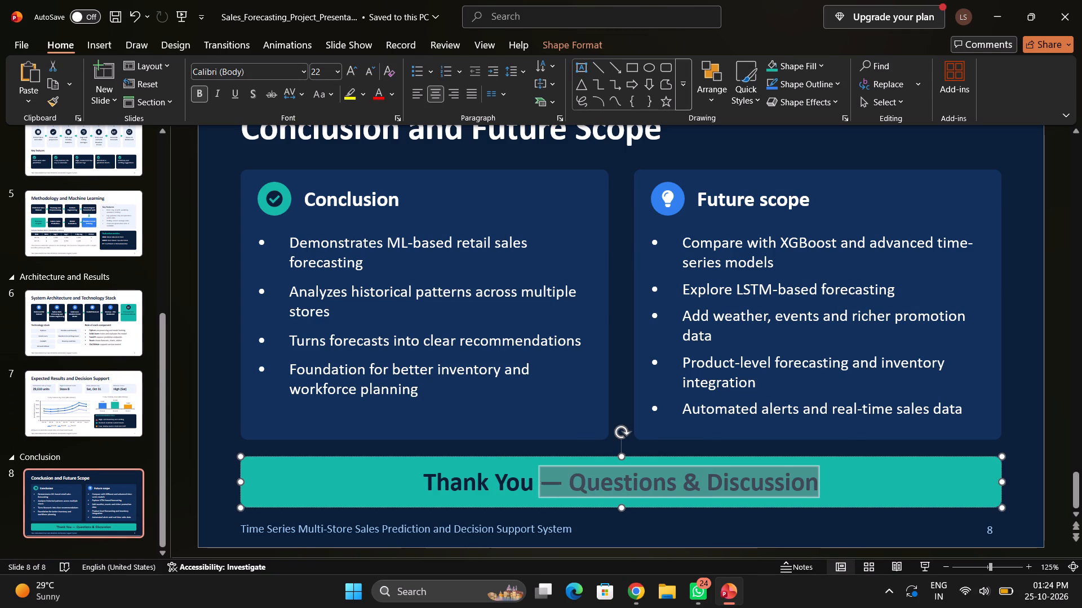
pyautogui.moveTo(542, 485); pyautogui.dragTo(448, 490)
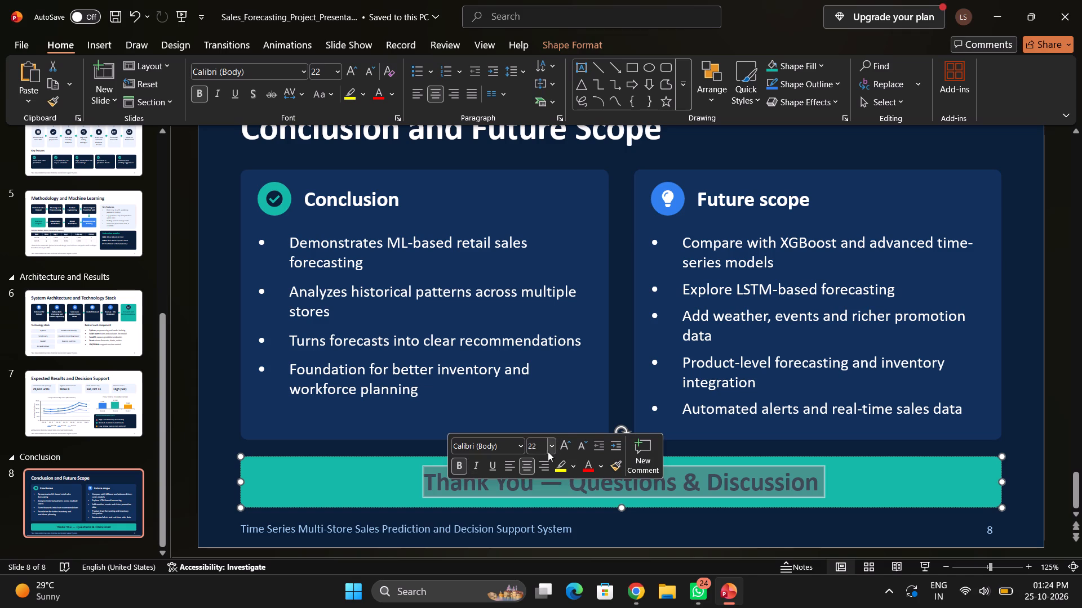
pyautogui.click(547, 451)
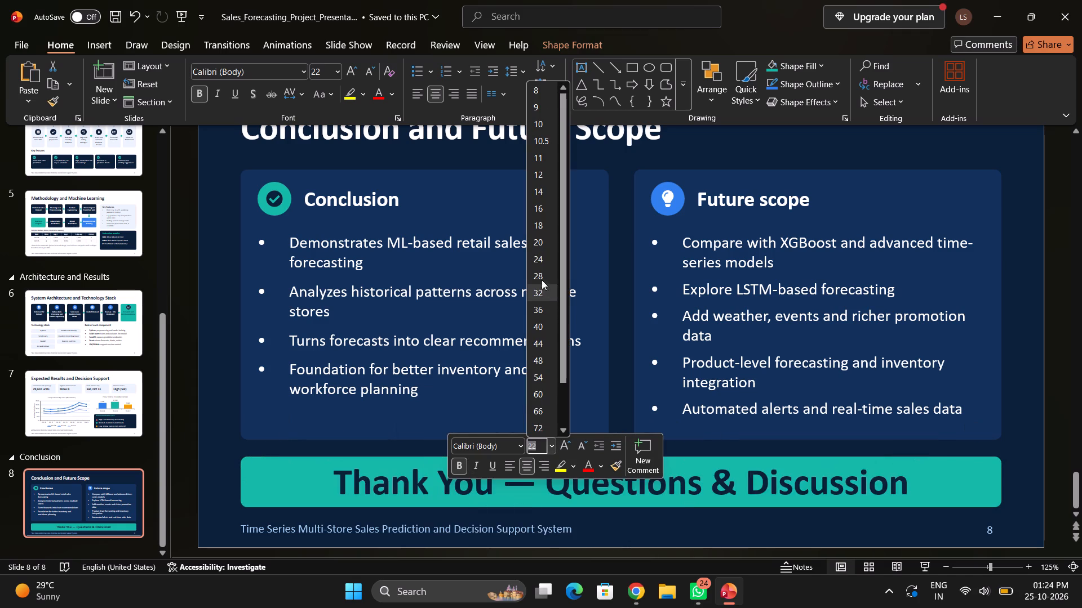
pyautogui.click(545, 249)
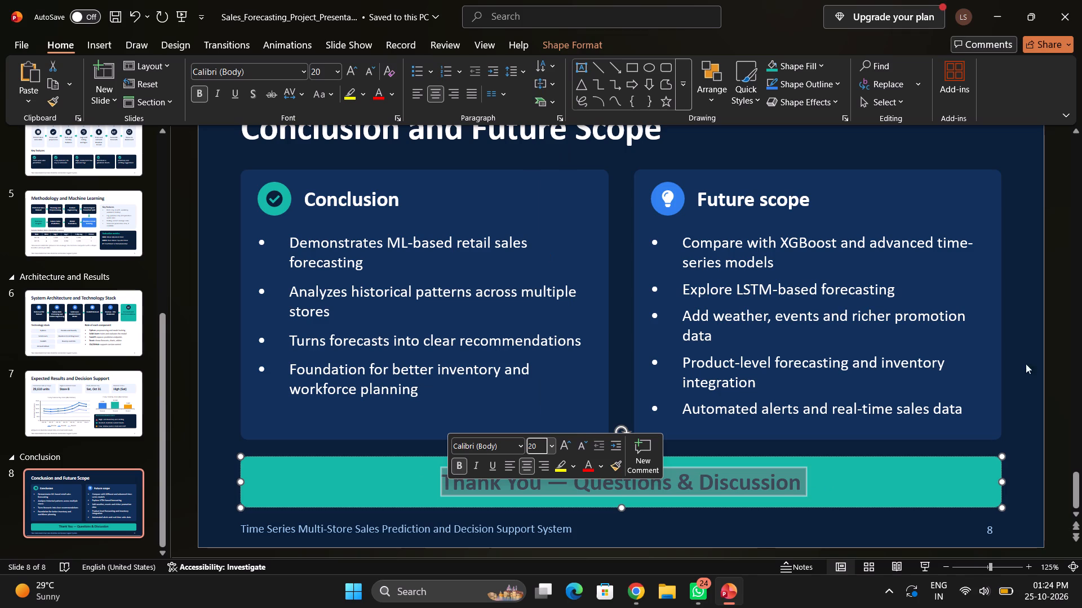
pyautogui.click(1066, 437)
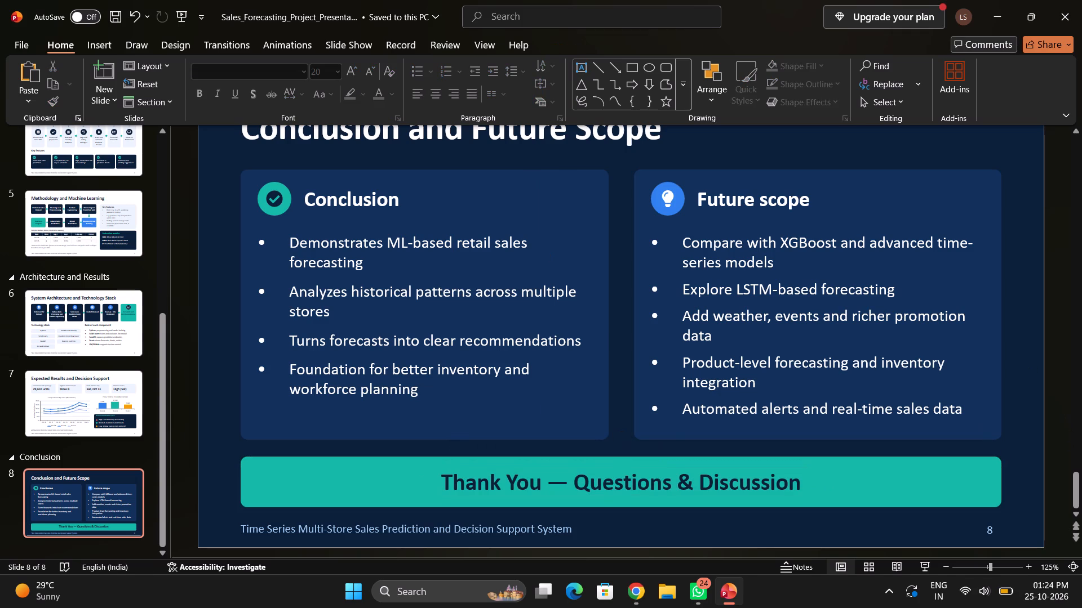
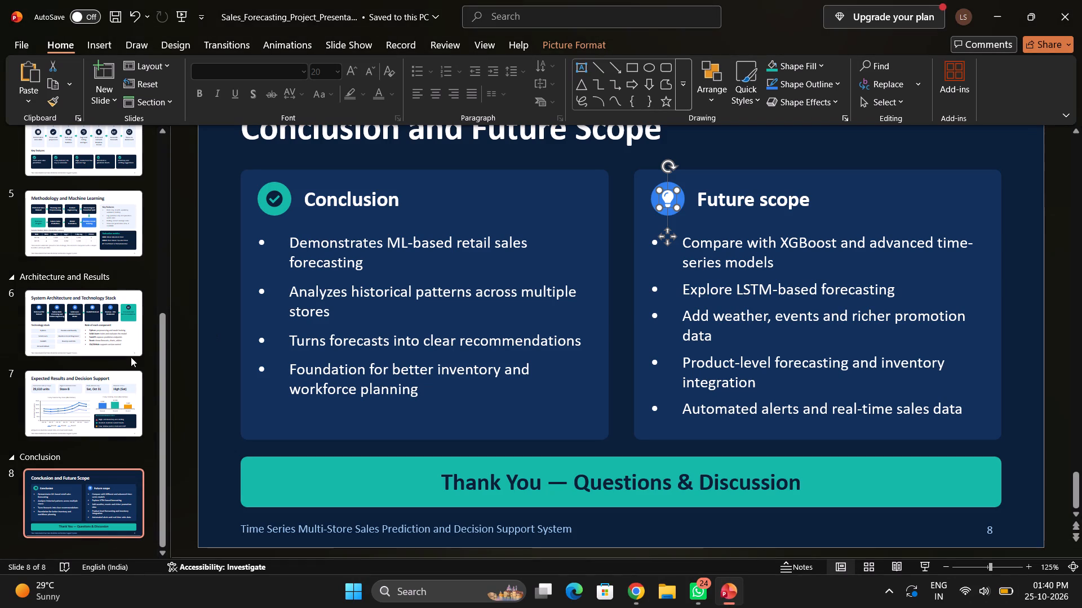
pyautogui.click(78, 407)
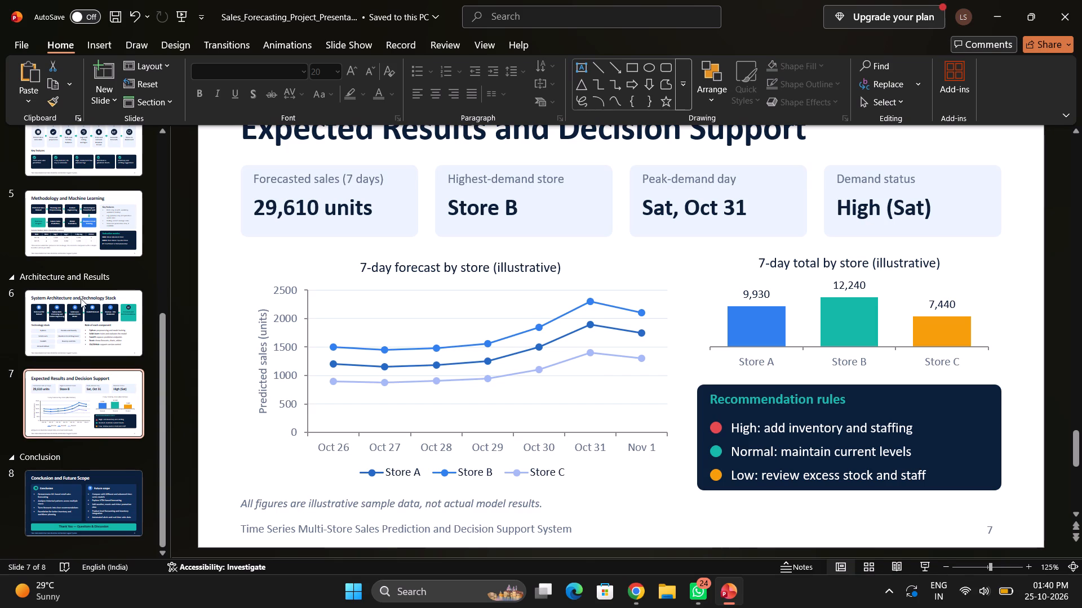
pyautogui.click(87, 227)
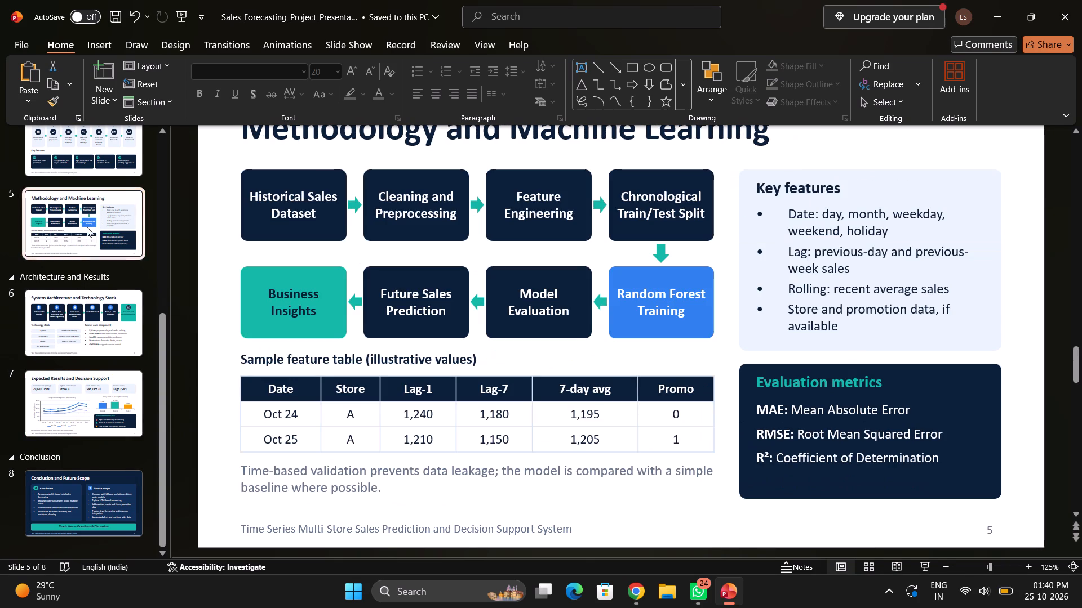
pyautogui.click(83, 513)
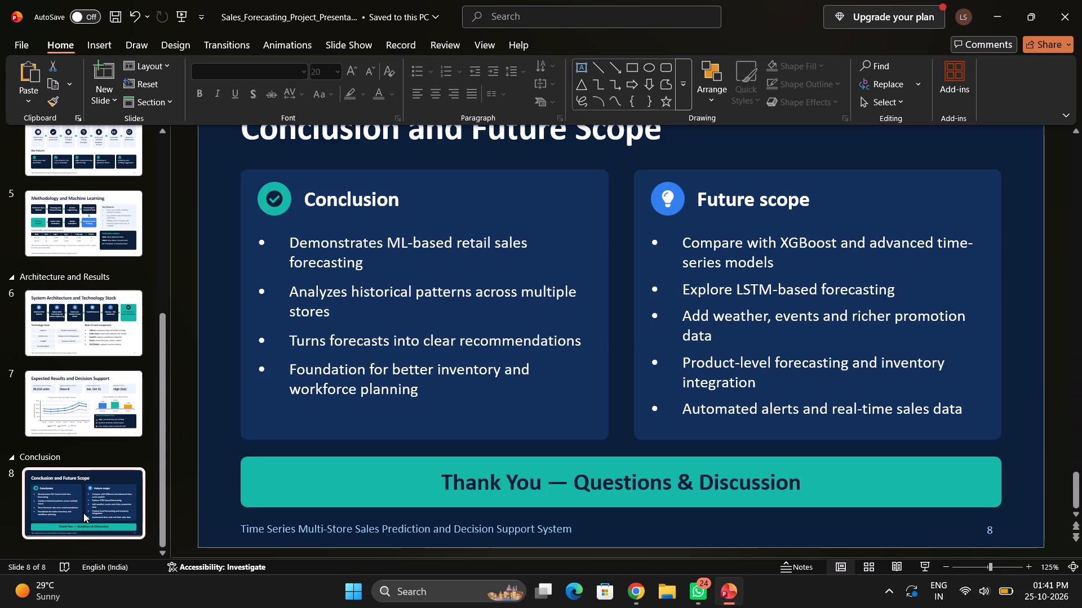
pyautogui.click(93, 421)
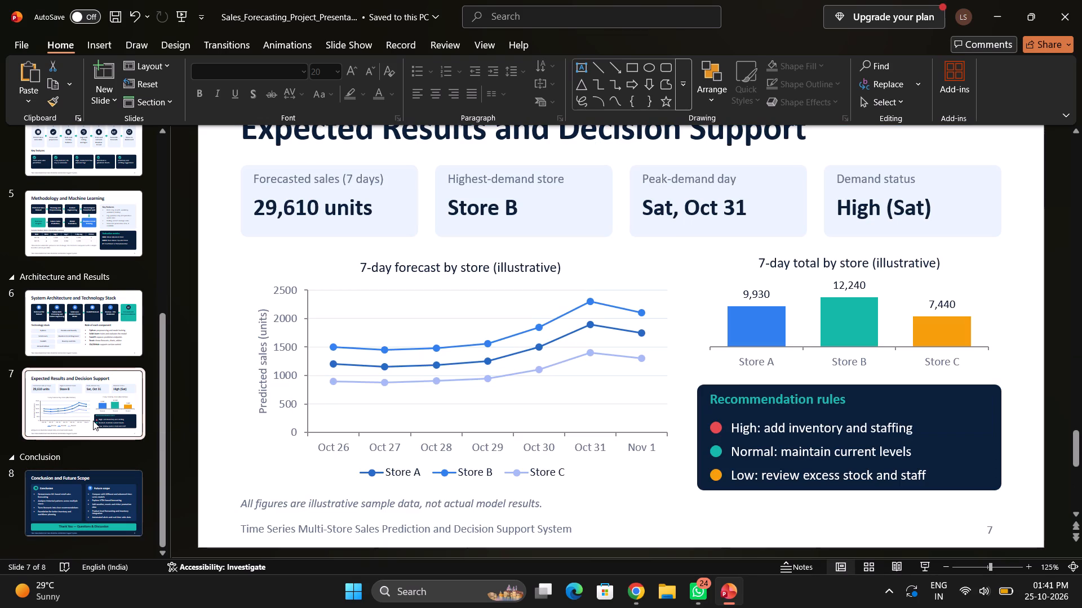
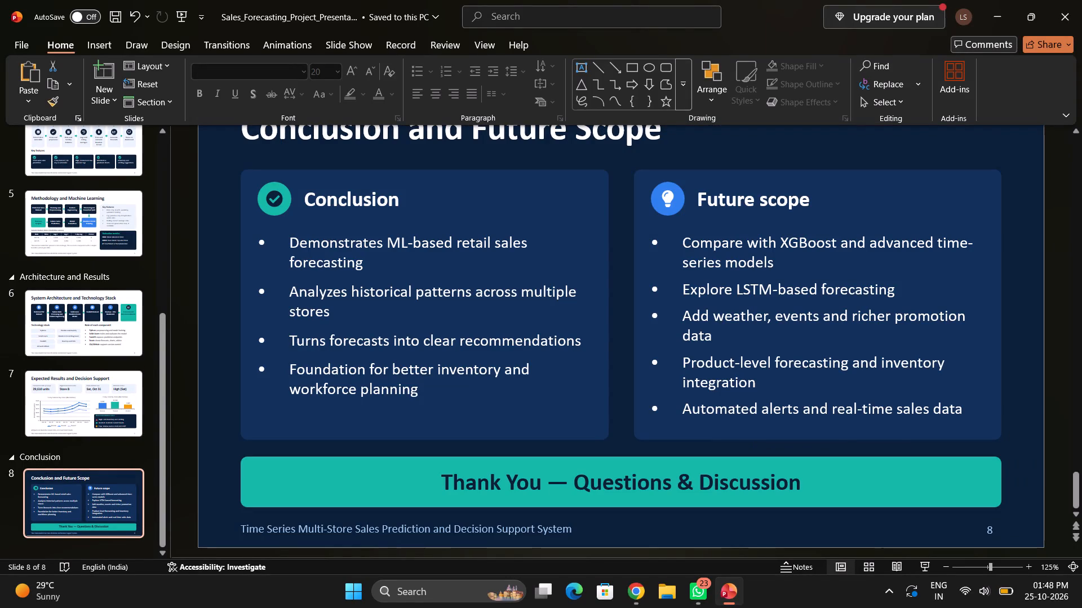
# Cut the tick icon out of the teal circle beside the Conclusion heading on slide 8.
pyautogui.click(276, 202)
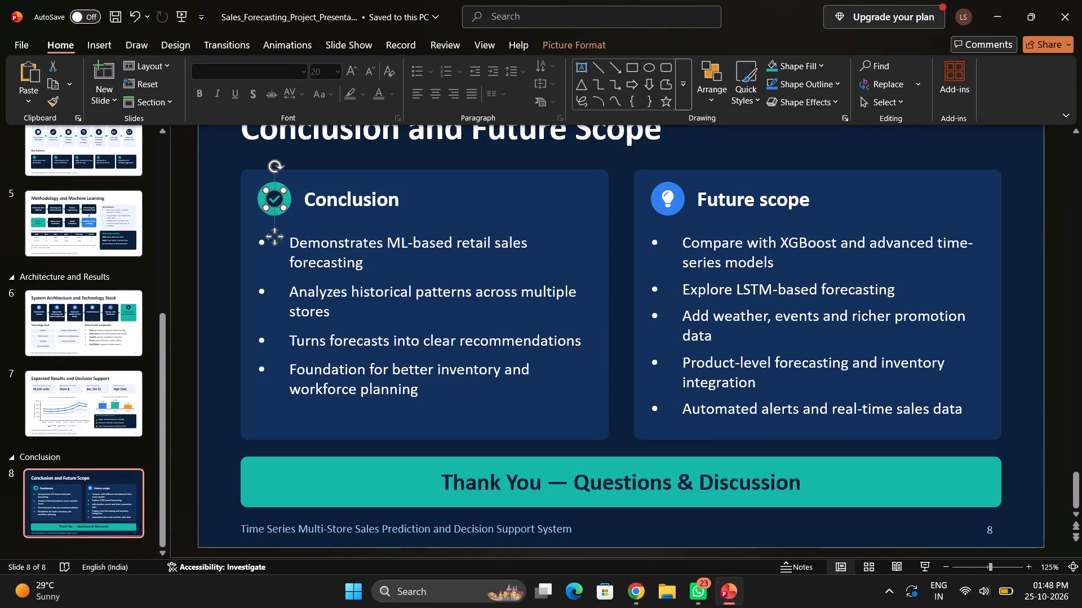
pyautogui.rightClick(276, 202)
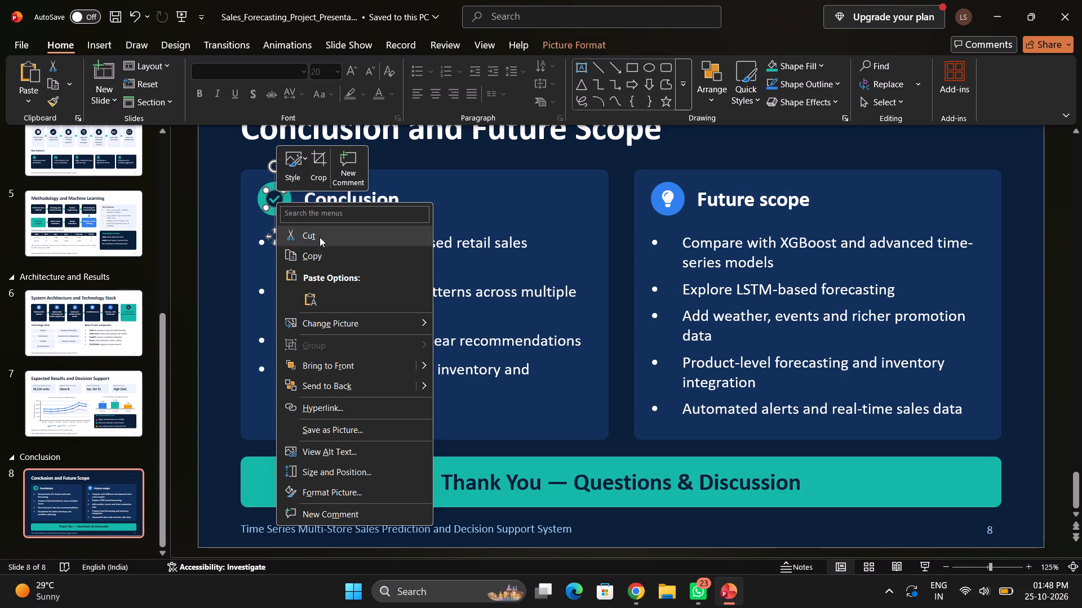
pyautogui.click(320, 237)
# Browse the available shapes, equations and symbols for a replacement marker for the Conclusion heading.
pyautogui.click(279, 203)
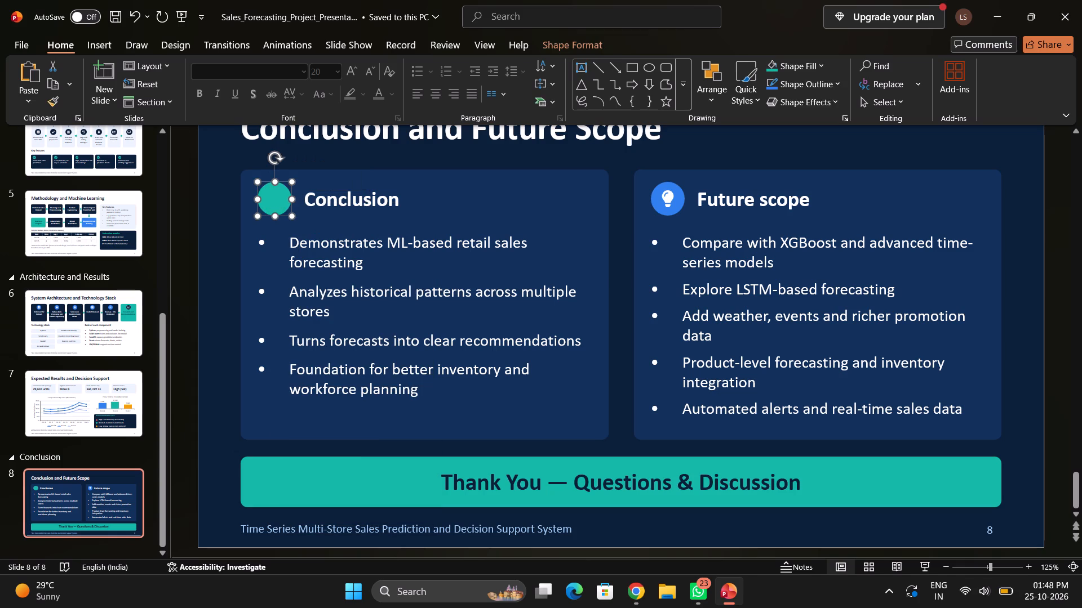
pyautogui.rightClick(279, 203)
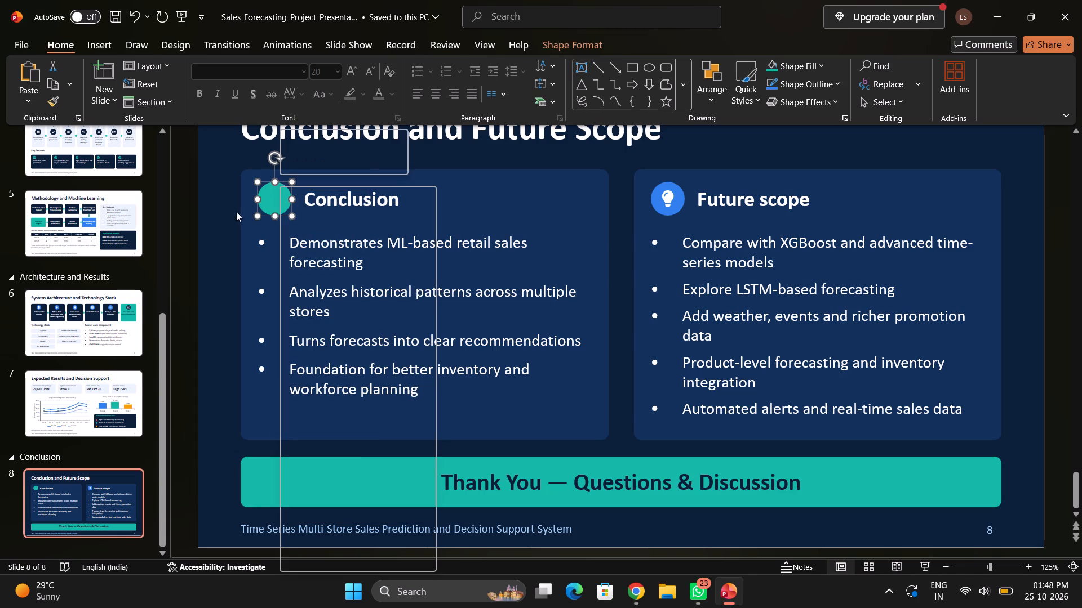
pyautogui.click(212, 202)
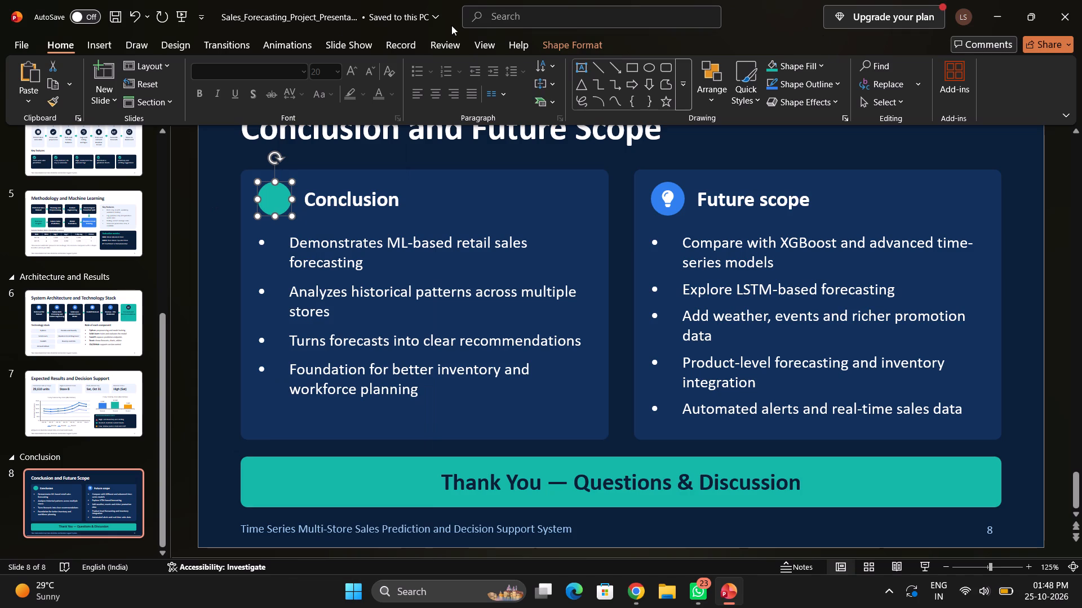
pyautogui.click(684, 92)
pyautogui.scroll(-3, 681, 278)
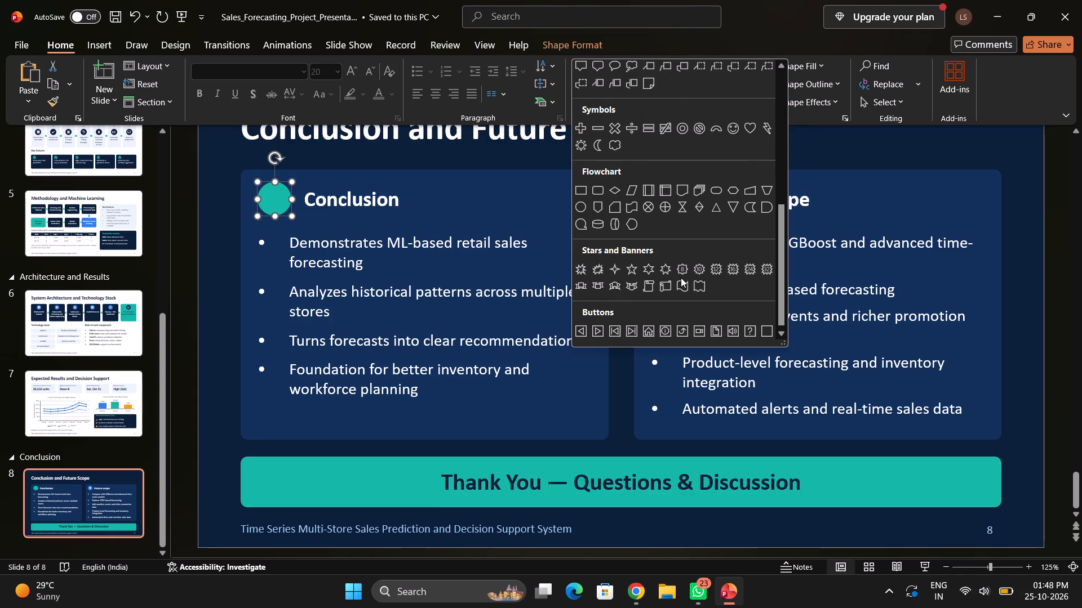
pyautogui.scroll(-1, 681, 278)
pyautogui.click(1061, 216)
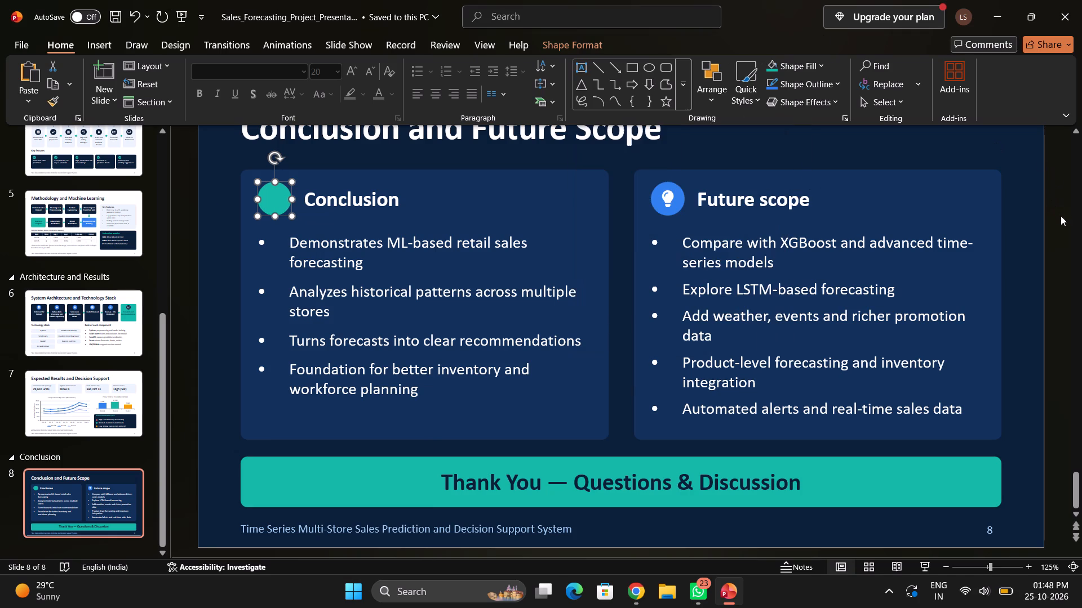
pyautogui.click(101, 44)
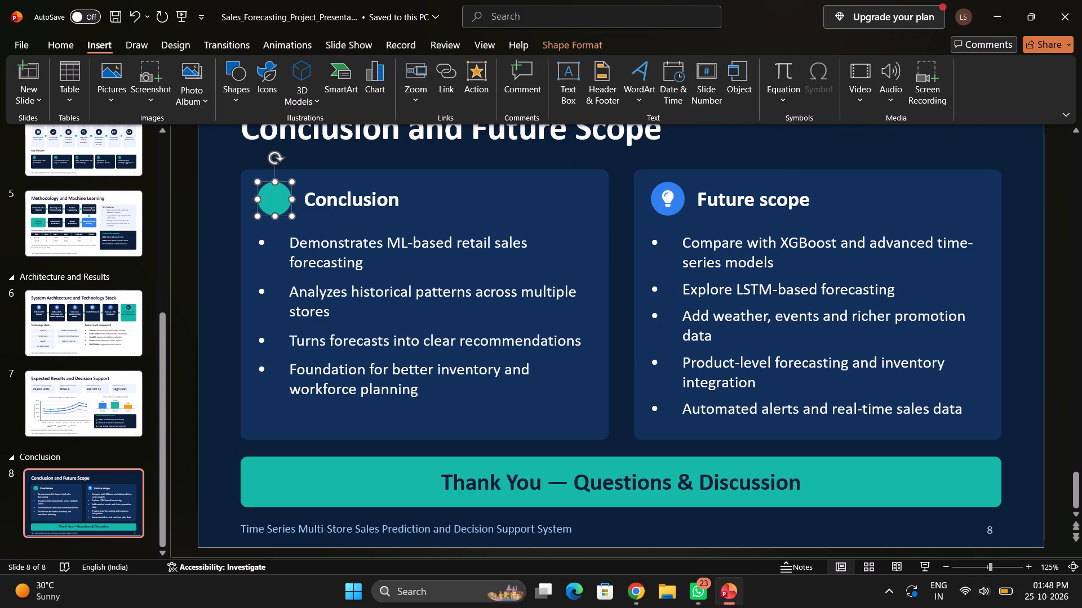
pyautogui.click(782, 99)
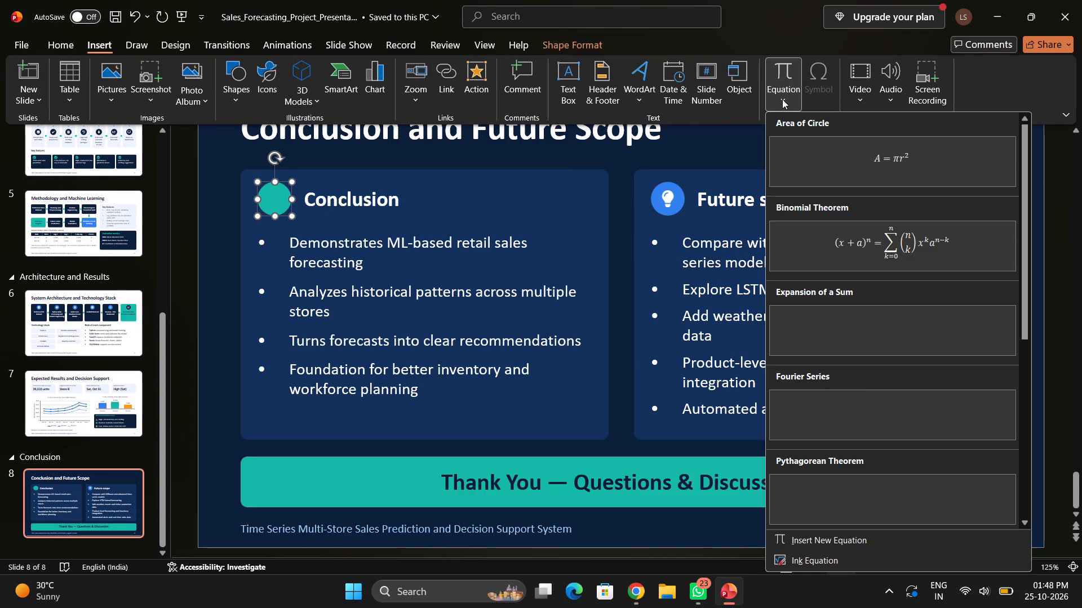
pyautogui.scroll(-4, 923, 392)
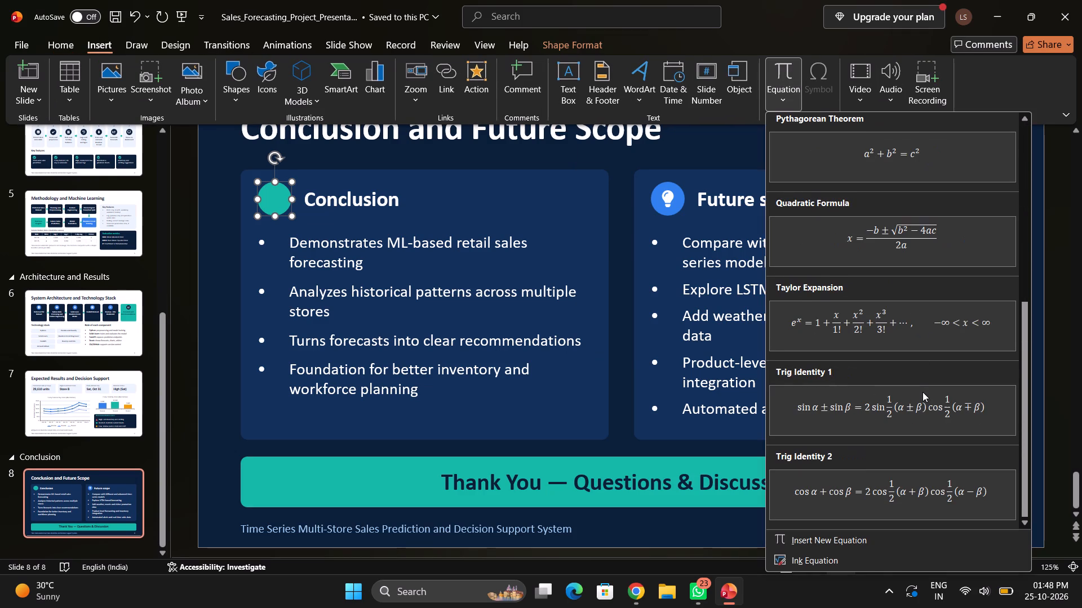
pyautogui.click(822, 84)
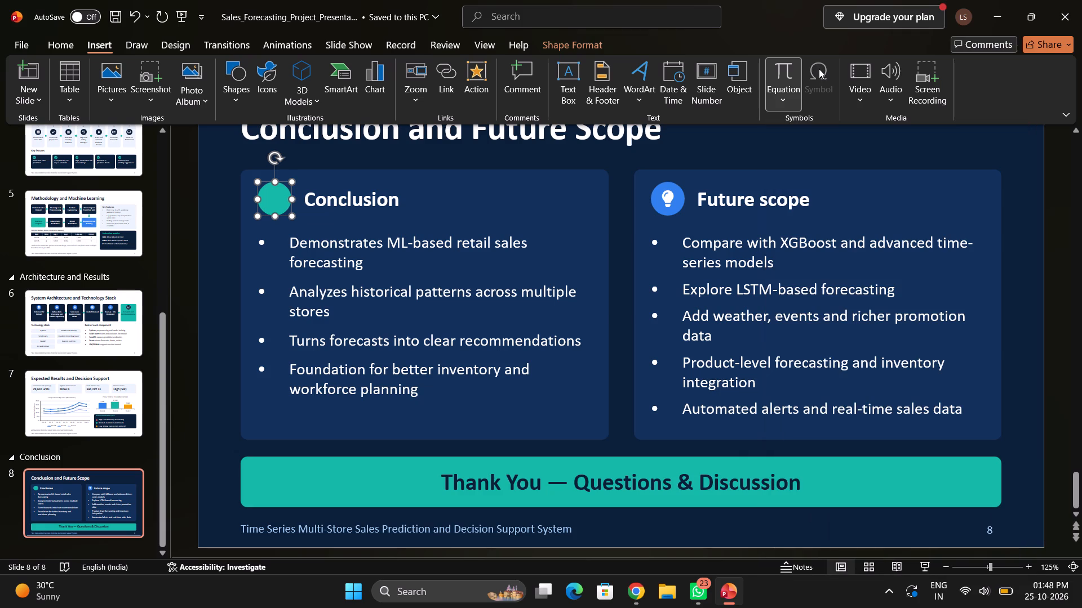
pyautogui.click(819, 69)
pyautogui.click(311, 186)
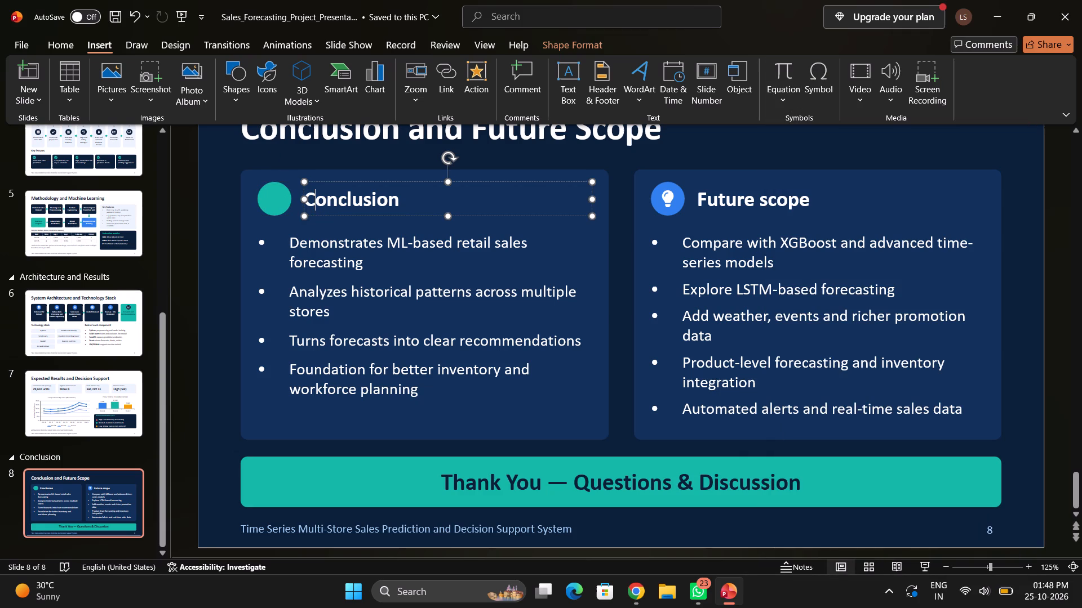
pyautogui.click(818, 92)
pyautogui.scroll(-1, 431, 306)
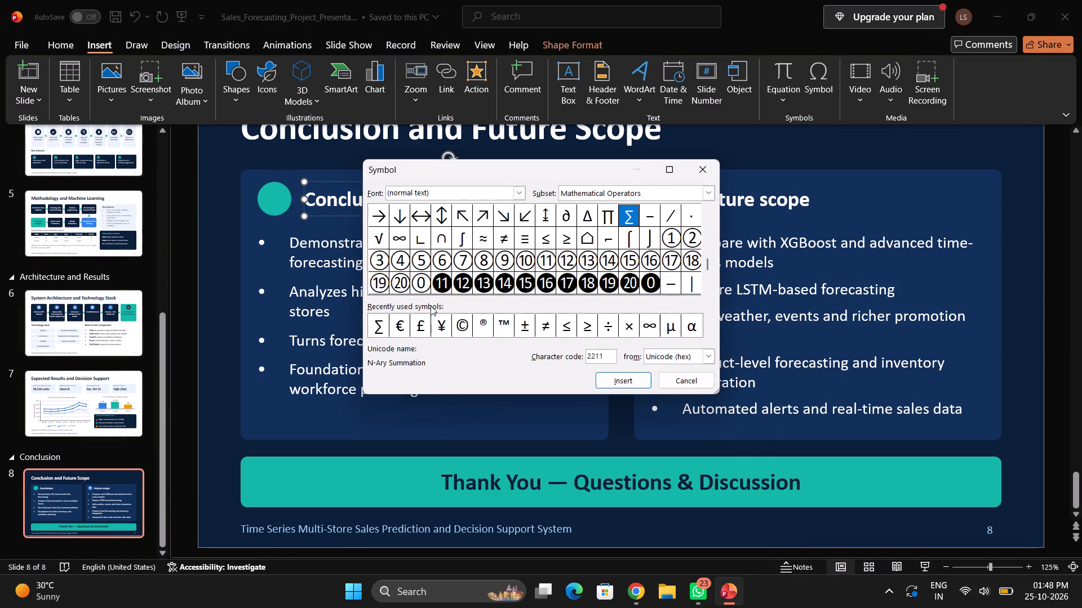
pyautogui.scroll(-1, 431, 306)
pyautogui.click(700, 173)
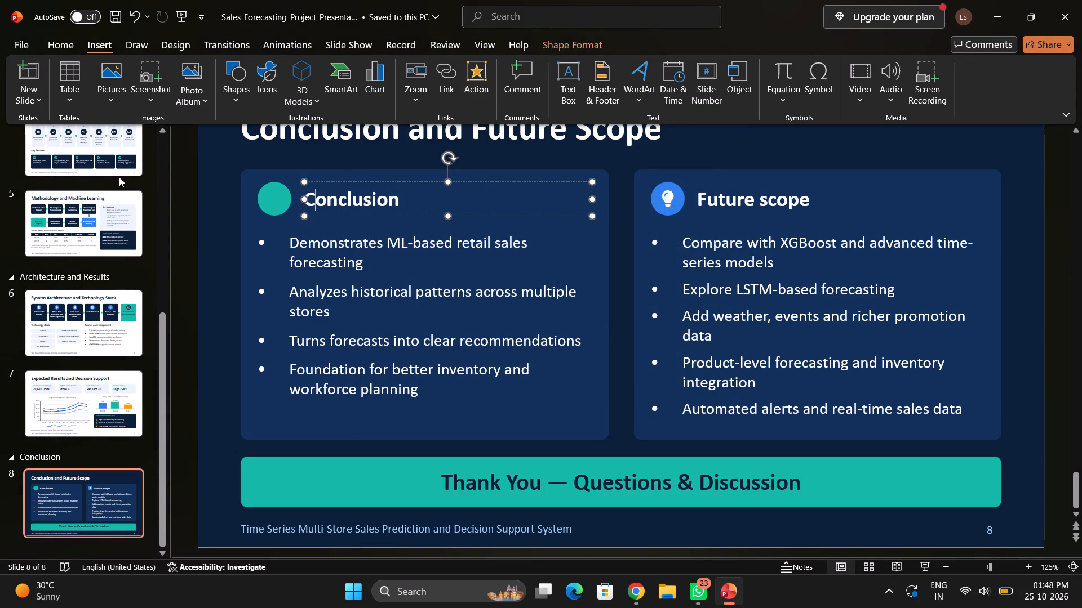
pyautogui.click(221, 222)
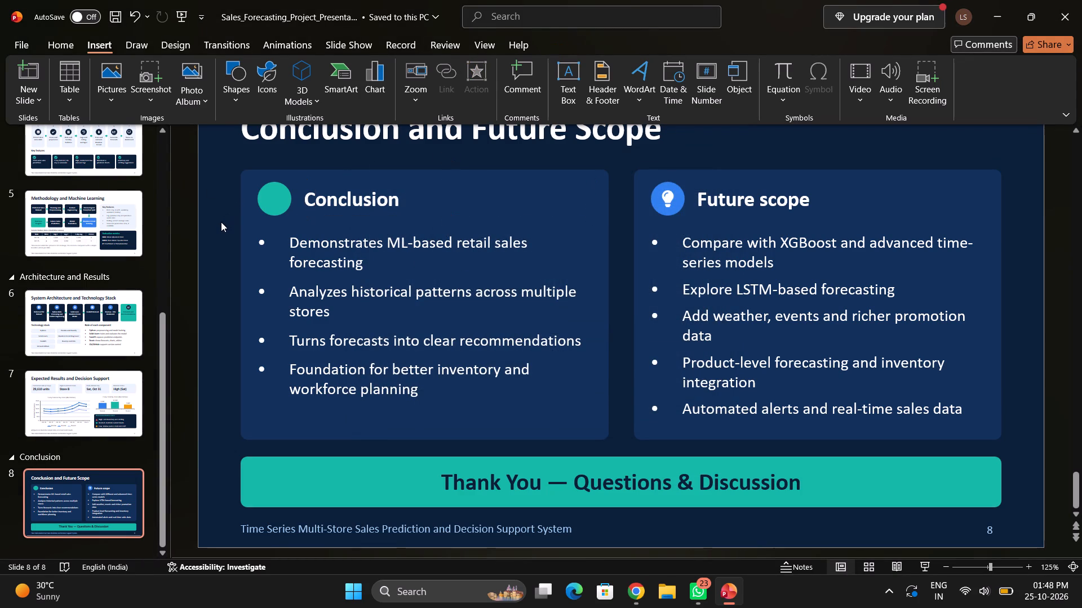
# Cut the empty teal circle beside the Conclusion heading.
pyautogui.click(283, 200)
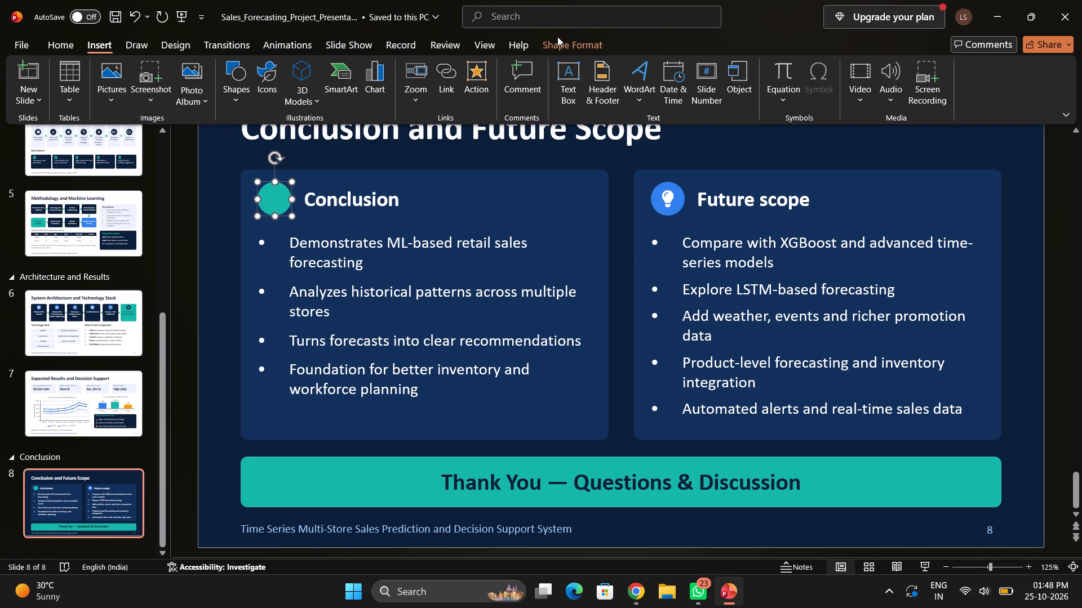
pyautogui.click(574, 43)
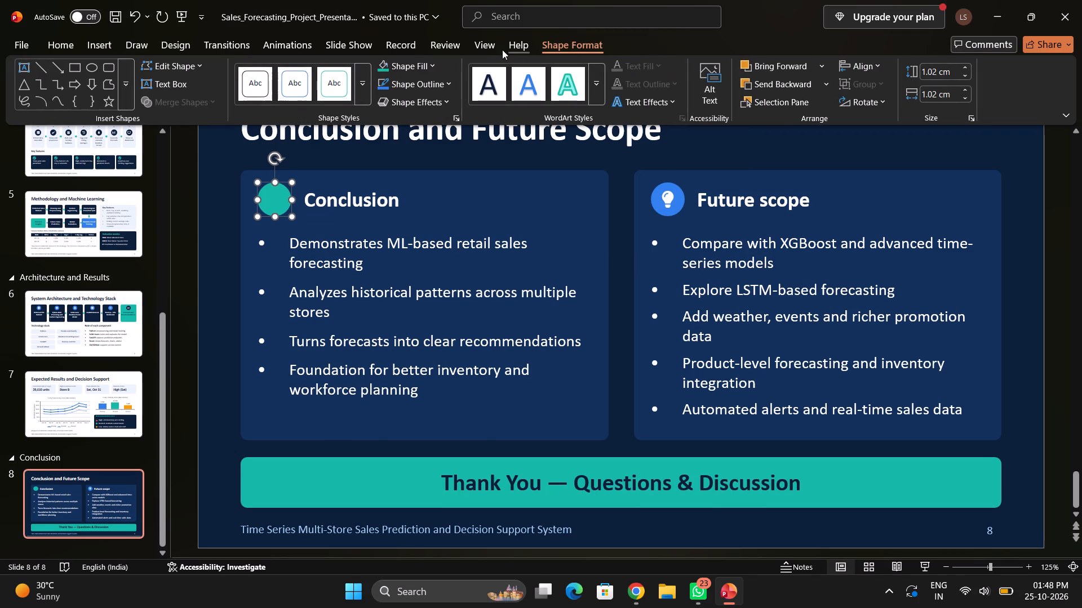
pyautogui.click(281, 203)
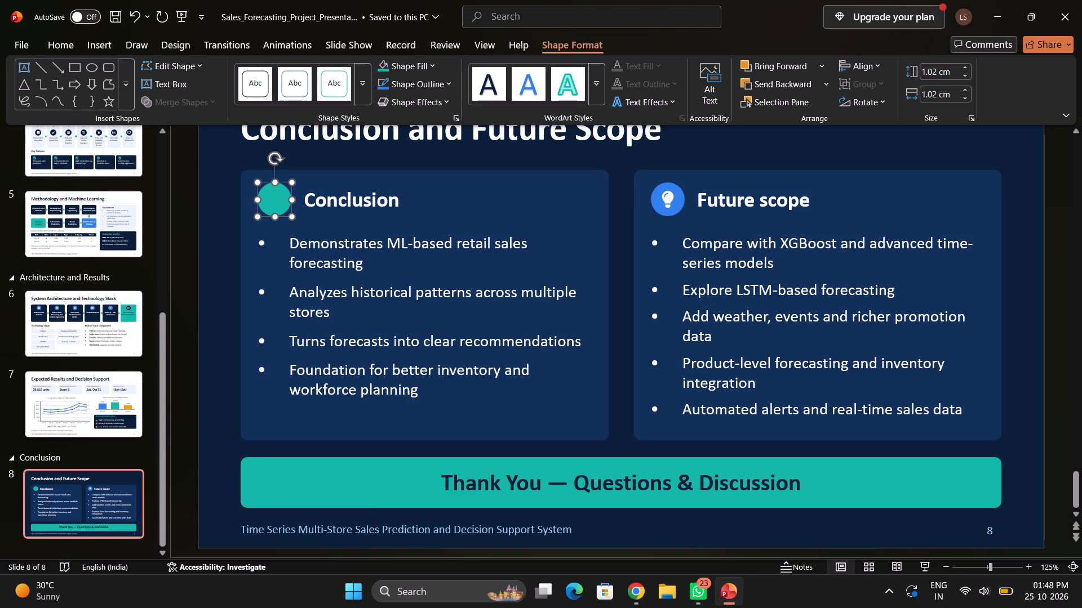
pyautogui.rightClick(281, 203)
pyautogui.click(317, 222)
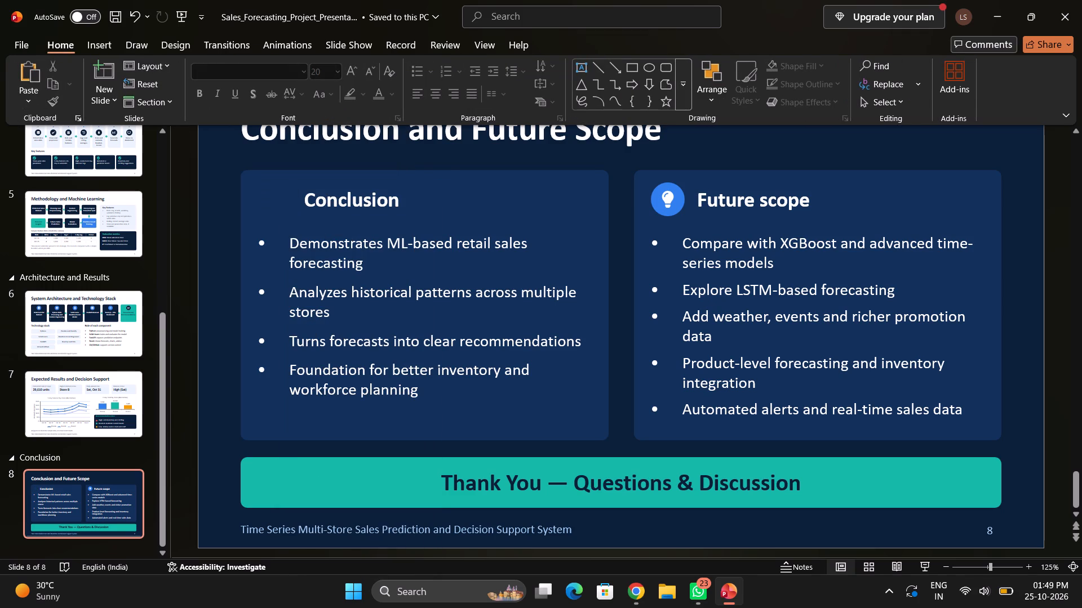
# Prefix the Conclusion heading with "# " and shift its text box left into the space the circle occupied.
pyautogui.click(305, 197)
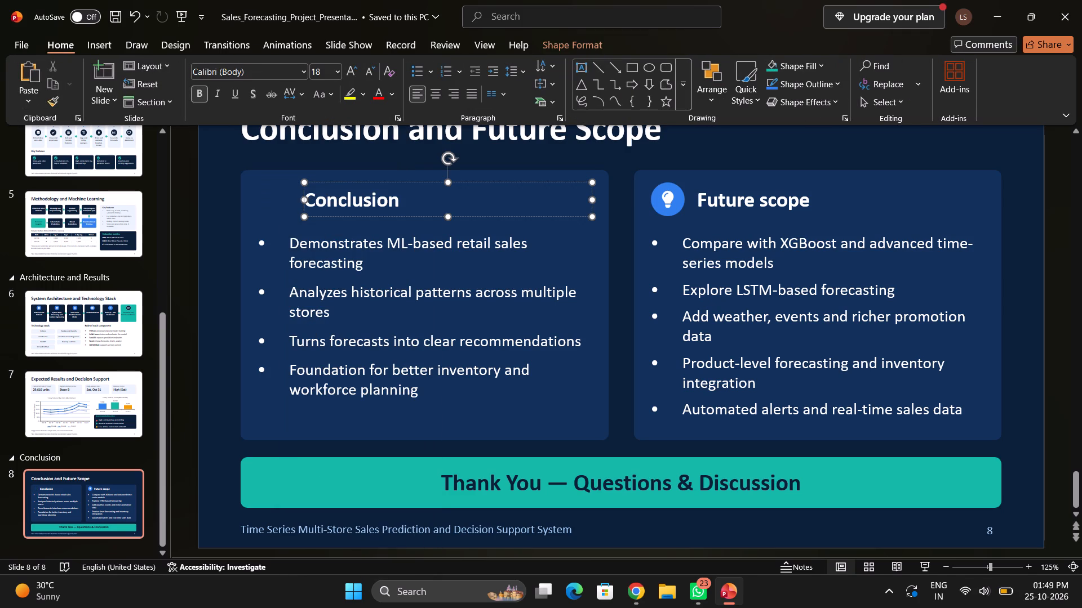
pyautogui.hotkey('shift', '#')
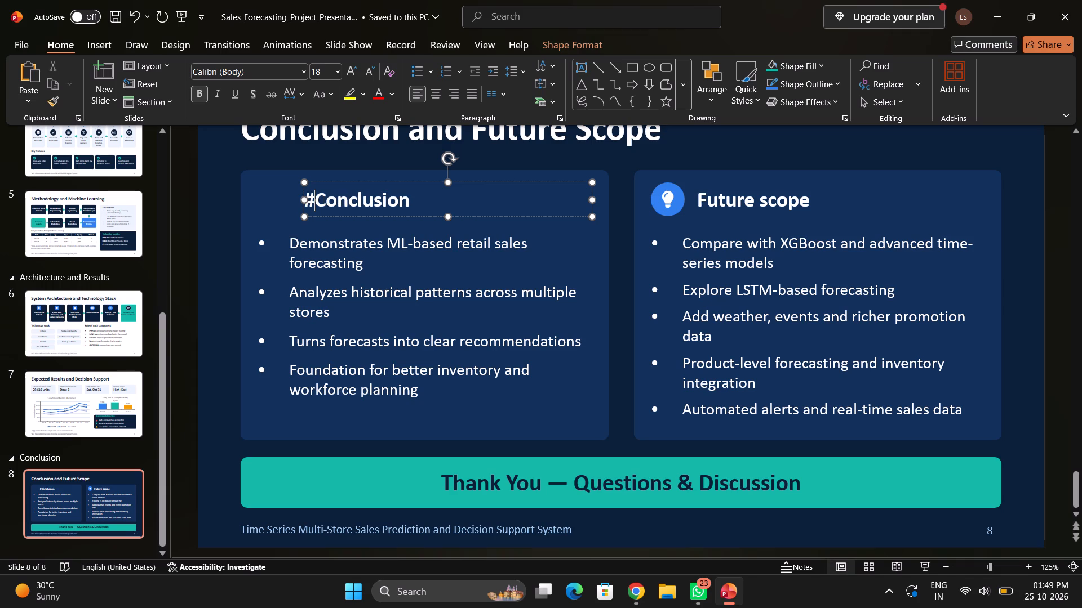
pyautogui.press('space')
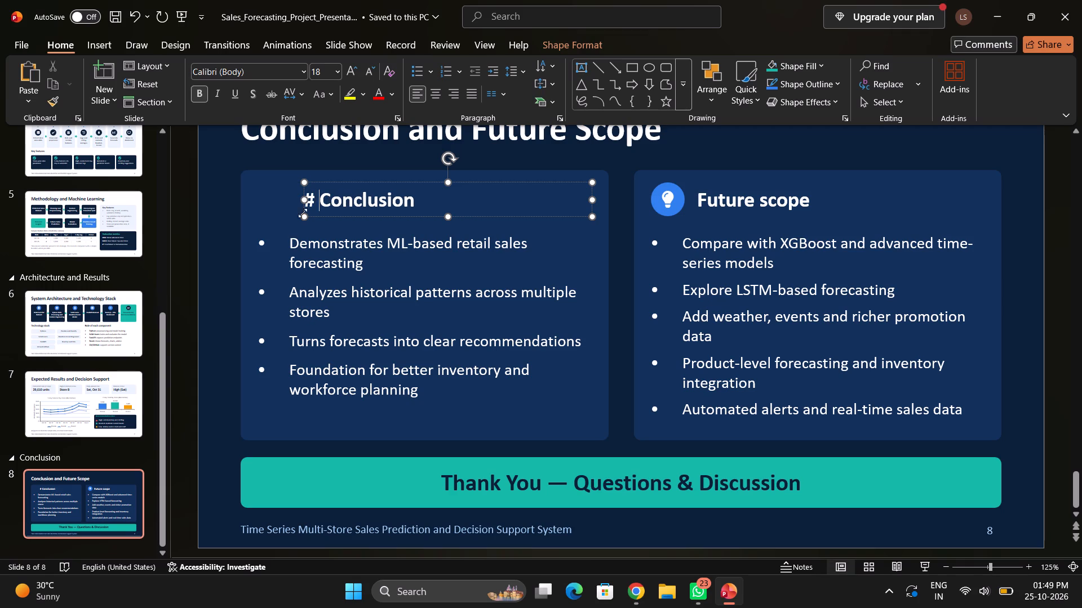
pyautogui.moveTo(419, 183); pyautogui.dragTo(385, 182)
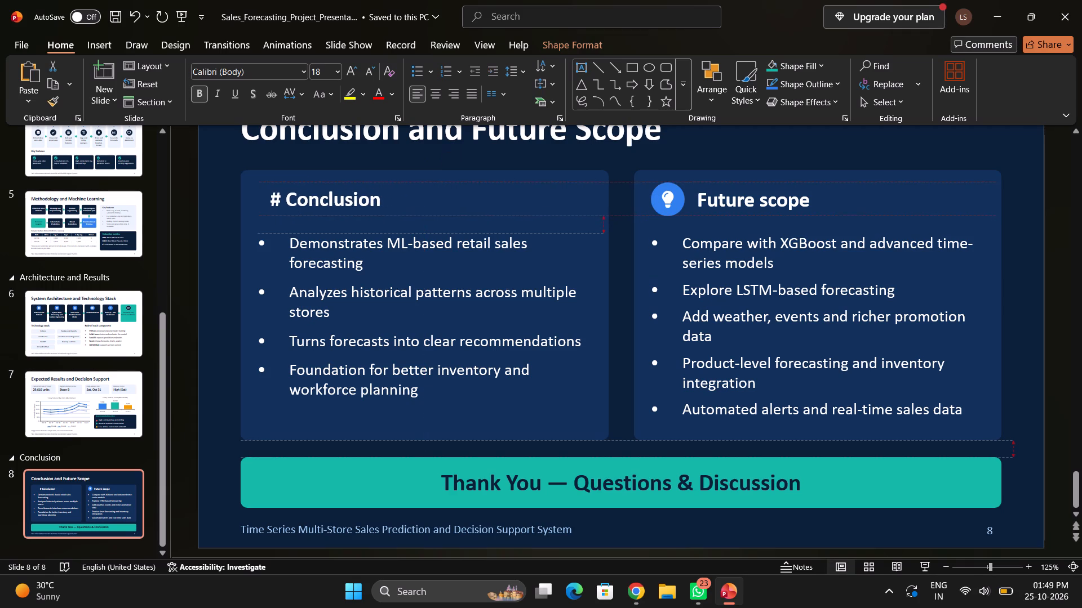
pyautogui.moveTo(385, 182); pyautogui.dragTo(386, 184)
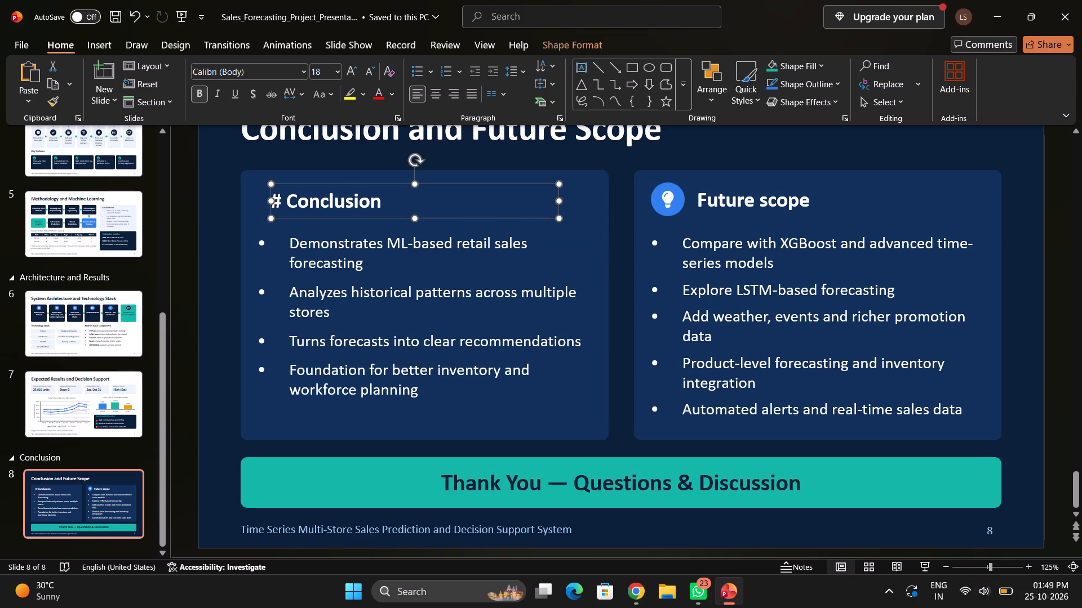
# Cut both the light-bulb icon and the blue circle behind it beside the Future scope heading.
pyautogui.click(689, 204)
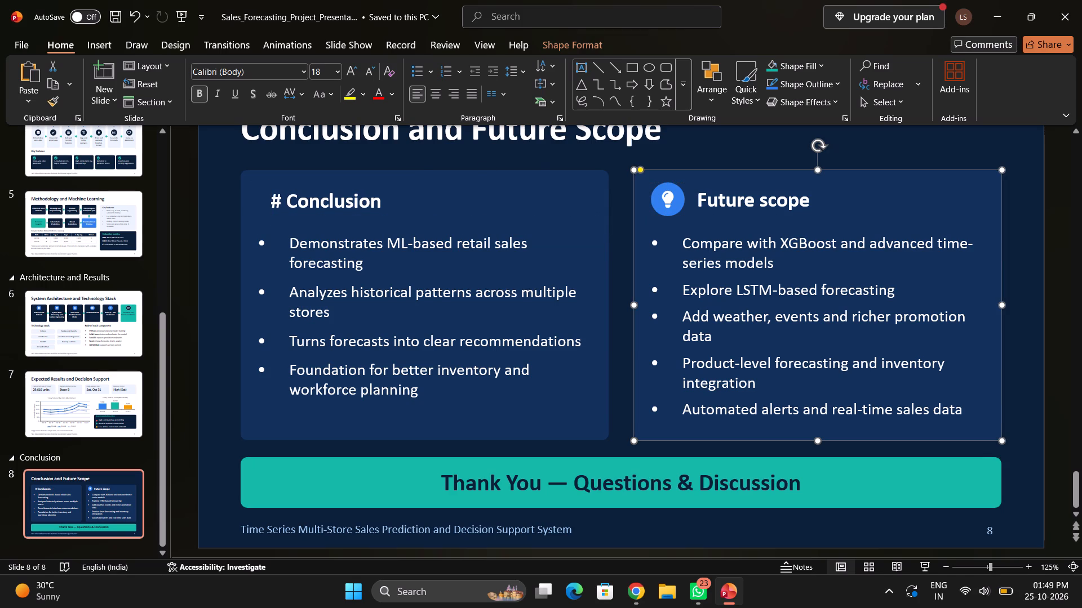
pyautogui.click(659, 196)
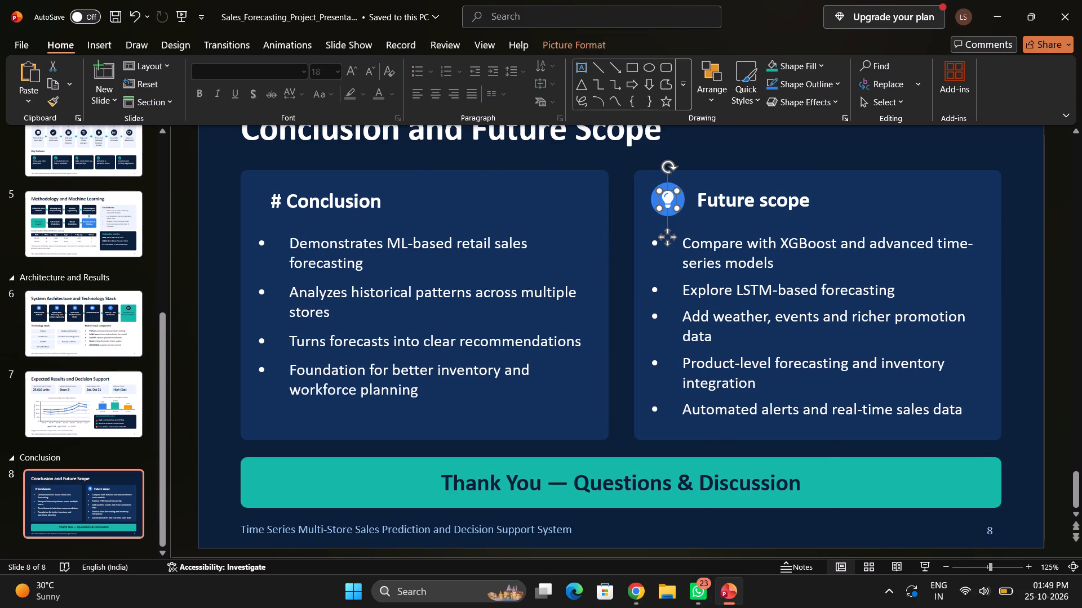
pyautogui.rightClick(670, 202)
pyautogui.click(702, 239)
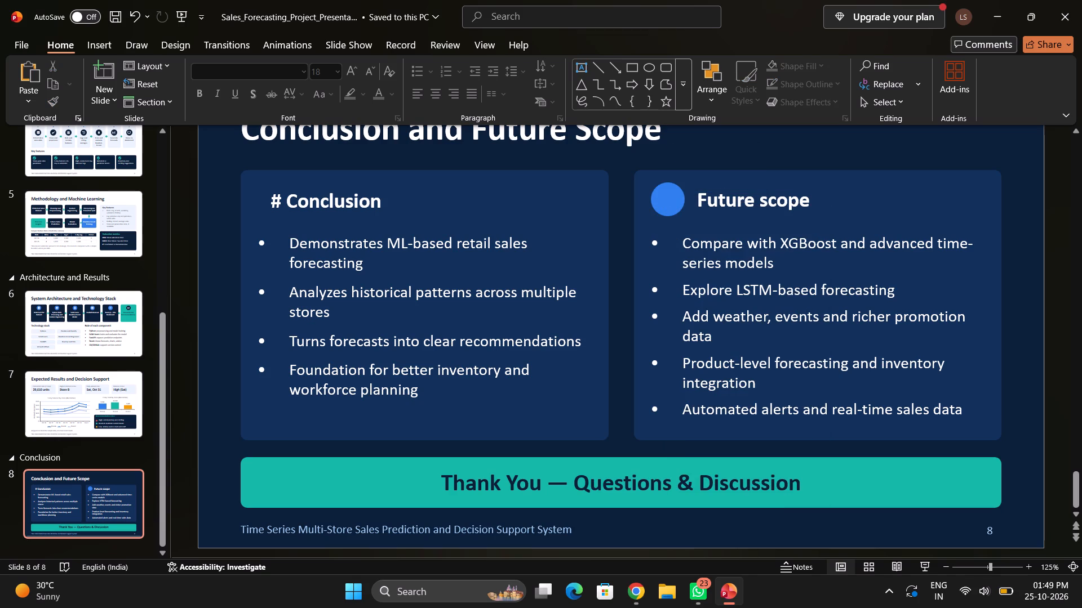
pyautogui.click(669, 207)
pyautogui.rightClick(669, 207)
pyautogui.click(695, 217)
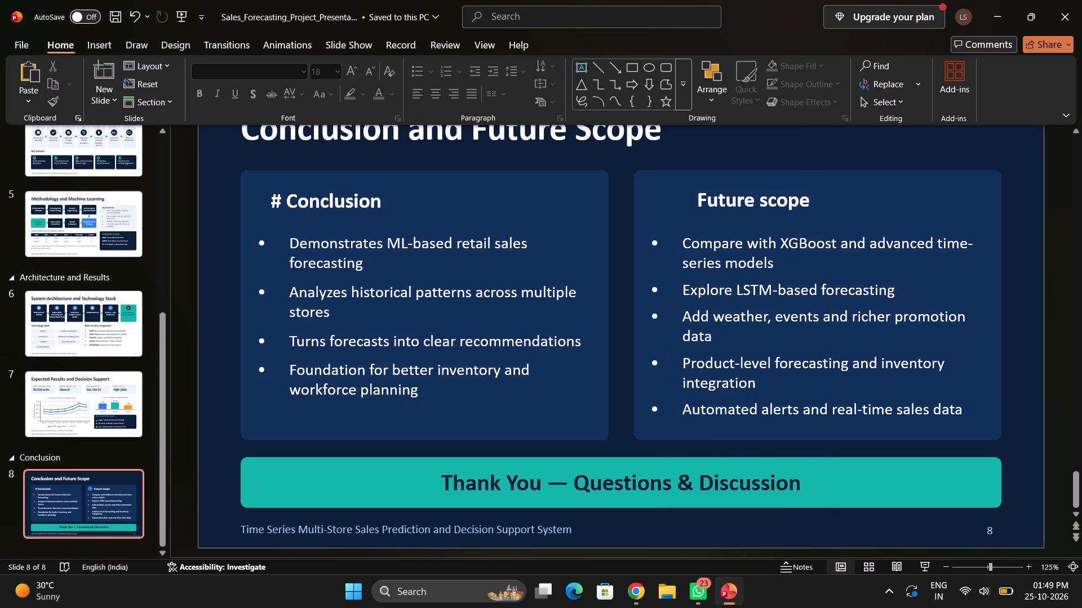
# Prefix the Future scope heading with "# " and shift its text box left, level with the Conclusion heading.
pyautogui.click(698, 202)
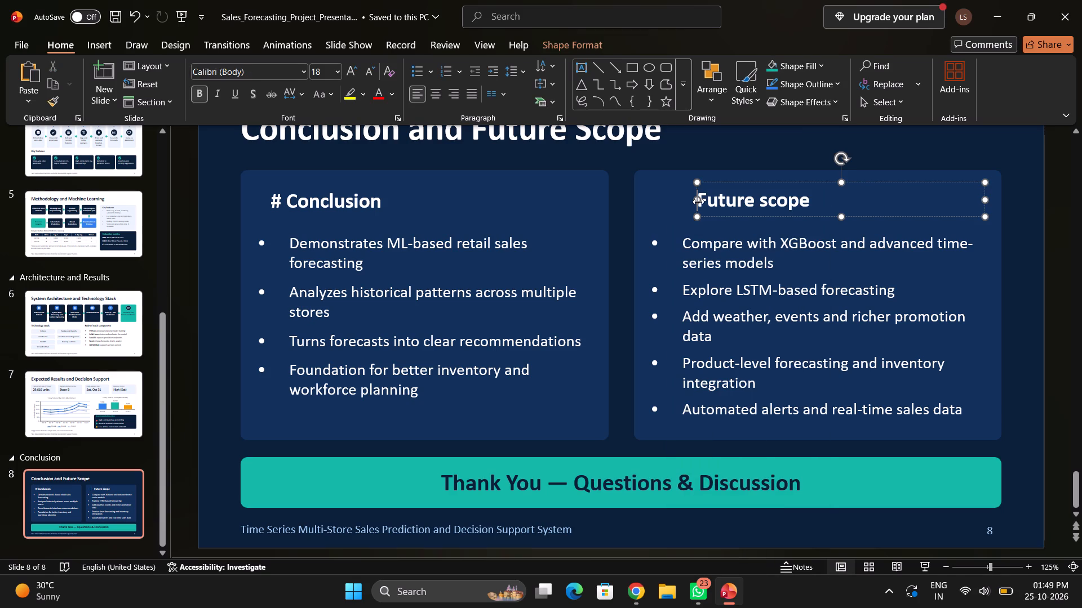
pyautogui.write('#')
pyautogui.press('space')
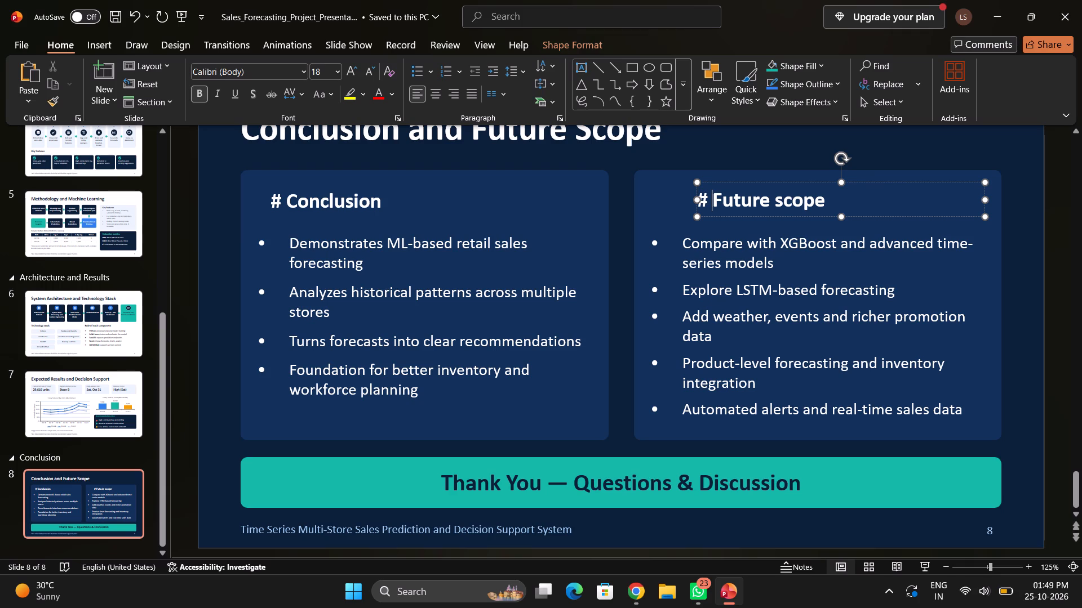
pyautogui.moveTo(775, 182); pyautogui.dragTo(753, 182)
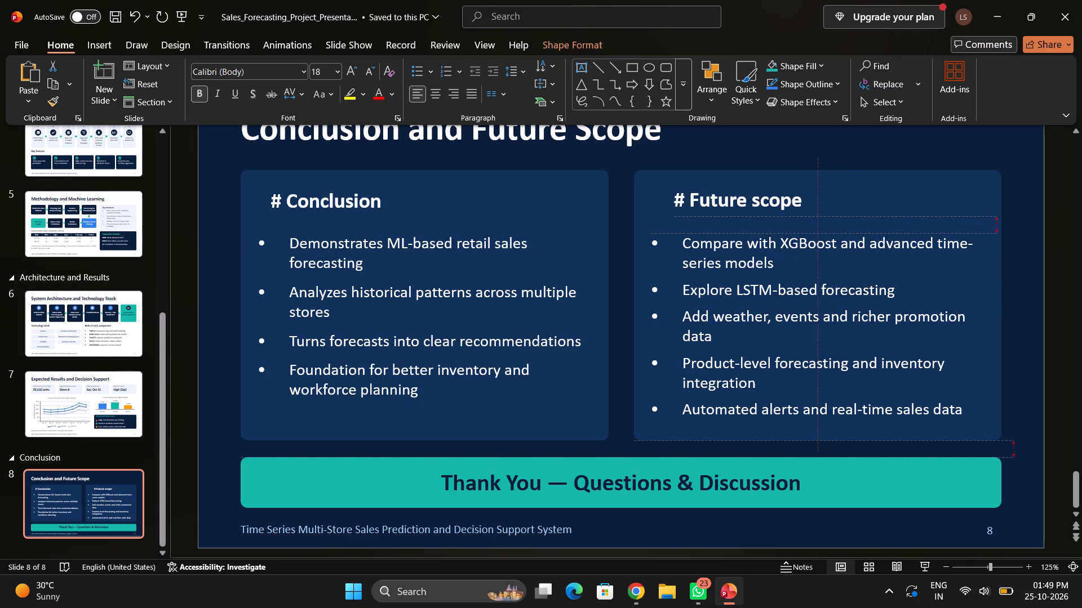
pyautogui.moveTo(753, 182); pyautogui.dragTo(751, 183)
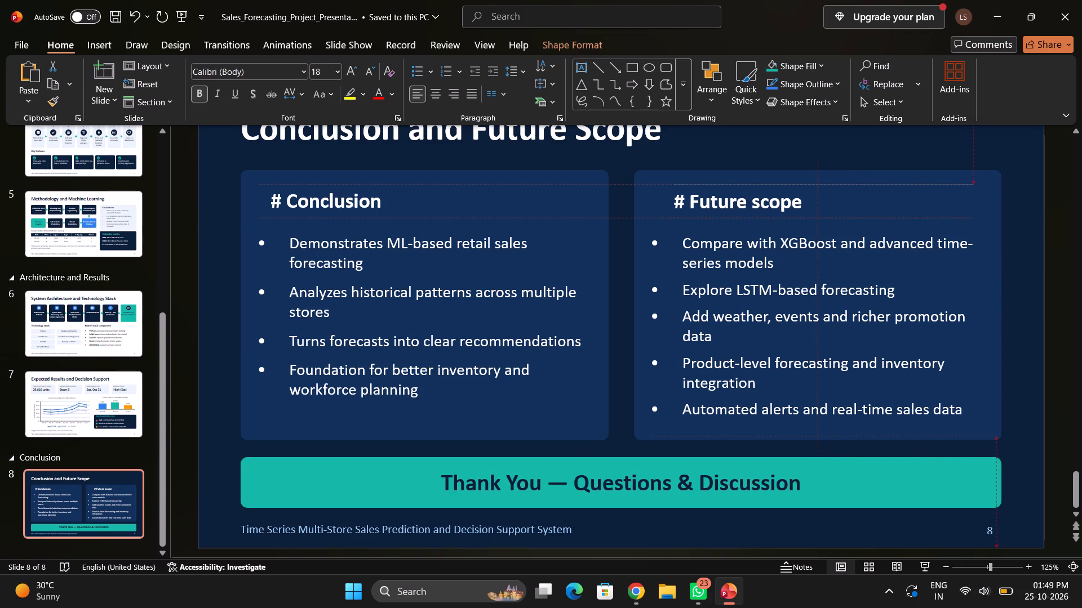
pyautogui.moveTo(751, 183); pyautogui.dragTo(735, 182)
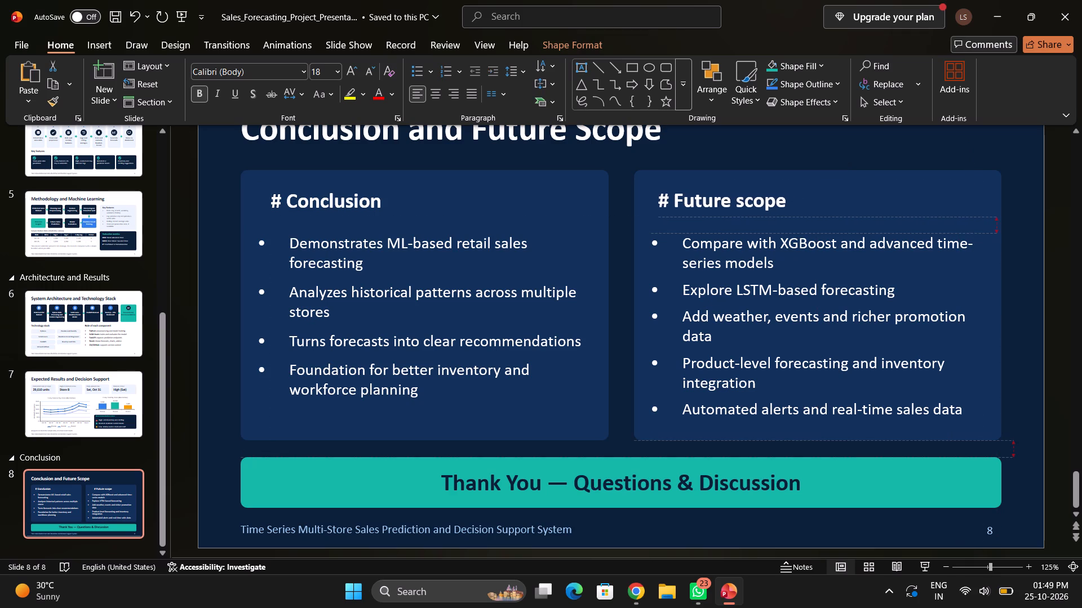
pyautogui.moveTo(735, 182); pyautogui.dragTo(741, 182)
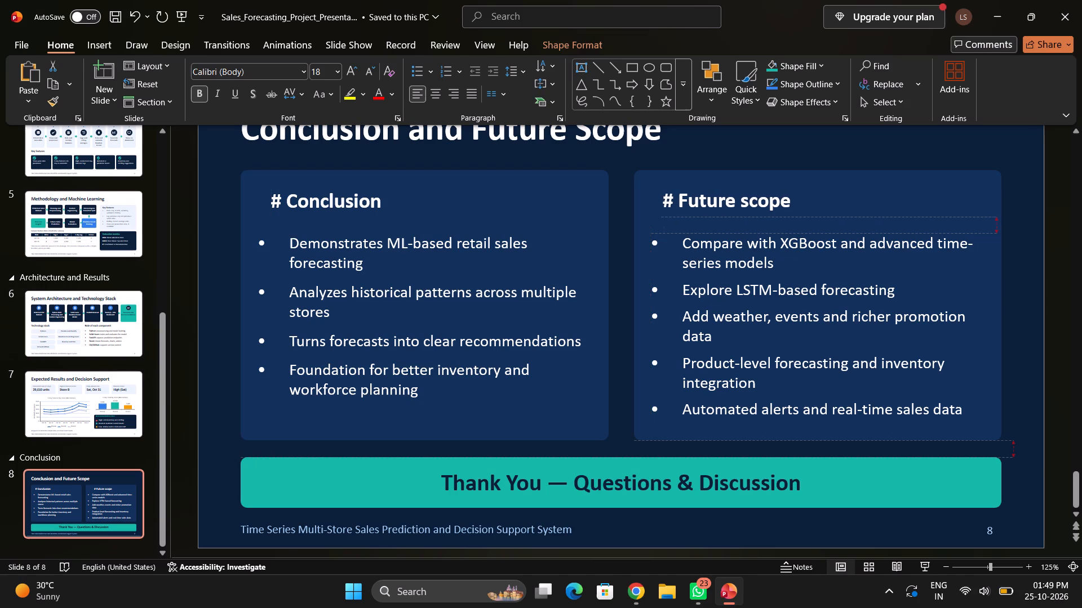
# Nudge the "# Future scope" and "# Conclusion" heading text boxes slightly right within their cards.
pyautogui.moveTo(741, 182); pyautogui.dragTo(752, 184)
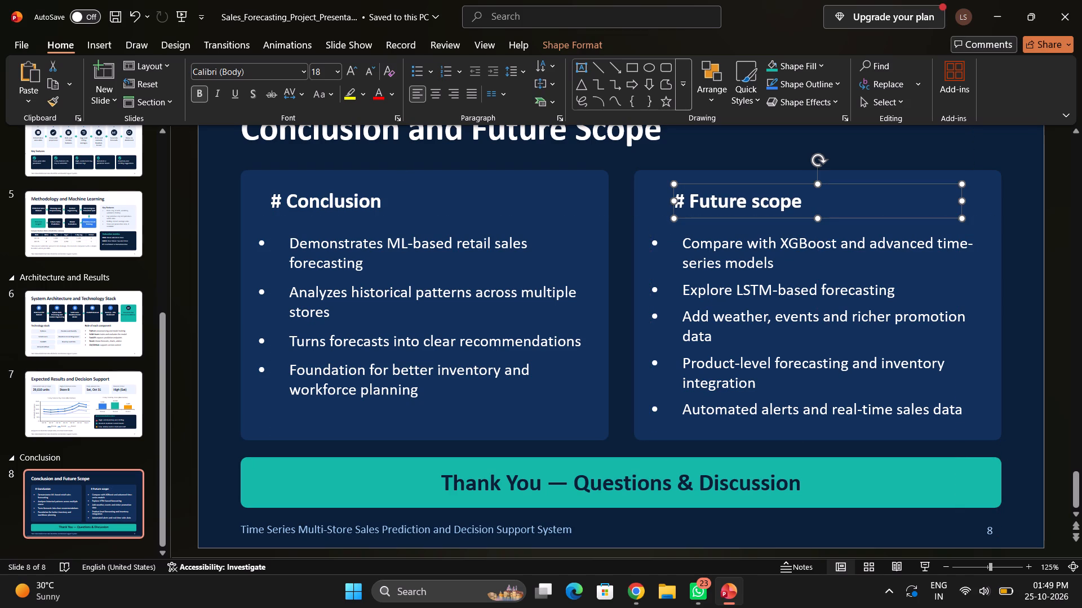
pyautogui.moveTo(329, 203); pyautogui.dragTo(343, 203)
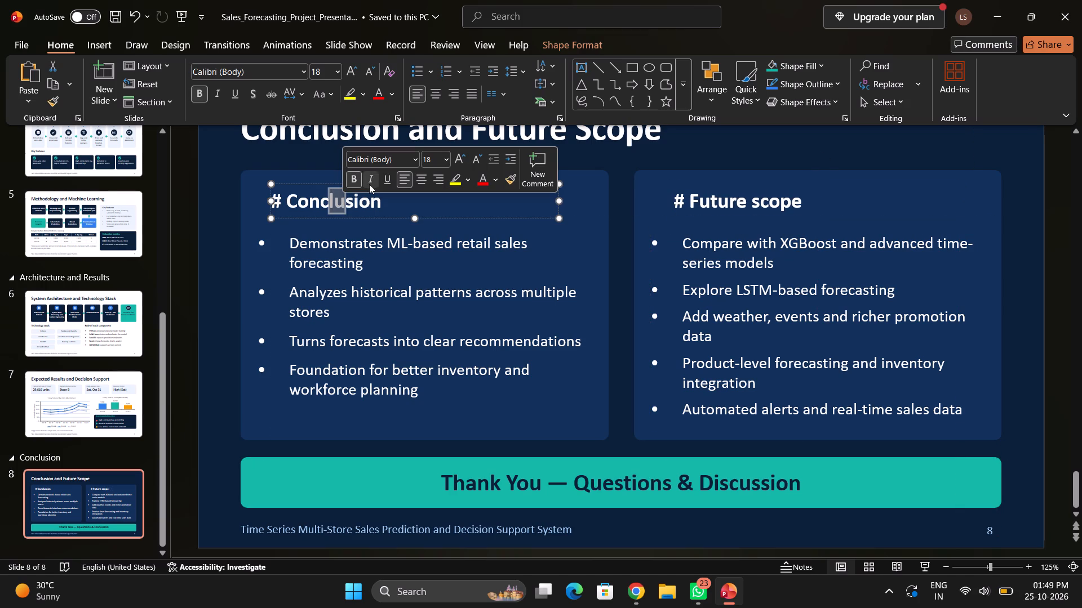
pyautogui.moveTo(397, 220); pyautogui.dragTo(405, 220)
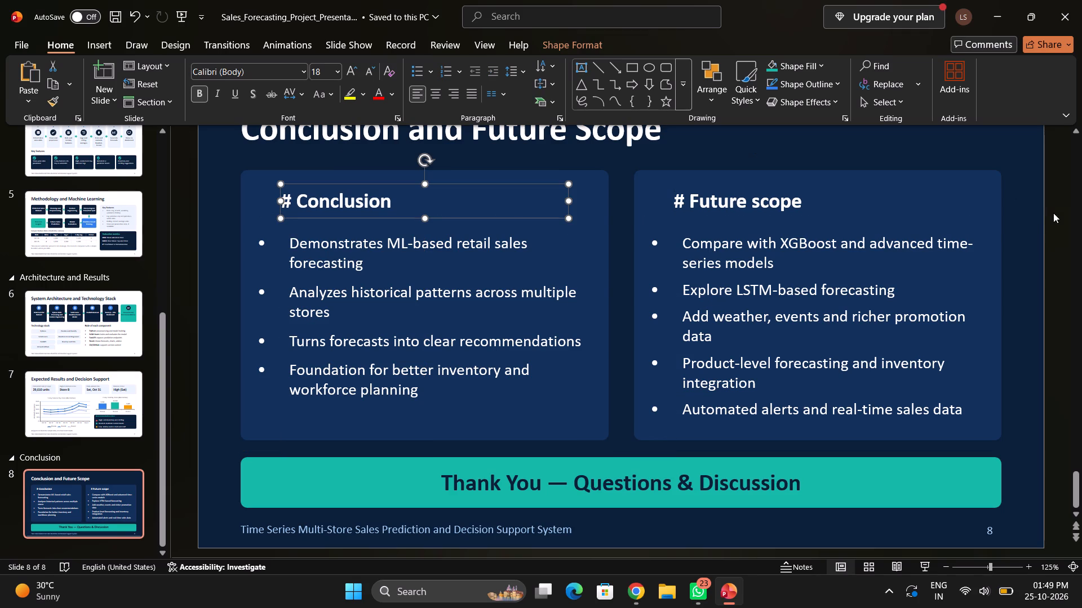
pyautogui.click(1065, 221)
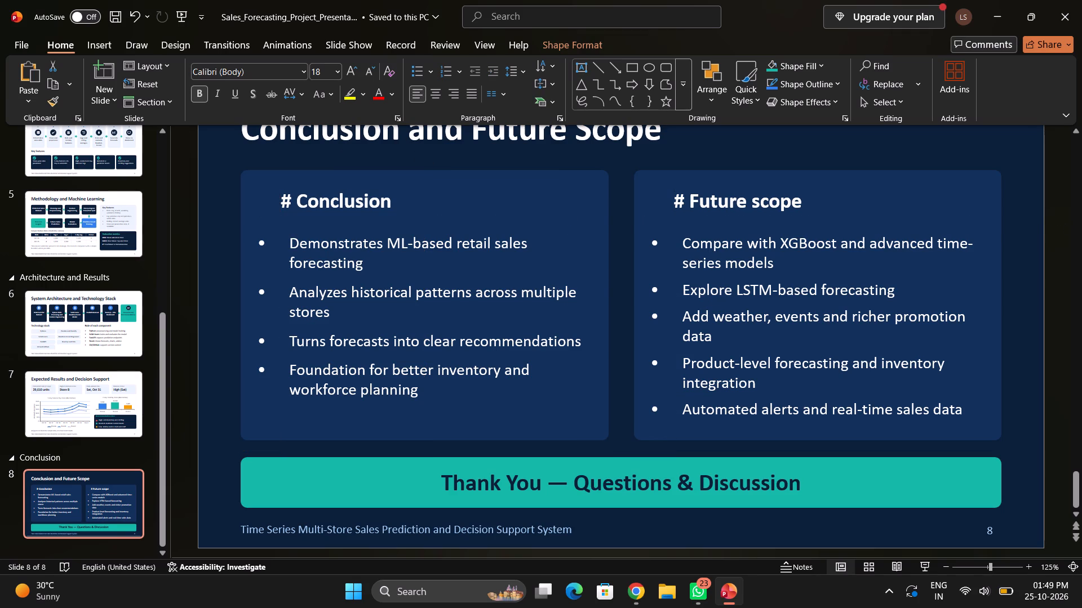
# Set the font size of all the bullets under the Conclusion heading to 13.5.
pyautogui.moveTo(425, 392); pyautogui.dragTo(268, 237)
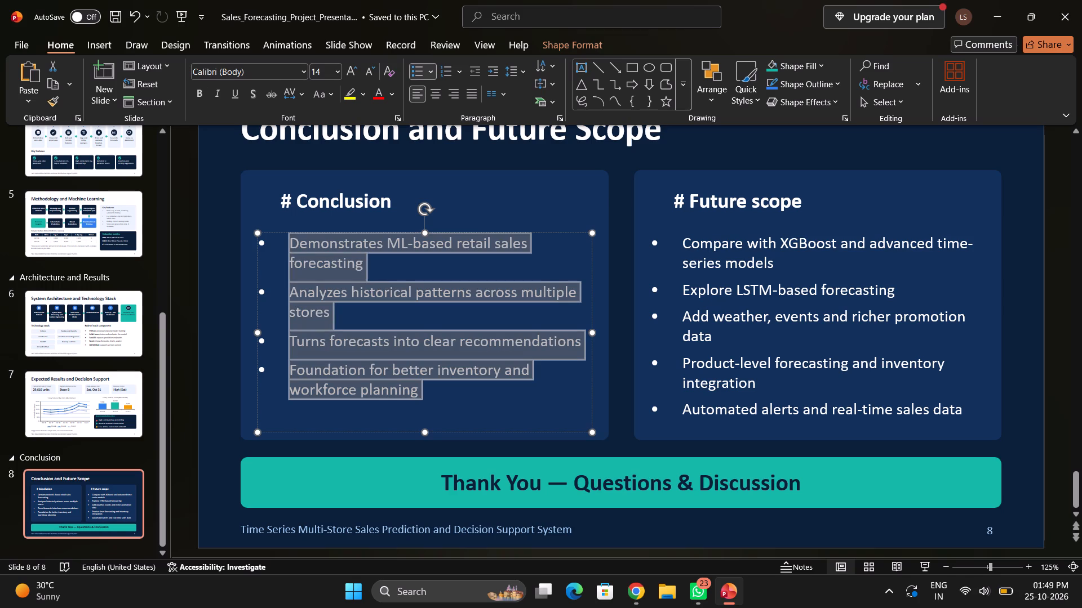
pyautogui.moveTo(268, 237); pyautogui.dragTo(268, 234)
pyautogui.click(374, 190)
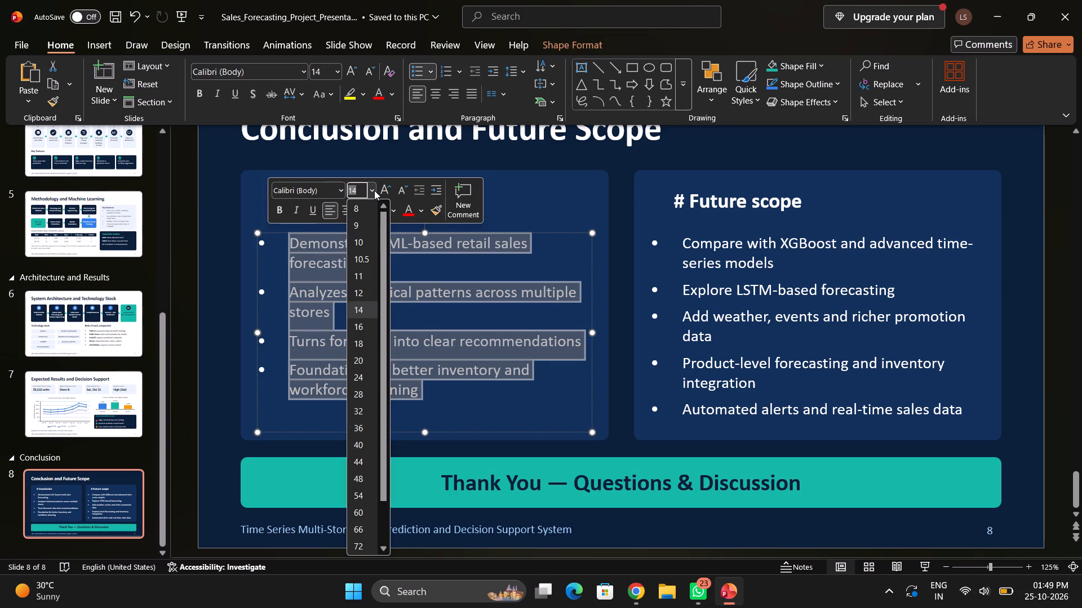
pyautogui.click(361, 305)
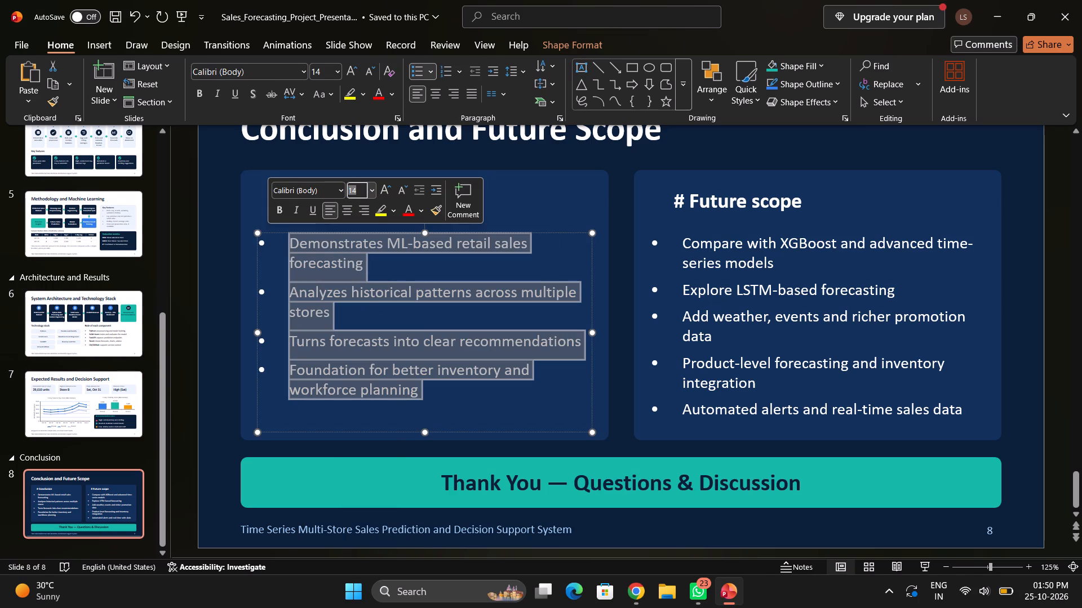
pyautogui.click(359, 188)
pyautogui.press('BackSpace')
pyautogui.write('3.5')
pyautogui.click(583, 199)
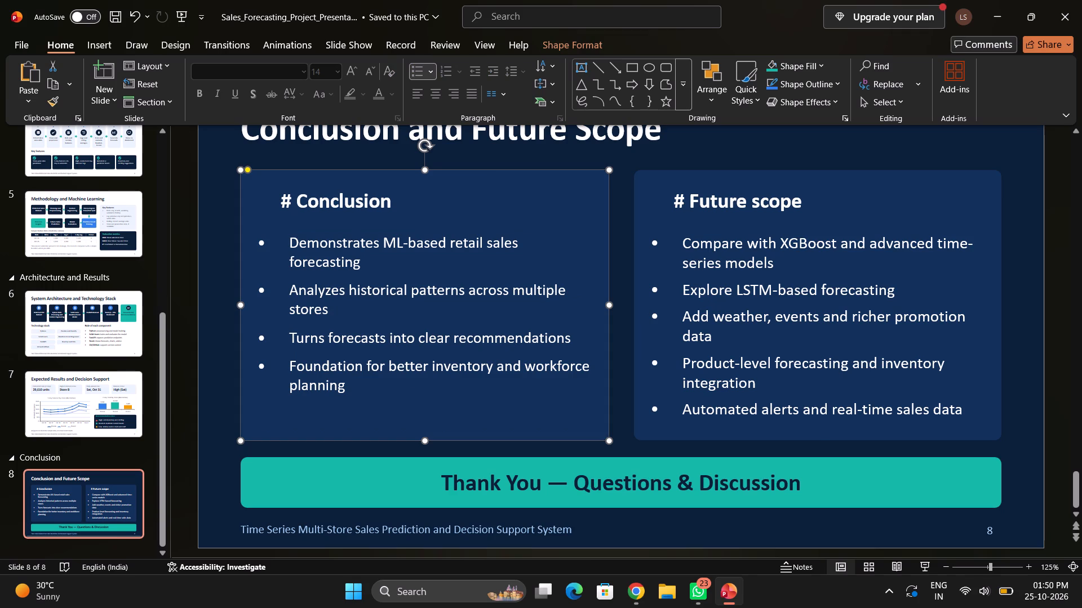
# Set the font size of all the bullets under the Future scope heading to 13.5.
pyautogui.moveTo(963, 410); pyautogui.dragTo(671, 245)
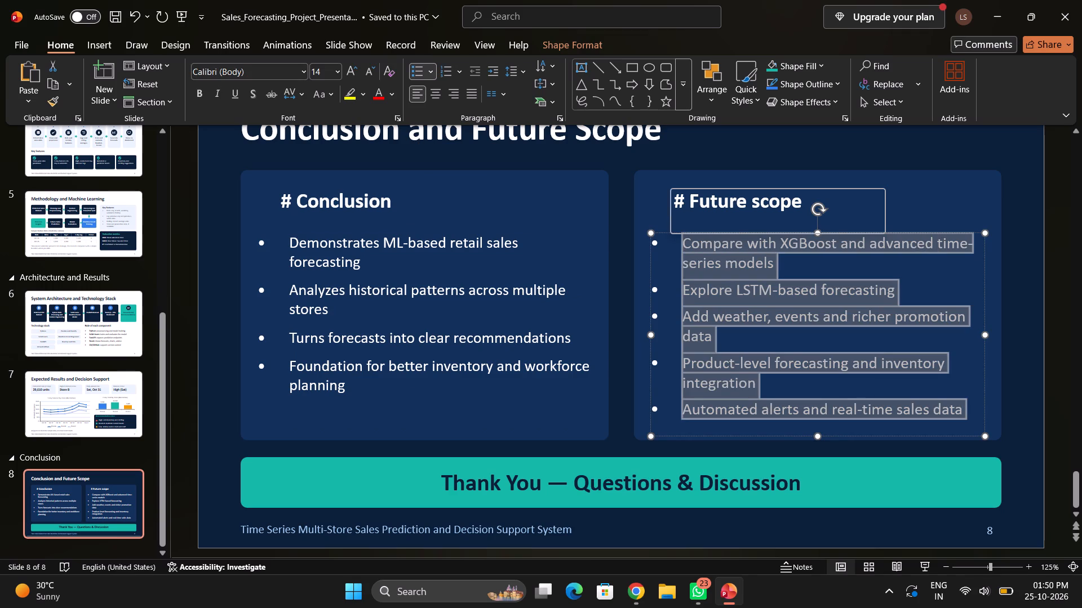
pyautogui.click(762, 200)
pyautogui.press('BackSpace')
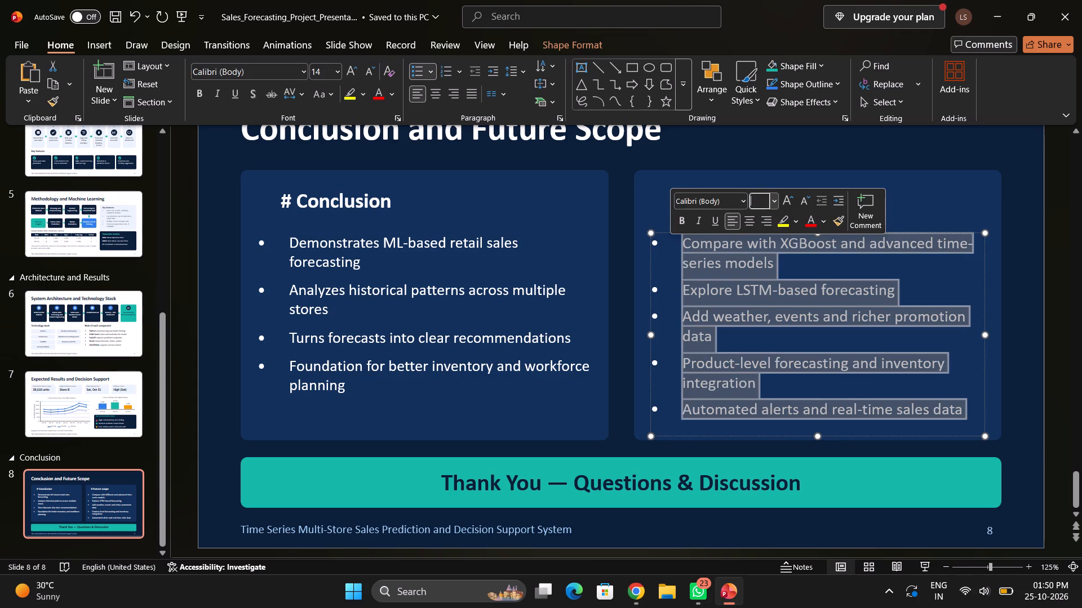
pyautogui.write('13.5')
pyautogui.click(1059, 294)
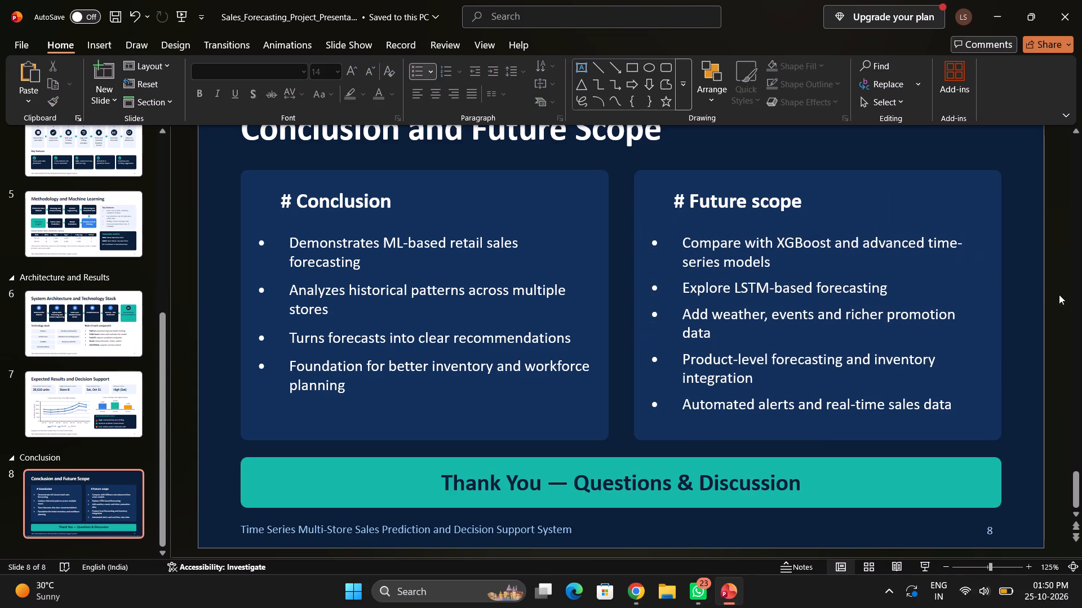
# Fill the "Thank You — Questions & Discussion" banner with the lightest tint of the light-blue theme colour.
pyautogui.click(881, 476)
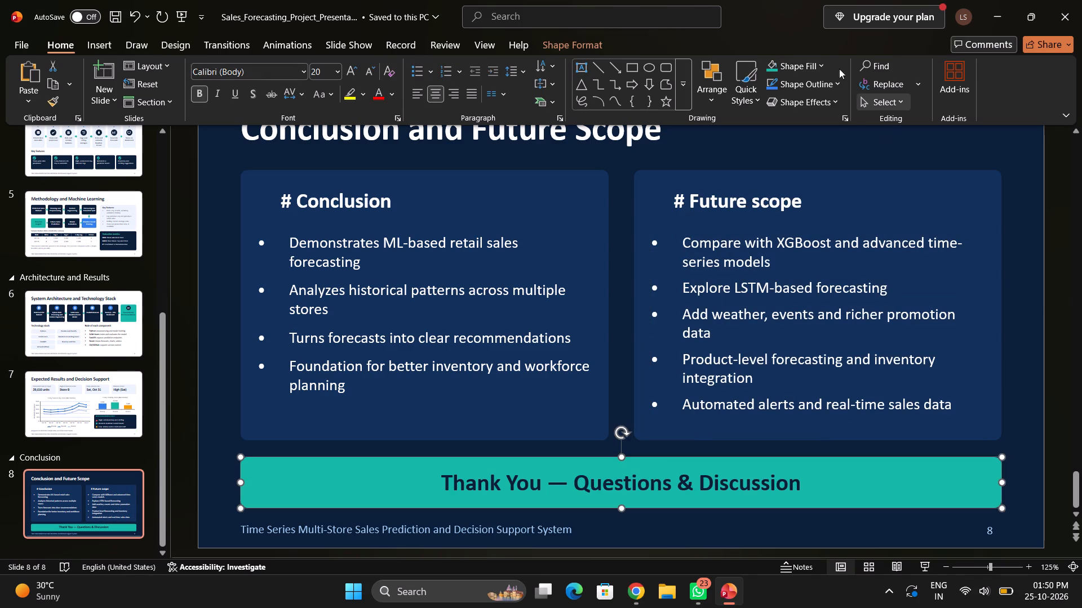
pyautogui.click(821, 56)
pyautogui.click(822, 61)
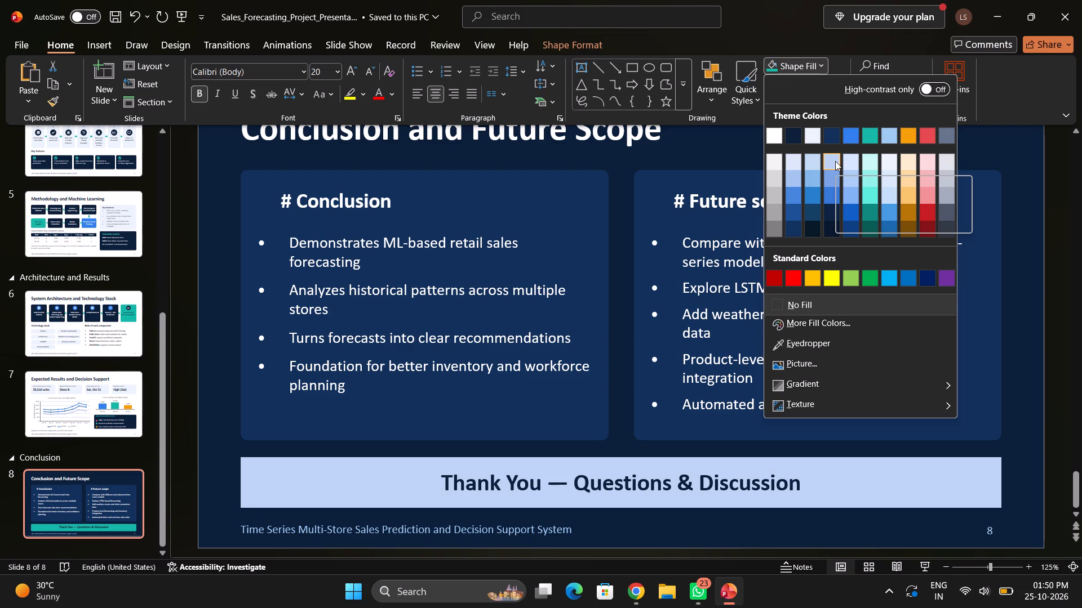
pyautogui.click(896, 163)
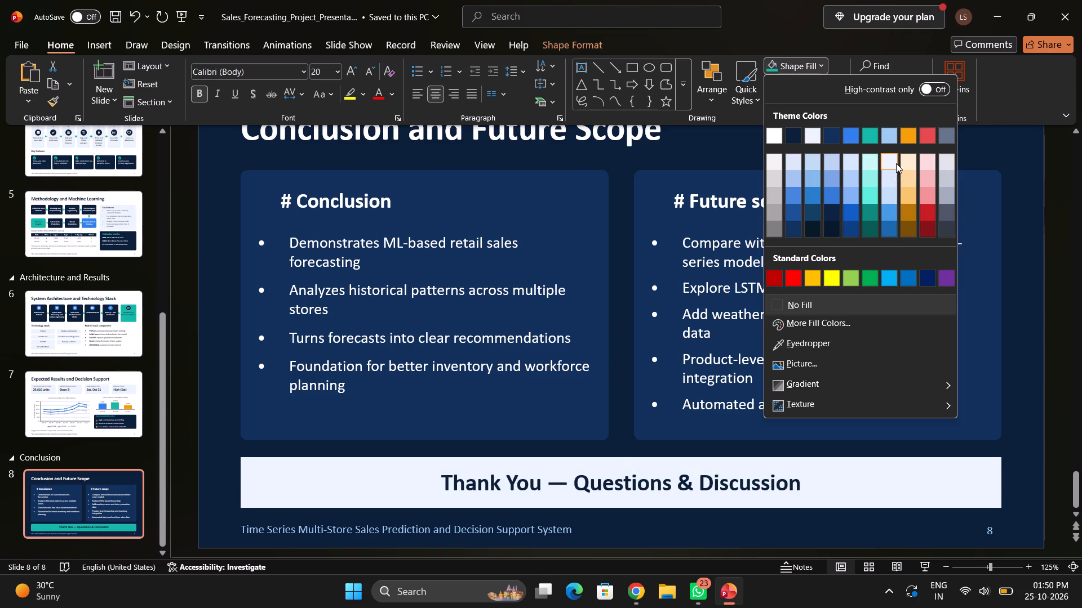
pyautogui.click(1061, 230)
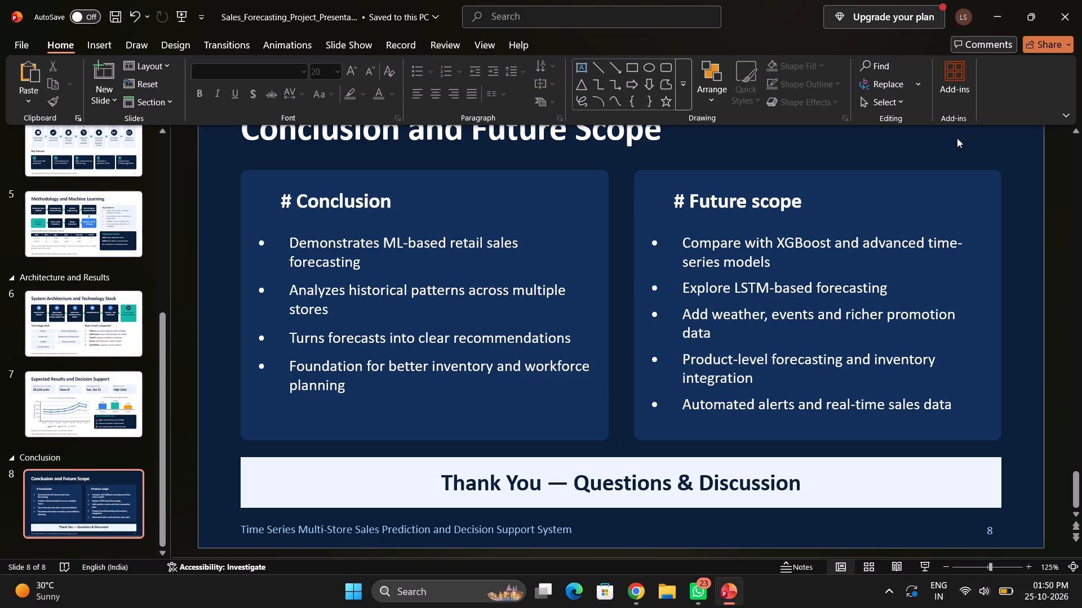
# Review the recoloured banner and the whole Conclusion and Future Scope slide against the Expected Results slide.
pyautogui.click(868, 483)
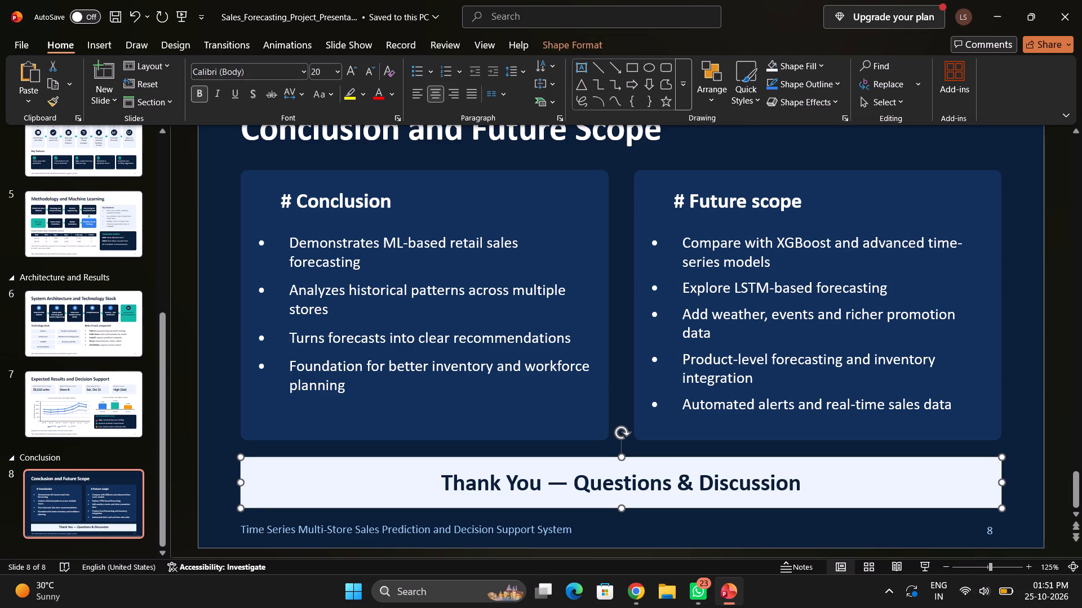
pyautogui.click(1058, 349)
pyautogui.scroll(2, 1079, 338)
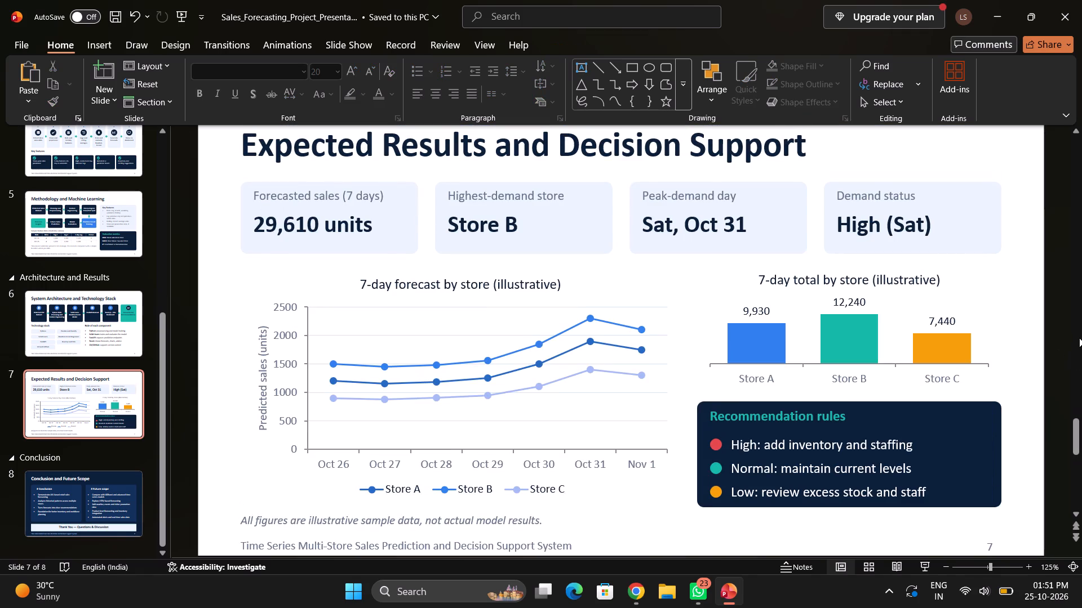
pyautogui.scroll(-1, 1072, 381)
pyautogui.keyDown('ctrl'); pyautogui.scroll(1, 1072, 381); pyautogui.keyUp('ctrl')
pyautogui.keyDown('ctrl'); pyautogui.scroll(-1, 1072, 381); pyautogui.keyUp('ctrl')
pyautogui.click(101, 498)
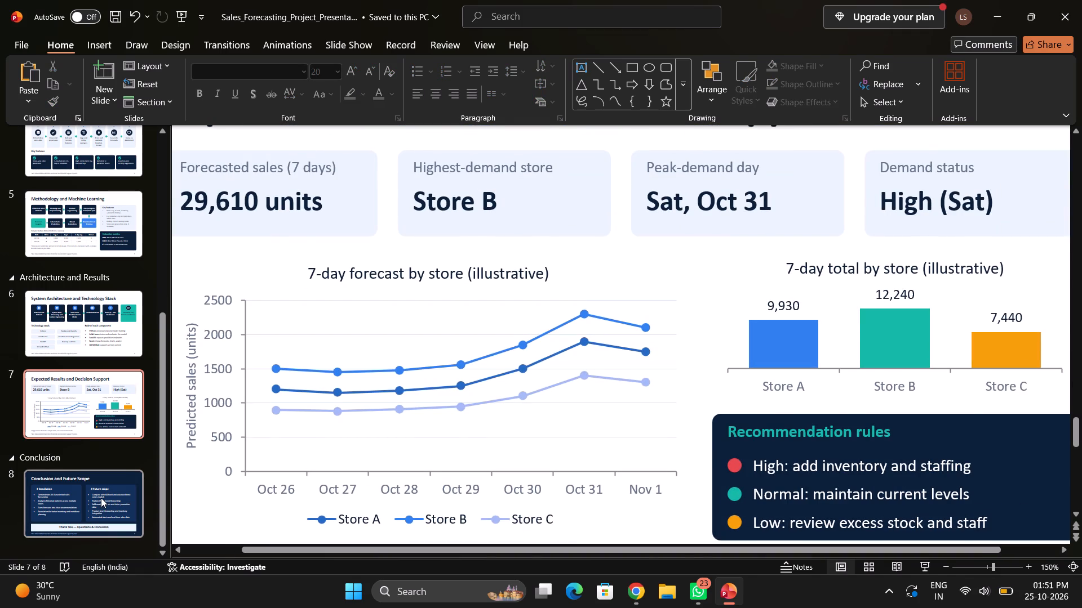
pyautogui.keyDown('ctrl'); pyautogui.scroll(-2, 367, 319); pyautogui.keyUp('ctrl')
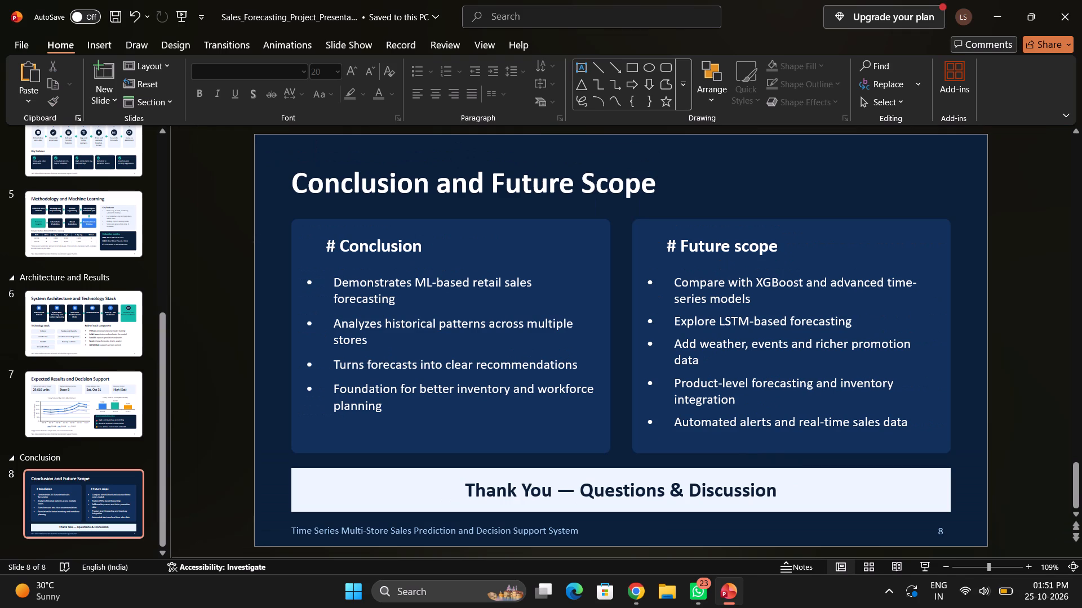
# On slide 7, move the italic illustrative-figures disclaimer into the footer row just before the page number, and slightly adjust its text box's upper-left corner.
pyautogui.click(101, 395)
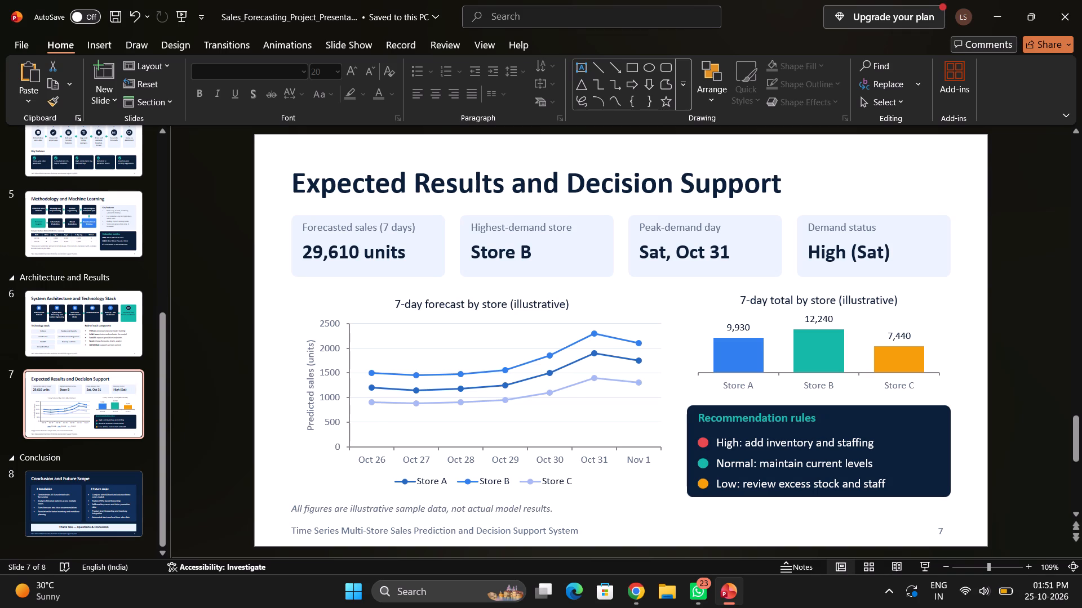
pyautogui.click(445, 511)
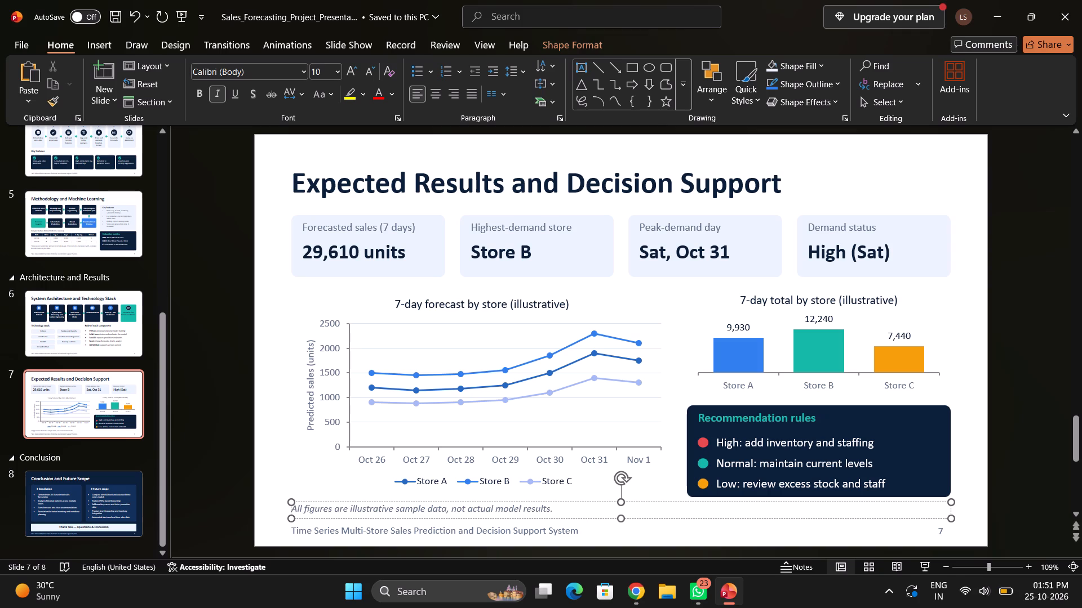
pyautogui.moveTo(579, 502); pyautogui.dragTo(604, 496)
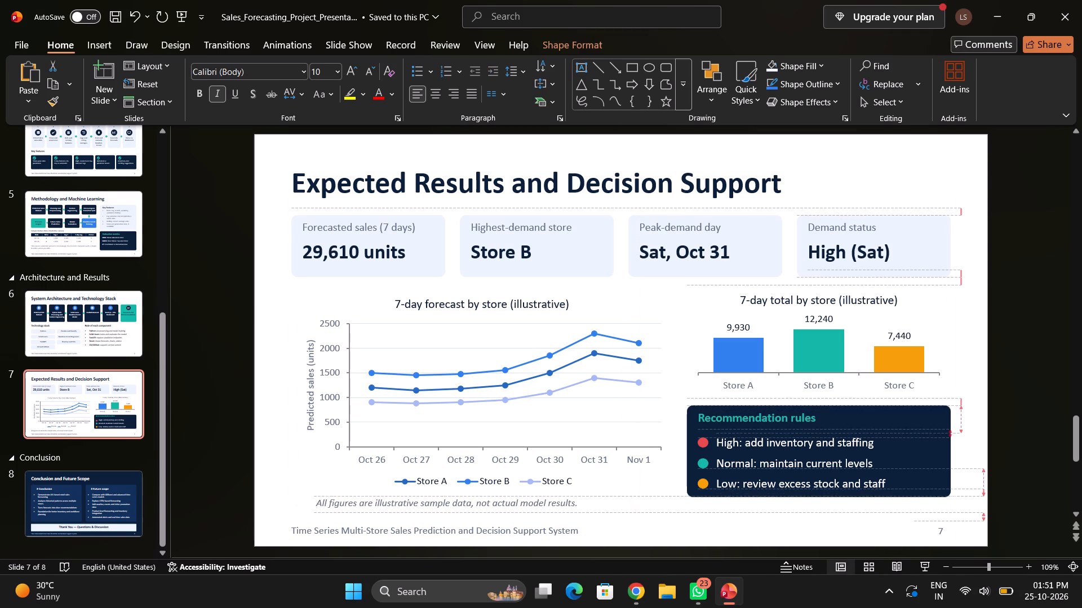
pyautogui.moveTo(604, 496); pyautogui.dragTo(648, 493)
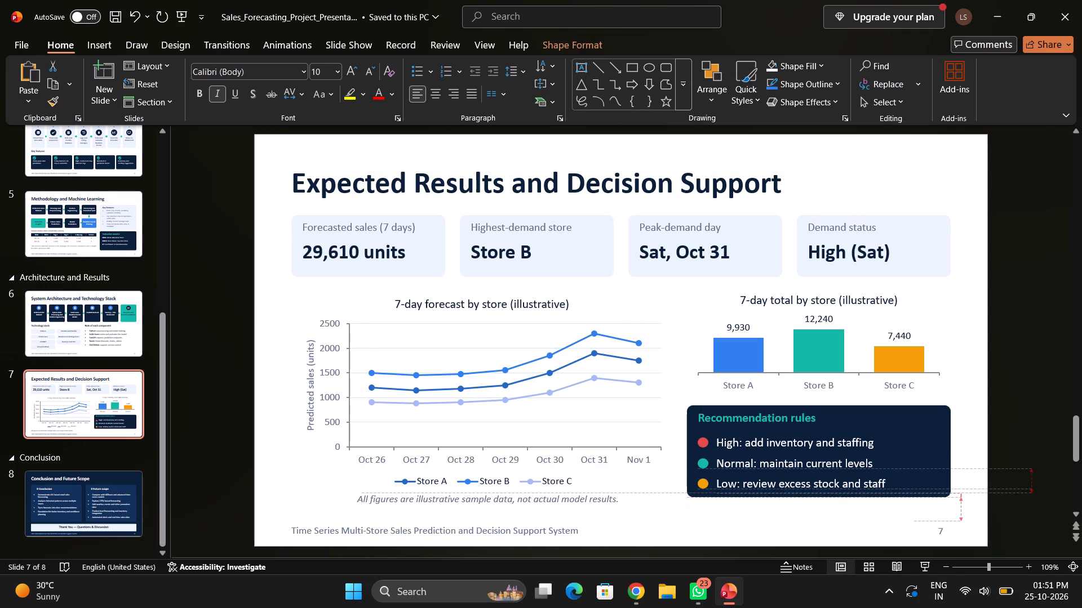
pyautogui.moveTo(648, 493); pyautogui.dragTo(650, 489)
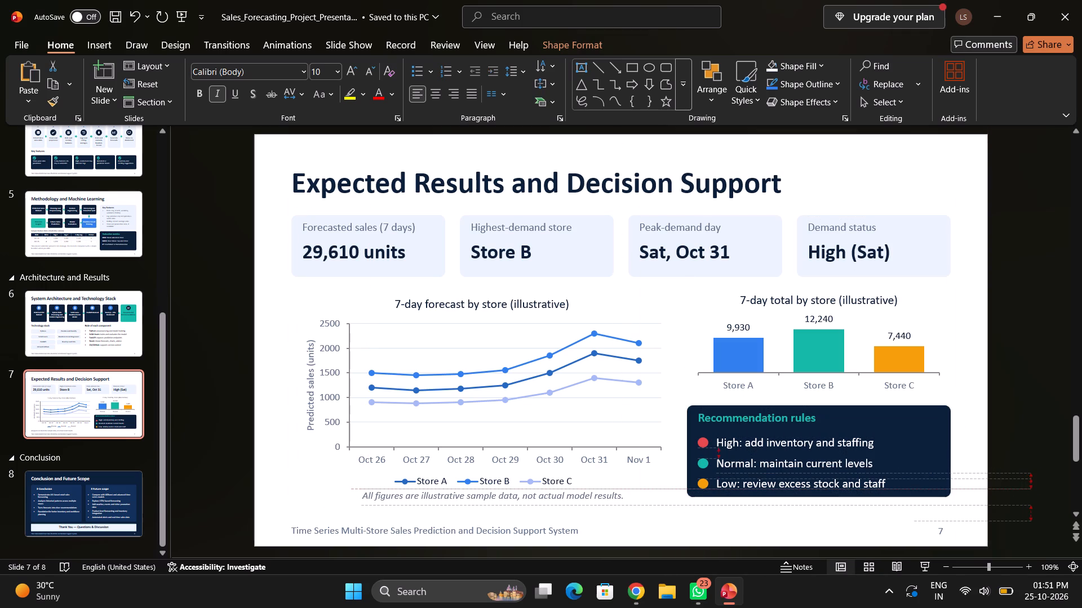
pyautogui.moveTo(650, 489); pyautogui.dragTo(643, 489)
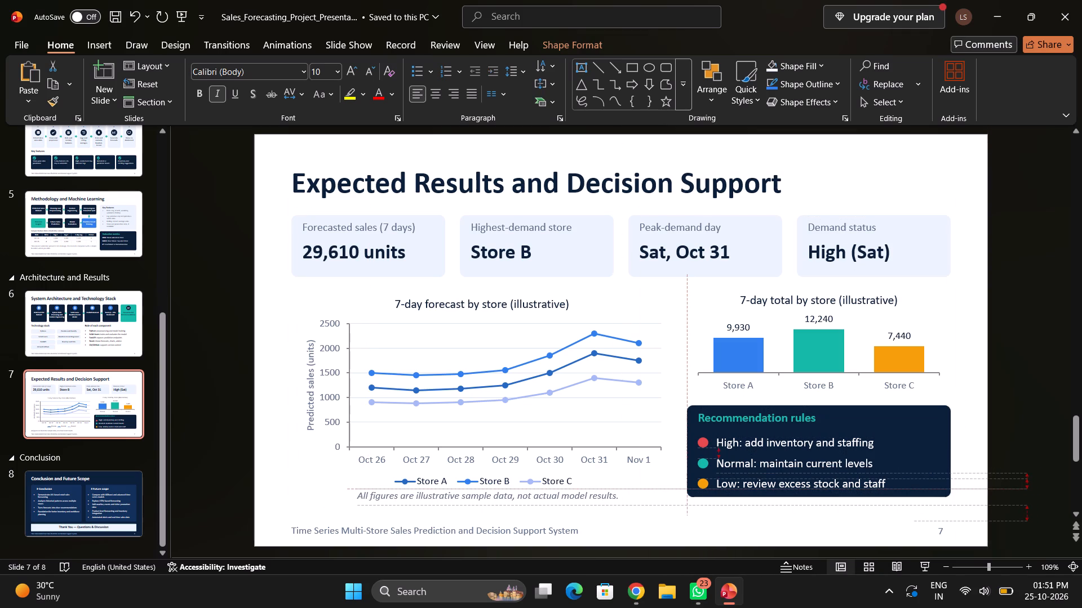
pyautogui.moveTo(643, 489); pyautogui.dragTo(716, 489)
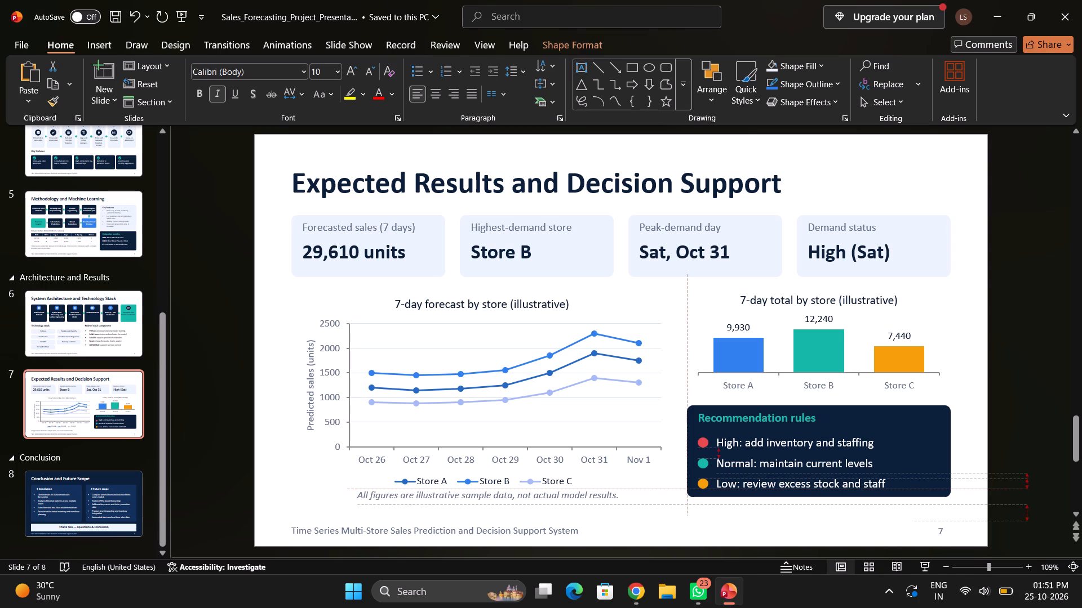
pyautogui.moveTo(716, 489); pyautogui.dragTo(958, 528)
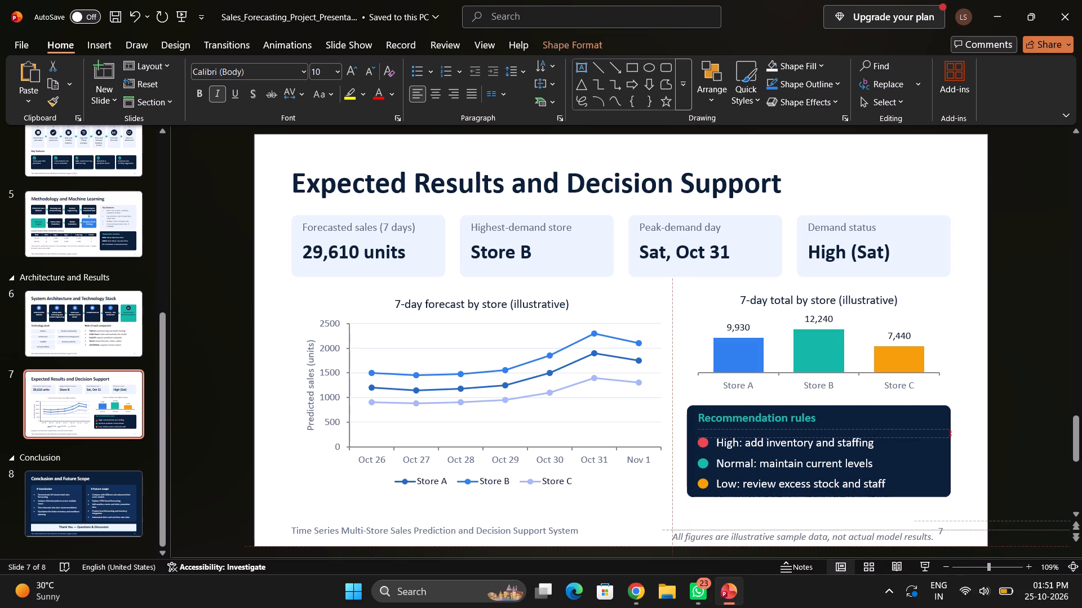
pyautogui.moveTo(958, 528); pyautogui.dragTo(958, 526)
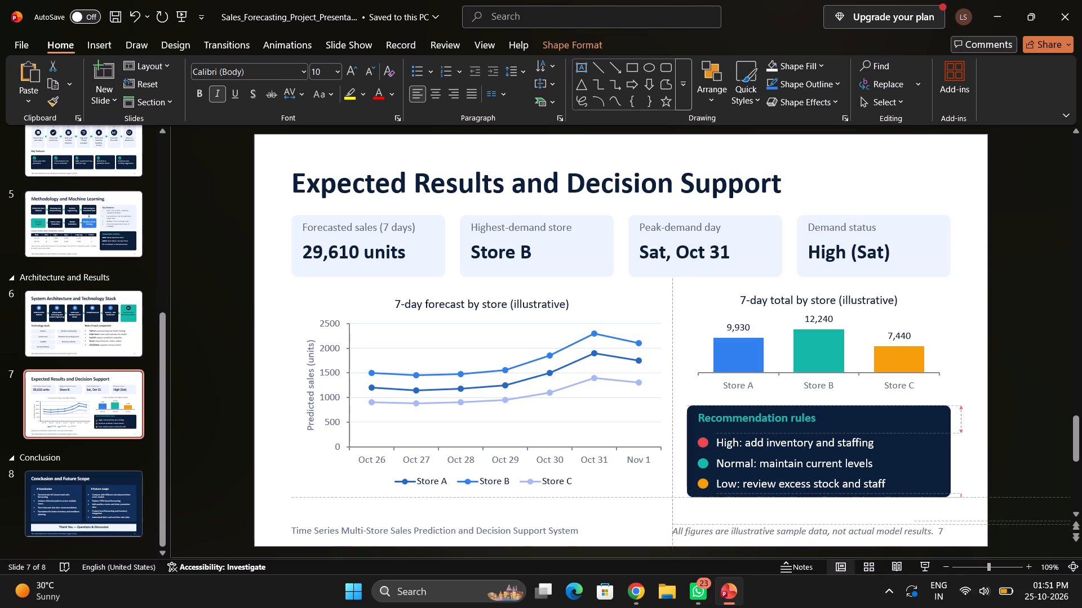
pyautogui.moveTo(958, 526); pyautogui.dragTo(956, 526)
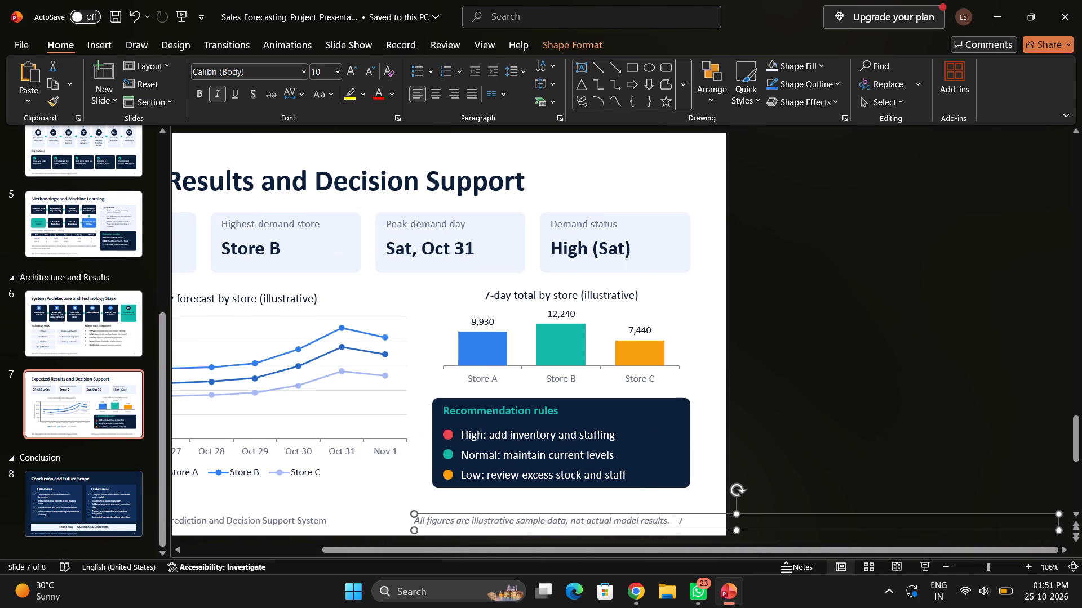
pyautogui.moveTo(415, 515); pyautogui.dragTo(447, 517)
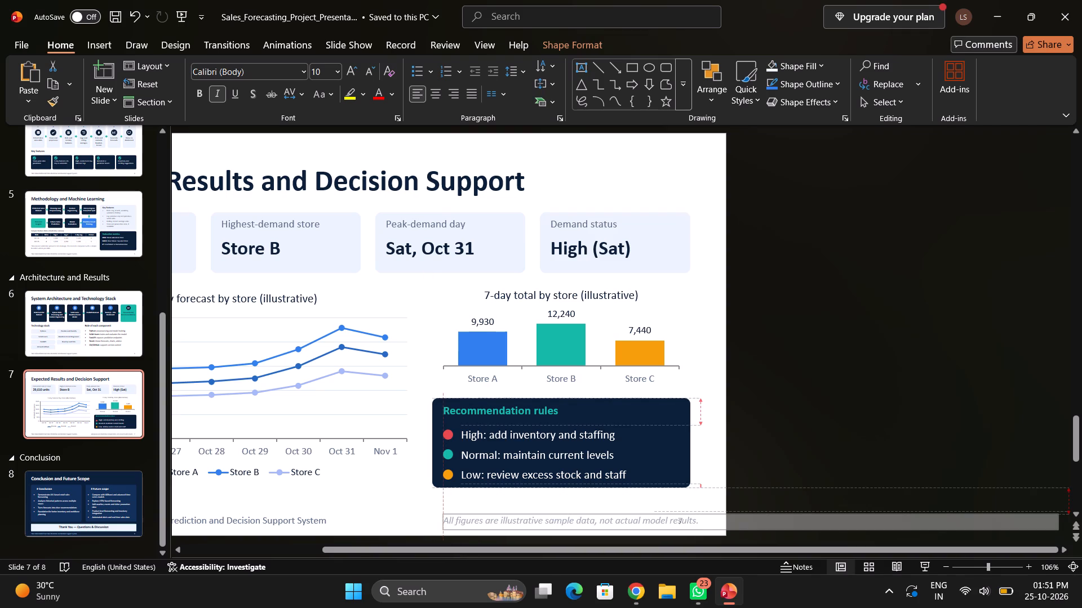
pyautogui.moveTo(447, 517); pyautogui.dragTo(420, 509)
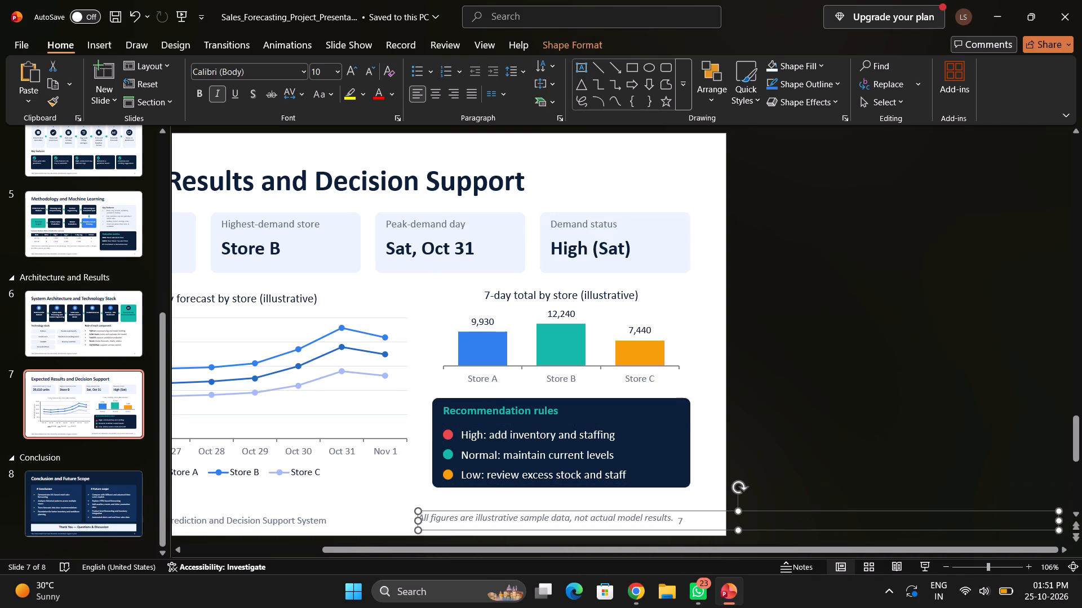
# Set the font size of the italic illustrative-figures disclaimer in slide 7's footer to 9.
pyautogui.moveTo(673, 520); pyautogui.dragTo(516, 513)
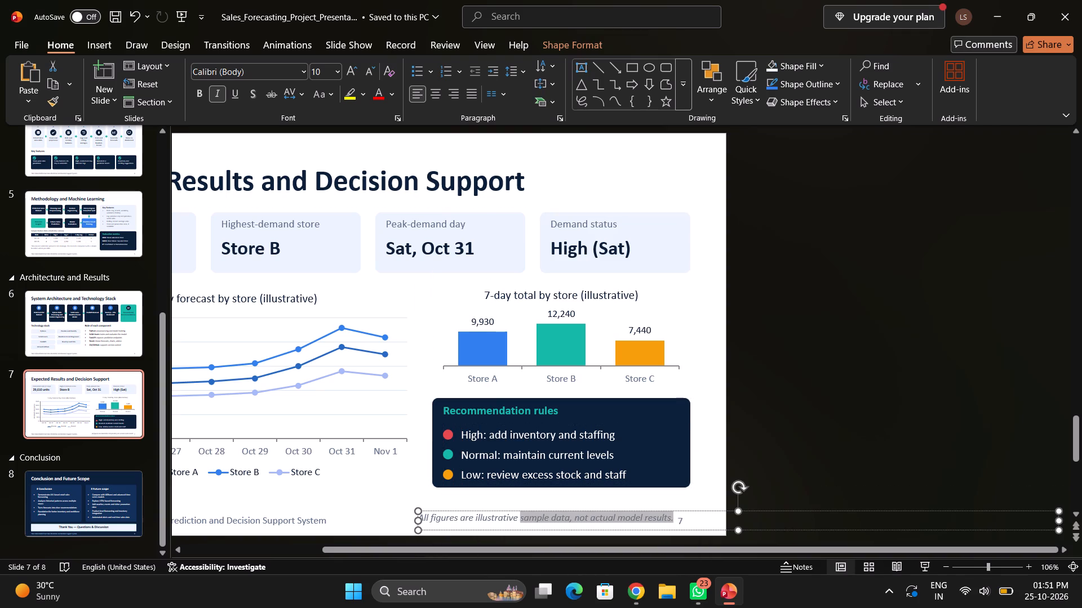
pyautogui.moveTo(516, 513); pyautogui.dragTo(424, 512)
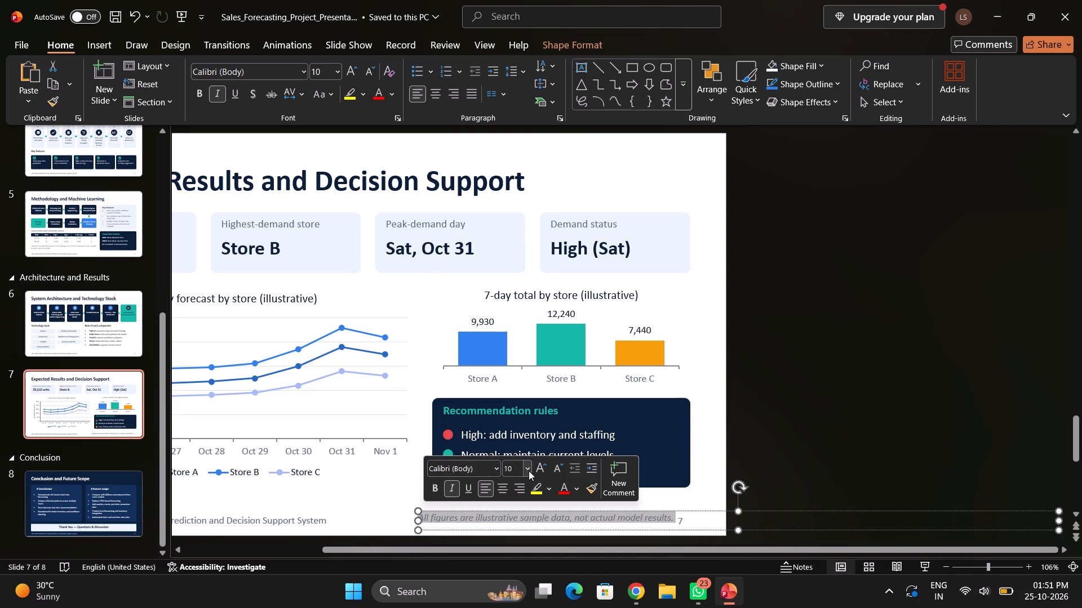
pyautogui.click(527, 469)
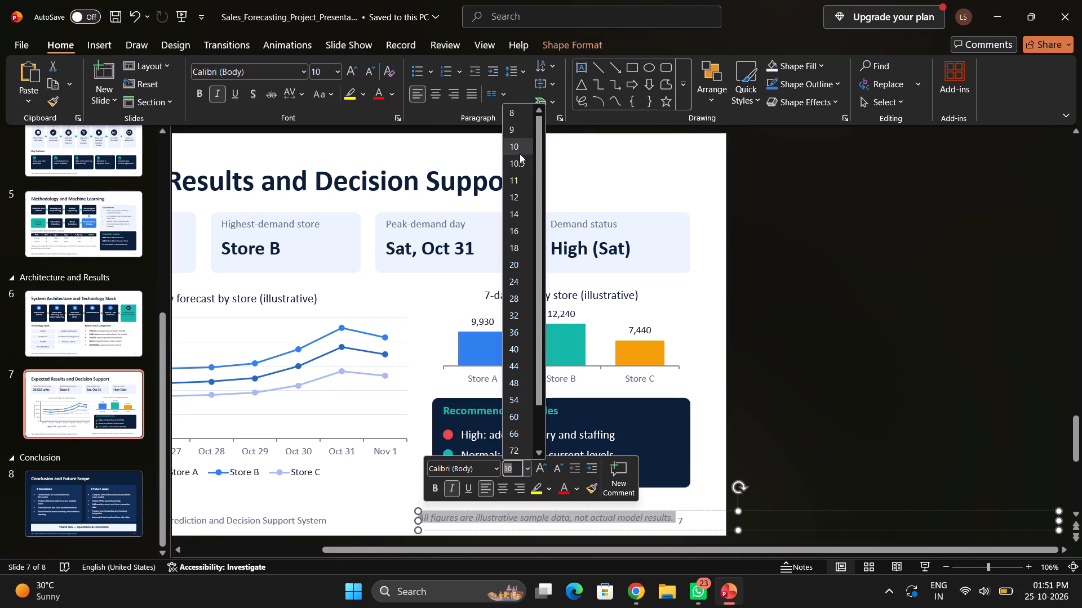
pyautogui.click(517, 129)
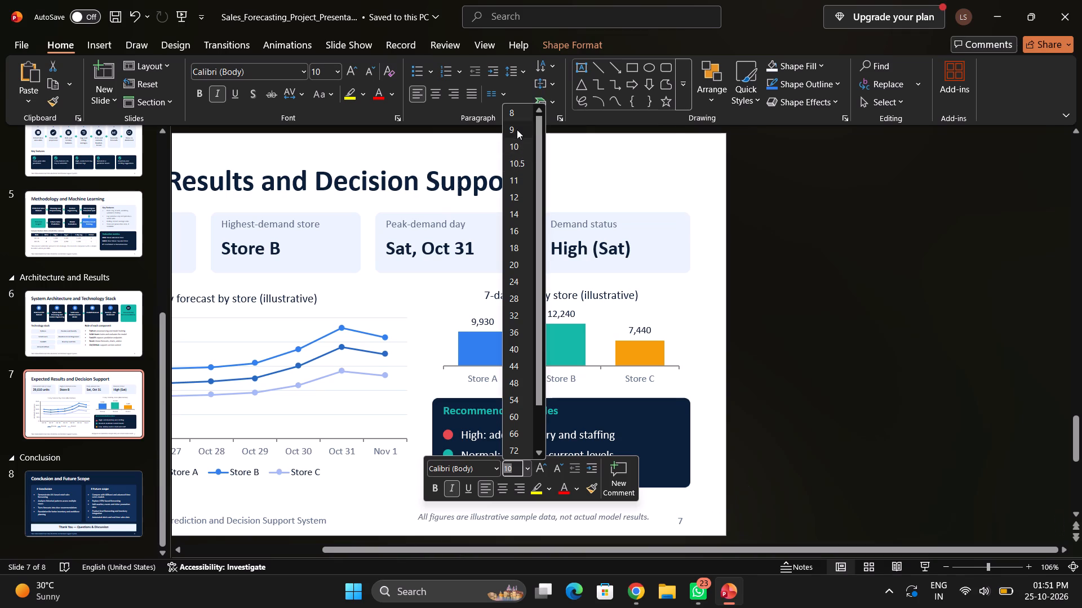
pyautogui.click(807, 379)
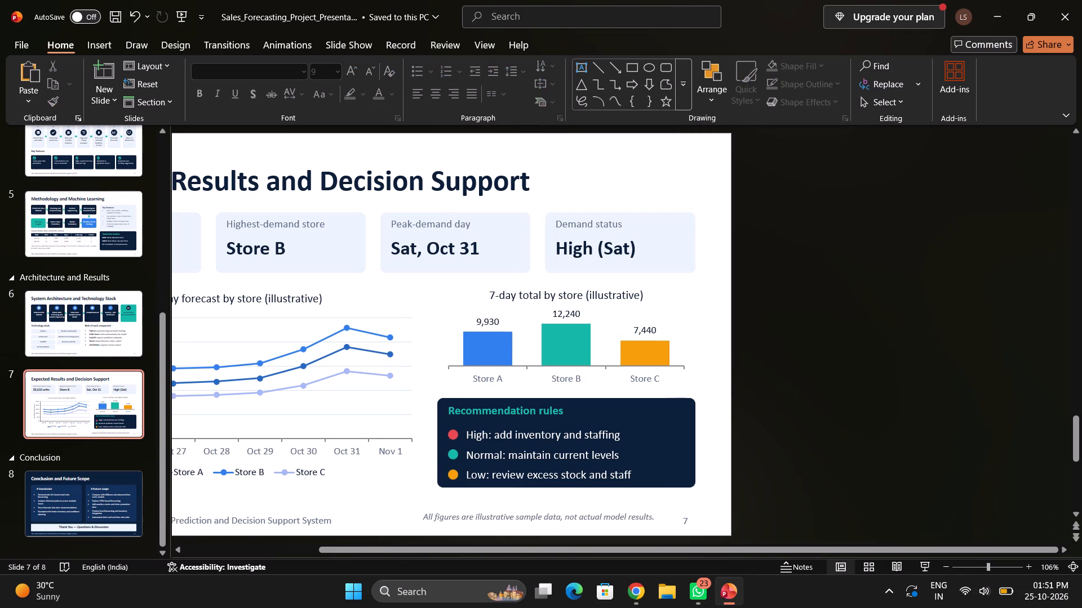
# Move the disclaimer text box slightly right and down, closer to the page number and level with the footer text.
pyautogui.click(590, 518)
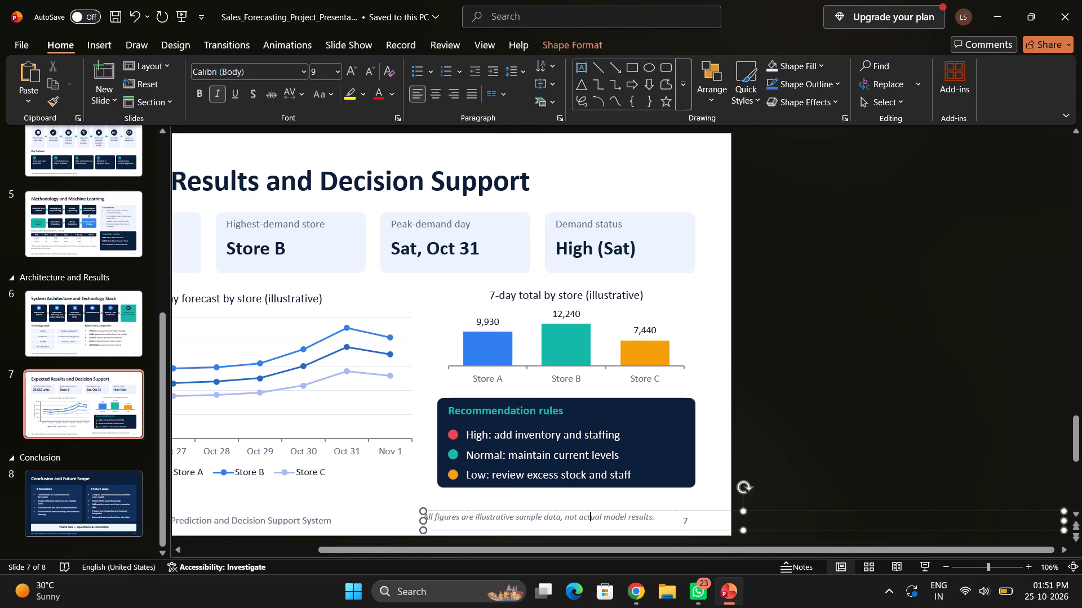
pyautogui.moveTo(596, 511); pyautogui.dragTo(612, 515)
pyautogui.click(952, 454)
pyautogui.hscroll(13, 881, 377)
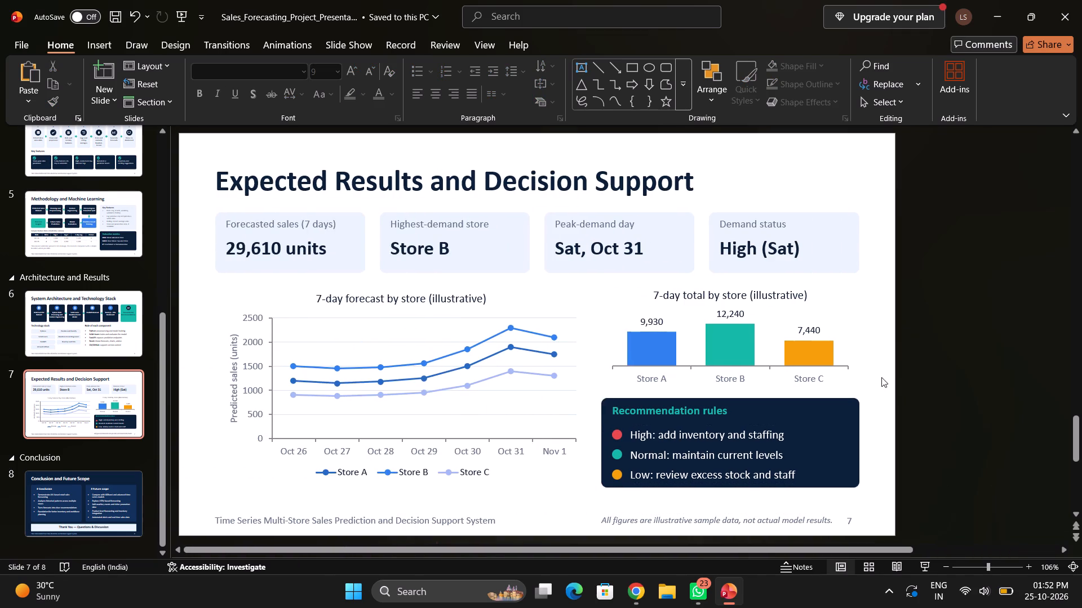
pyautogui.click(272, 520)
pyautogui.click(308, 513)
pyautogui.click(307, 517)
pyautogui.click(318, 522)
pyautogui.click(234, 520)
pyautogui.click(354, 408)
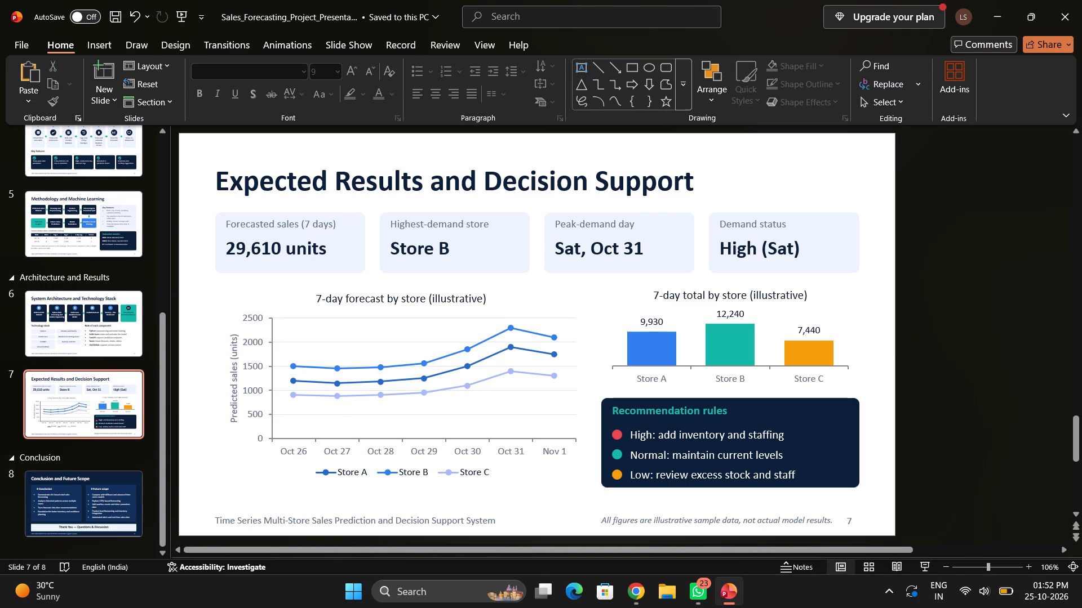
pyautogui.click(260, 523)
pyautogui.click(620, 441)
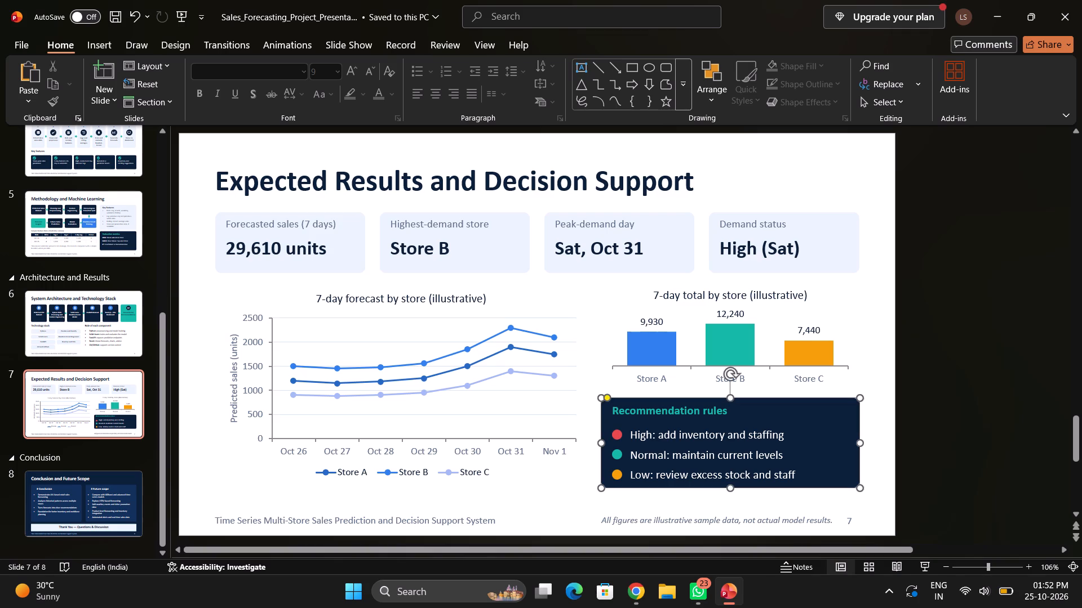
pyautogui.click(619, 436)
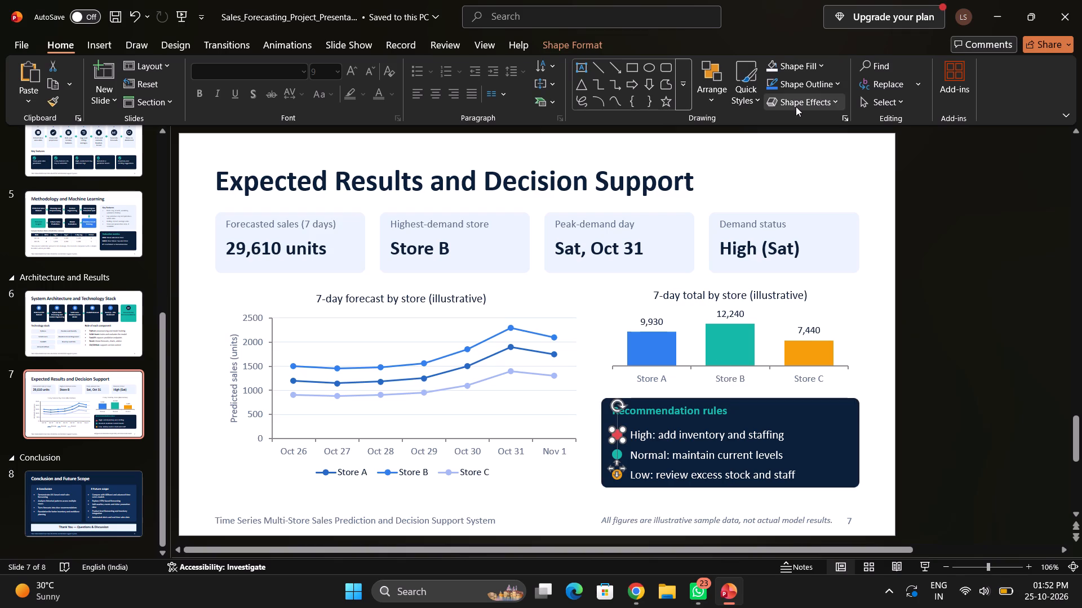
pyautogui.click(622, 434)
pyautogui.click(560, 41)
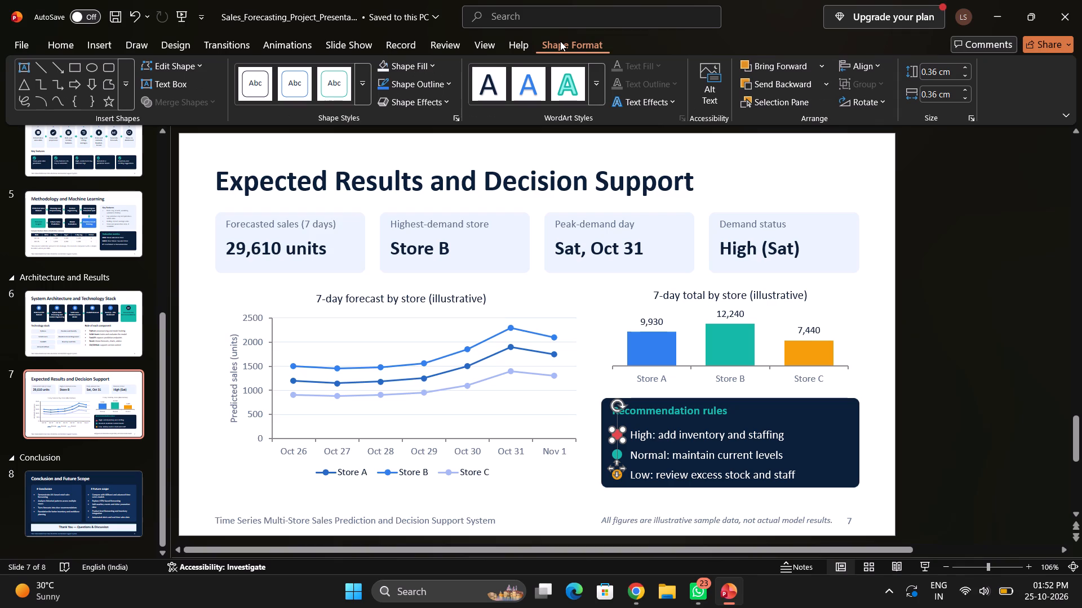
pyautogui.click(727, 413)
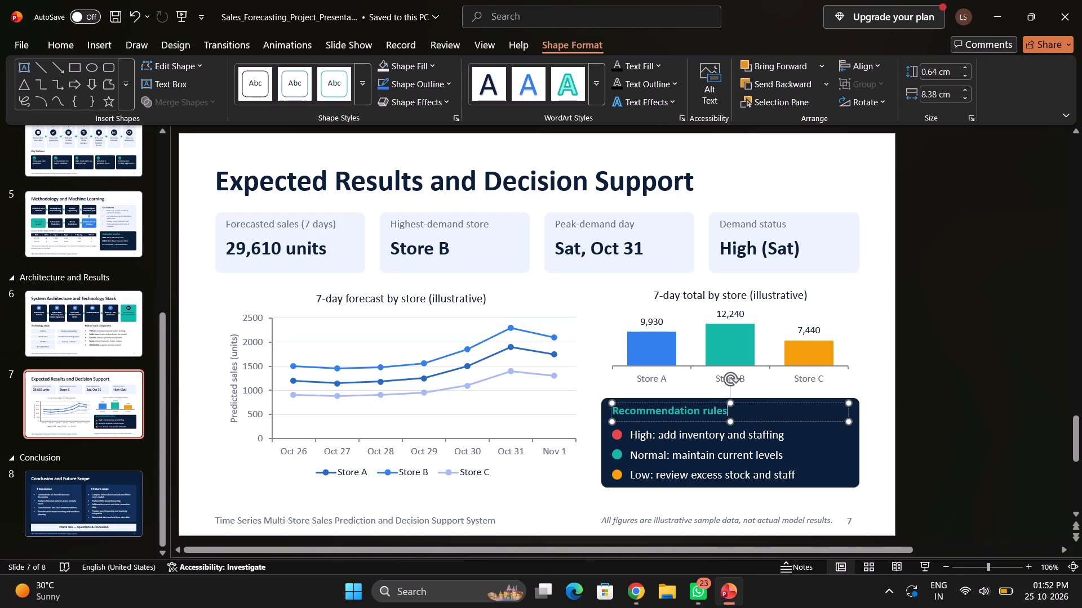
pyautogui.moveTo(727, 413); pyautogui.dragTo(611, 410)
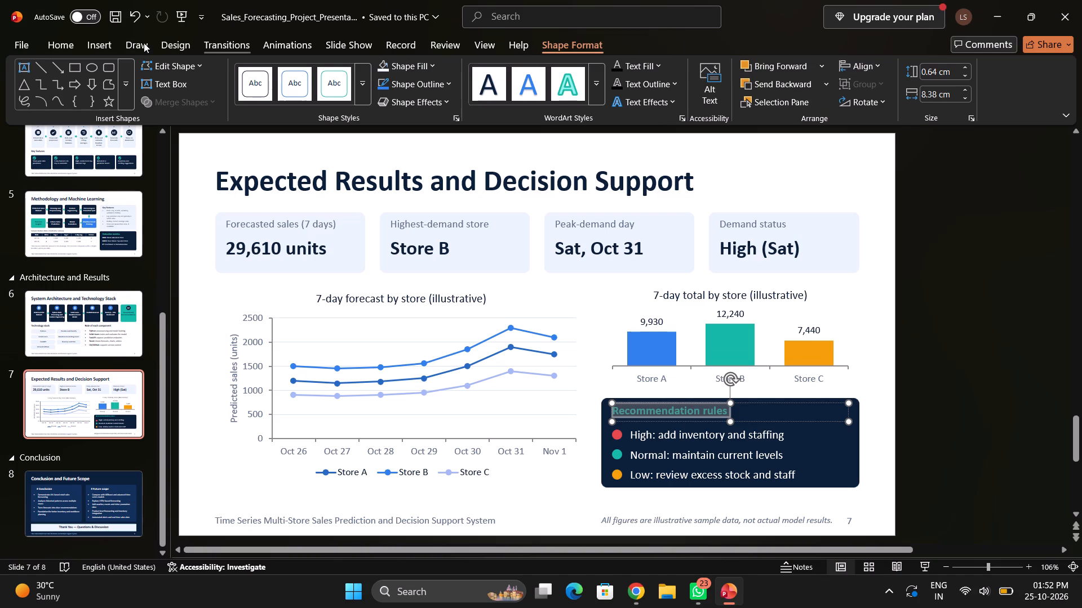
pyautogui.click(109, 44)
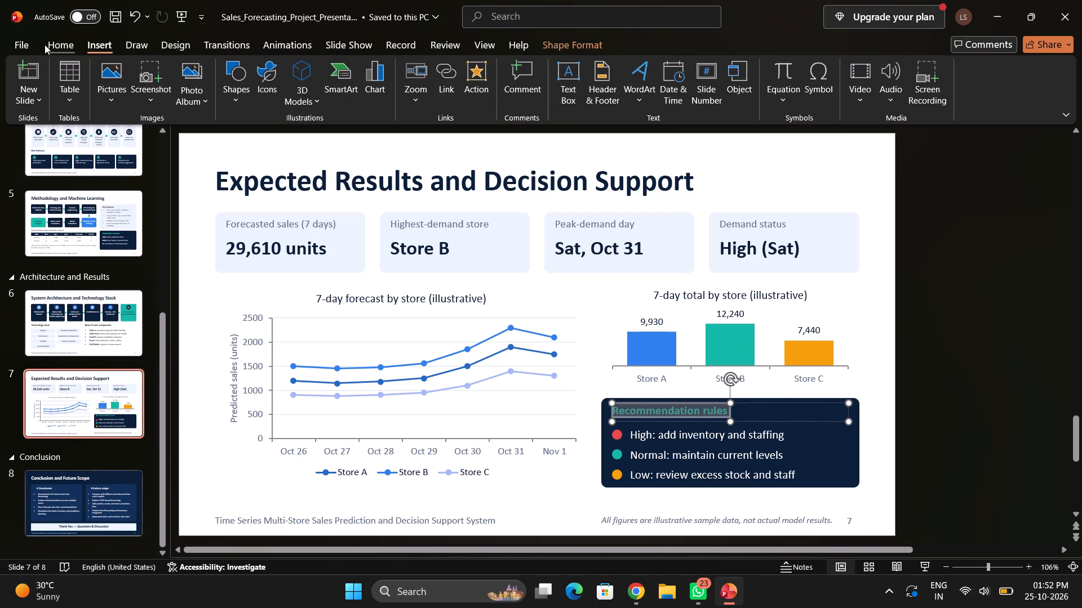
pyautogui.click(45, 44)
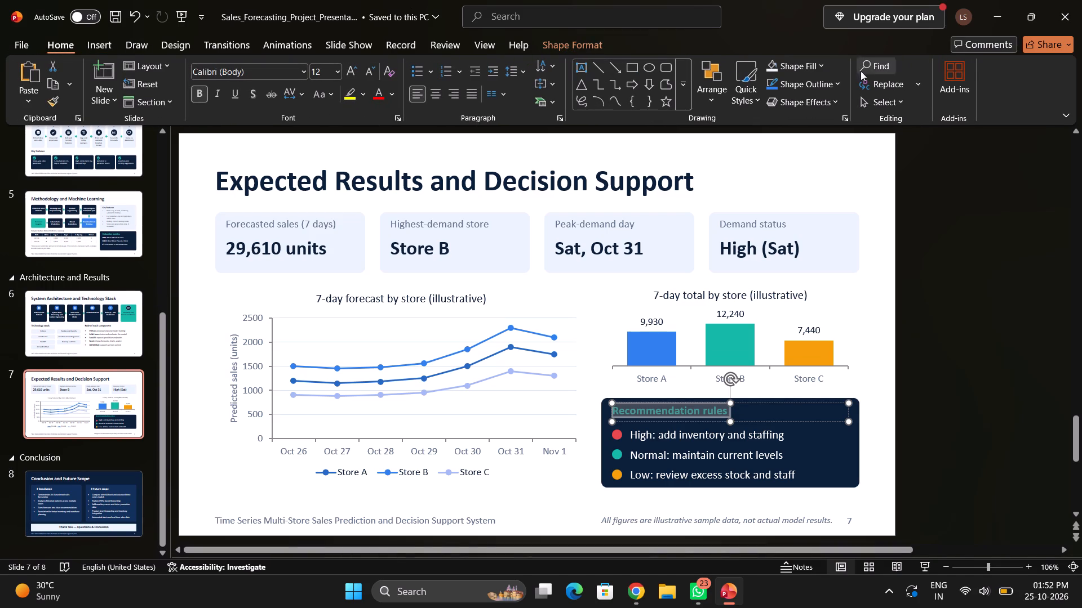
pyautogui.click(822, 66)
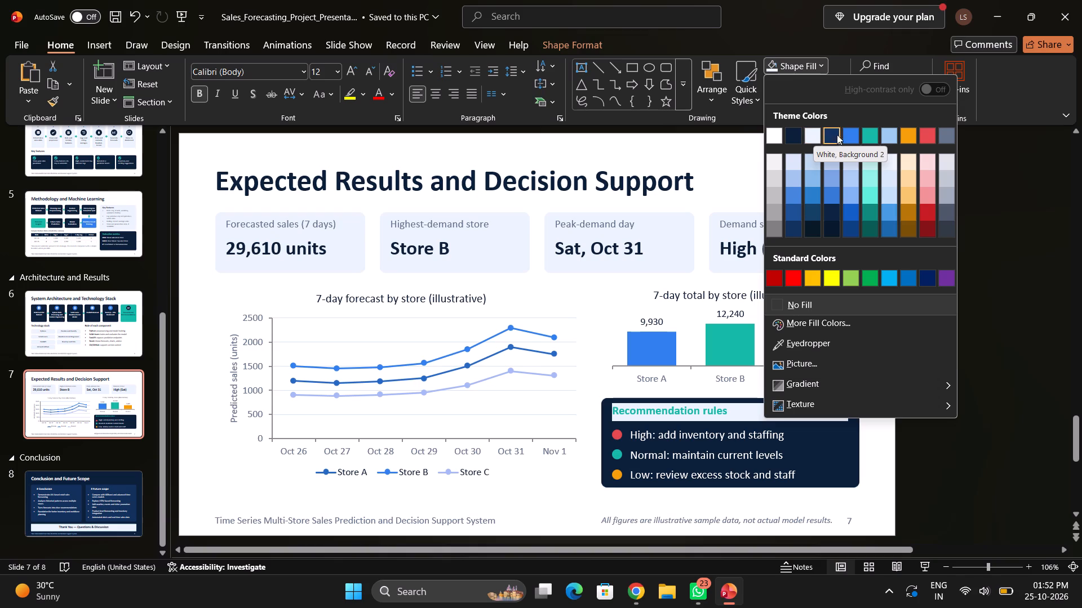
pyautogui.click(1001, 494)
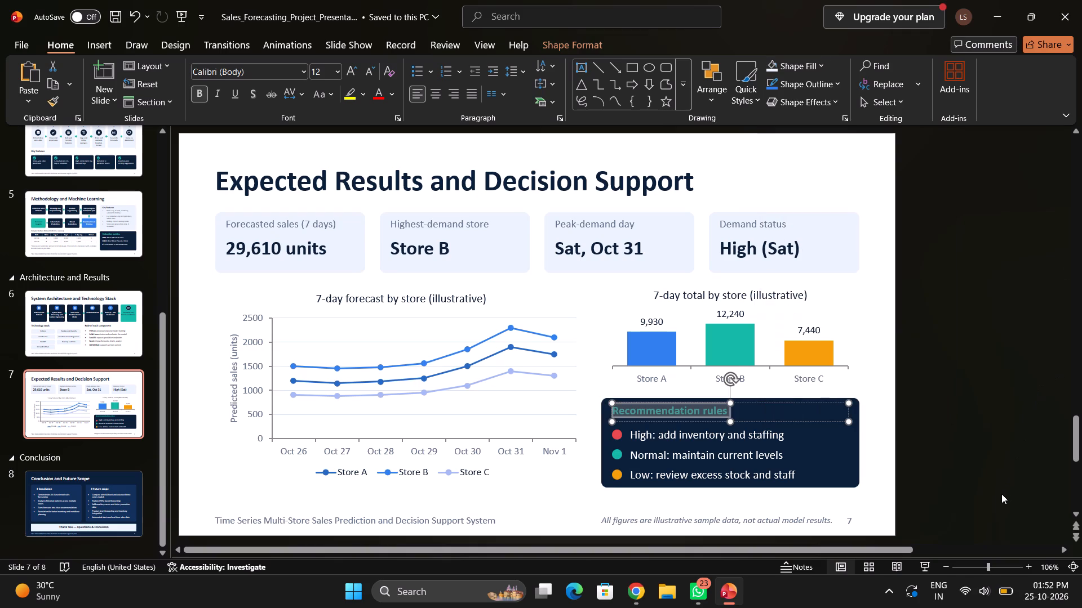
# Move the Recommendation rules heading slightly left so it starts just outside the dark panel's left edge.
pyautogui.moveTo(721, 408); pyautogui.dragTo(728, 412)
pyautogui.click(728, 412)
pyautogui.moveTo(728, 412); pyautogui.dragTo(709, 412)
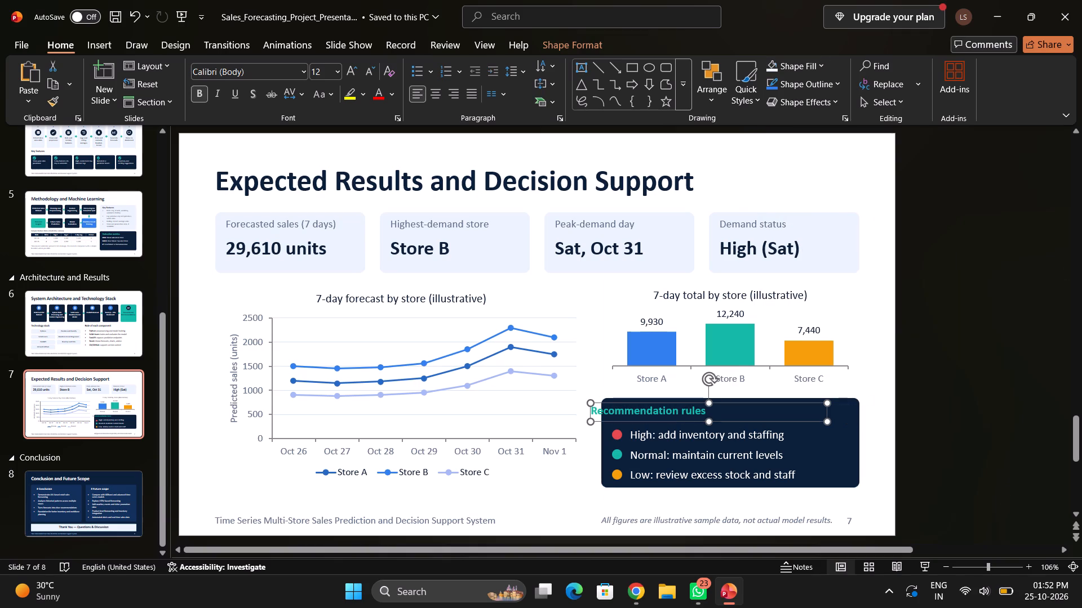
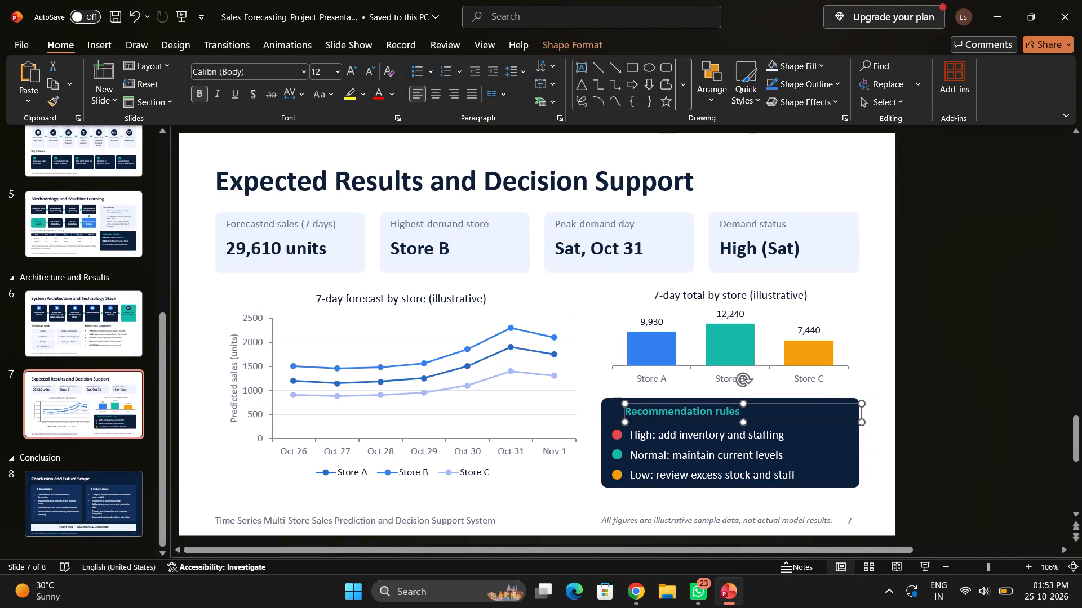
# Recolour the Recommendation rules heading text on slide 7 with the lightest tint of the theme's light blue.
pyautogui.moveTo(739, 412); pyautogui.dragTo(737, 412)
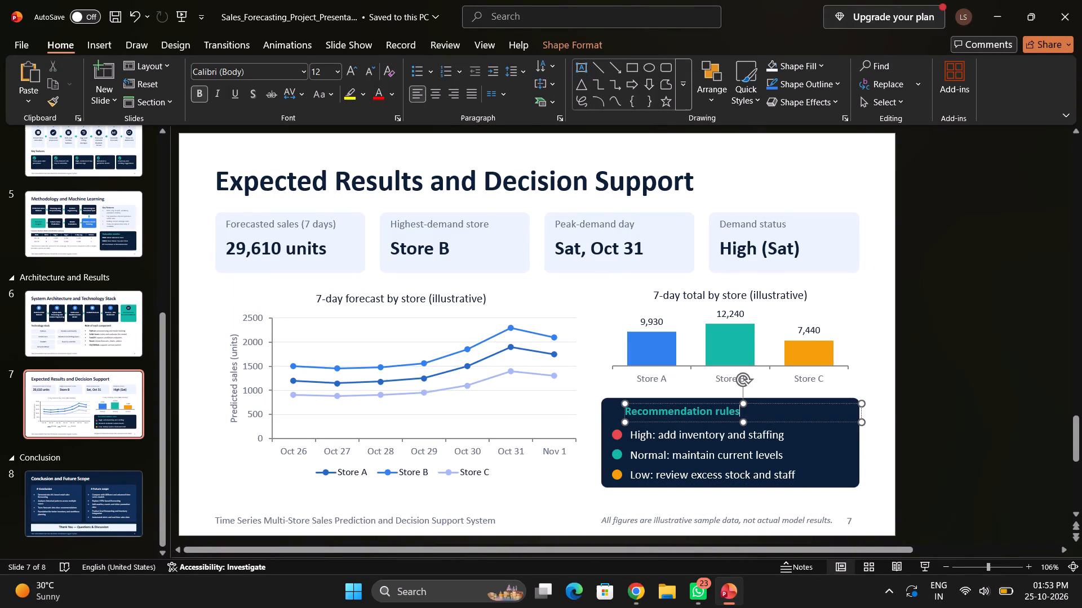
pyautogui.moveTo(737, 412); pyautogui.dragTo(635, 419)
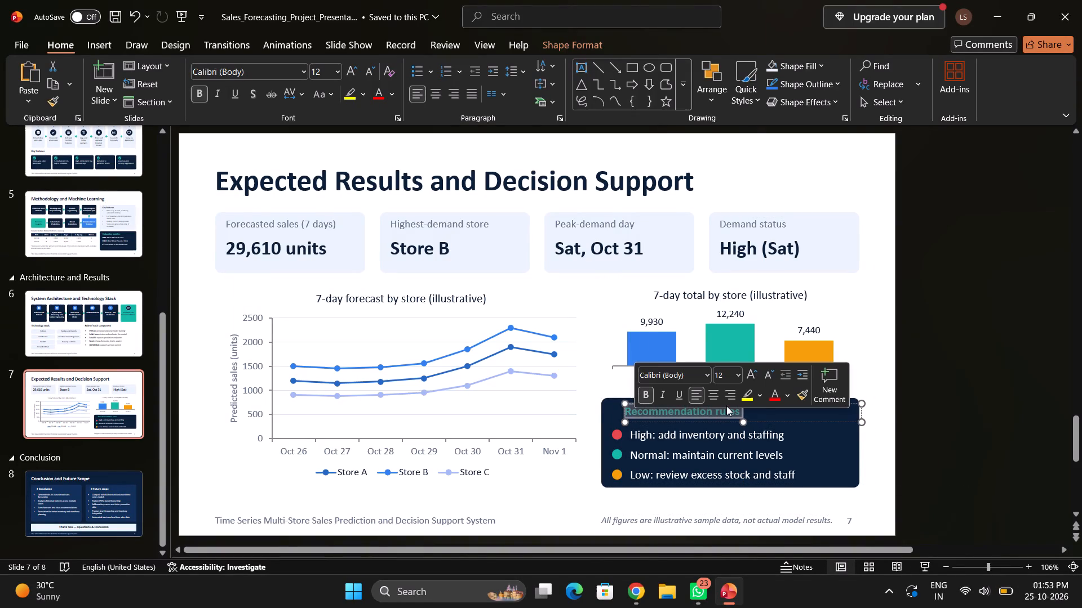
pyautogui.click(788, 394)
pyautogui.click(788, 394)
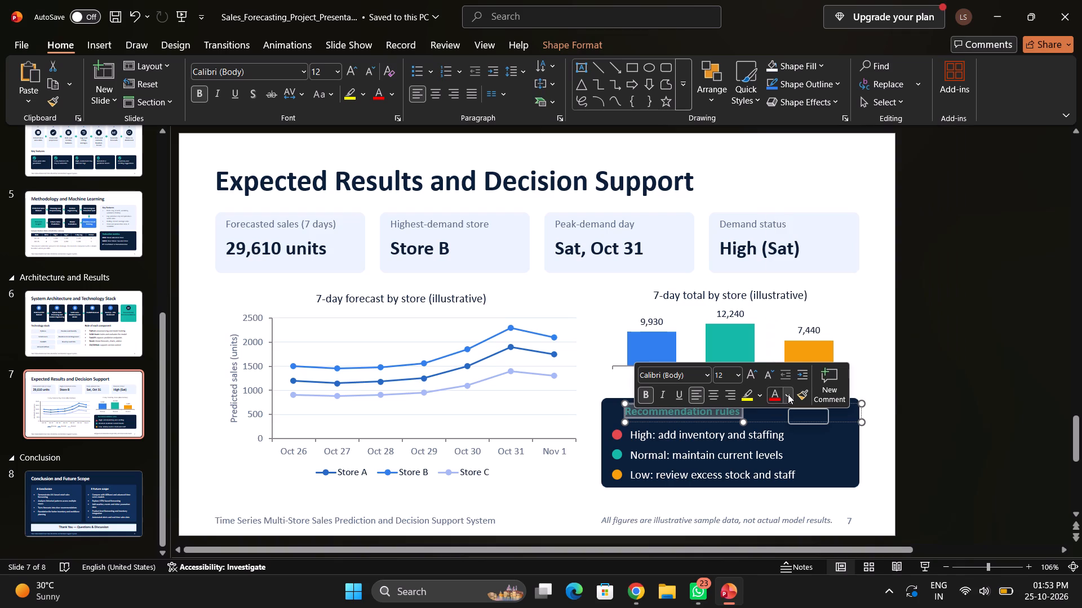
pyautogui.click(788, 394)
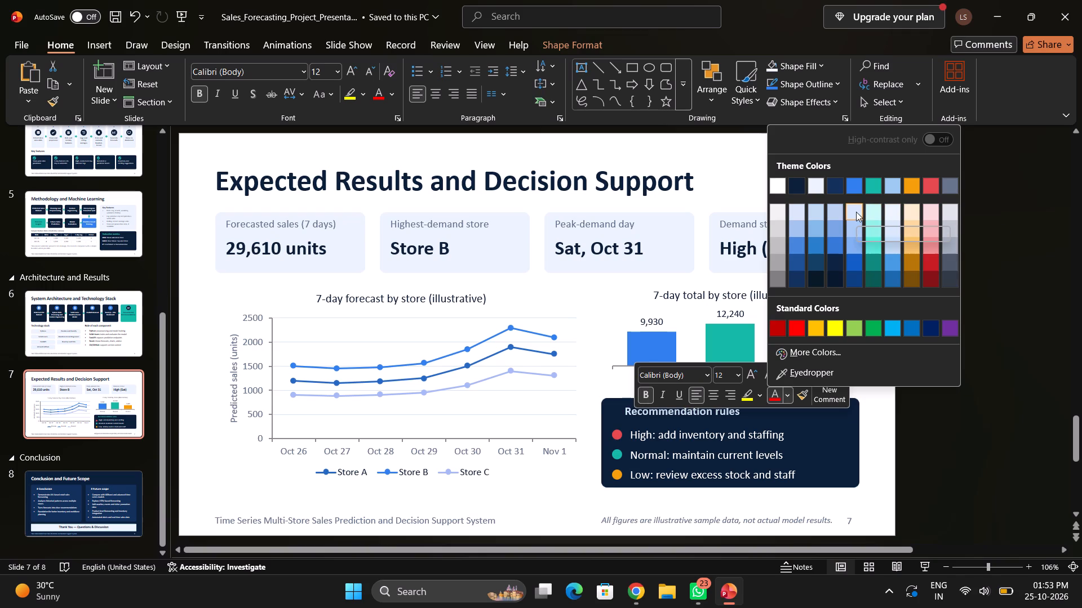
pyautogui.click(895, 213)
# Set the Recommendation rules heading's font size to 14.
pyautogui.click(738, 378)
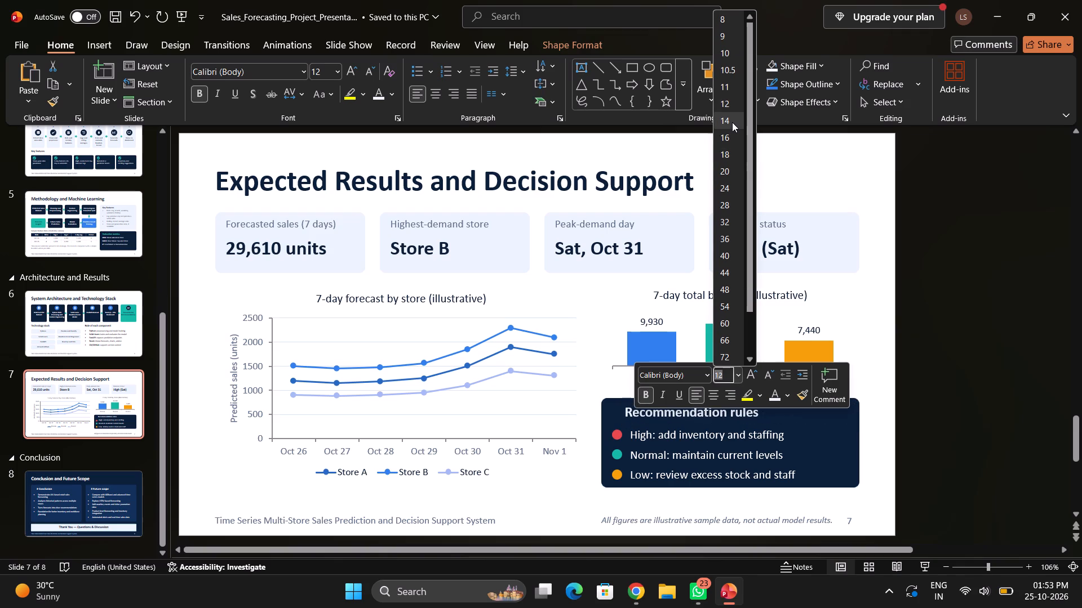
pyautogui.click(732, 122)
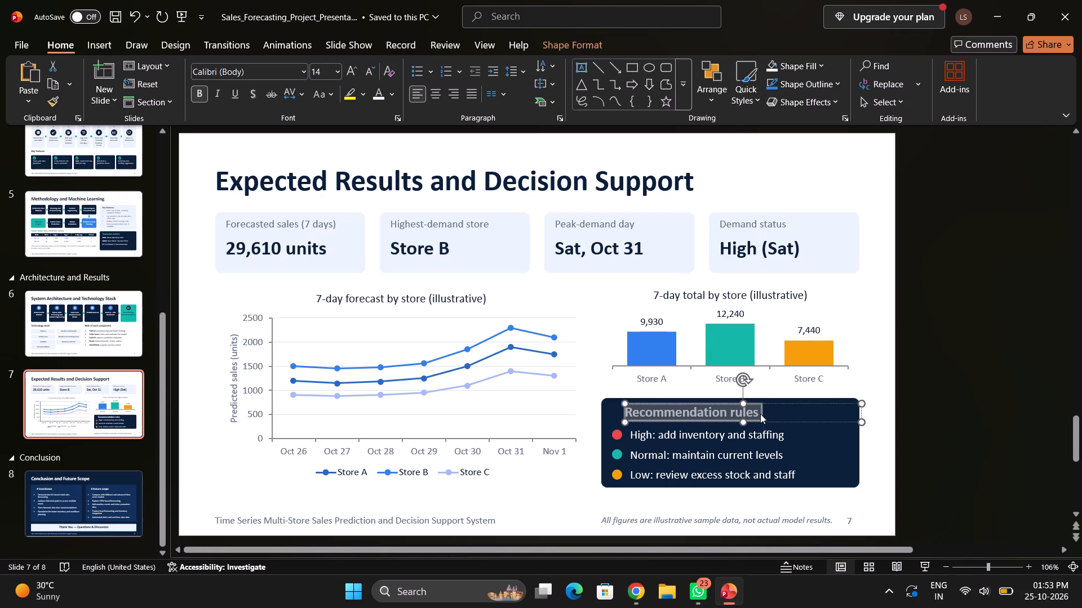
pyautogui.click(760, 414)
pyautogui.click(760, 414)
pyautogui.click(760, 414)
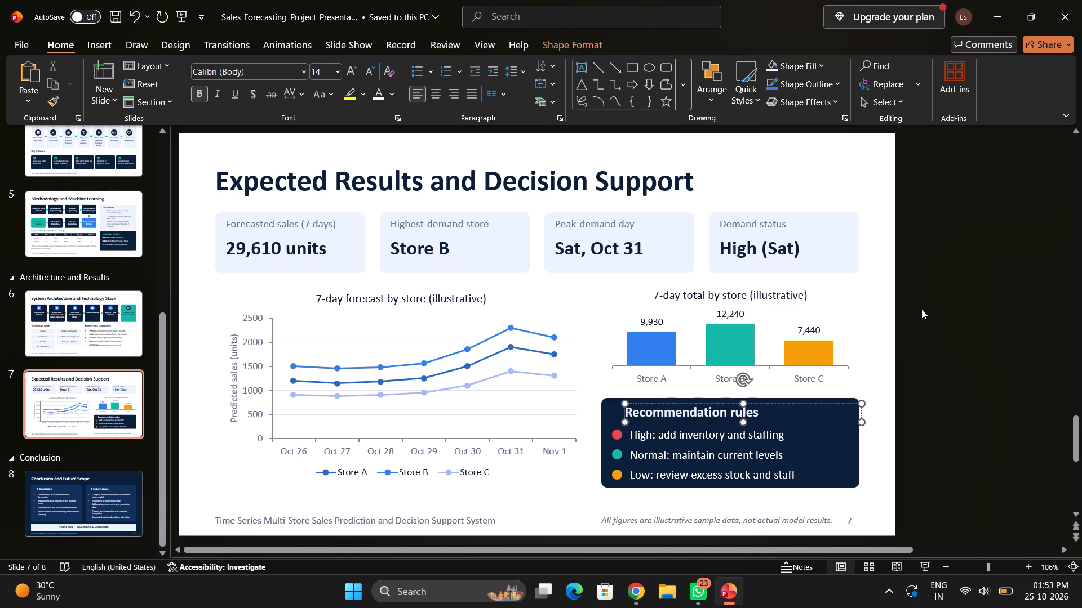
# Set the font size of the Recommendation rules heading in slide 7's dark panel to 13.5.
pyautogui.keyDown('ctrl'); pyautogui.scroll(1, 516, 270); pyautogui.keyUp('ctrl')
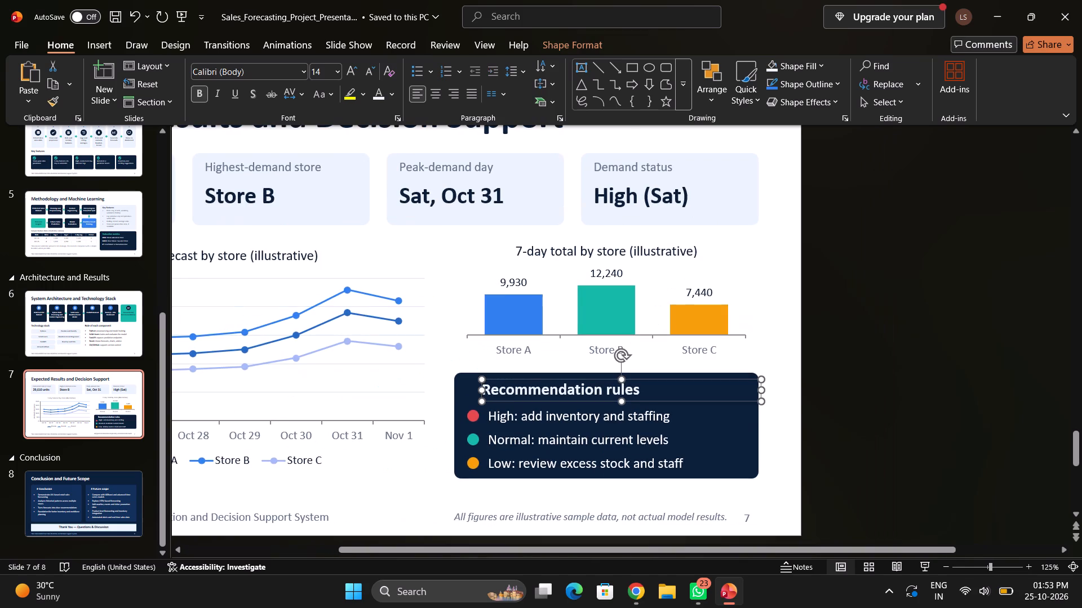
pyautogui.keyDown('ctrl'); pyautogui.scroll(4, 516, 270); pyautogui.keyUp('ctrl')
pyautogui.keyDown('ctrl'); pyautogui.scroll(-2, 516, 270); pyautogui.keyUp('ctrl')
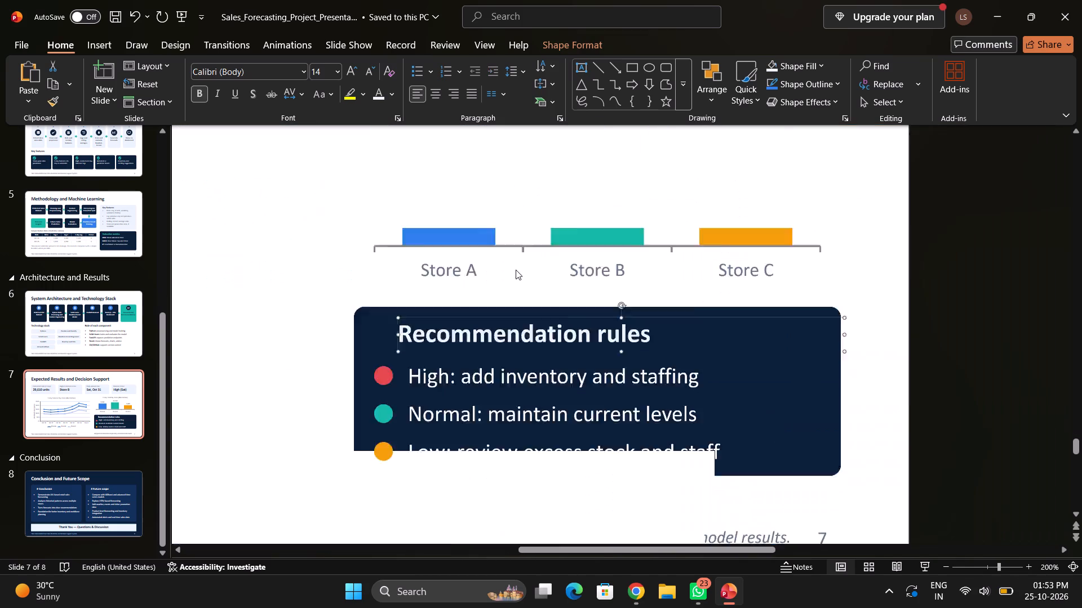
pyautogui.keyDown('ctrl'); pyautogui.scroll(-1, 516, 270); pyautogui.keyUp('ctrl')
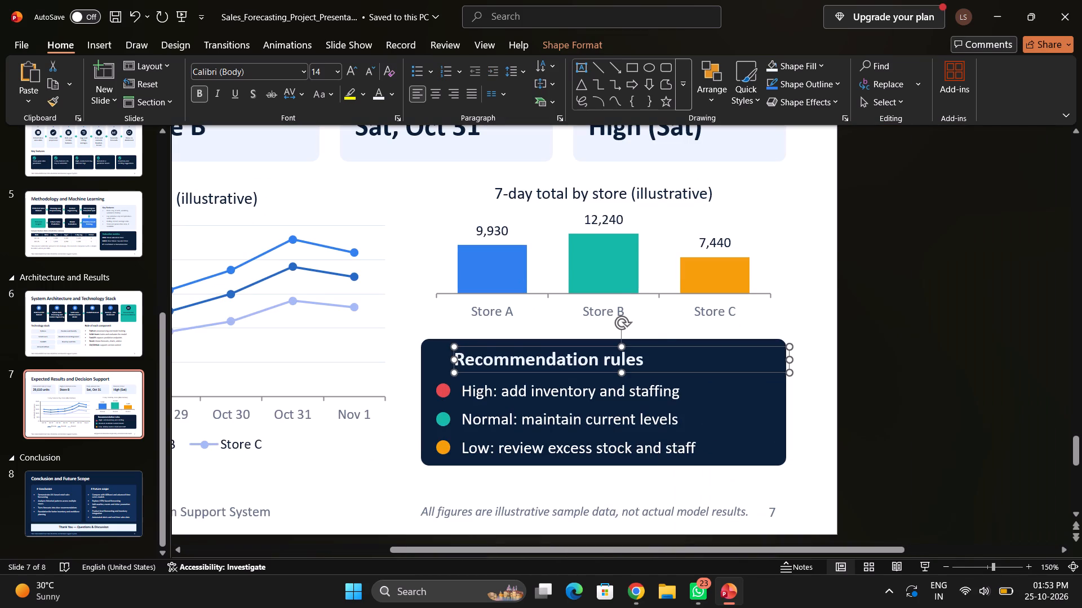
pyautogui.click(641, 362)
pyautogui.moveTo(641, 362); pyautogui.dragTo(502, 363)
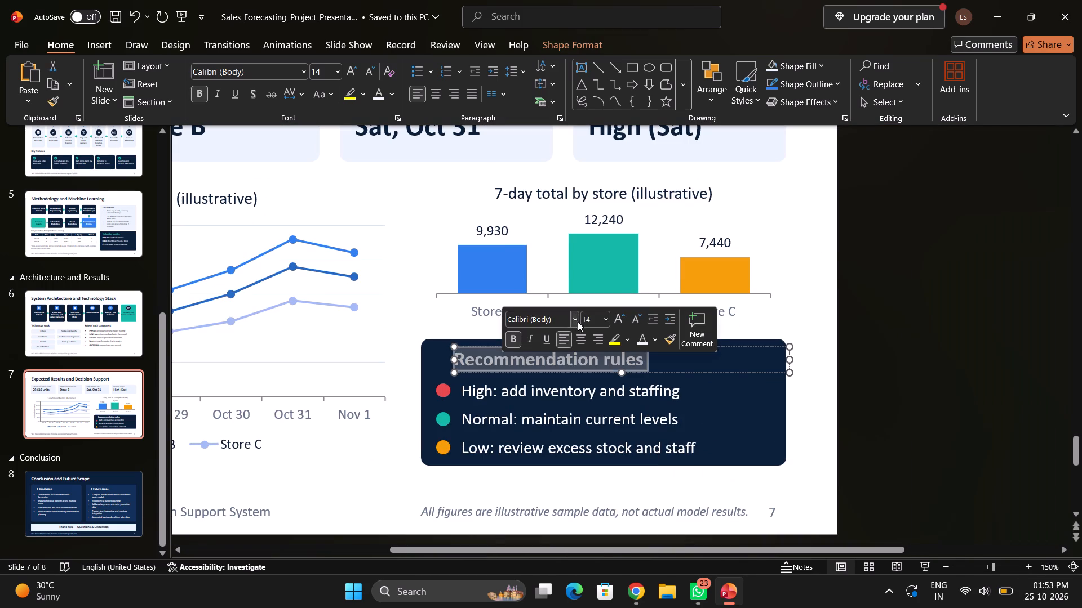
pyautogui.click(590, 320)
pyautogui.press('BackSpace')
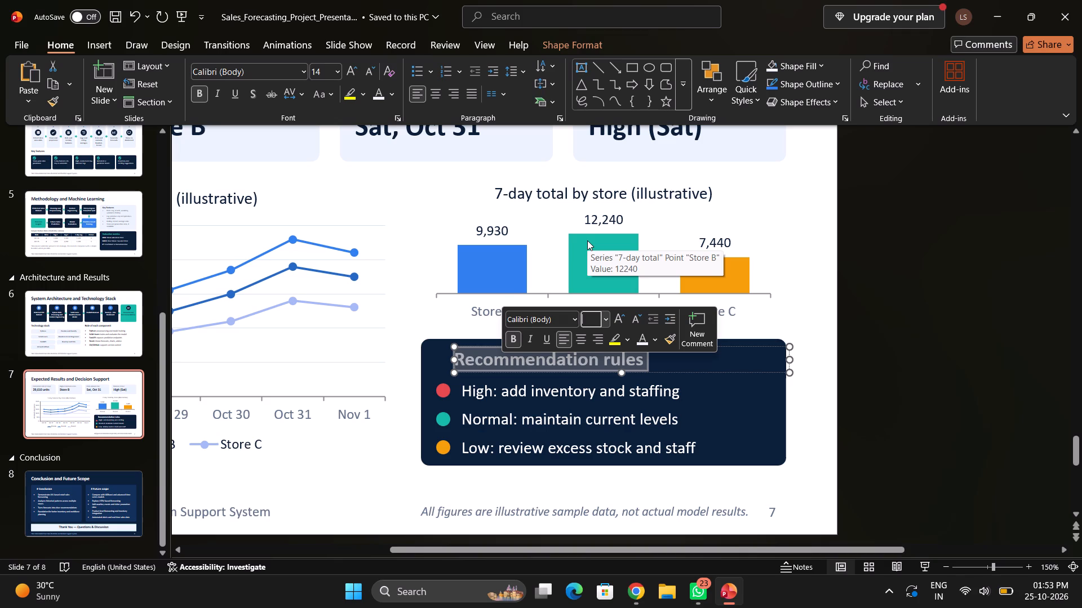
pyautogui.write('13.5')
pyautogui.click(963, 289)
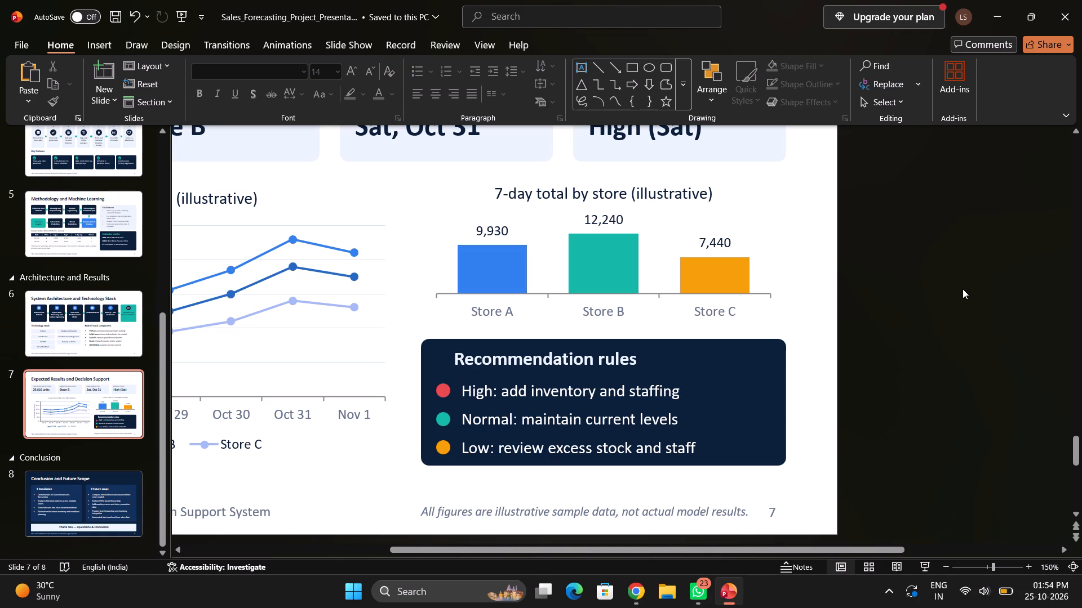
# Set the font size of the "29,610 units" value in the Forecasted sales card to 18.
pyautogui.keyDown('ctrl'); pyautogui.scroll(-2, 963, 289); pyautogui.keyUp('ctrl')
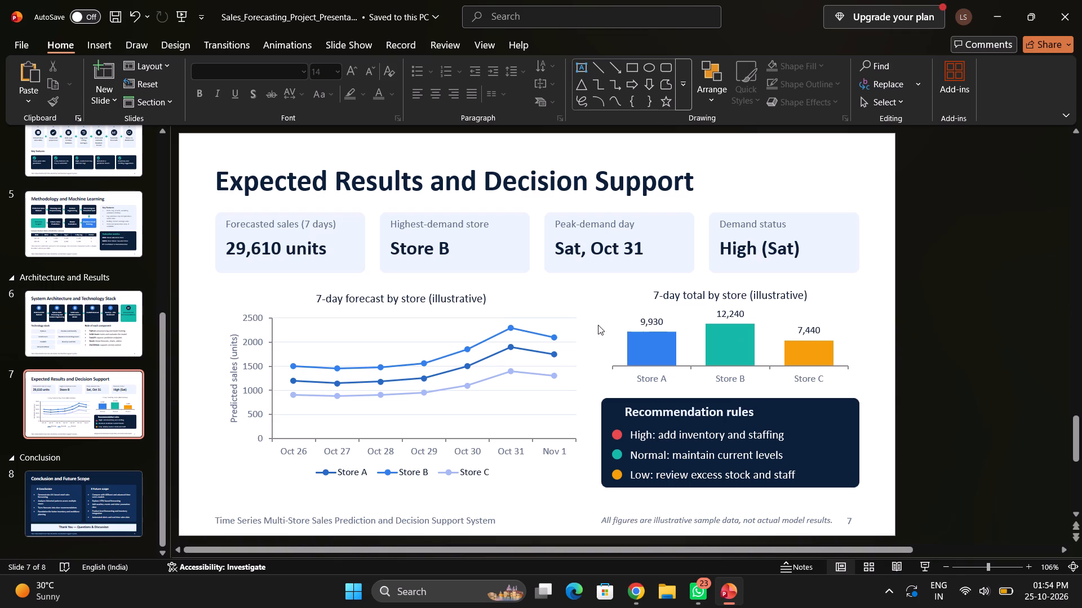
pyautogui.click(320, 247)
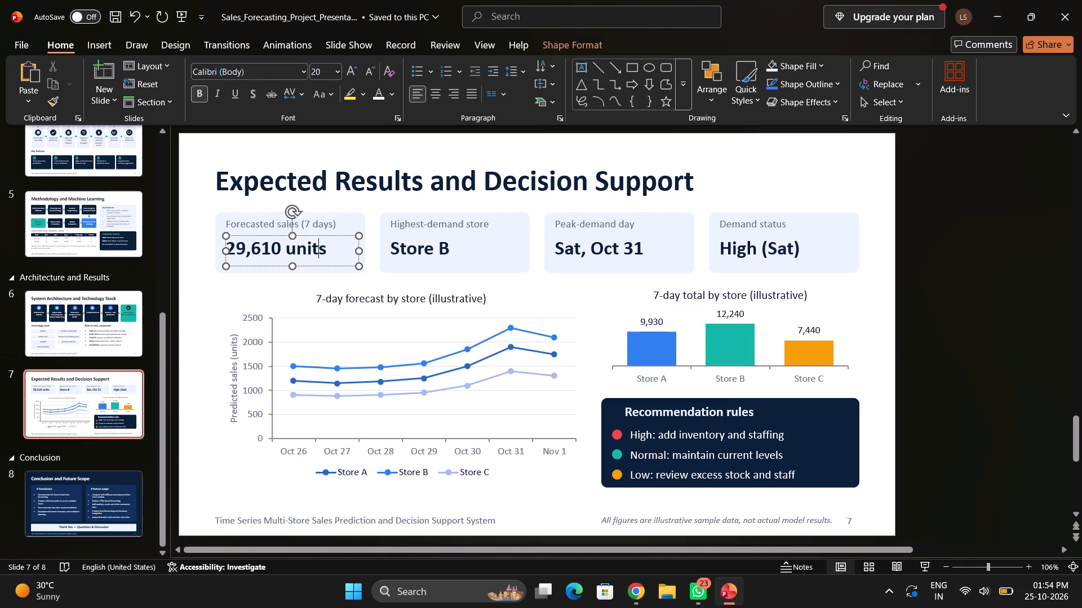
pyautogui.moveTo(325, 249); pyautogui.dragTo(296, 248)
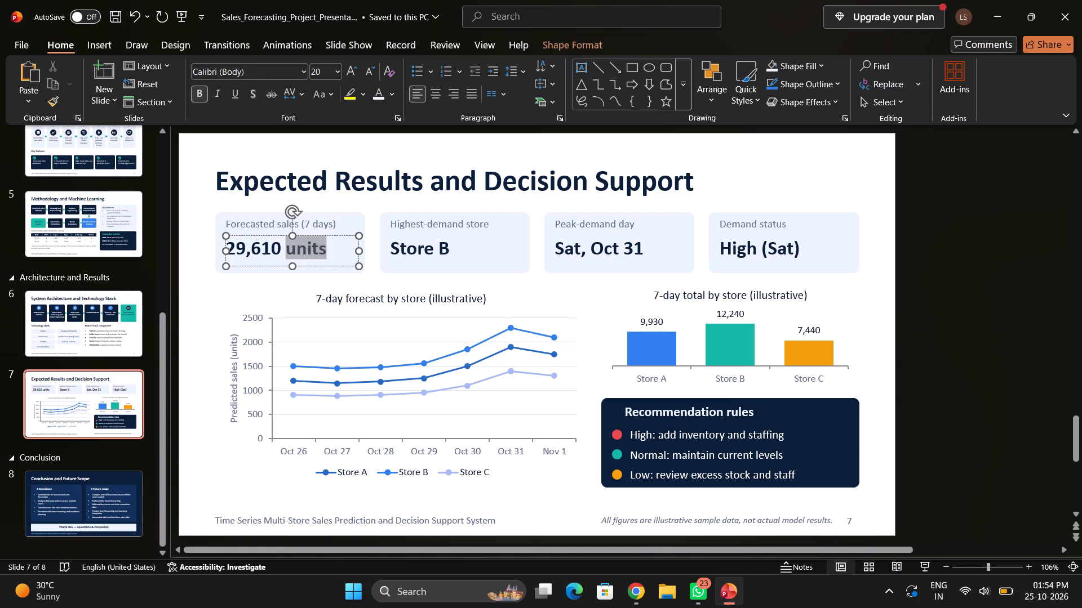
pyautogui.moveTo(296, 248); pyautogui.dragTo(220, 248)
pyautogui.click(325, 205)
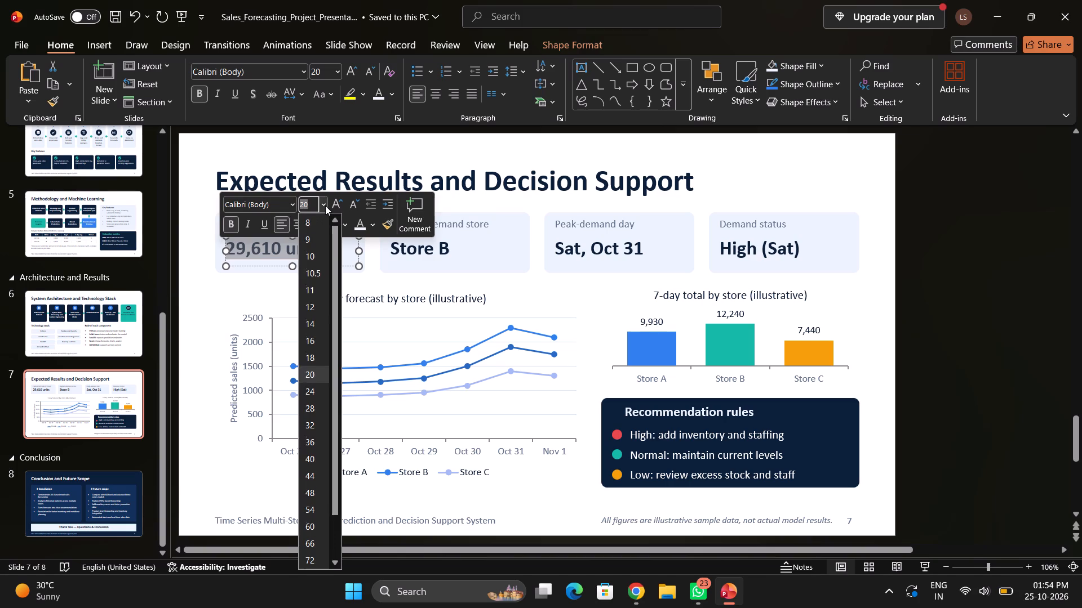
pyautogui.click(311, 356)
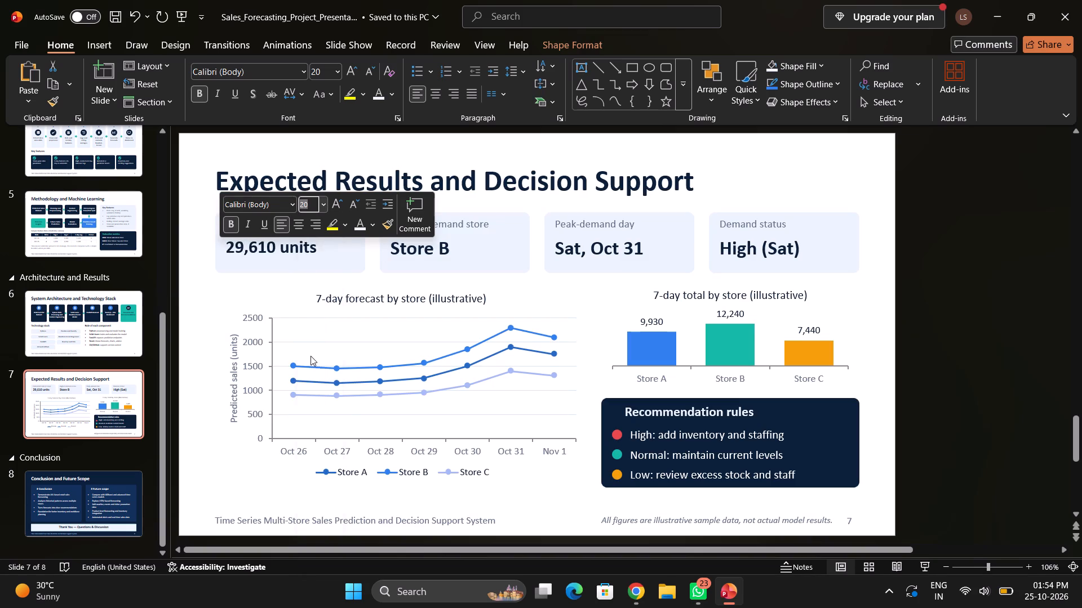
# Set the font size of the "Store B" value in the Highest-demand store card to 18.
pyautogui.click(462, 247)
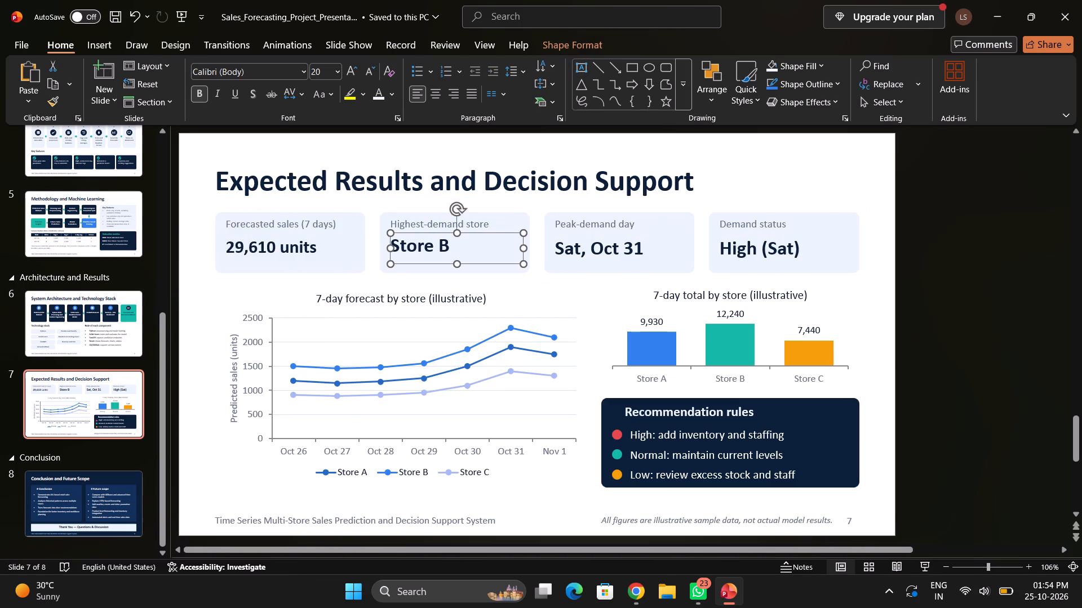
pyautogui.click(934, 242)
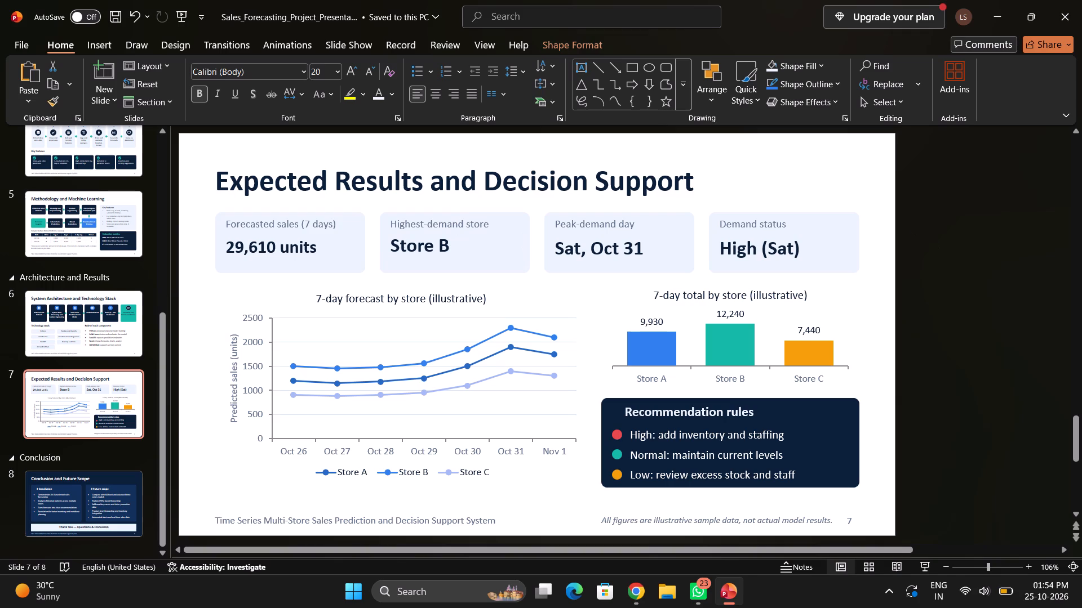
pyautogui.click(441, 246)
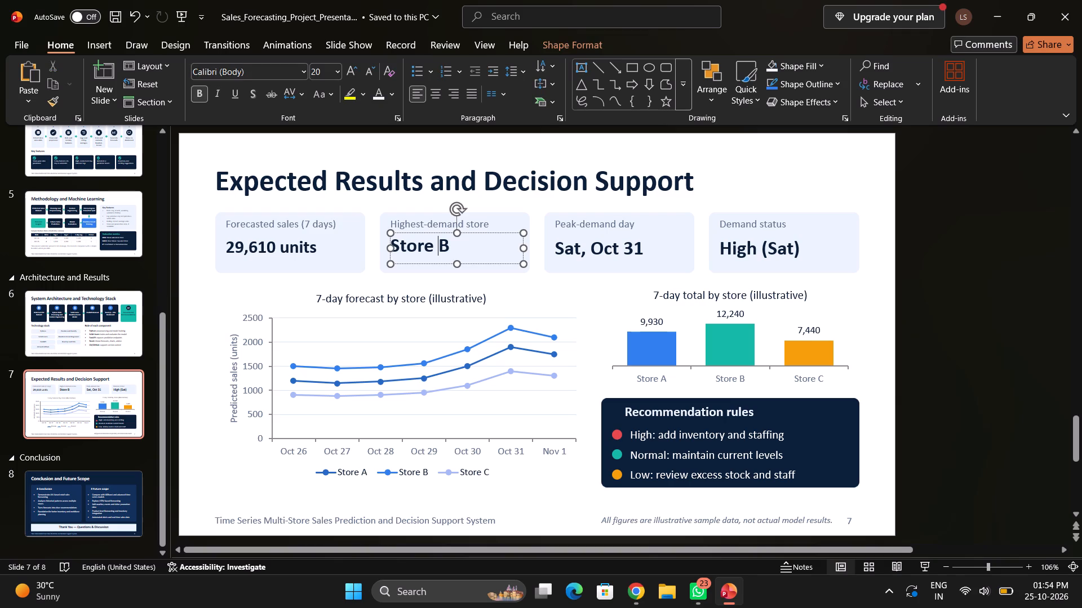
pyautogui.moveTo(449, 246); pyautogui.dragTo(397, 243)
pyautogui.click(504, 201)
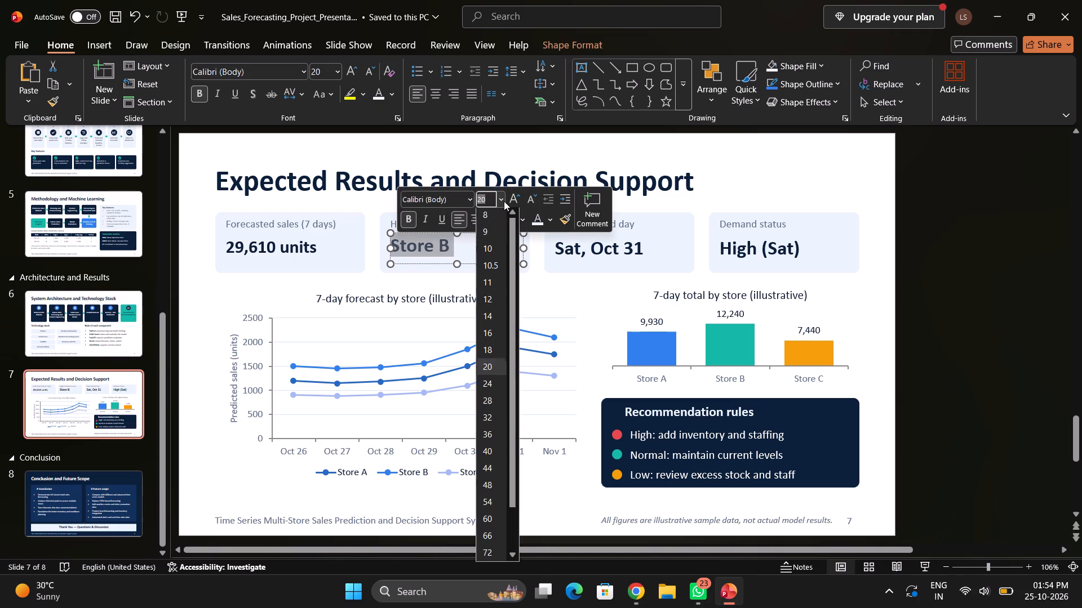
pyautogui.click(491, 348)
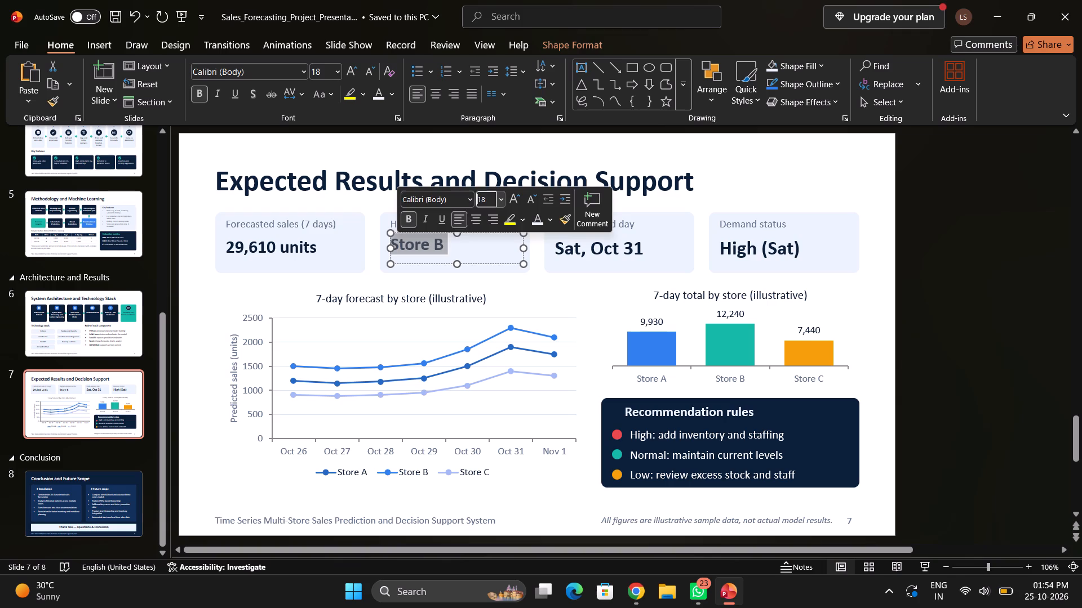
# Set the font size of the "Sat, Oct 31" value in the Peak-demand day card to 18.
pyautogui.click(627, 253)
pyautogui.click(644, 251)
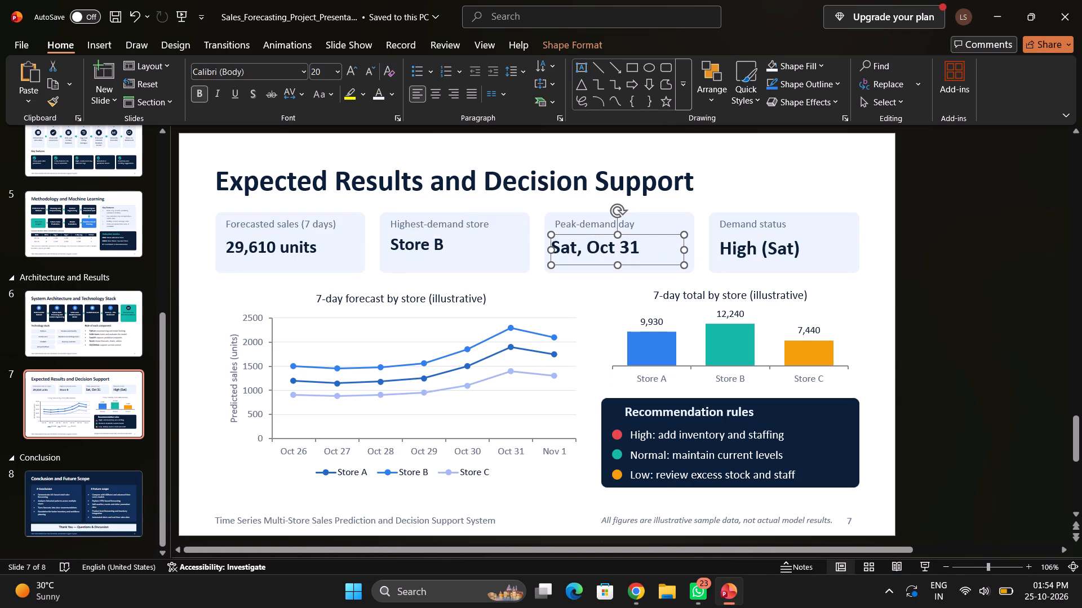
pyautogui.click(637, 246)
pyautogui.moveTo(637, 246); pyautogui.dragTo(561, 247)
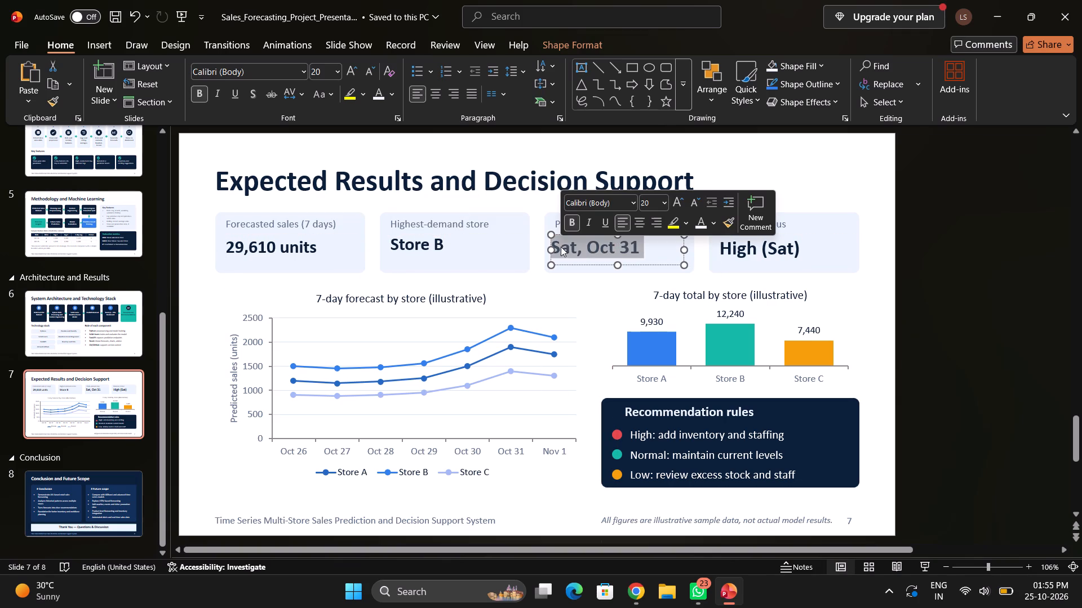
pyautogui.click(650, 204)
pyautogui.press('BackSpace')
pyautogui.write('18')
# Set the font size of the "High (Sat)" value in the Demand status card to 18.
pyautogui.click(799, 250)
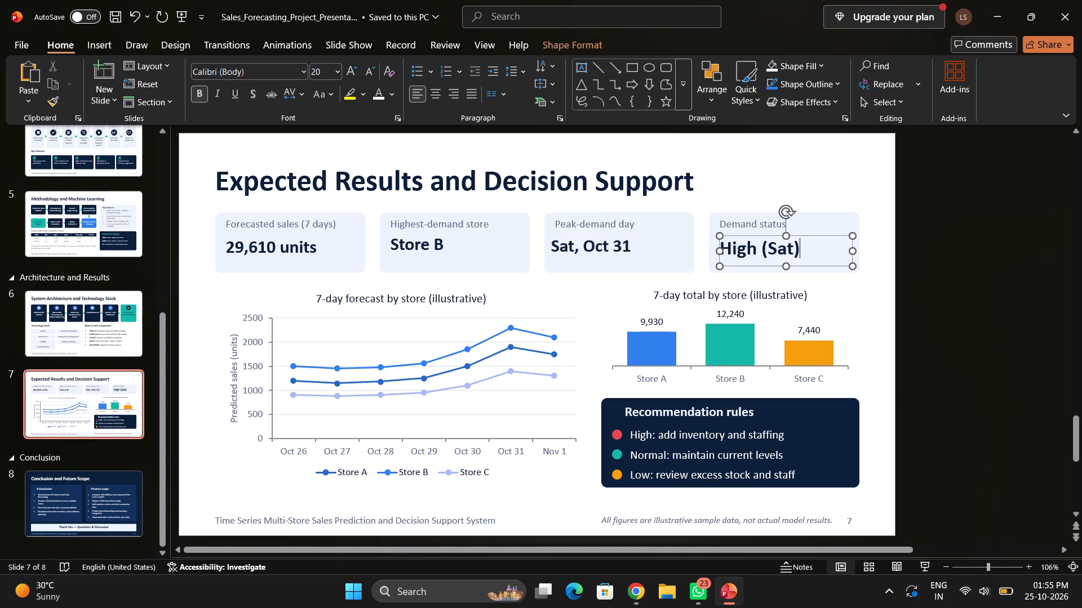
pyautogui.click(799, 250)
pyautogui.doubleClick(799, 250)
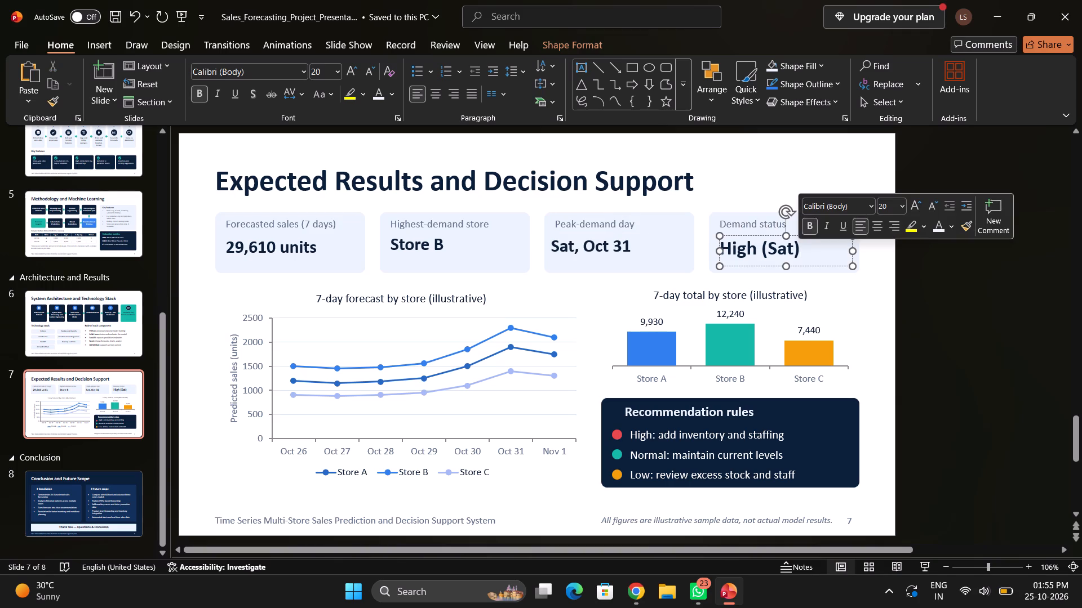
pyautogui.moveTo(799, 250); pyautogui.dragTo(732, 250)
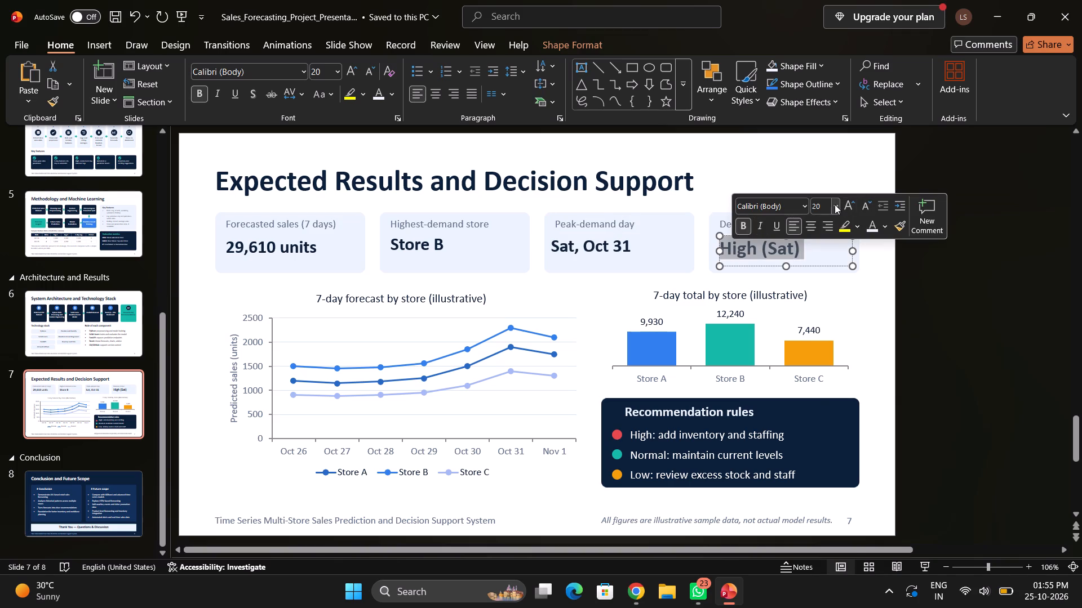
pyautogui.click(834, 204)
pyautogui.click(826, 357)
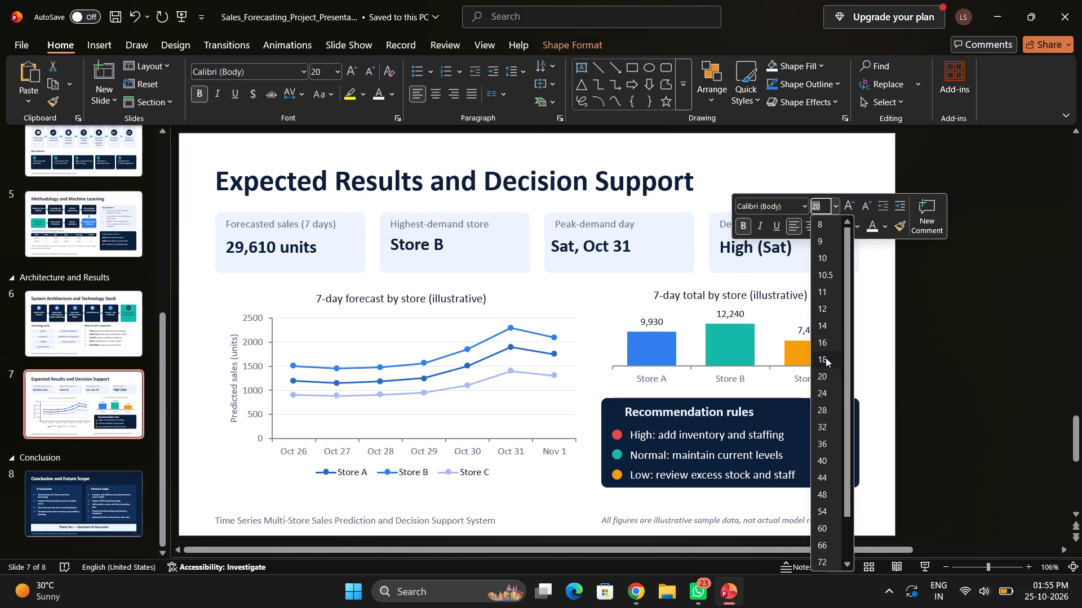
pyautogui.click(1003, 289)
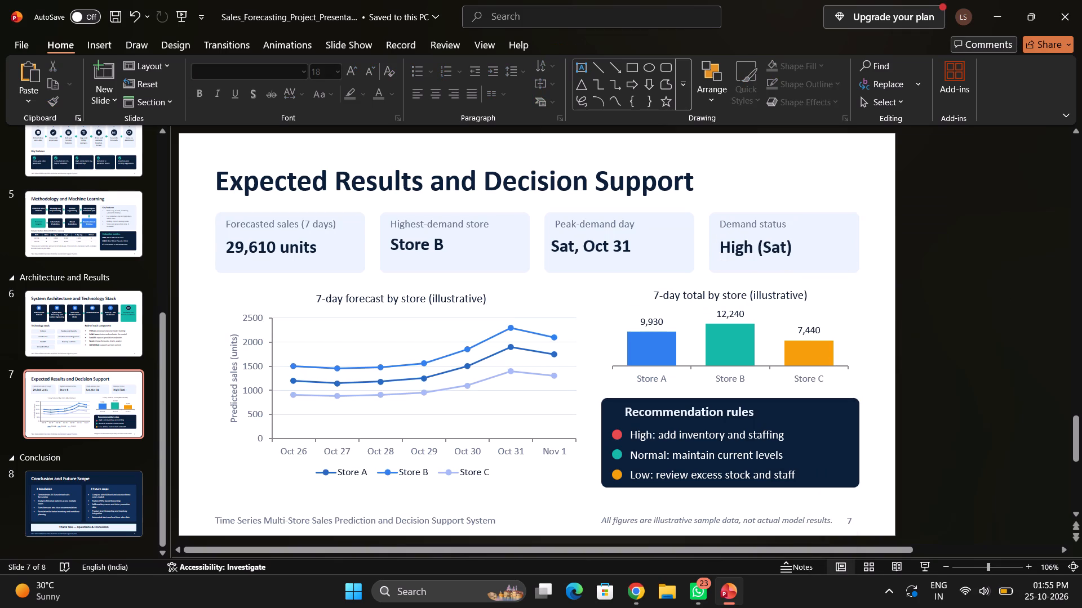
# Move the "Store B" text box slightly down in its card, level with the "29,610 units" and "High (Sat)" values.
pyautogui.moveTo(405, 248); pyautogui.dragTo(422, 245)
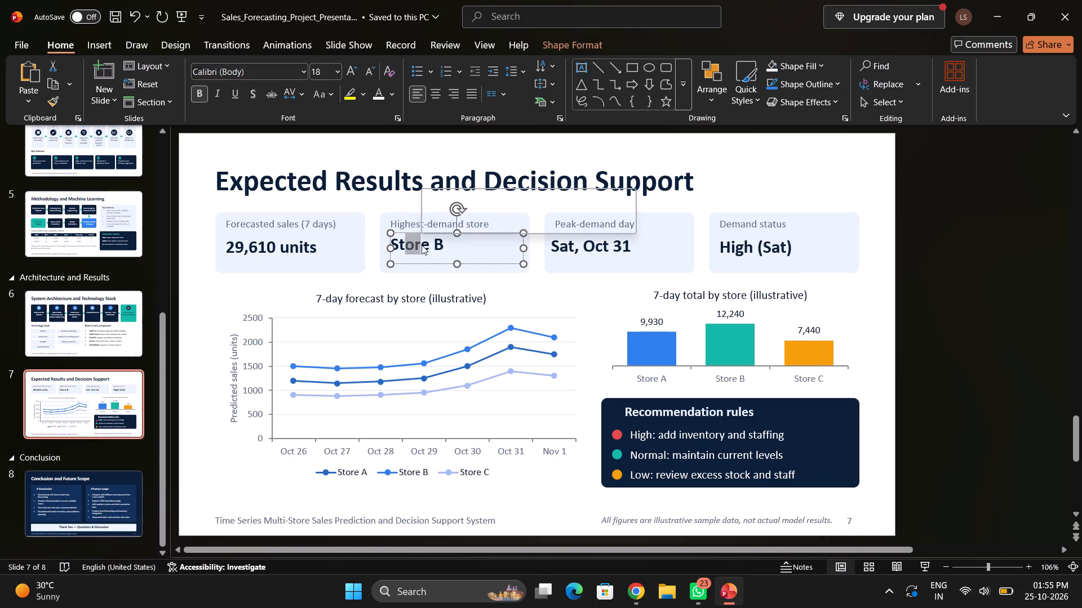
pyautogui.click(473, 246)
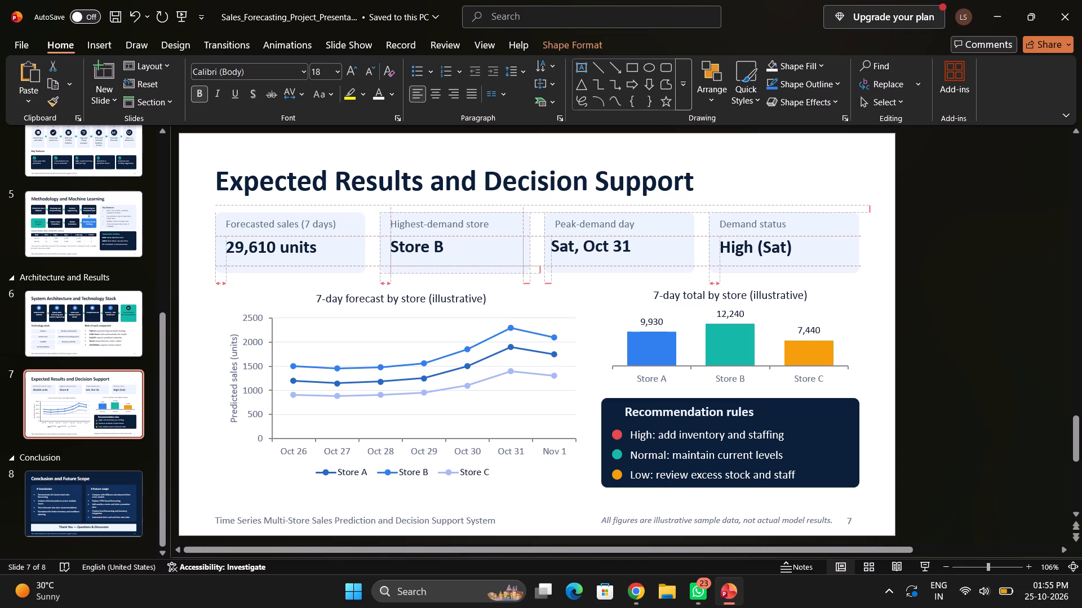
pyautogui.click(965, 242)
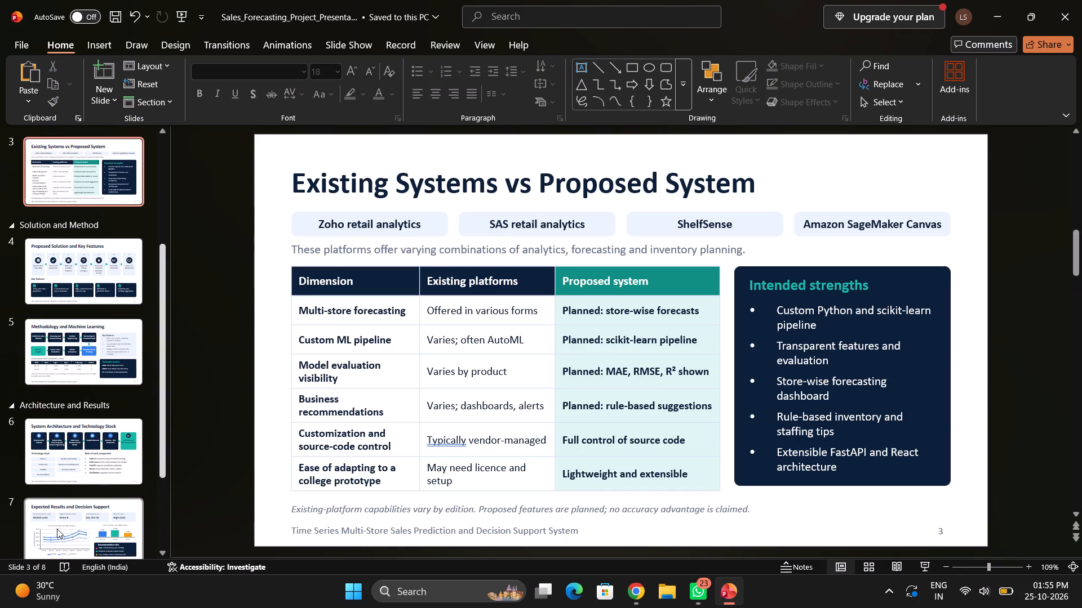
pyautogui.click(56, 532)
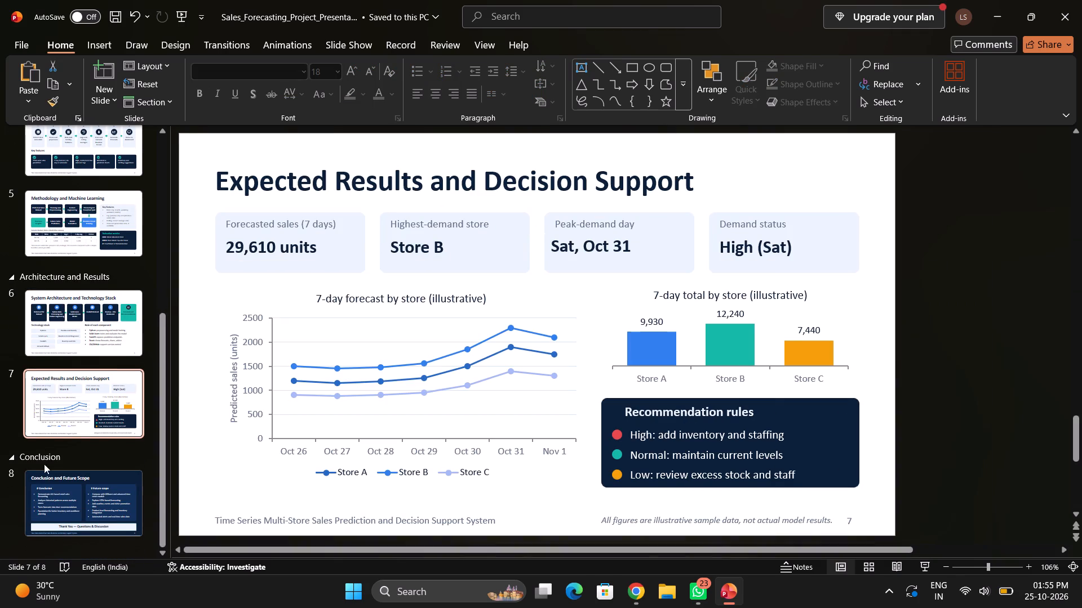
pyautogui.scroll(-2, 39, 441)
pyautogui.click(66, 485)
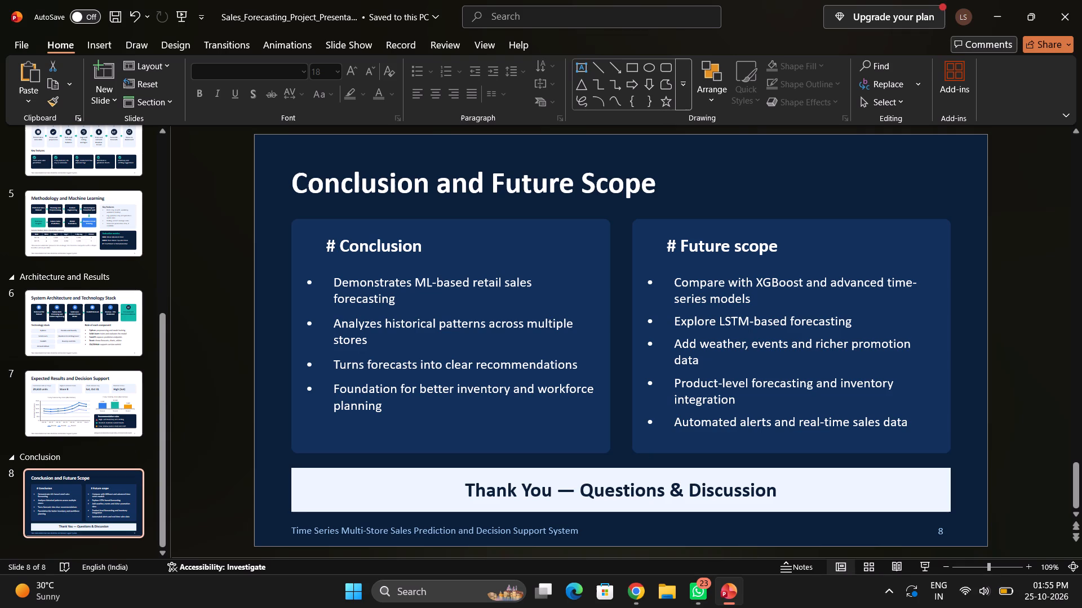
# On slide 7, select the red dot beside the High rule in the Recommendation rules panel.
pyautogui.click(108, 399)
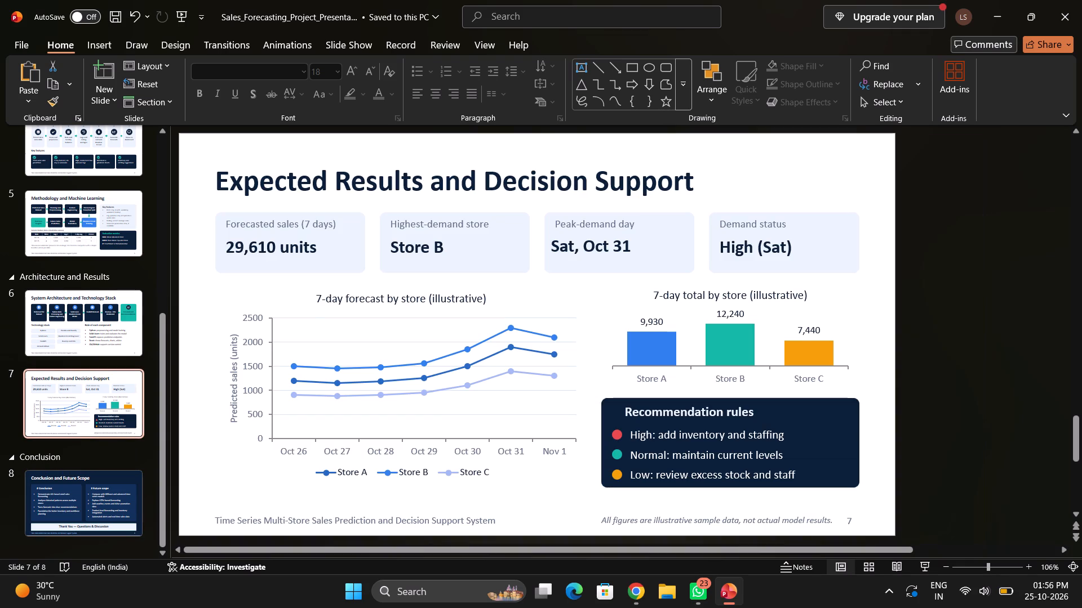
pyautogui.click(618, 435)
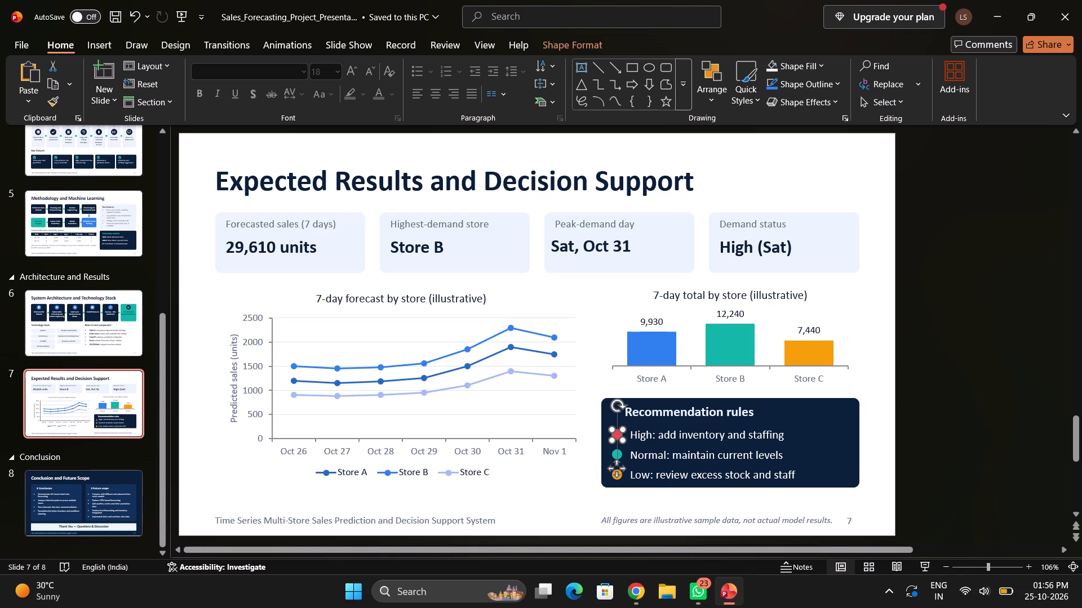
# On slide 1, open the chart color palettes for the Retail Sales Dashboard line chart.
pyautogui.scroll(7, 79, 315)
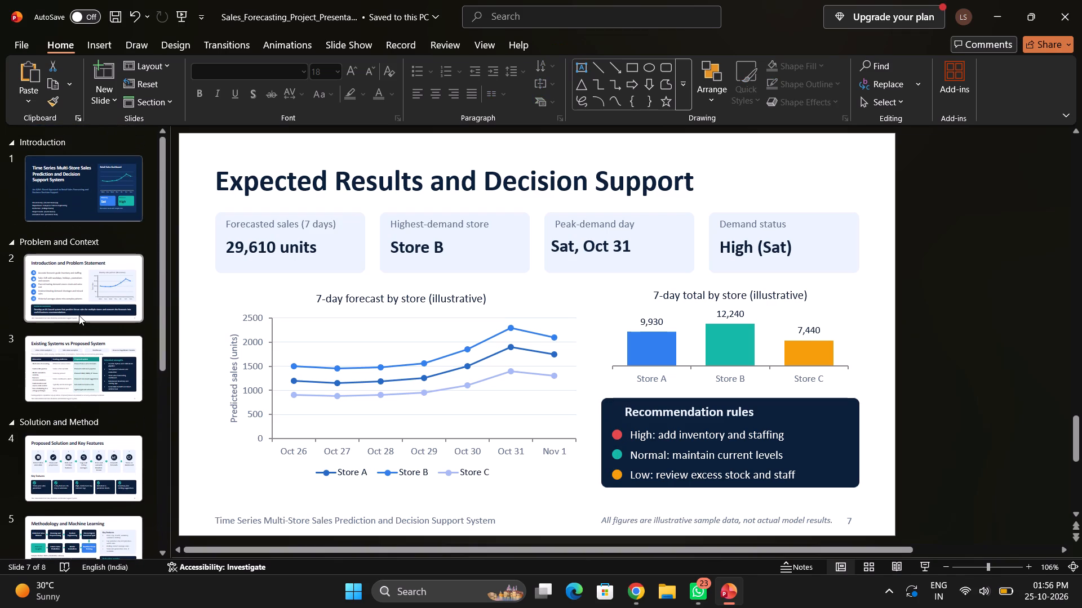
pyautogui.click(83, 190)
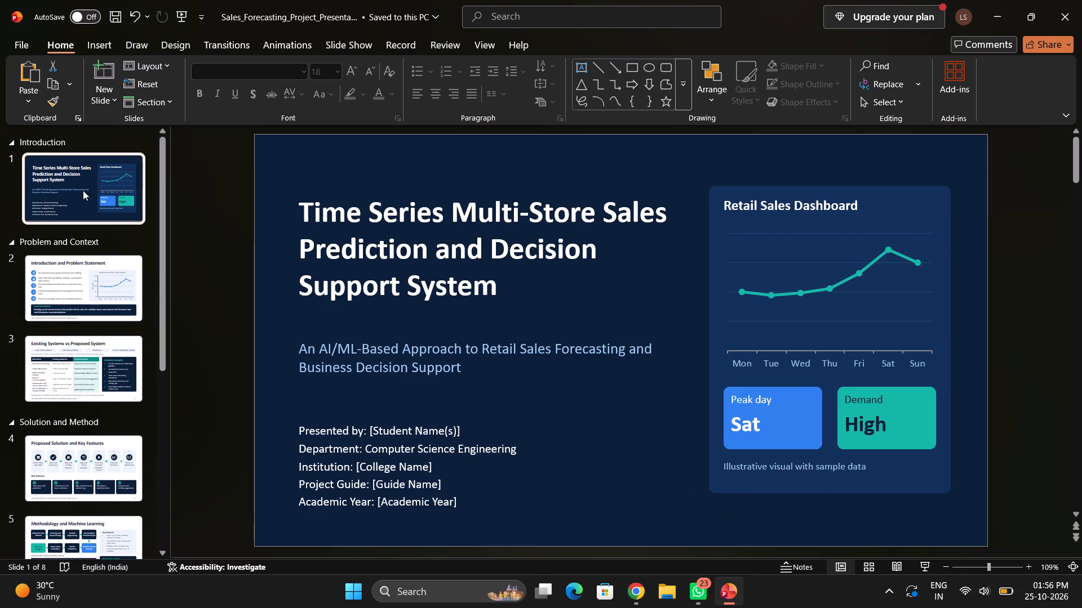
pyautogui.click(823, 289)
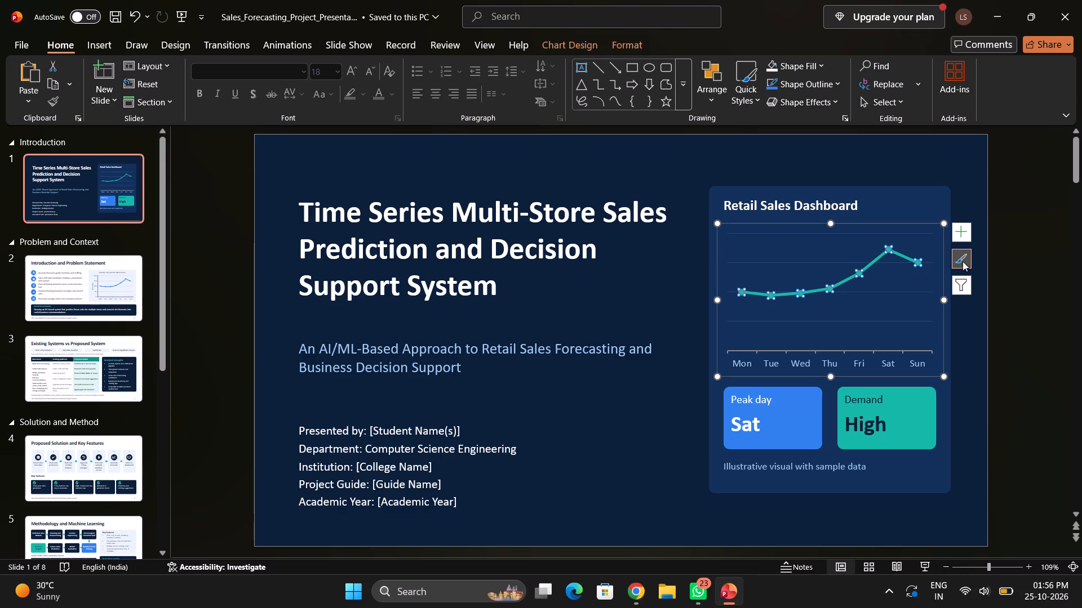
pyautogui.click(963, 261)
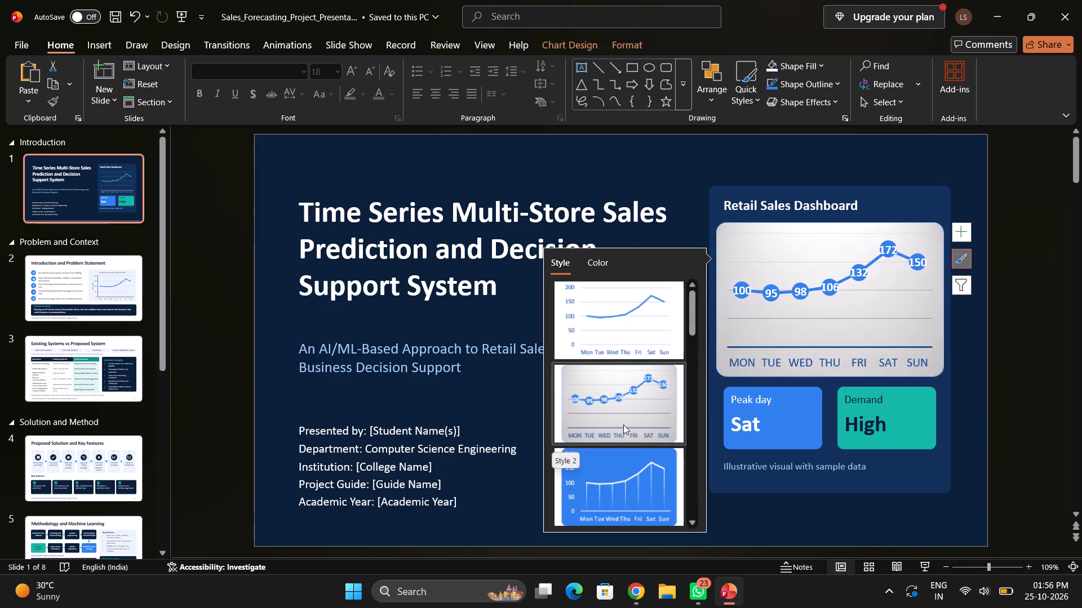
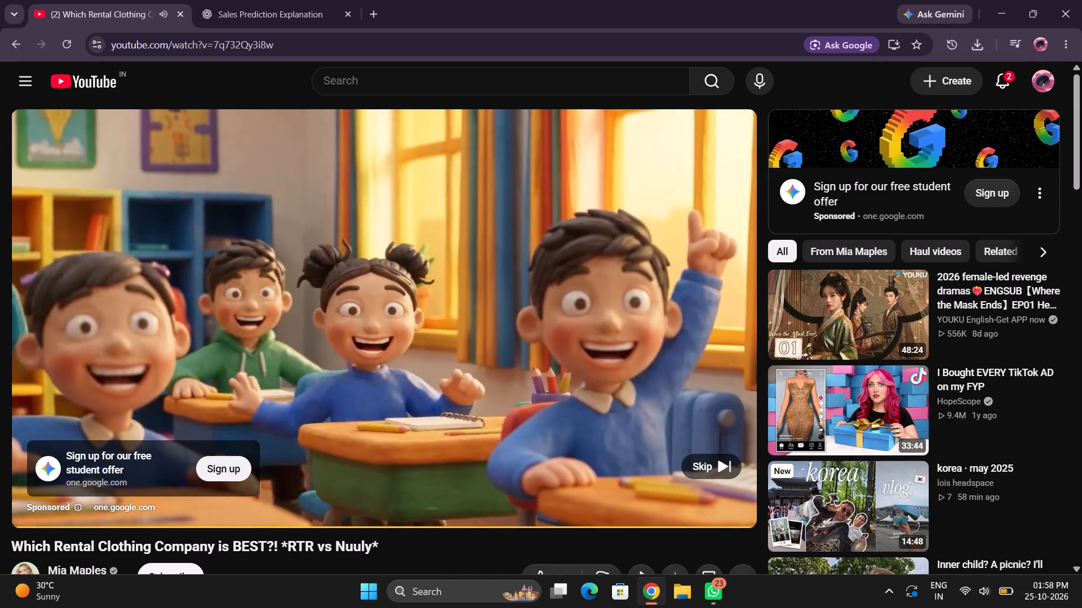
pyautogui.click(710, 468)
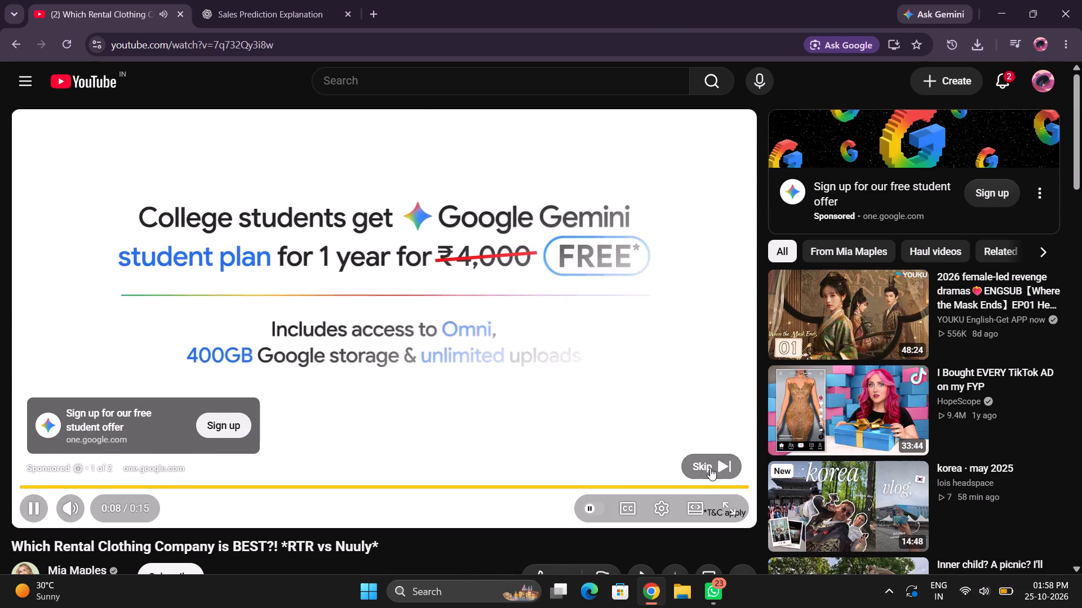
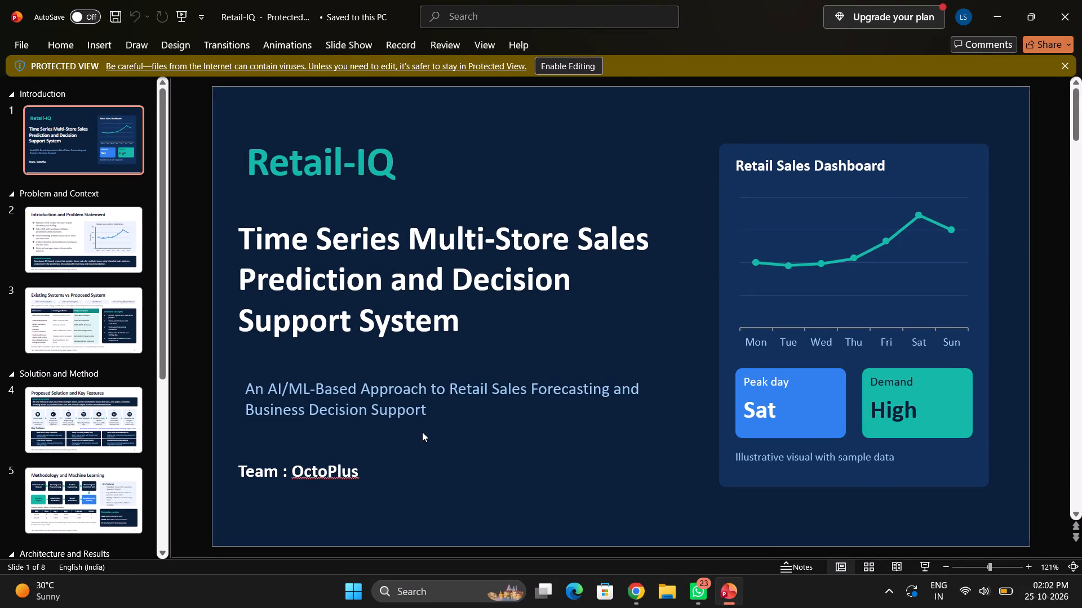
# Skim the slides of the protected Retail-IQ presentation and enable editing.
pyautogui.click(77, 220)
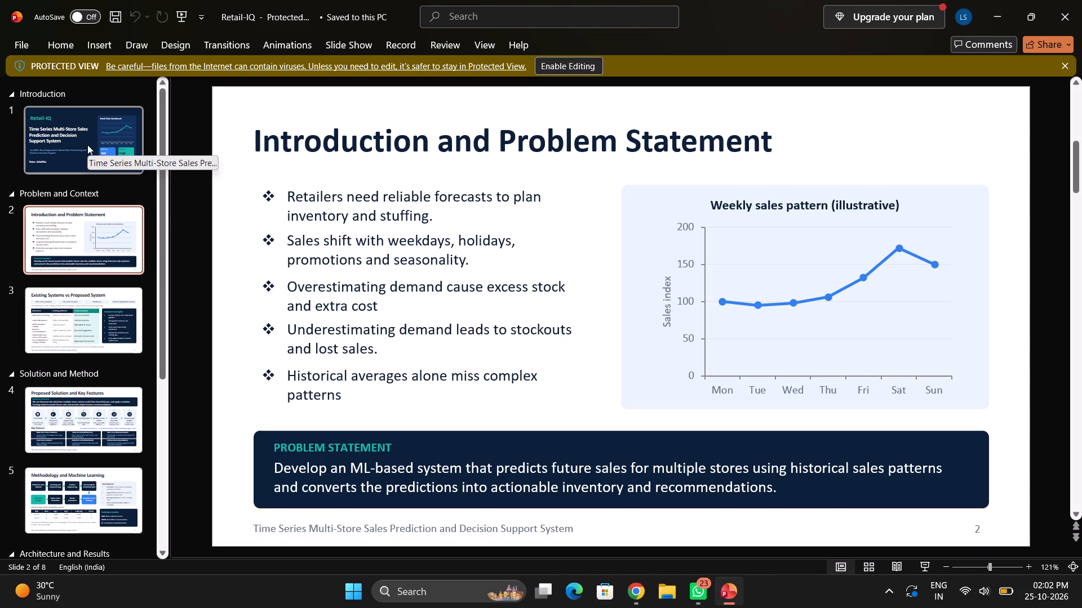
pyautogui.scroll(-11, 87, 404)
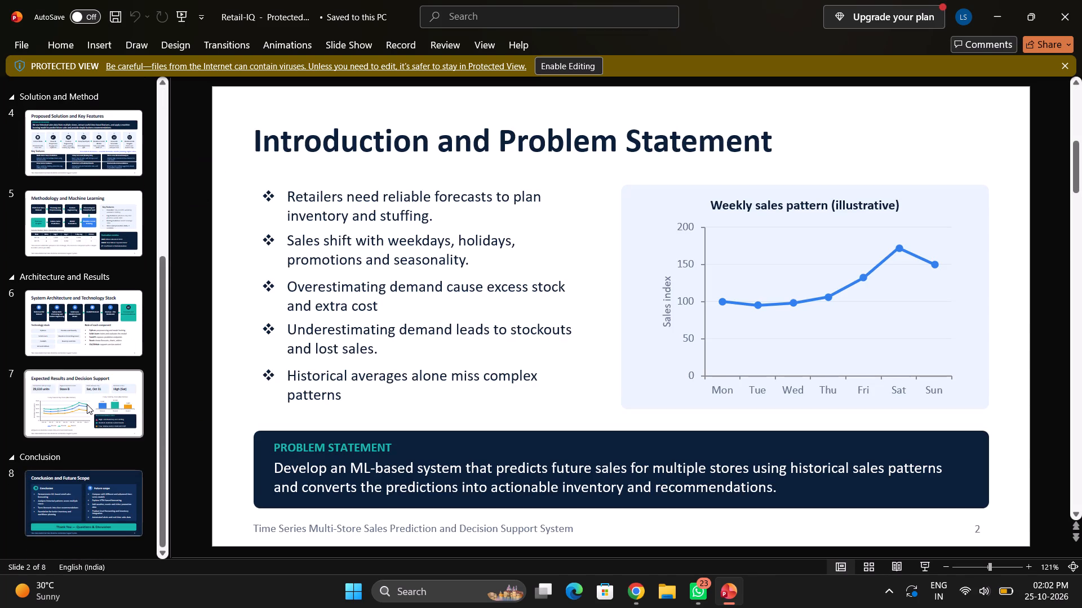
pyautogui.scroll(14, 87, 404)
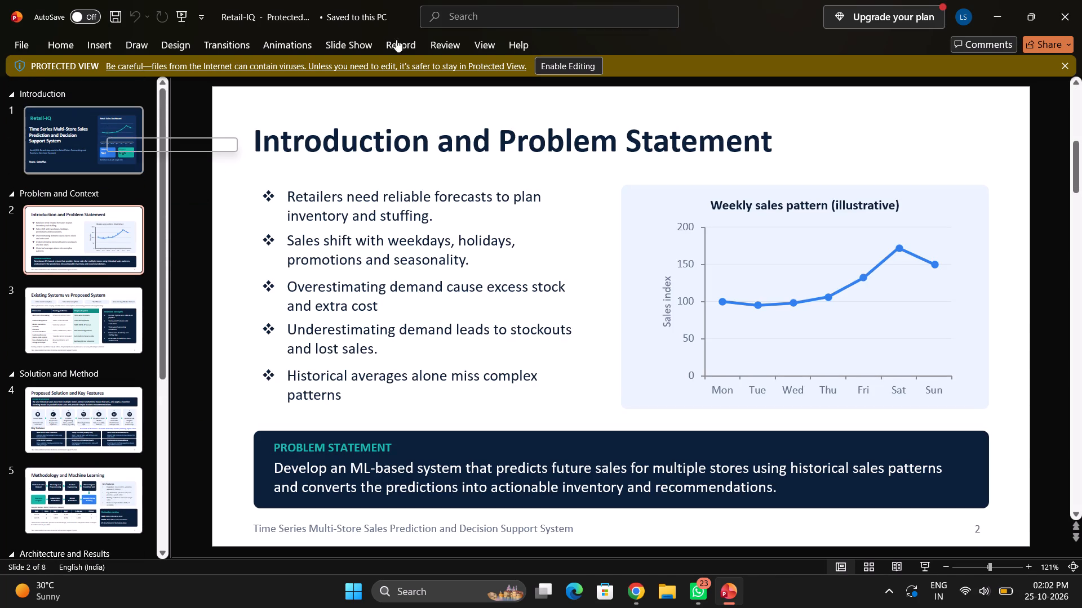
pyautogui.click(552, 65)
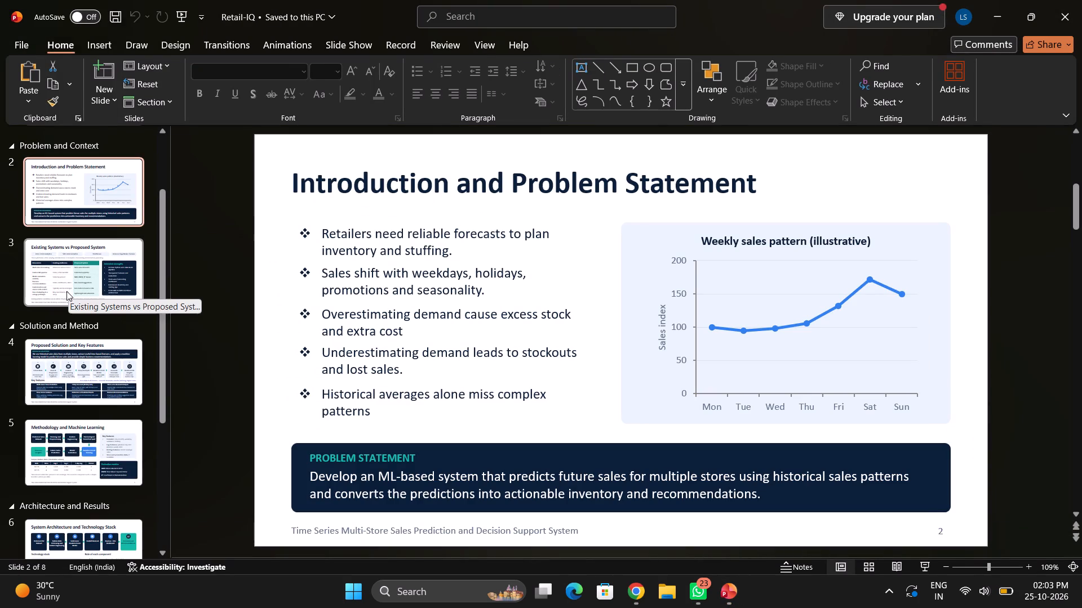
# Apply the third Colorful palette, starting with teal and orange, to the Retail Sales Dashboard line chart on slide 1.
pyautogui.scroll(8, 70, 207)
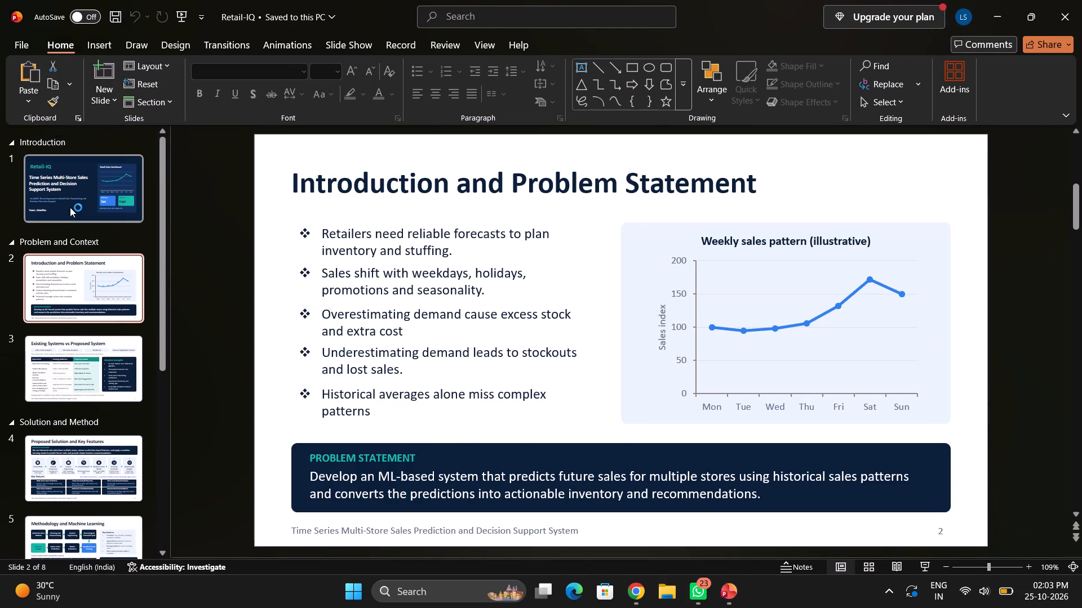
pyautogui.click(70, 207)
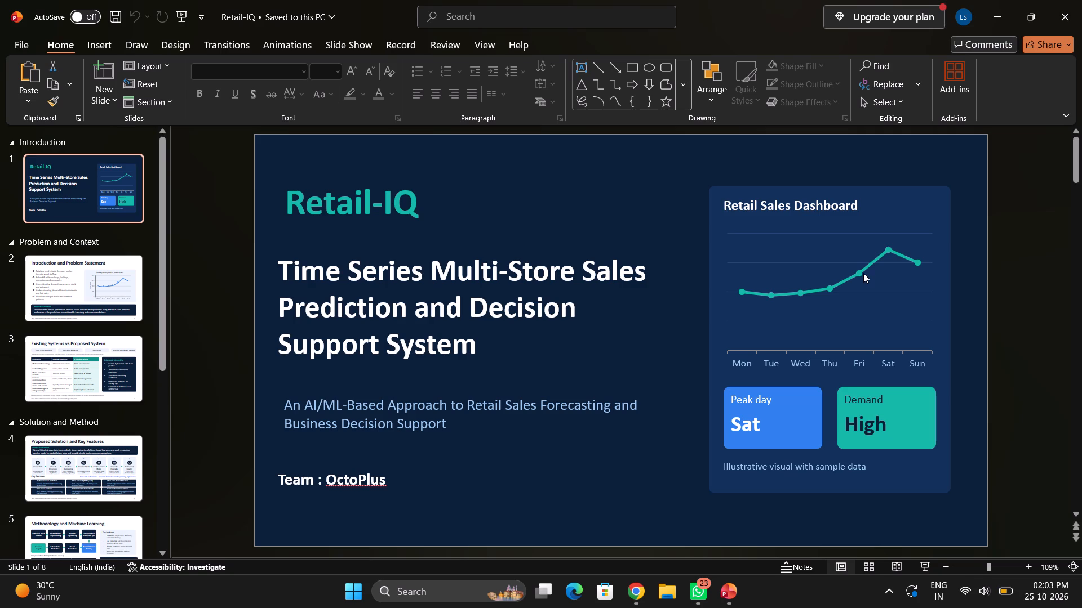
pyautogui.click(859, 273)
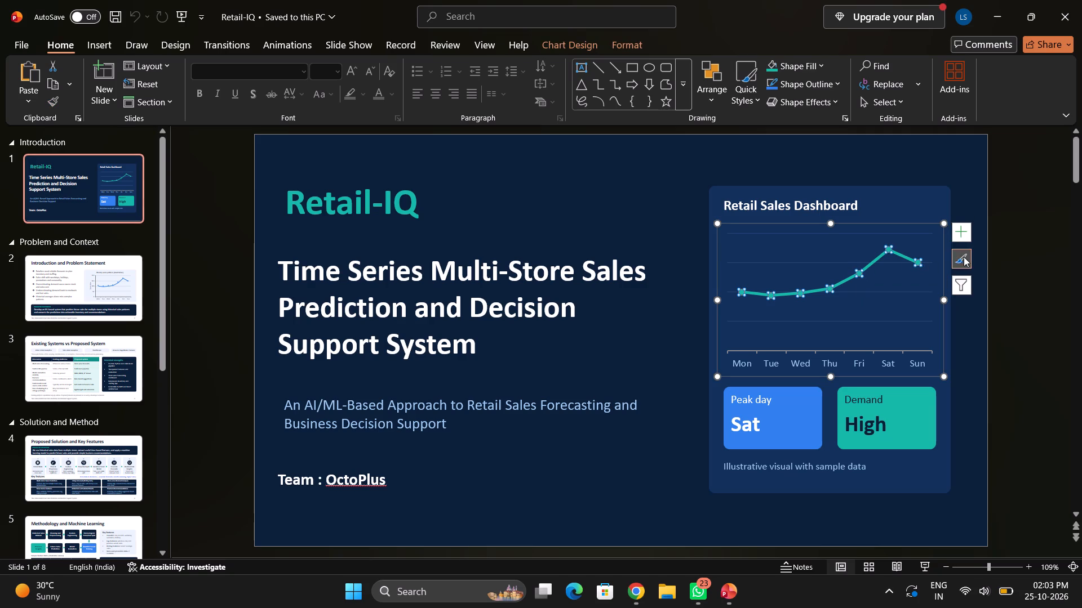
pyautogui.click(964, 257)
pyautogui.click(591, 258)
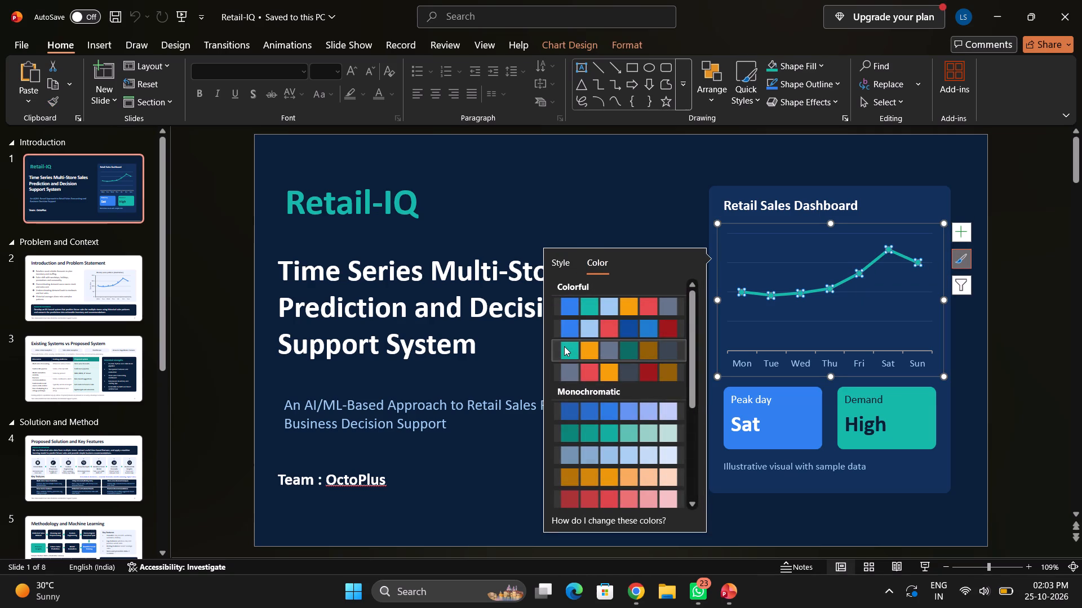
pyautogui.moveTo(564, 346); pyautogui.dragTo(567, 358)
pyautogui.click(567, 356)
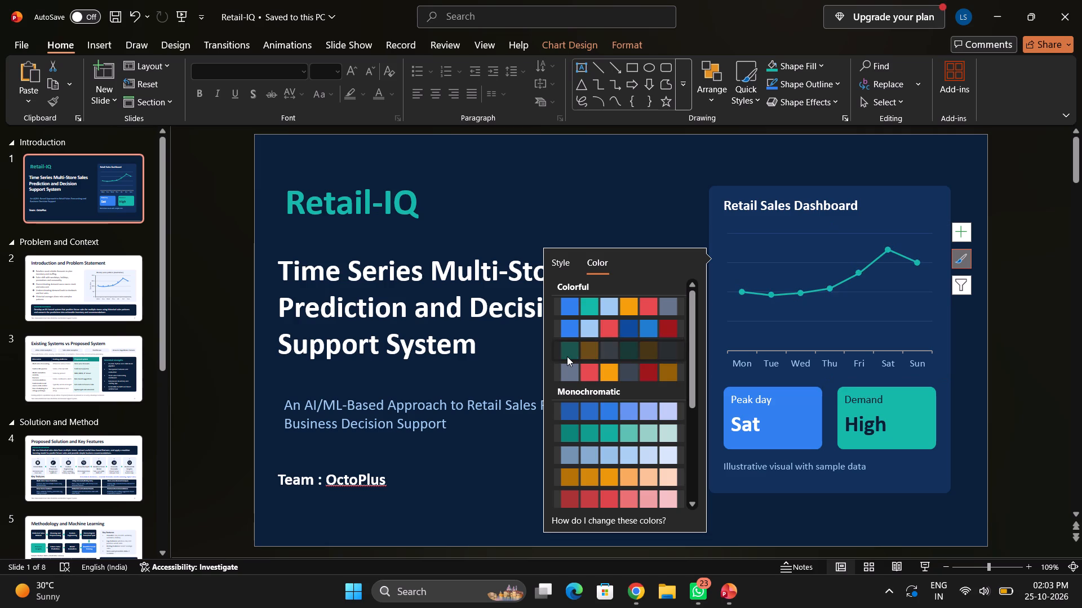
pyautogui.click(1036, 411)
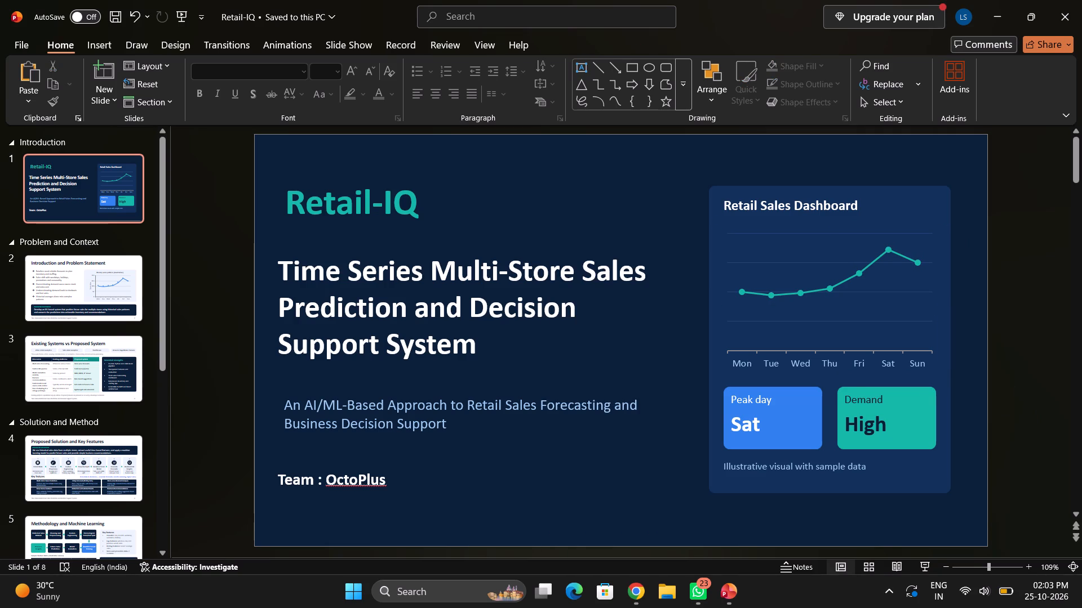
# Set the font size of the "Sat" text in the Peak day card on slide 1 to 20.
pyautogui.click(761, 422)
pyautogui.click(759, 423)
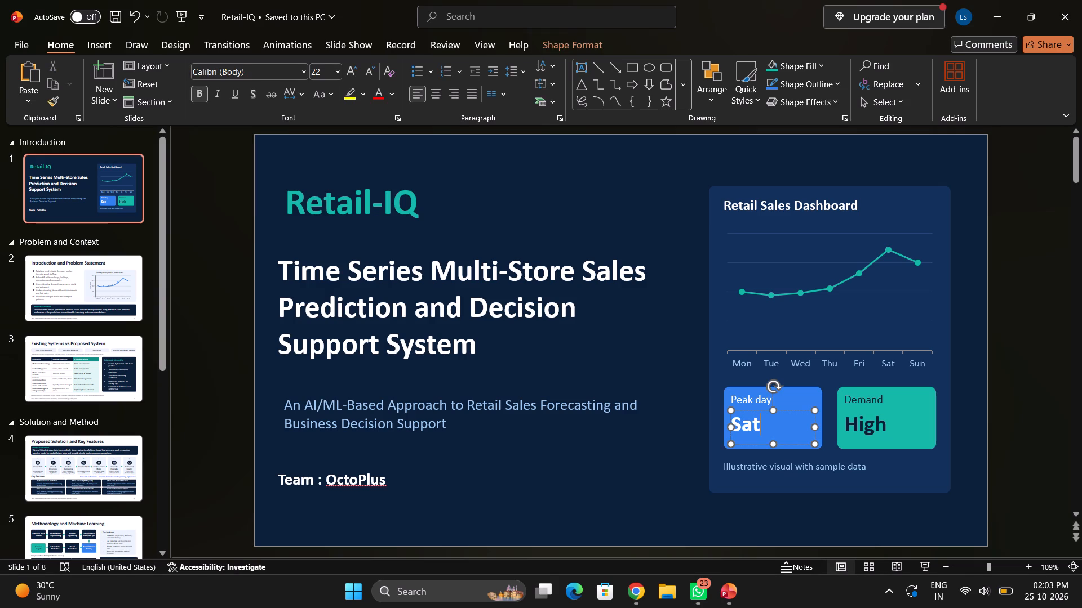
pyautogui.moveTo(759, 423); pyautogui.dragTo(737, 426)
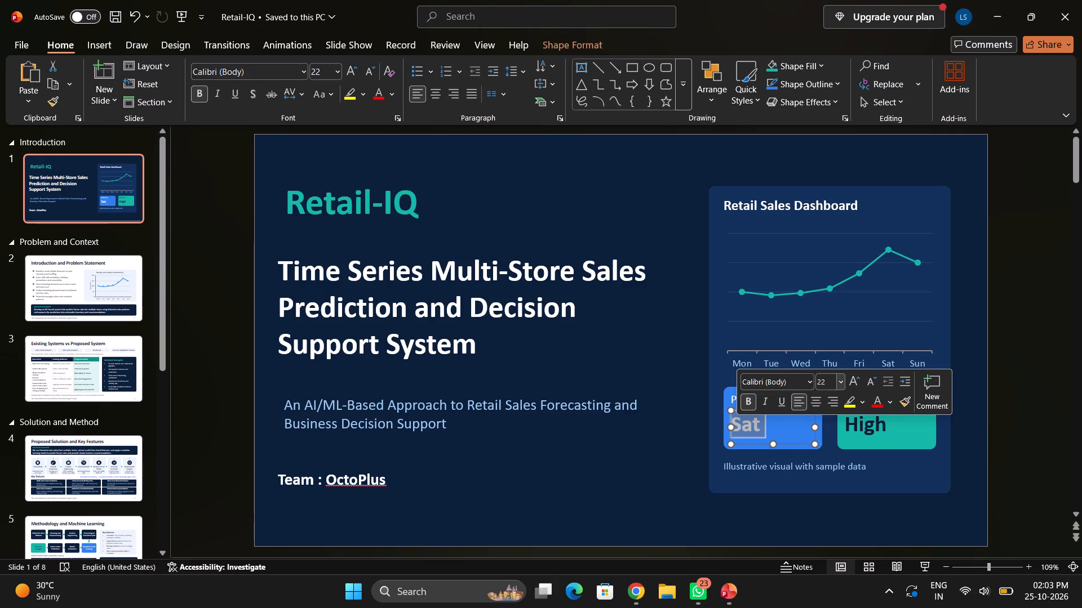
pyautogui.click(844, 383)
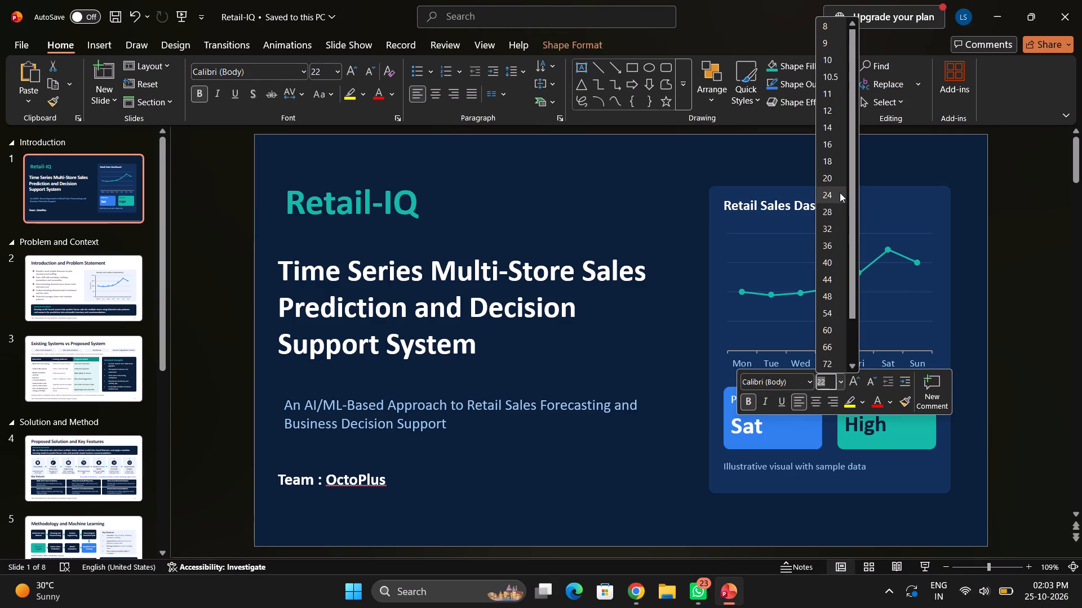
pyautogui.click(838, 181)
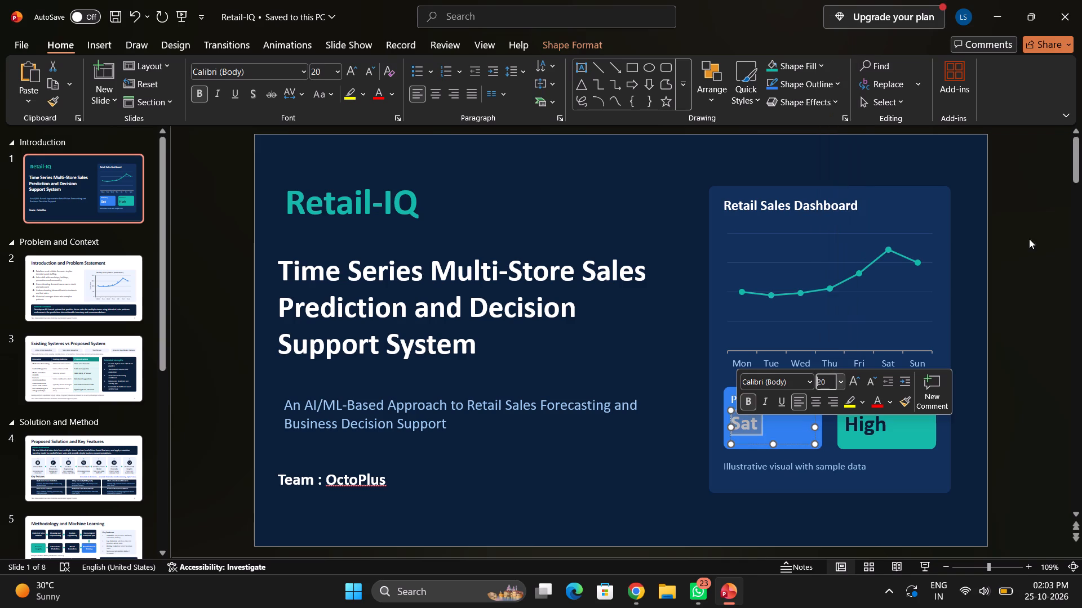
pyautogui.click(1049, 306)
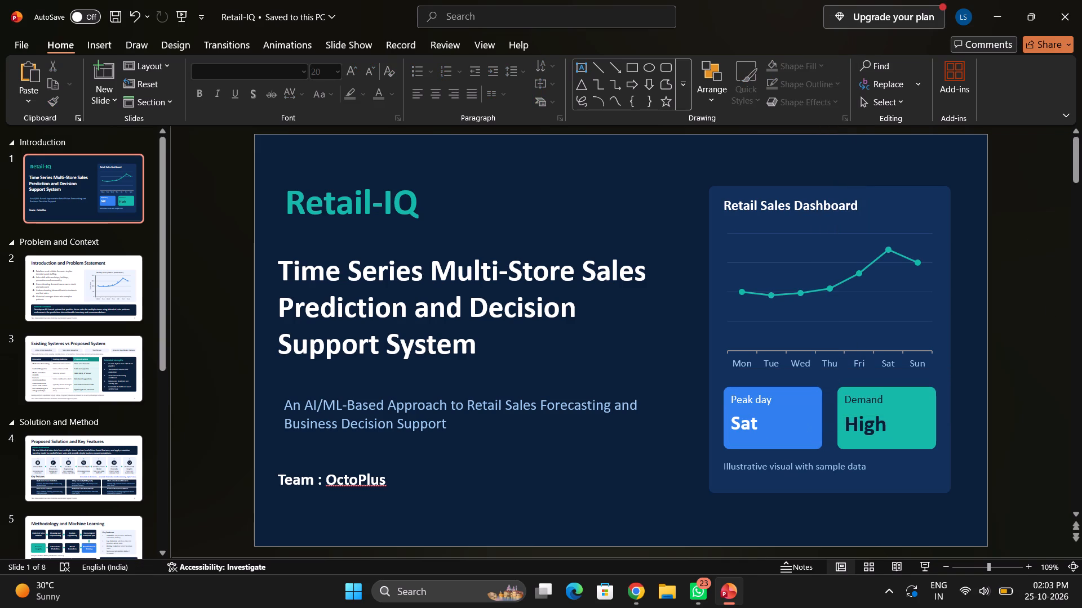
# Set the font size of the "Sat" text in the Peak day card to 21.
pyautogui.click(755, 424)
pyautogui.moveTo(755, 424); pyautogui.dragTo(741, 424)
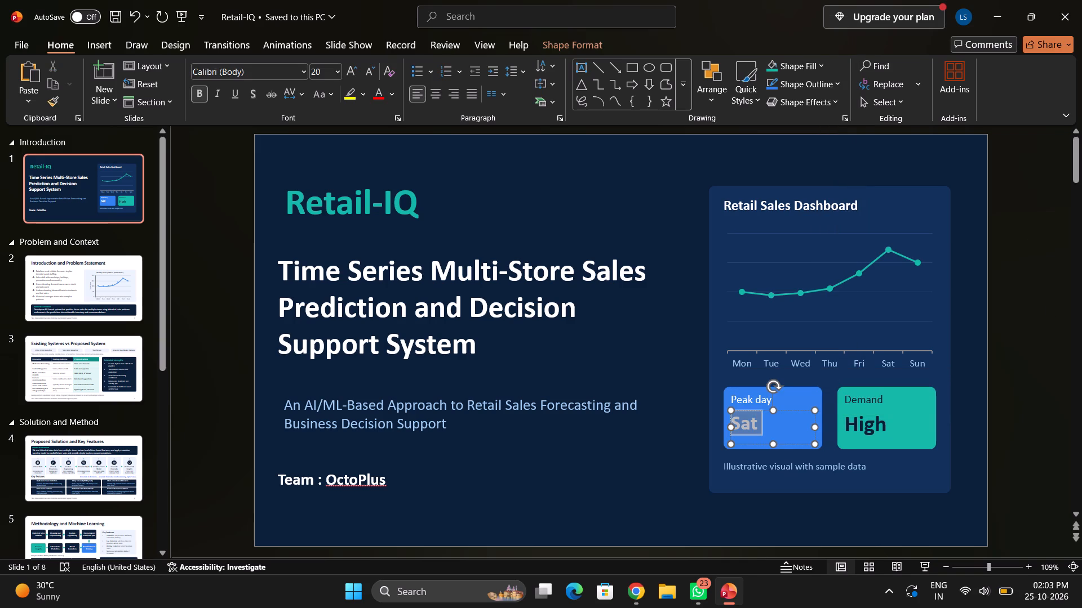
pyautogui.moveTo(741, 424); pyautogui.dragTo(735, 425)
pyautogui.click(824, 384)
pyautogui.press('BackSpace')
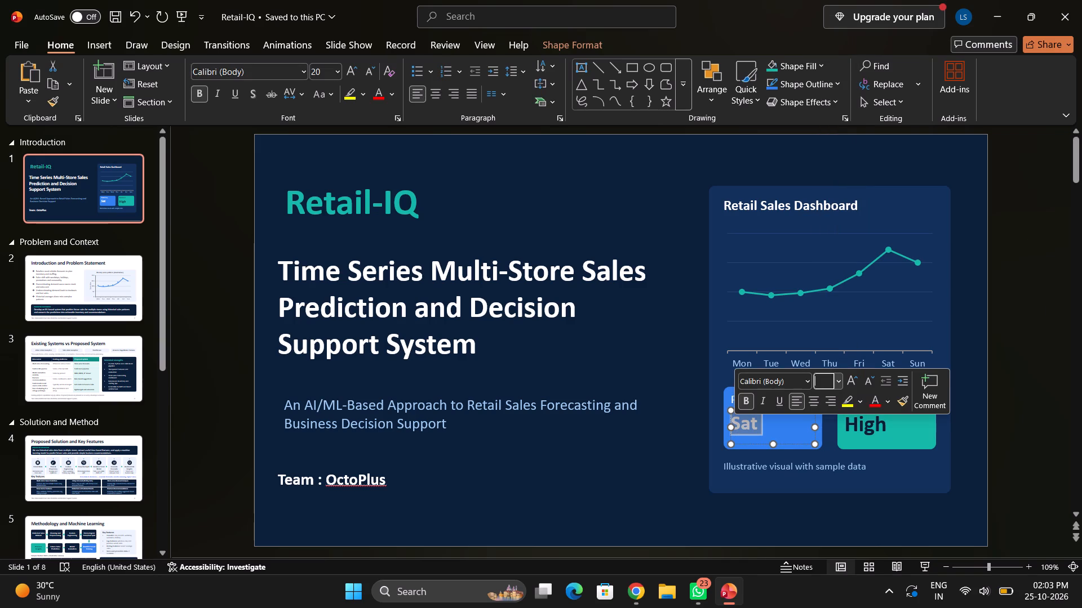
pyautogui.write('21')
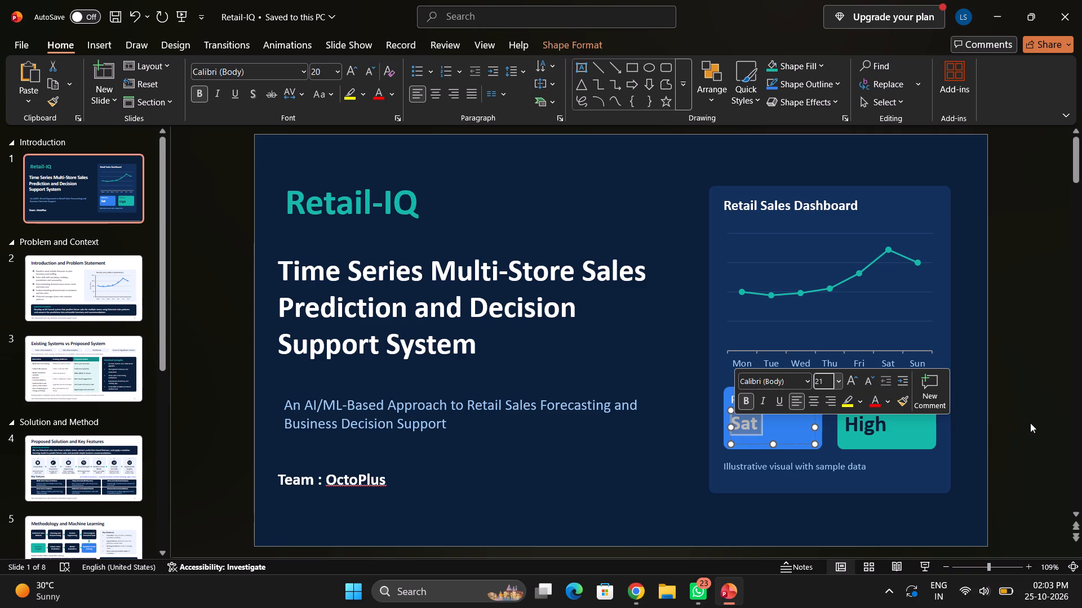
pyautogui.click(1033, 424)
# Set the font size of the "High" text in the Demand card to 21.
pyautogui.click(885, 426)
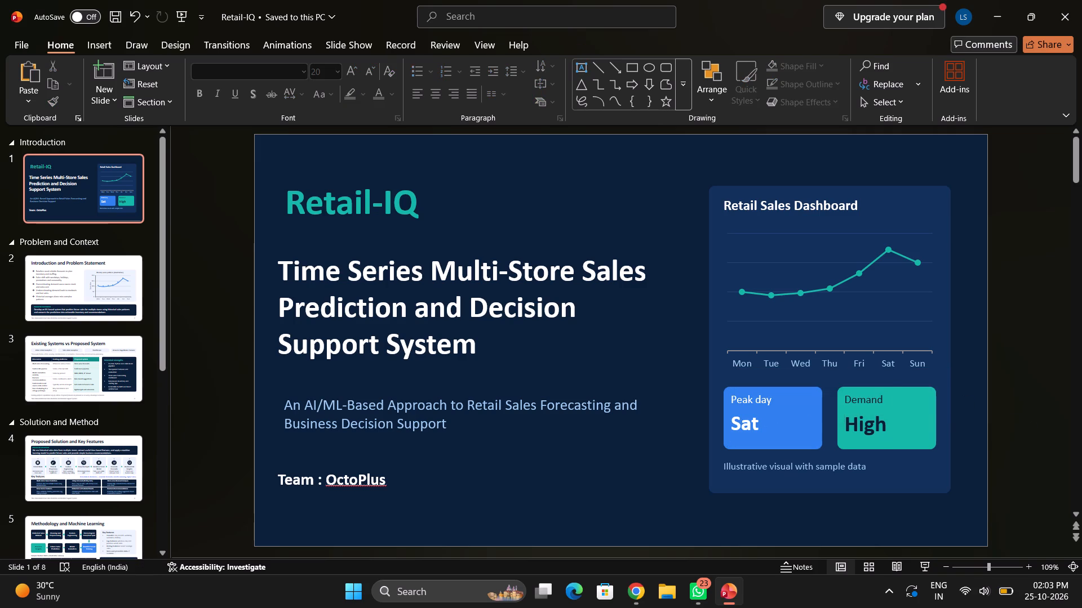
pyautogui.moveTo(885, 426); pyautogui.dragTo(849, 426)
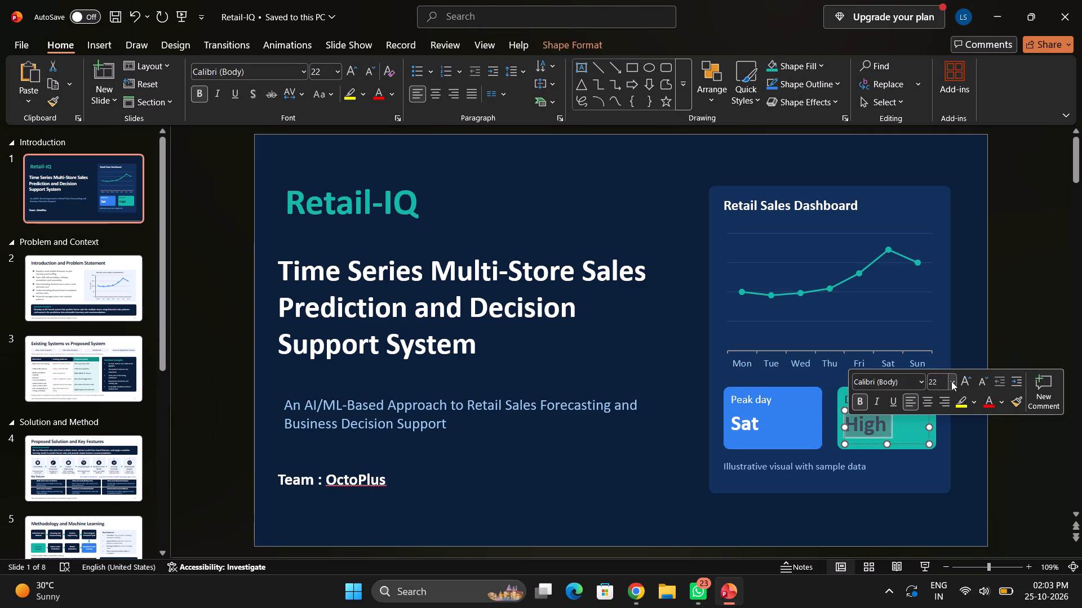
pyautogui.click(941, 382)
pyautogui.press('BackSpace')
pyautogui.write('21')
pyautogui.click(1016, 465)
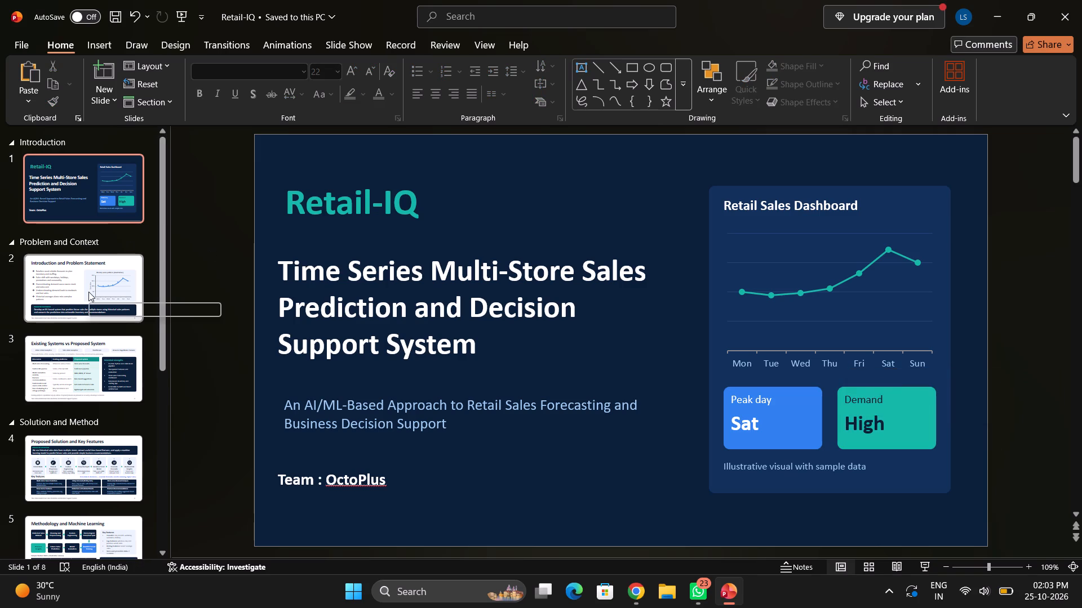
# Apply Monochromatic Palette 1 to the "Weekly sales pattern (illustrative)" chart on slide 2.
pyautogui.click(51, 289)
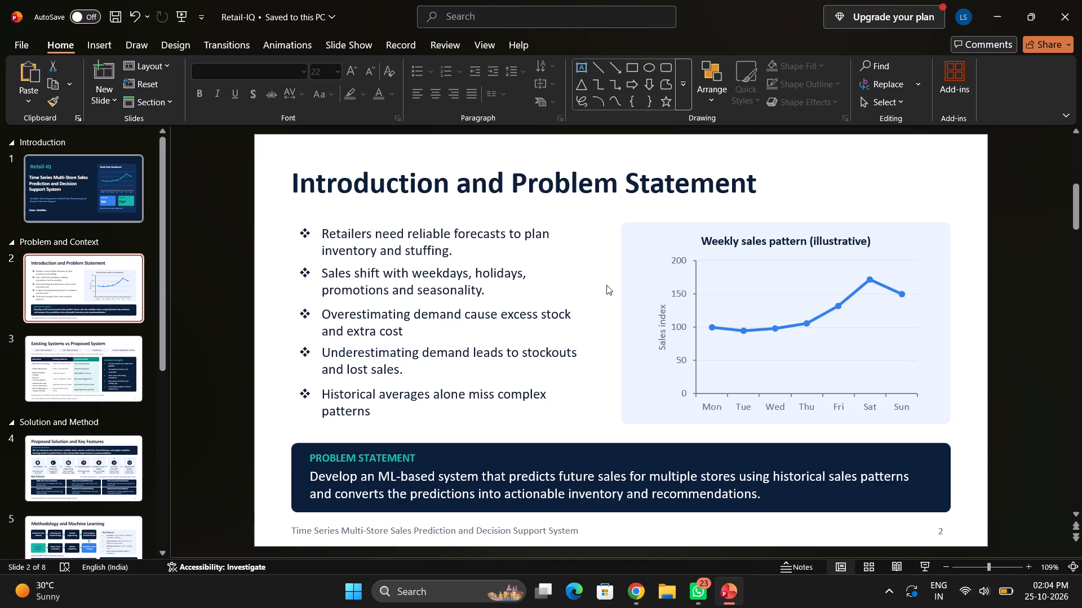
pyautogui.click(843, 302)
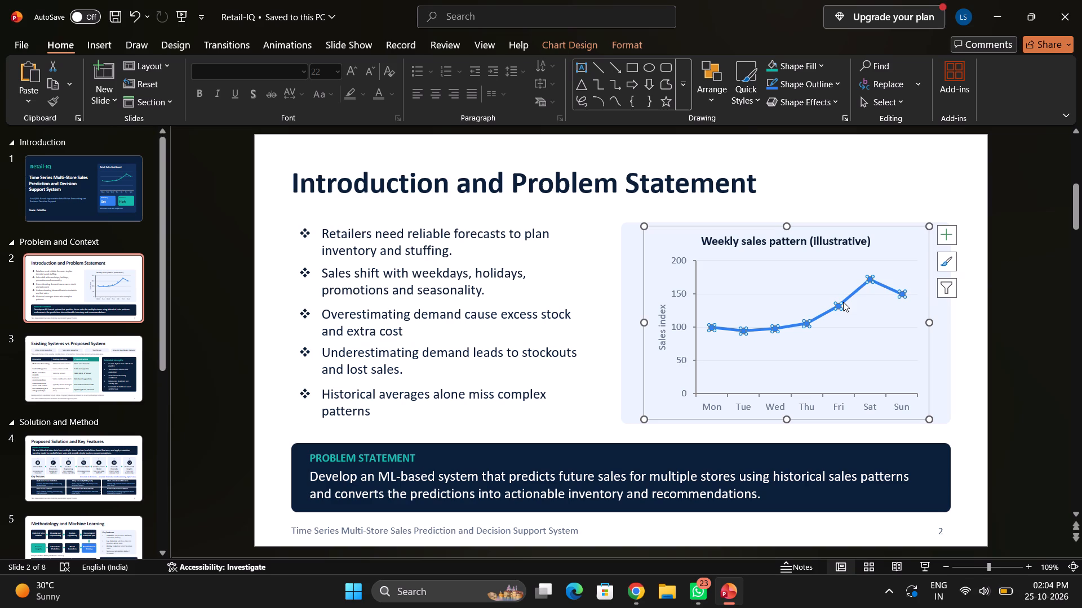
pyautogui.click(944, 262)
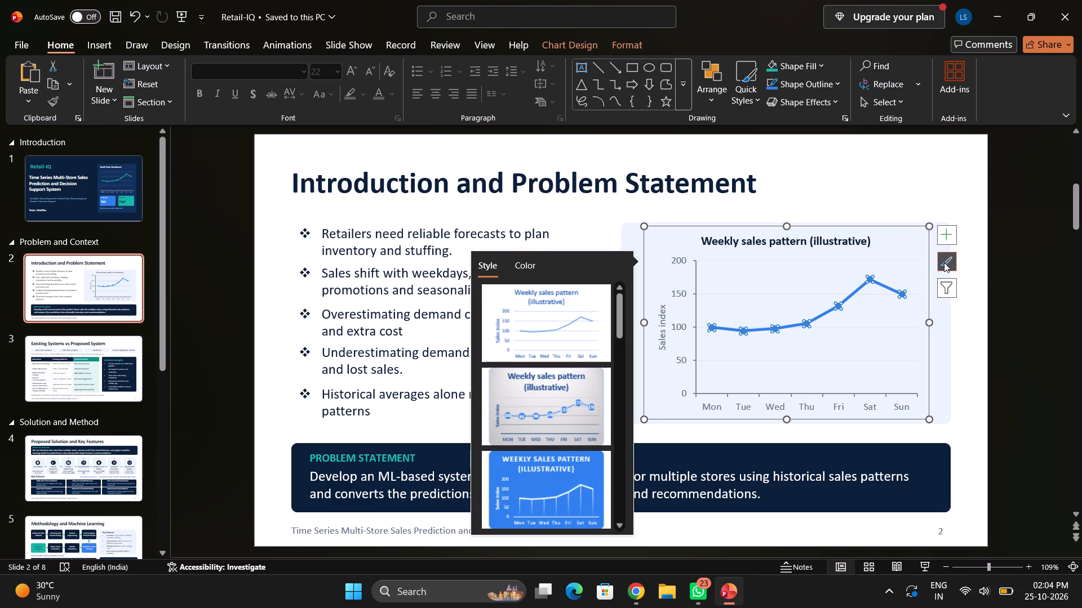
pyautogui.click(526, 266)
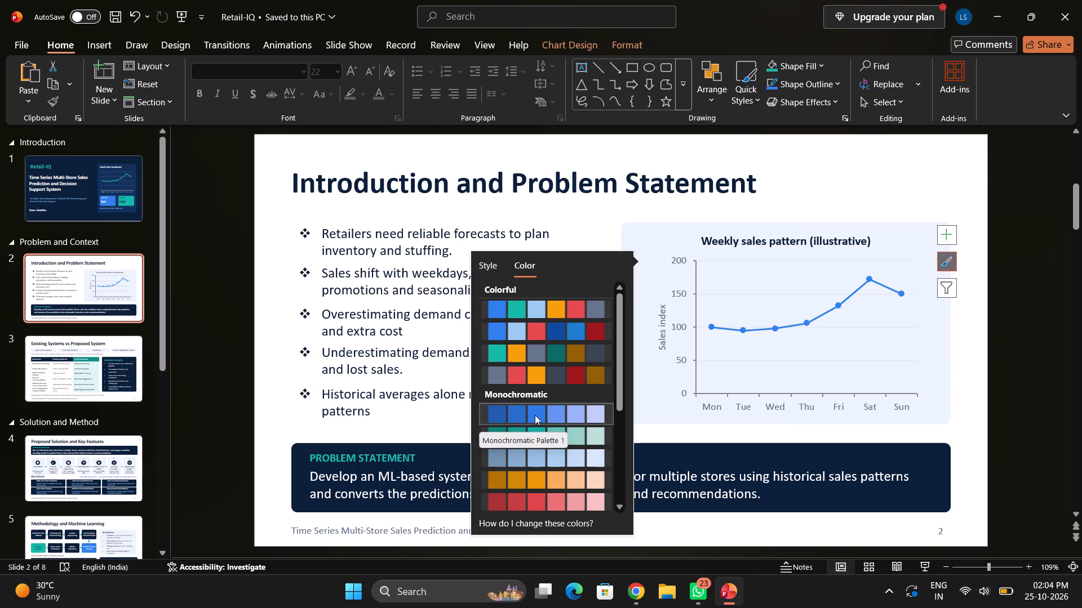
pyautogui.click(536, 415)
pyautogui.click(1044, 364)
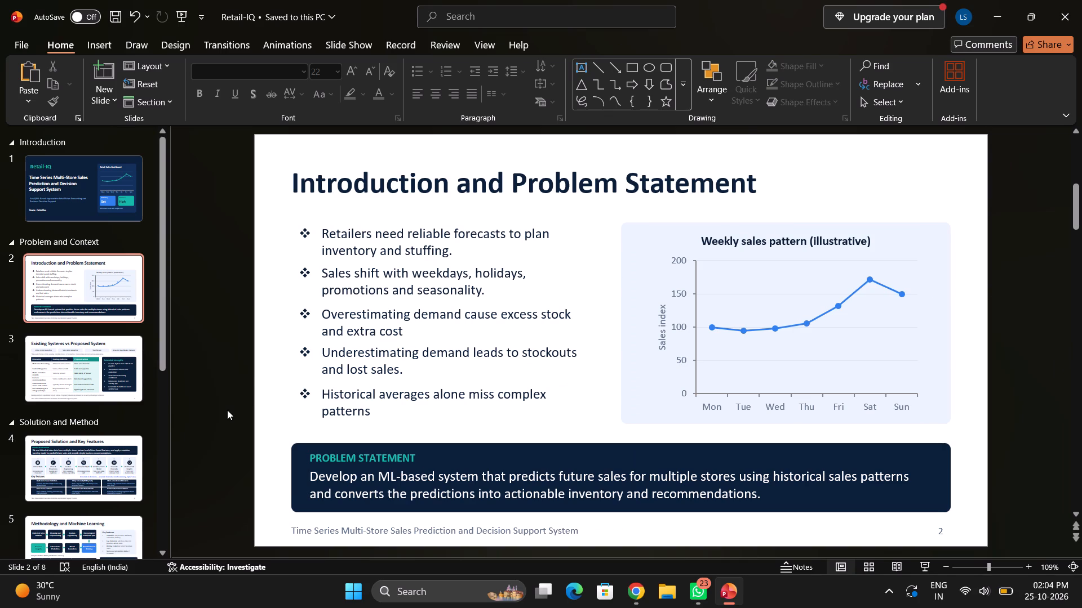
# Set the font size of the paragraph under the PROBLEM STATEMENT heading on slide 2 to 13.5.
pyautogui.scroll(-1, 227, 410)
pyautogui.keyDown('ctrl'); pyautogui.scroll(1, 227, 410); pyautogui.keyUp('ctrl')
pyautogui.keyDown('ctrl'); pyautogui.scroll(-1, 227, 410); pyautogui.keyUp('ctrl')
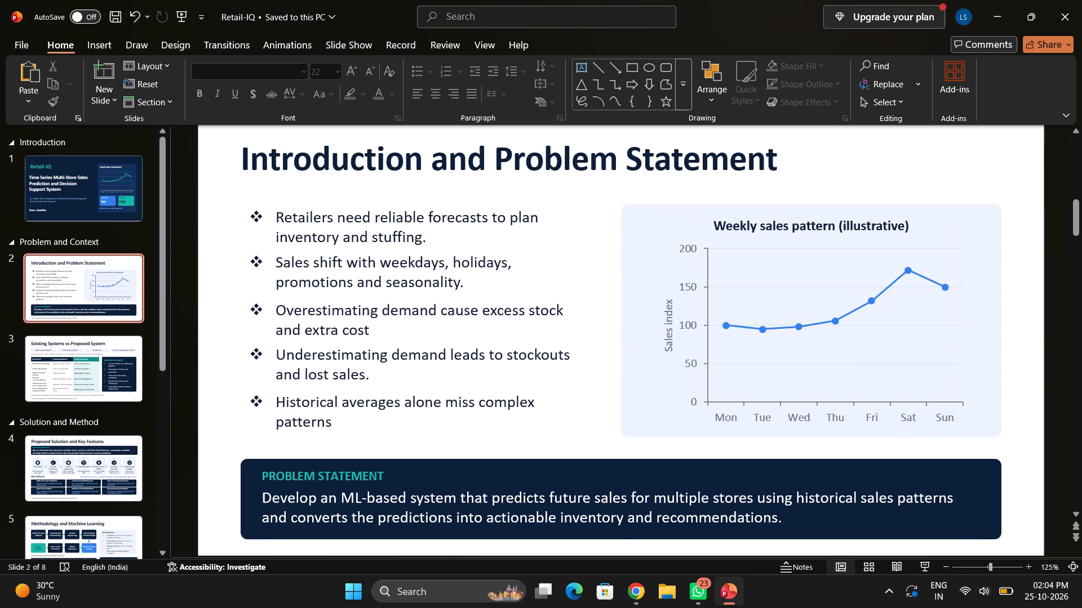
pyautogui.moveTo(786, 520); pyautogui.dragTo(247, 493)
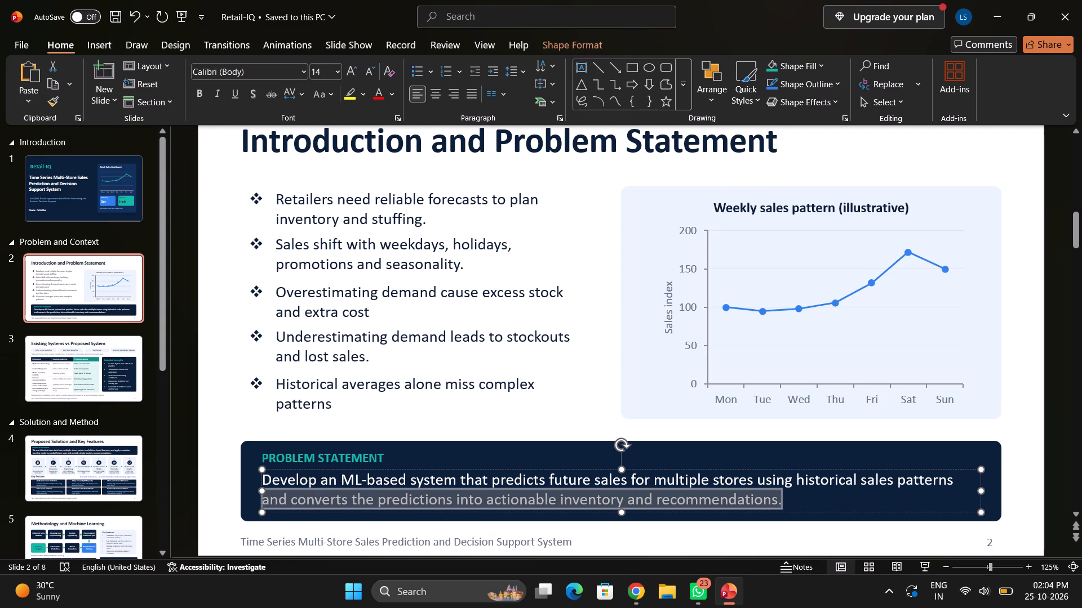
pyautogui.moveTo(247, 493); pyautogui.dragTo(255, 478)
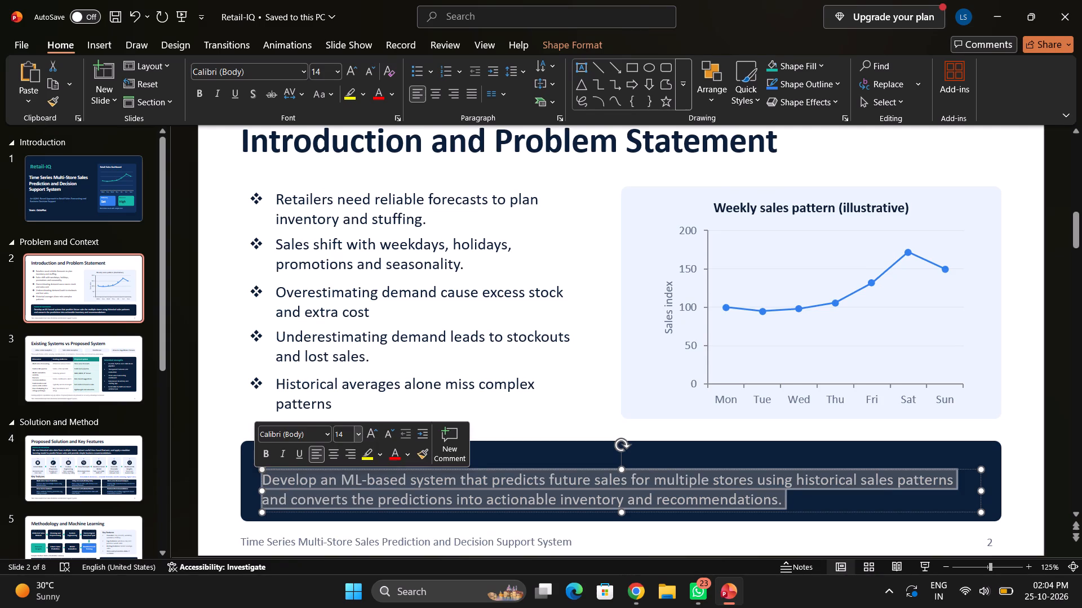
pyautogui.click(347, 433)
pyautogui.press('BackSpace')
pyautogui.write('13')
pyautogui.write('.5')
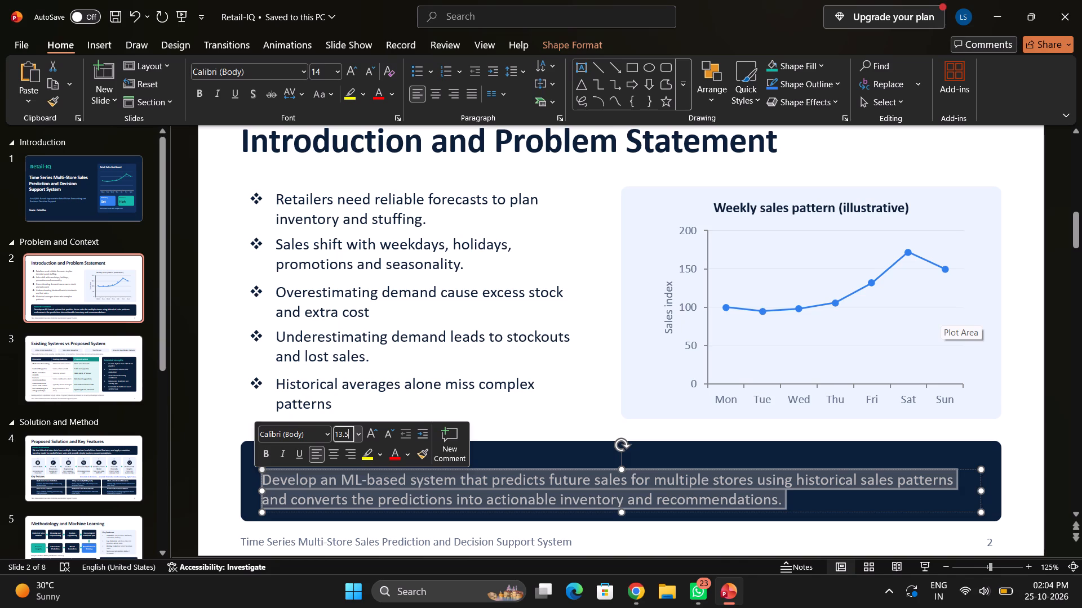
pyautogui.click(1066, 426)
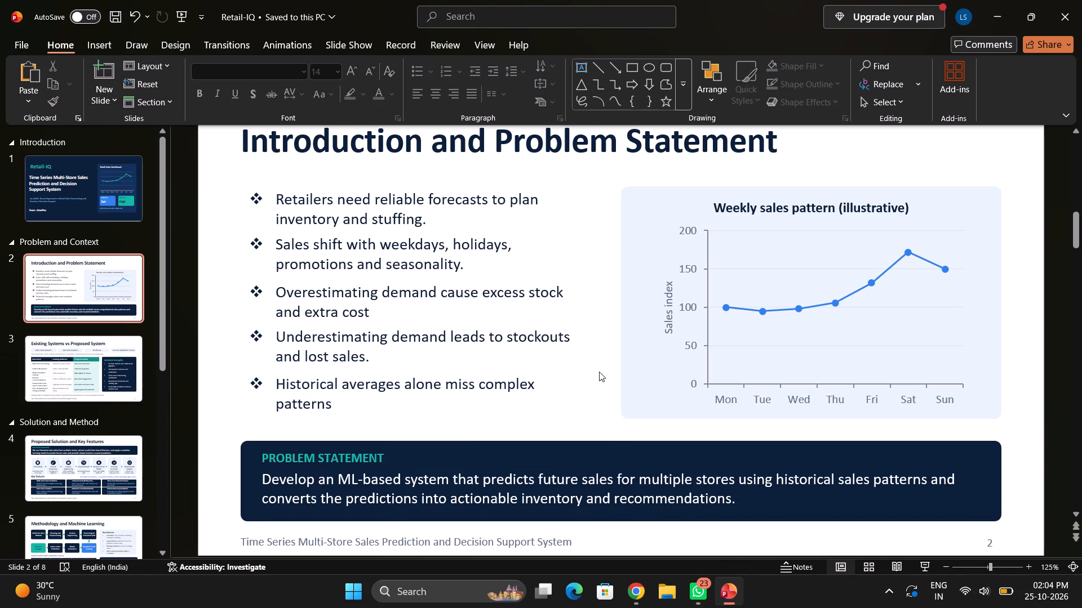
# Set the font size of the "PROBLEM STATEMENT" heading on slide 2 to 12.
pyautogui.click(383, 457)
pyautogui.moveTo(383, 457); pyautogui.dragTo(266, 462)
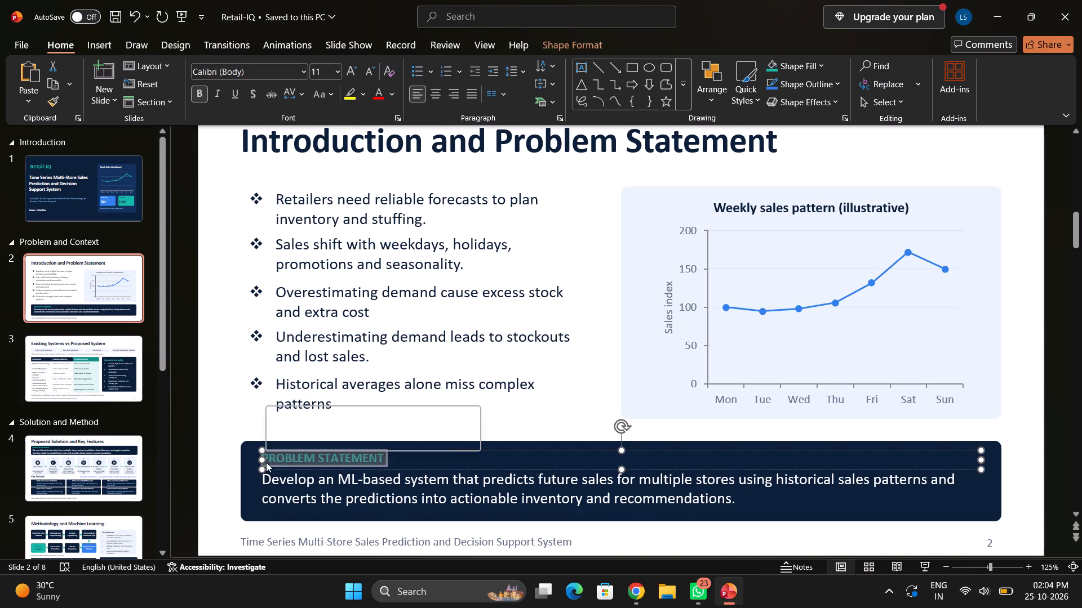
pyautogui.click(354, 416)
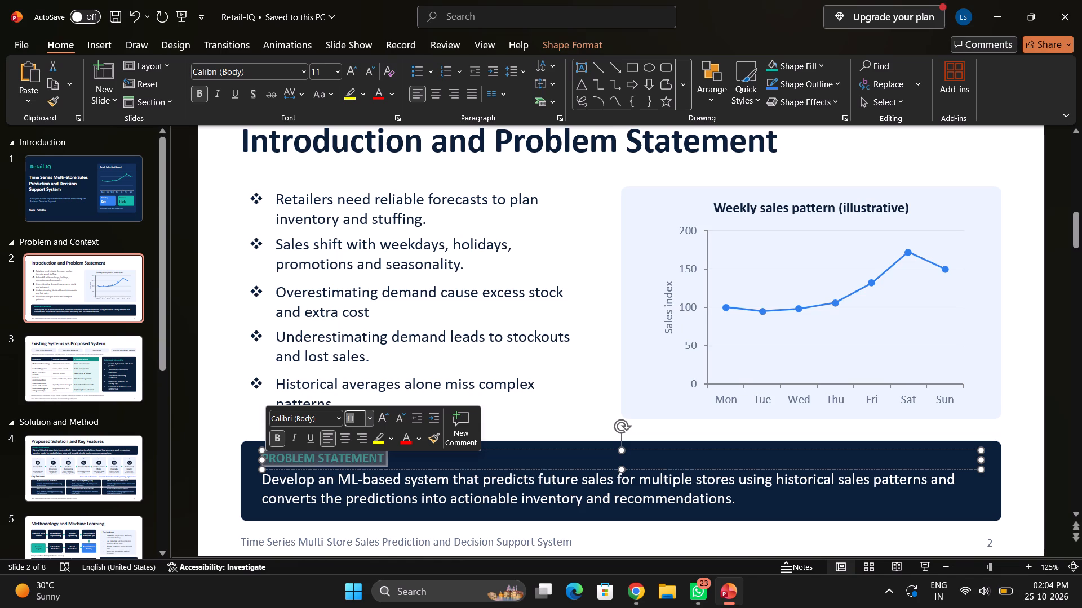
pyautogui.press('BackSpace')
pyautogui.write('12')
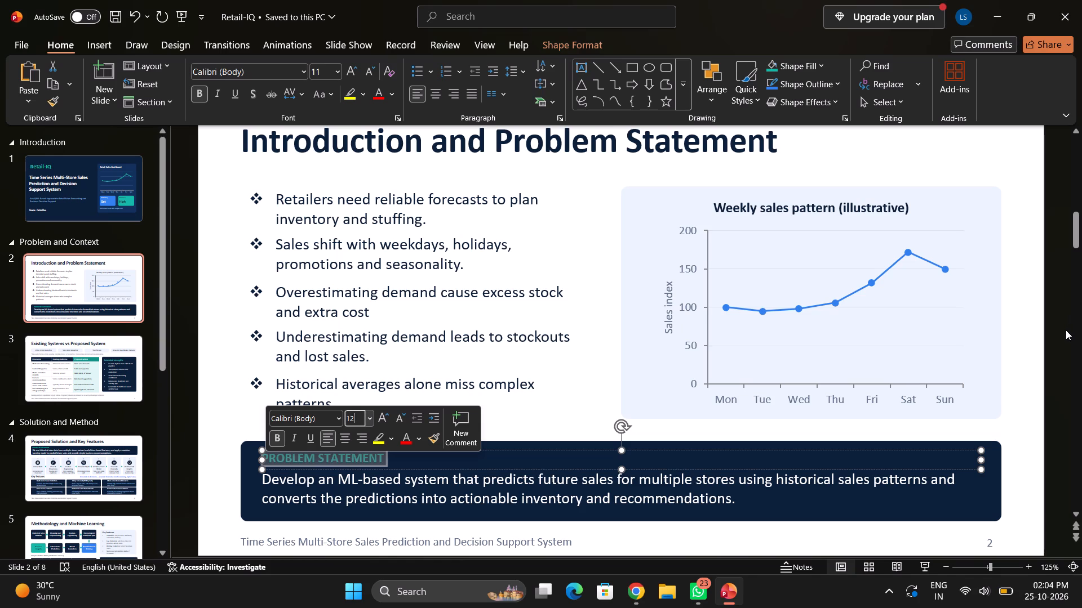
pyautogui.click(1066, 330)
# Run a spelling check on the deck and change "Calender" to "Calendar" in the Key features list on slide 5.
pyautogui.keyDown('ctrl'); pyautogui.scroll(-1, 1053, 385); pyautogui.keyUp('ctrl')
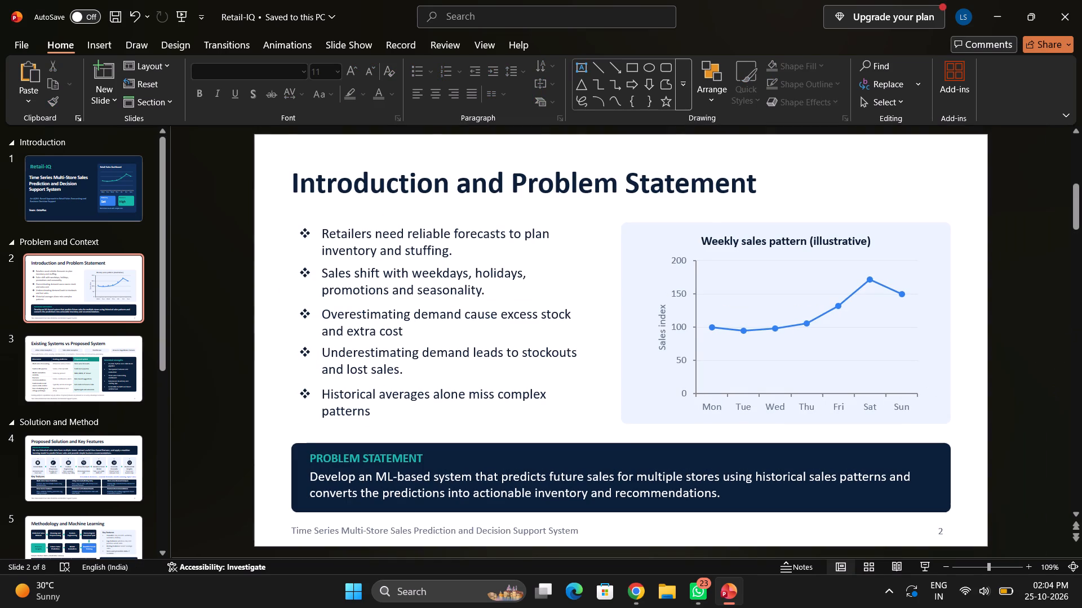
pyautogui.click(79, 363)
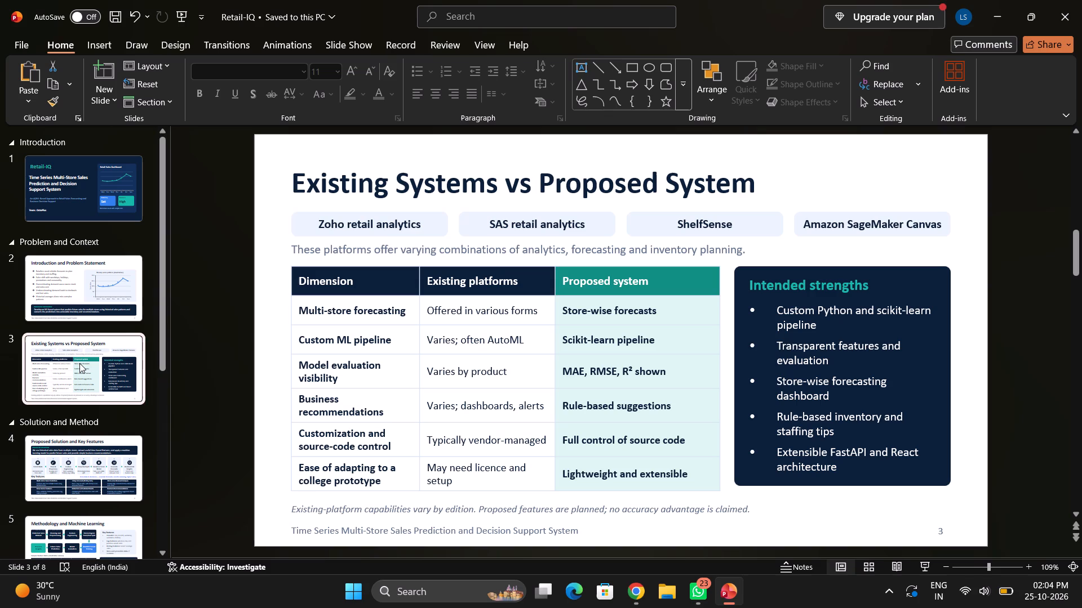
pyautogui.scroll(-1, 228, 347)
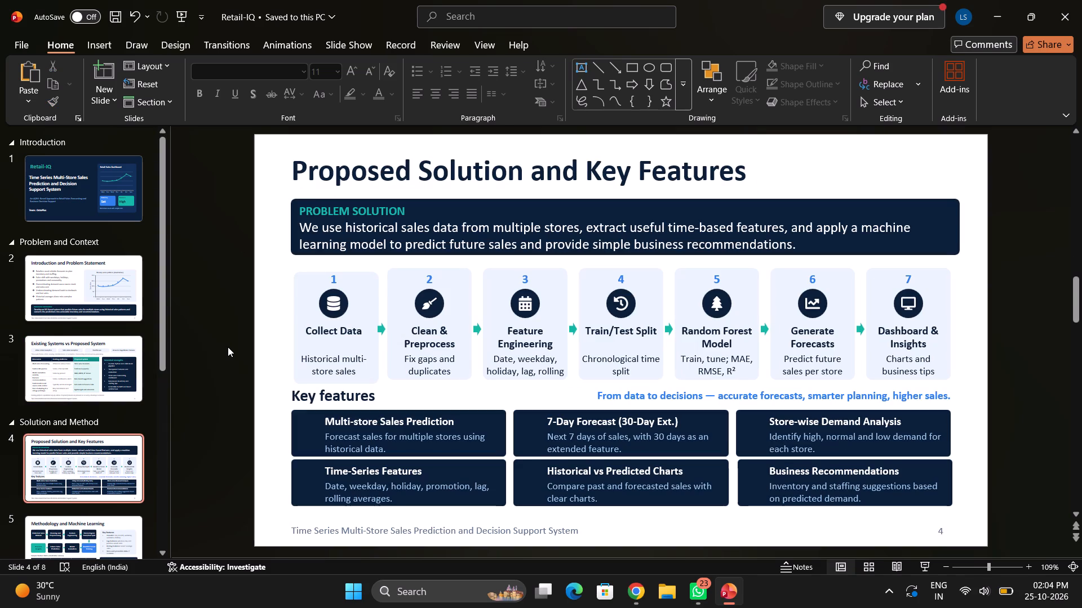
pyautogui.click(62, 368)
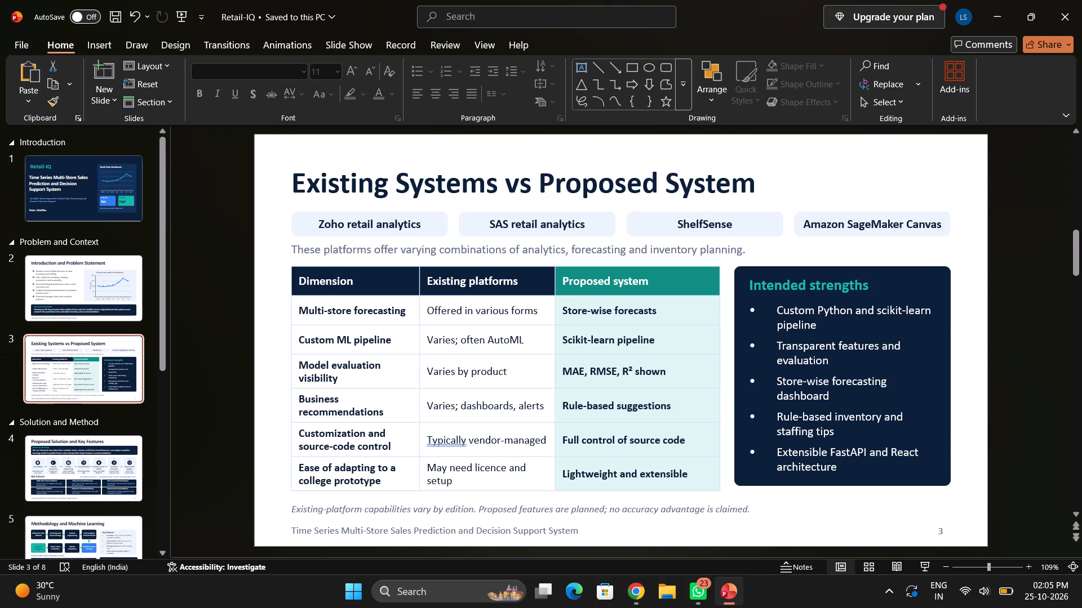
pyautogui.click(449, 446)
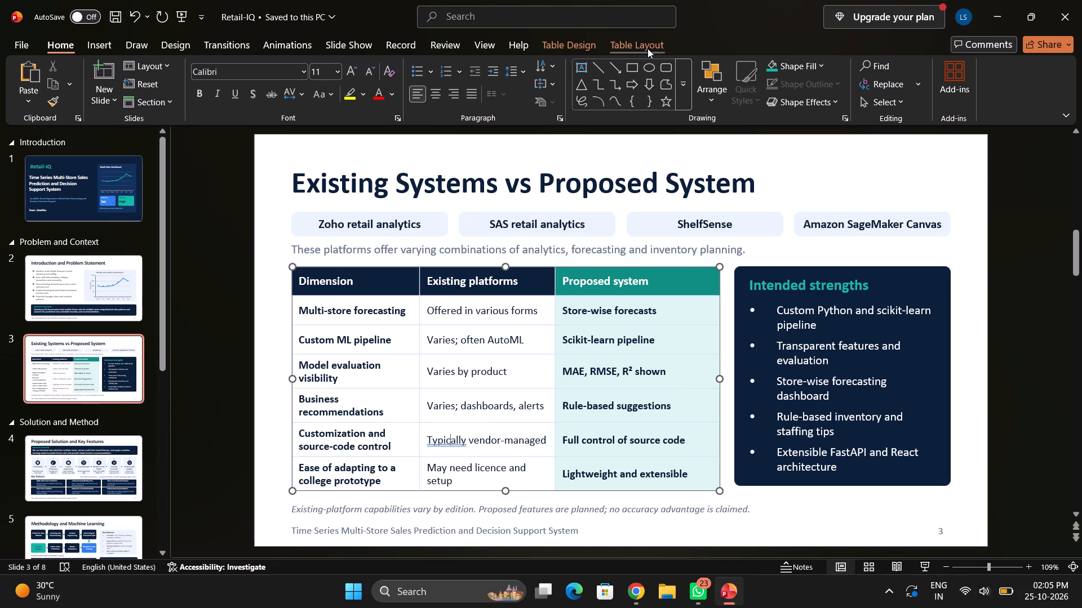
pyautogui.click(478, 47)
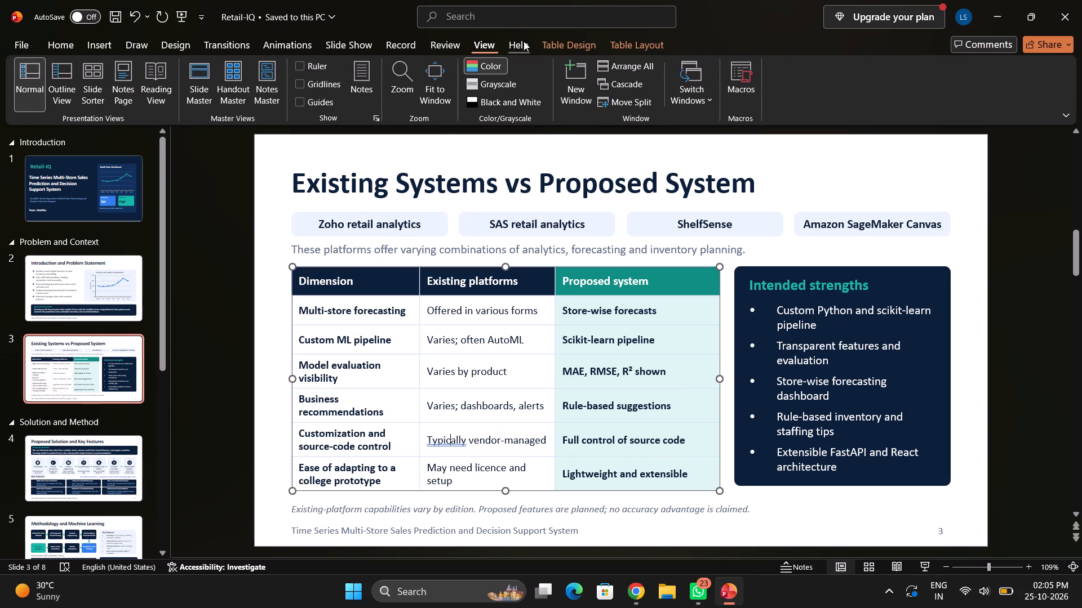
pyautogui.click(527, 41)
pyautogui.click(428, 46)
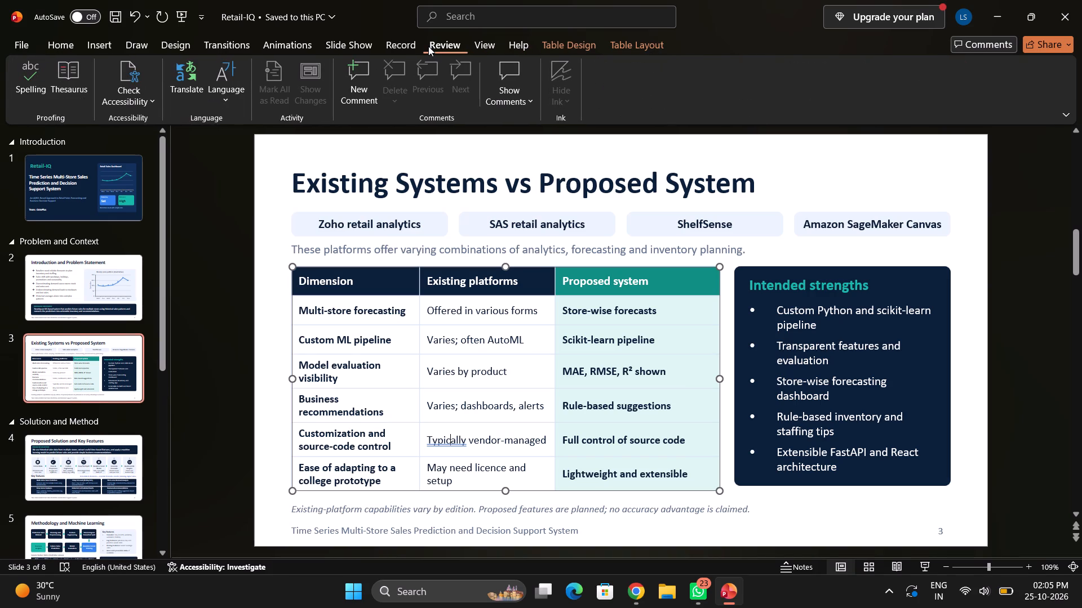
pyautogui.click(30, 87)
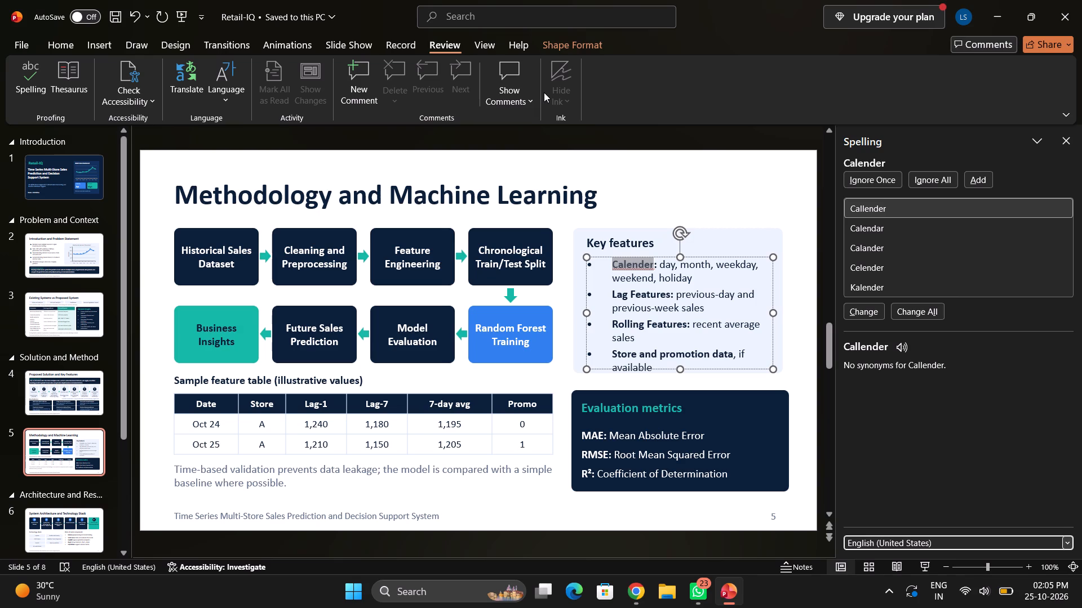
pyautogui.click(875, 222)
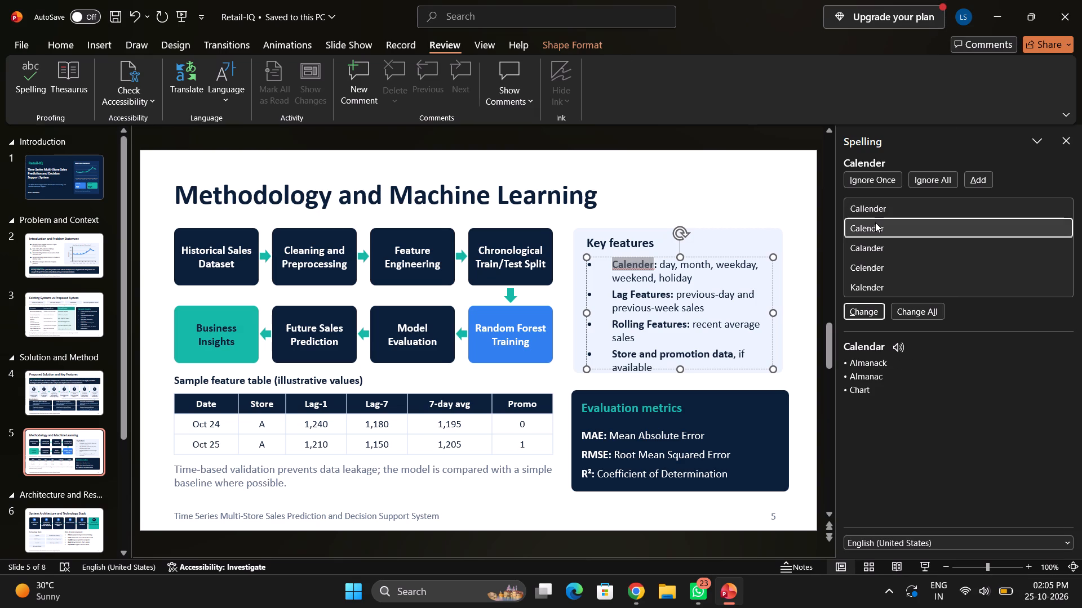
pyautogui.click(870, 309)
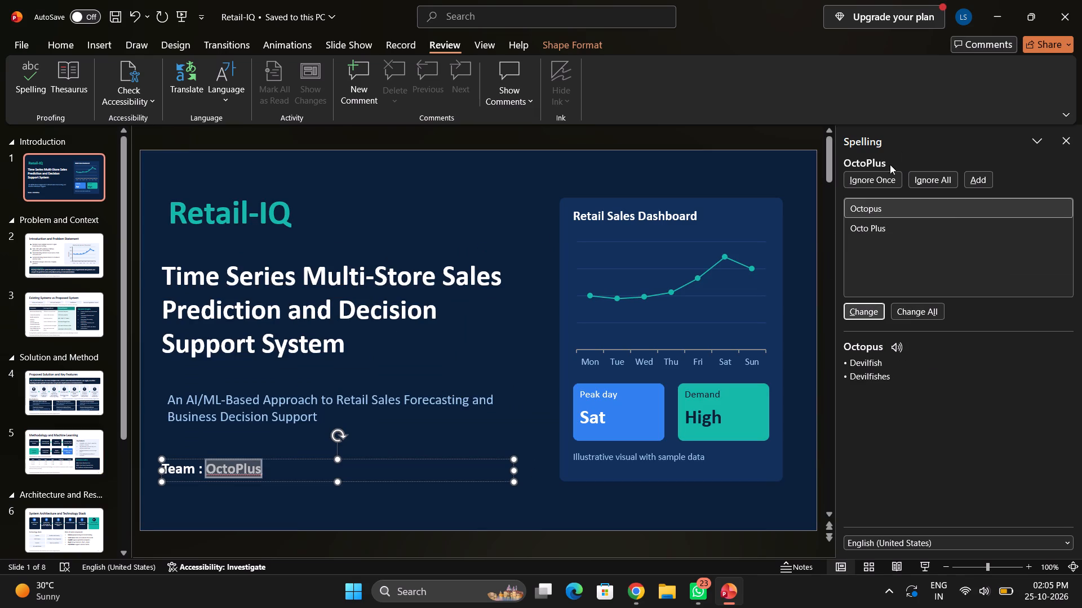
# Ignore the spelling of "OctoPlus" once on slide 1 and finish the spelling check.
pyautogui.click(881, 184)
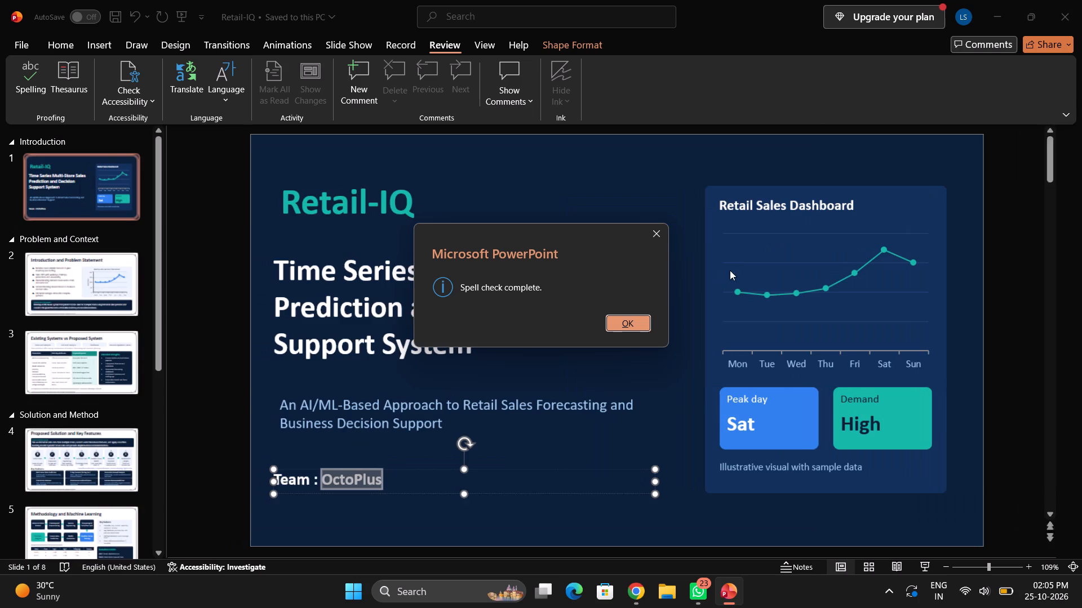
pyautogui.click(631, 323)
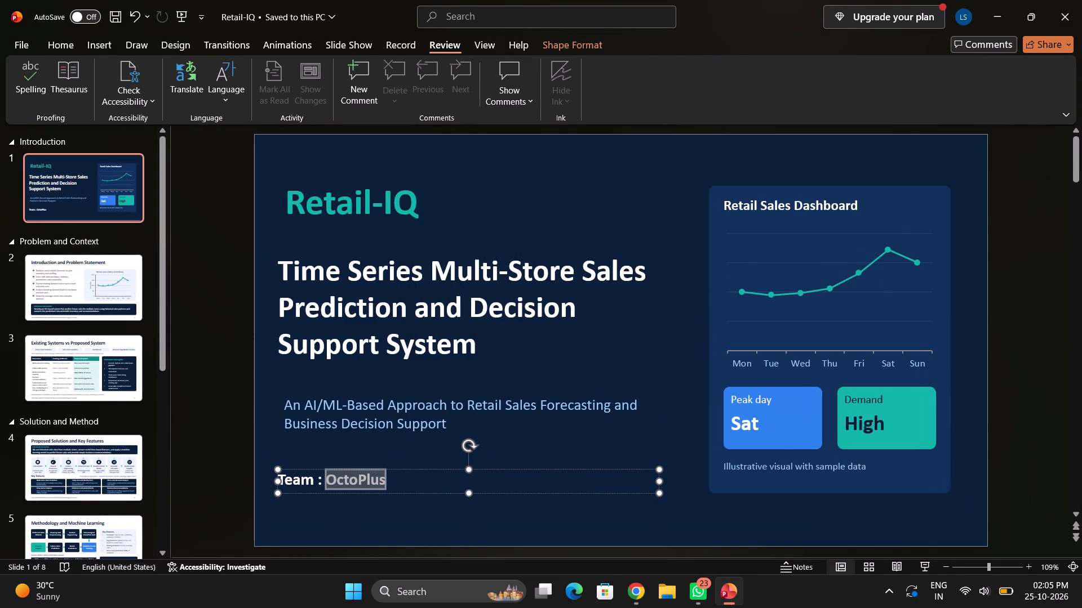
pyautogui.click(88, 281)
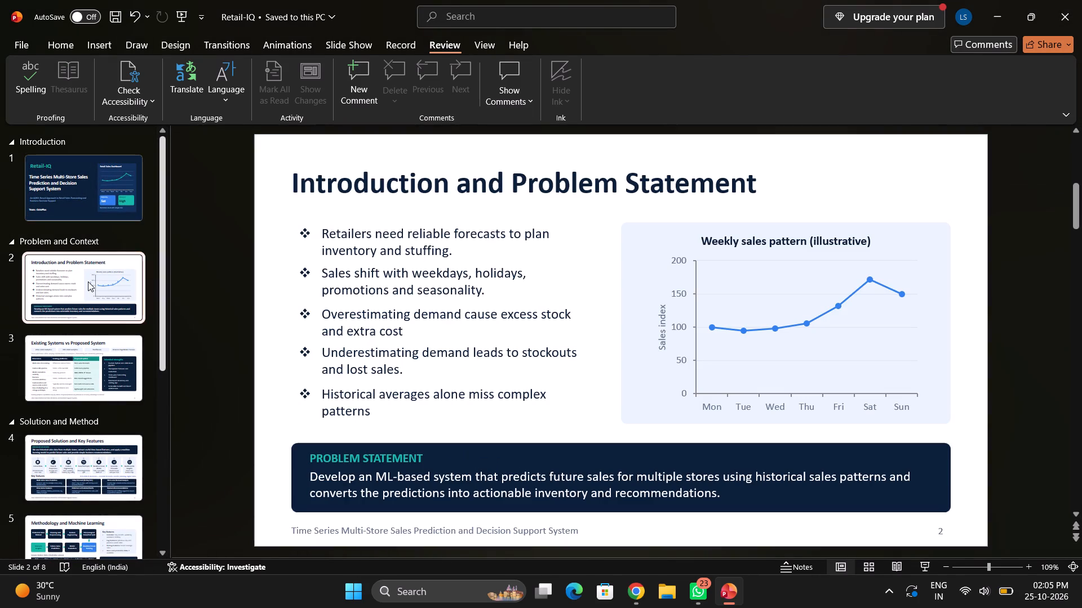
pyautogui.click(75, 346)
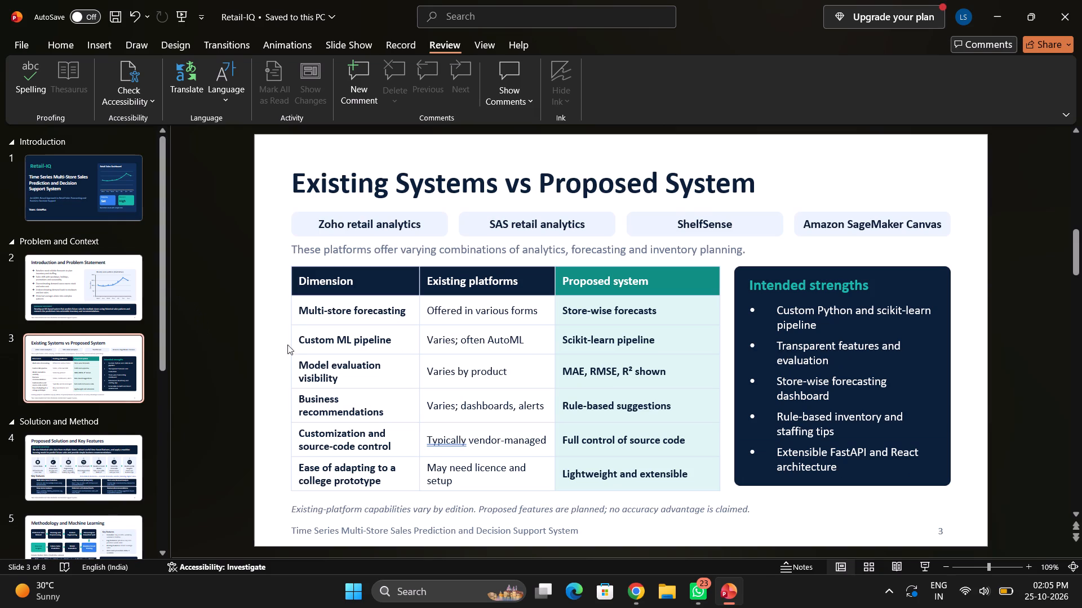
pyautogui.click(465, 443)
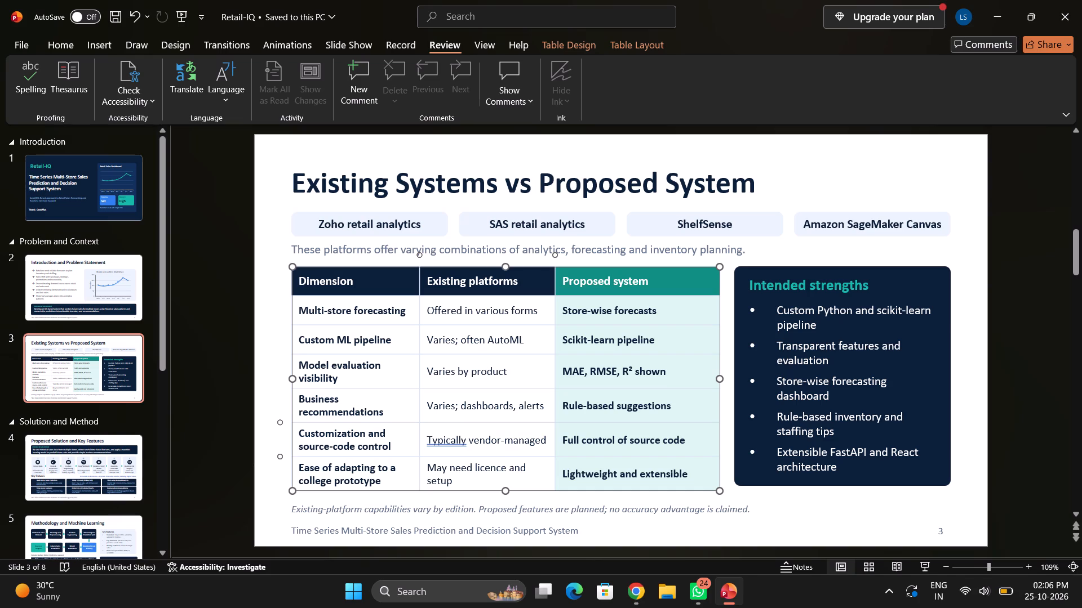
# Apply Monochromatic Palette 1 to the "7-day forecast by store (illustrative)" line chart on slide 7.
pyautogui.scroll(-1, 236, 345)
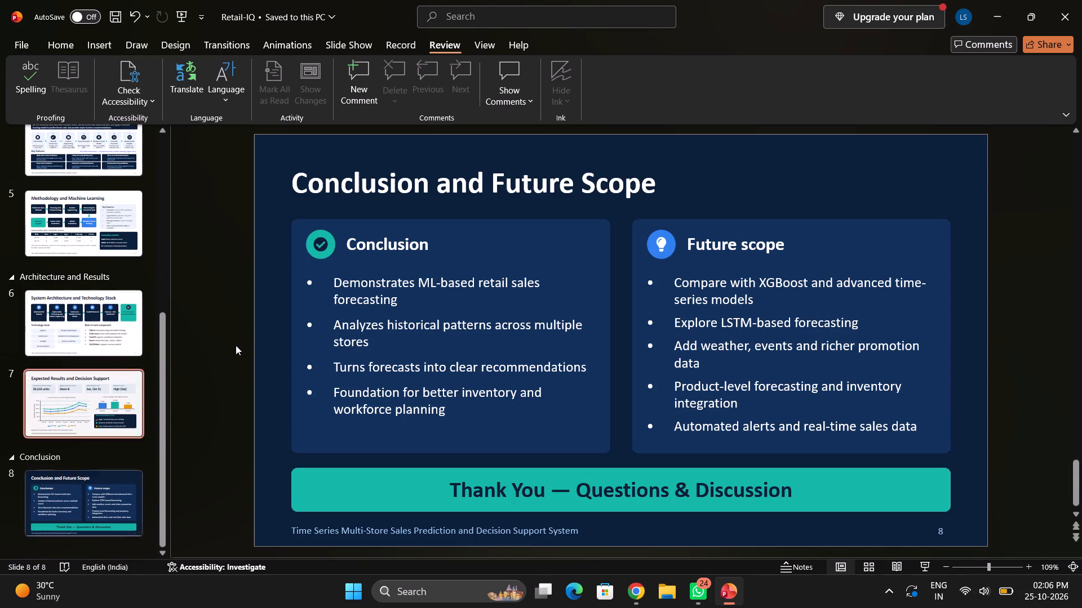
pyautogui.click(78, 428)
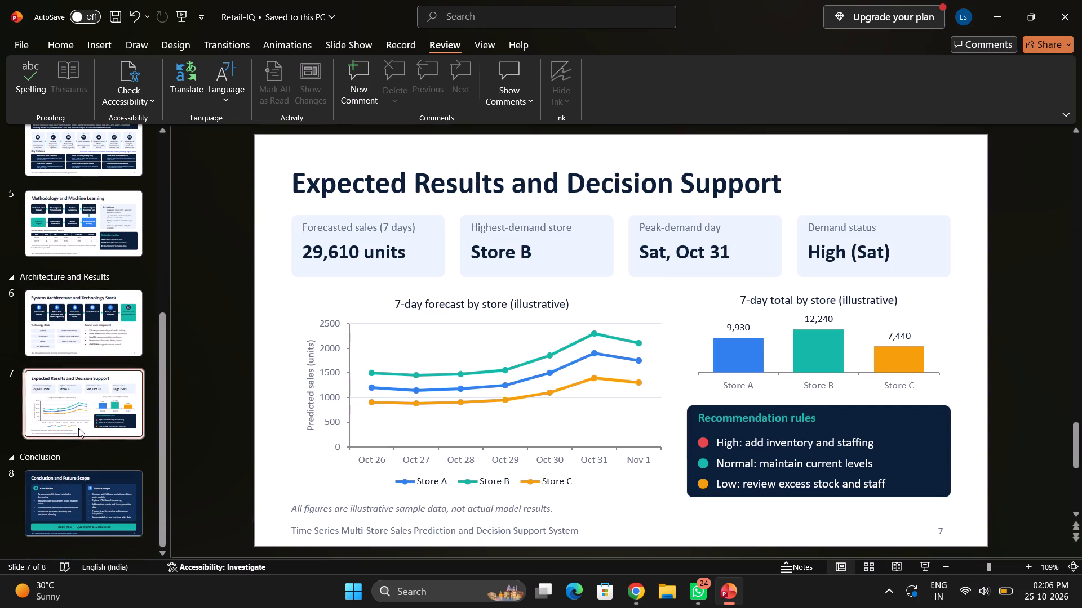
pyautogui.click(575, 364)
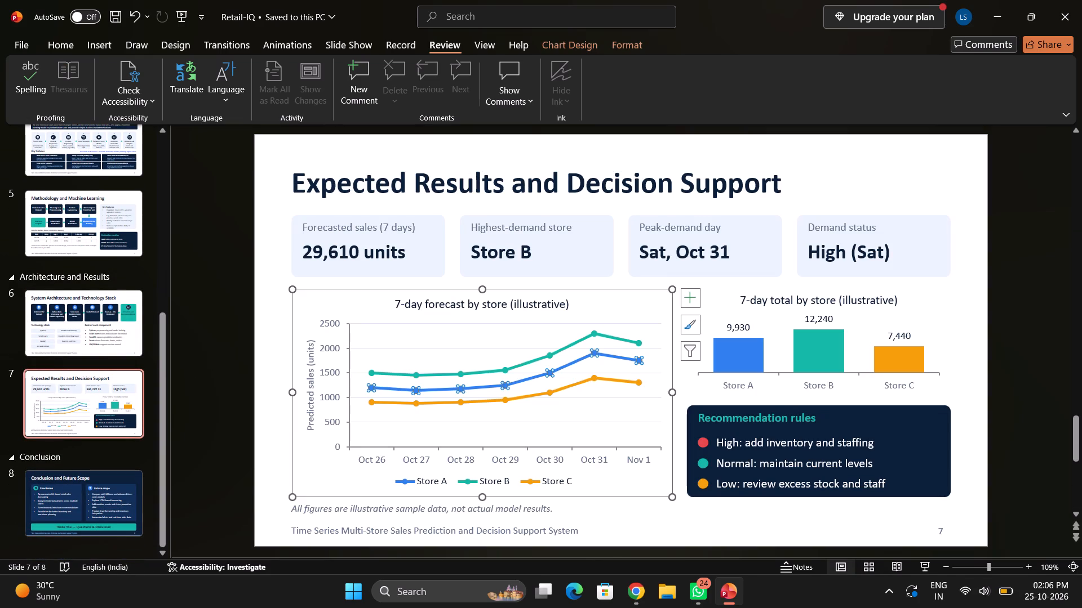
pyautogui.click(691, 325)
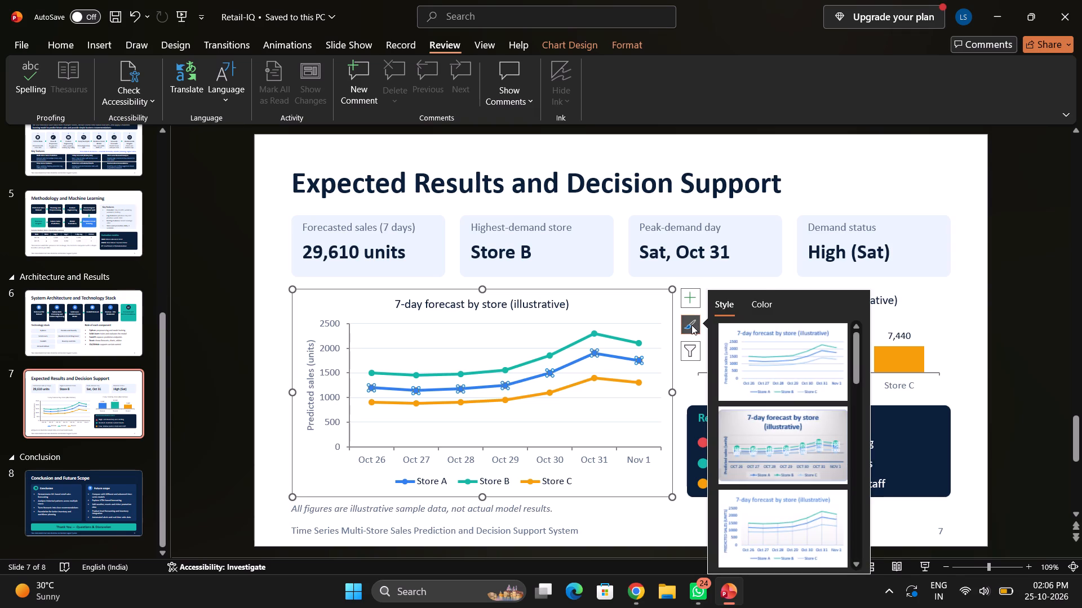
pyautogui.click(759, 303)
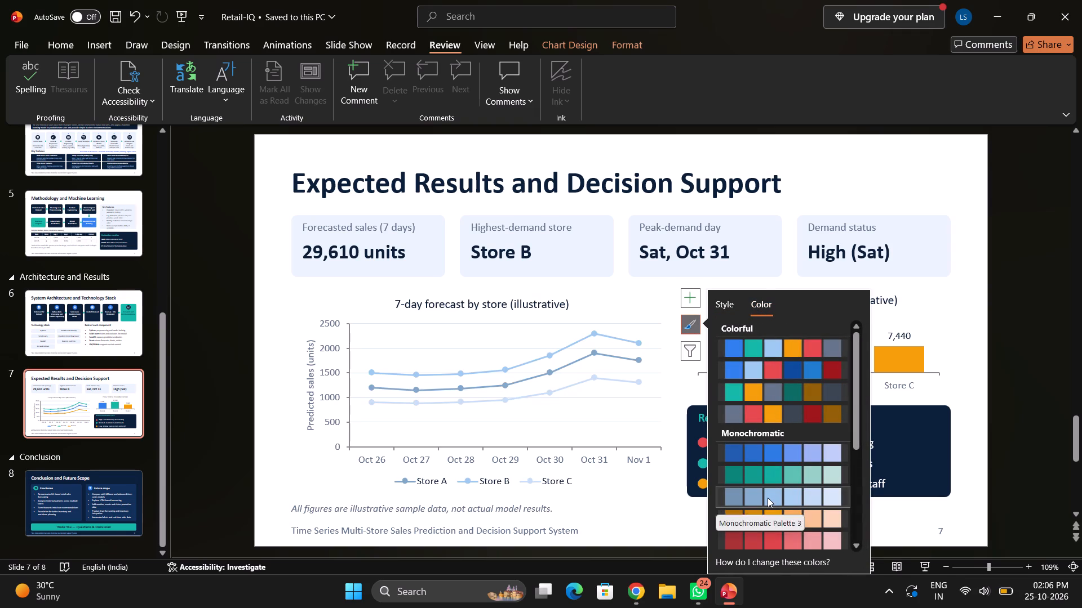
pyautogui.click(775, 455)
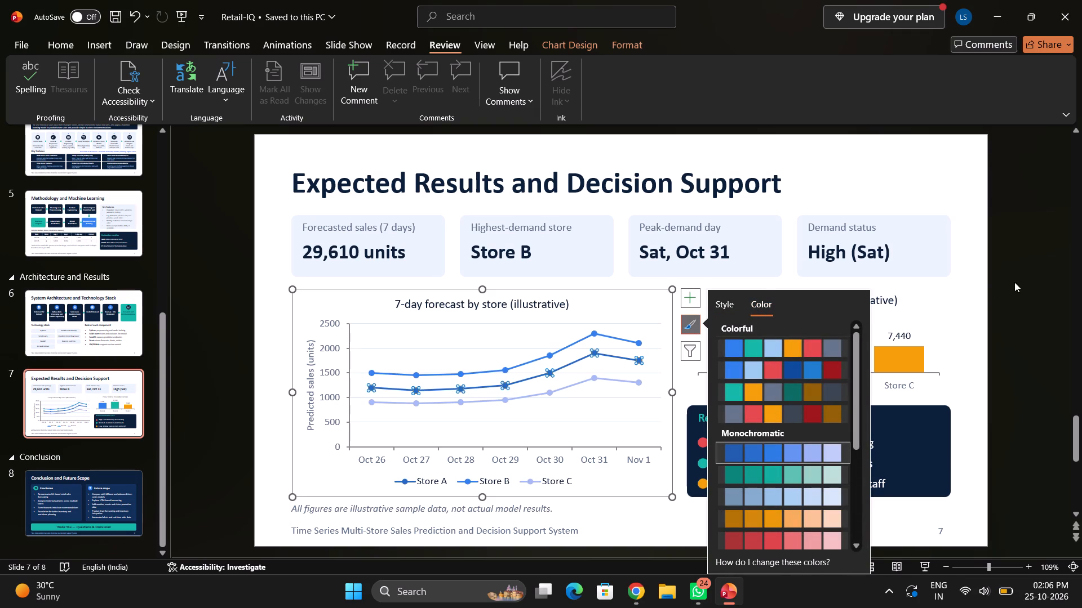
pyautogui.click(1025, 284)
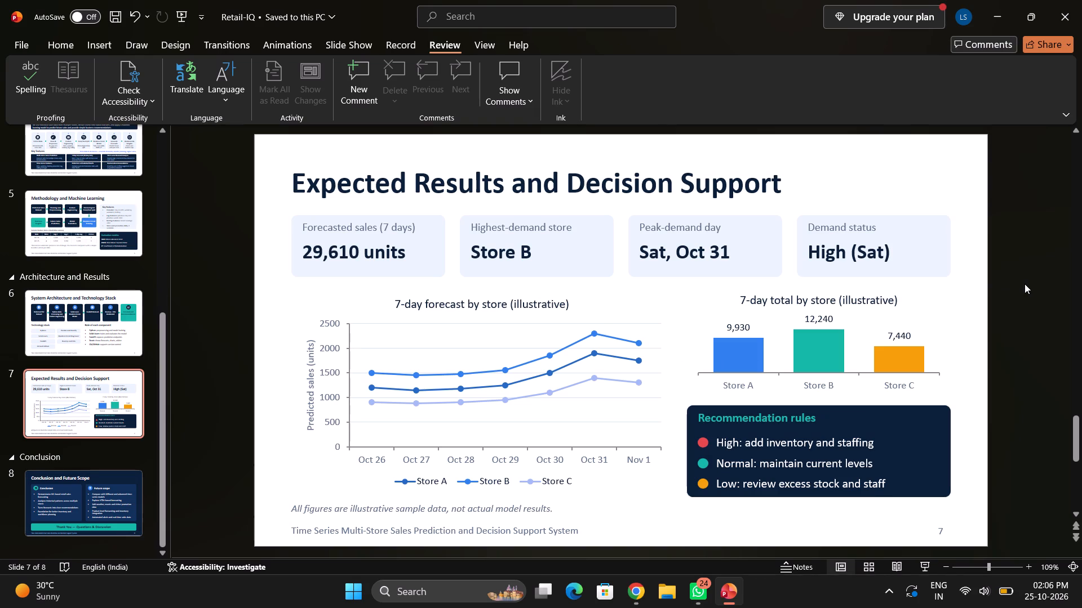
# Move the "All figures are illustrative sample data" note on slide 7 down to the footer line, just before the slide number.
pyautogui.click(471, 508)
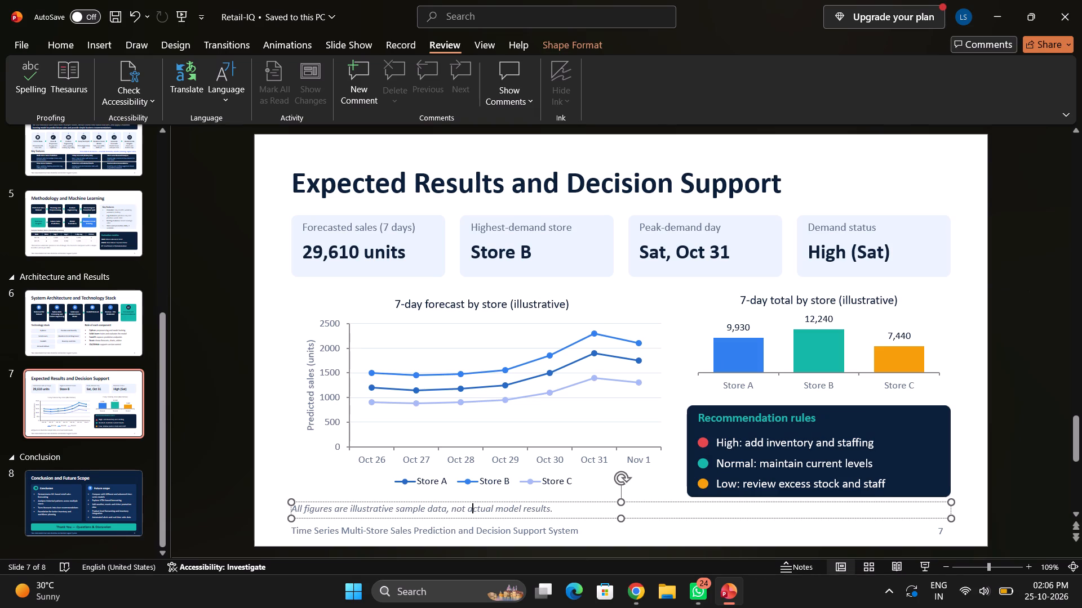
pyautogui.moveTo(460, 501); pyautogui.dragTo(792, 518)
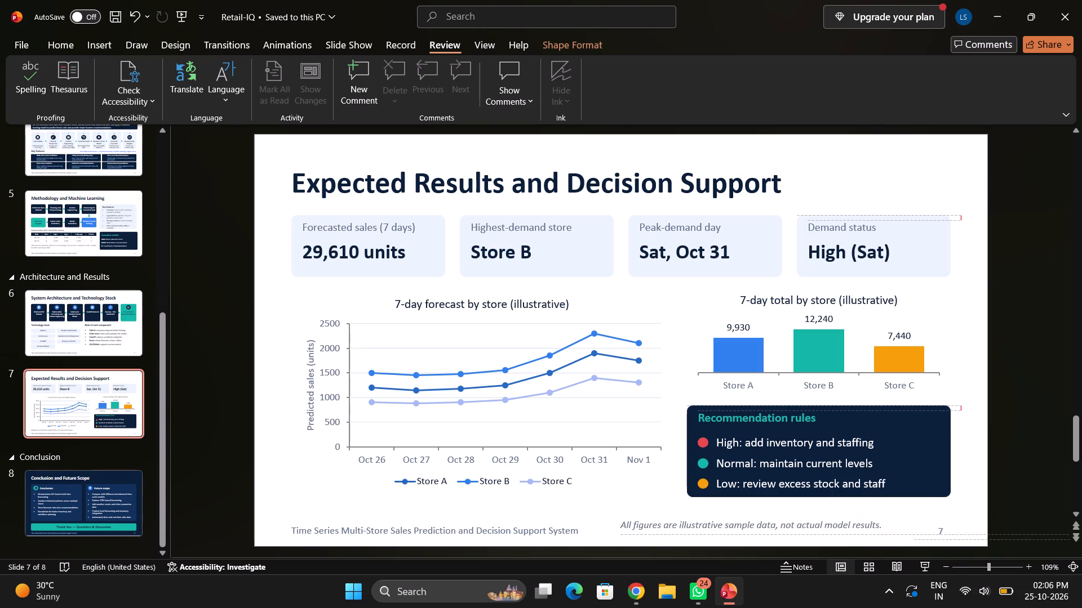
pyautogui.moveTo(792, 518); pyautogui.dragTo(834, 526)
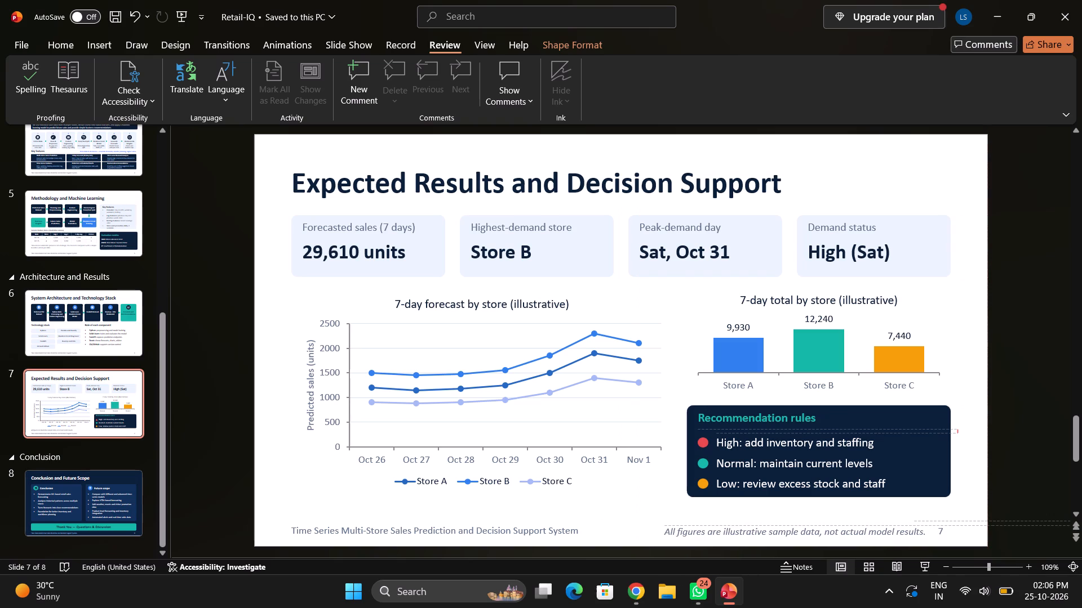
pyautogui.moveTo(834, 526); pyautogui.dragTo(837, 518)
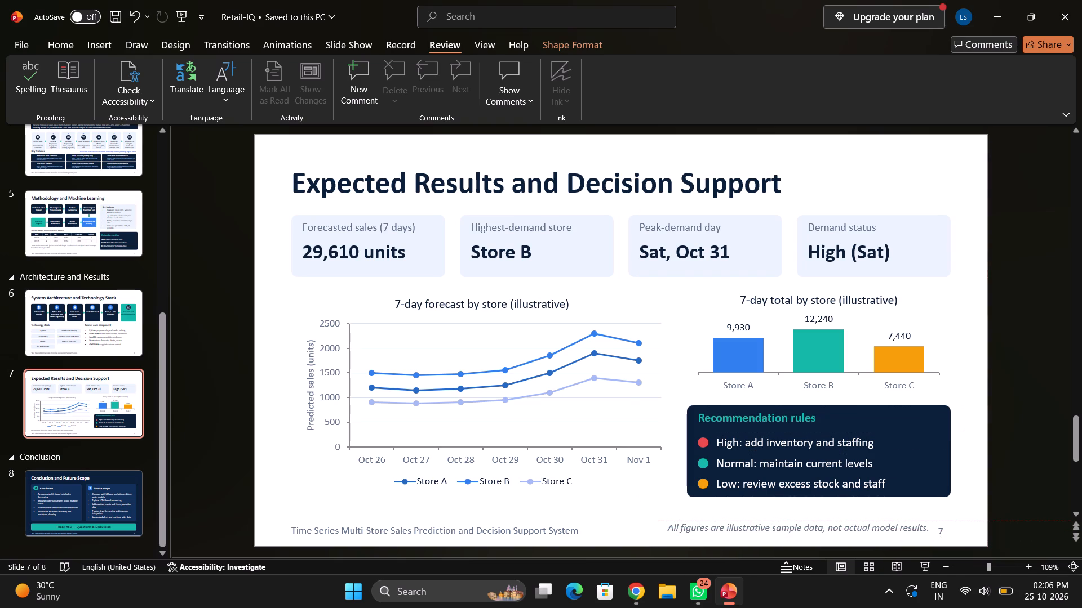
pyautogui.moveTo(837, 518); pyautogui.dragTo(837, 523)
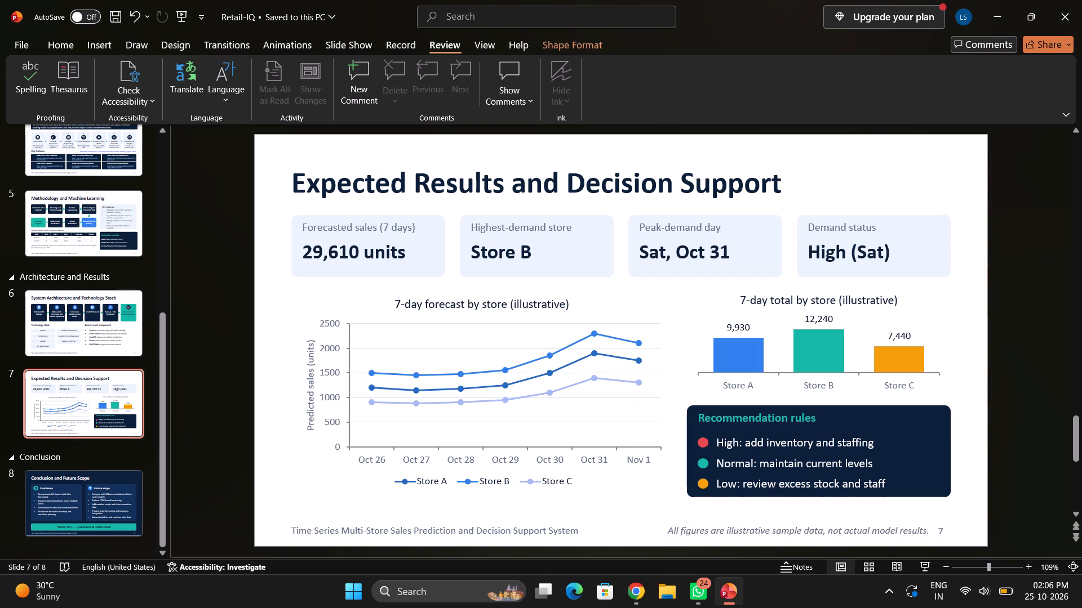
pyautogui.moveTo(837, 523); pyautogui.dragTo(837, 521)
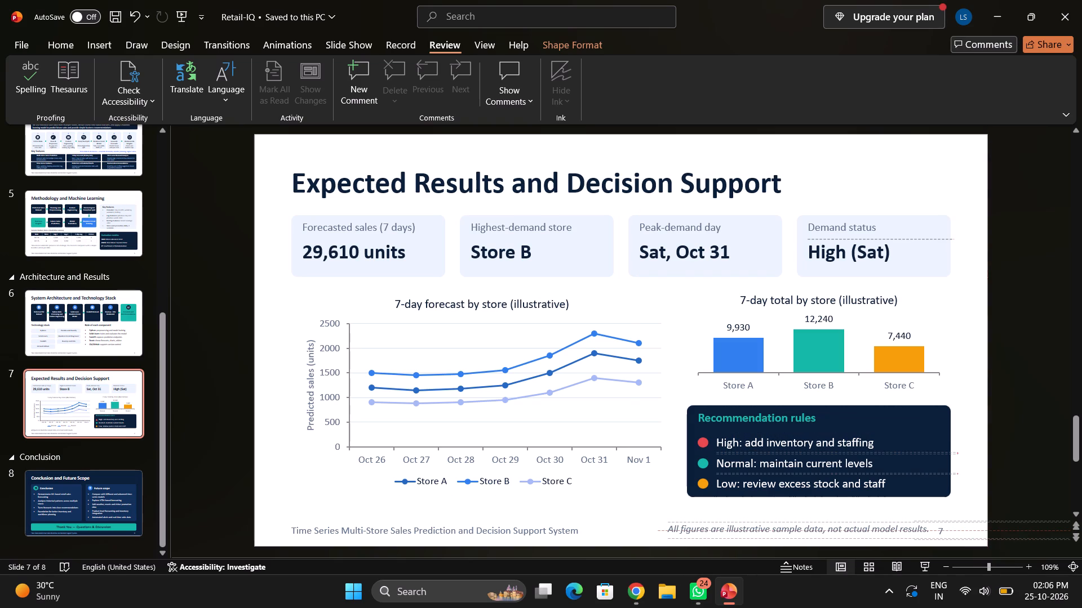
pyautogui.moveTo(837, 521); pyautogui.dragTo(837, 523)
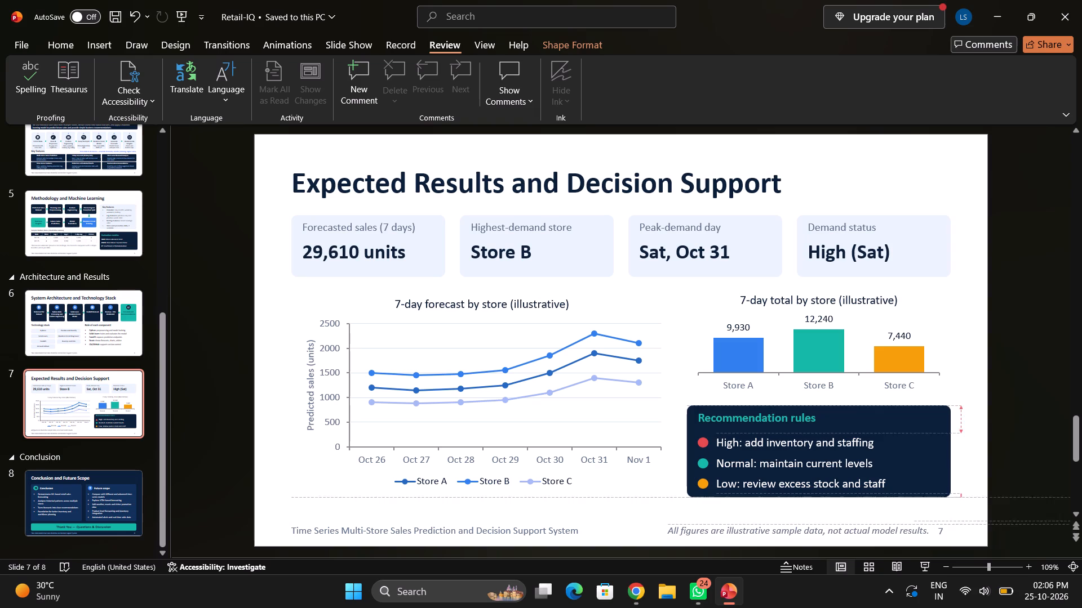
pyautogui.moveTo(837, 523); pyautogui.dragTo(837, 521)
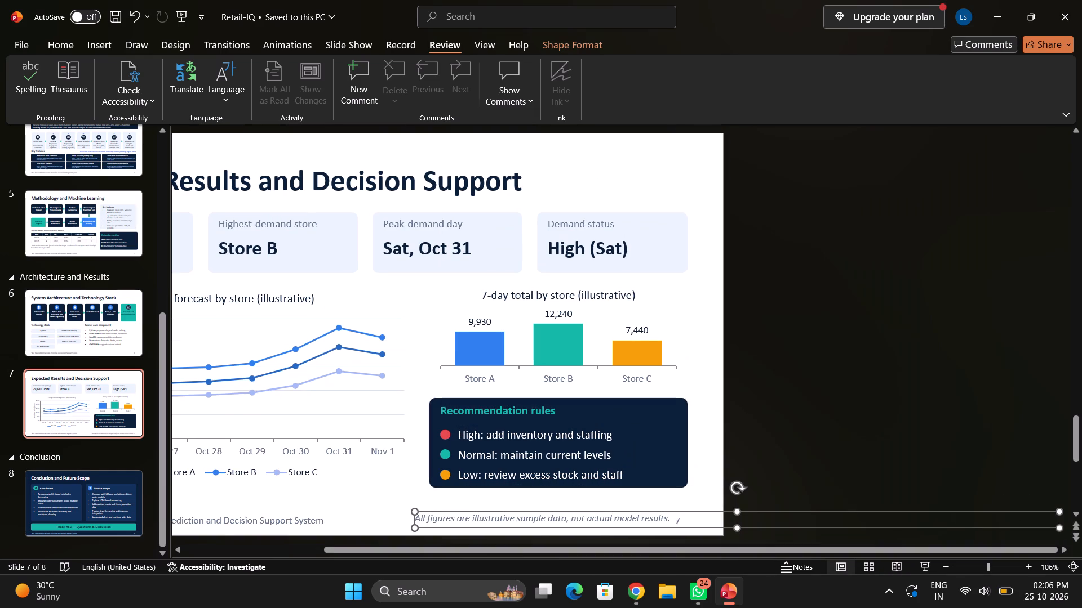
# Set the font size of the "All figures are illustrative sample data" note on slide 7 to 9.
pyautogui.moveTo(669, 520); pyautogui.dragTo(433, 515)
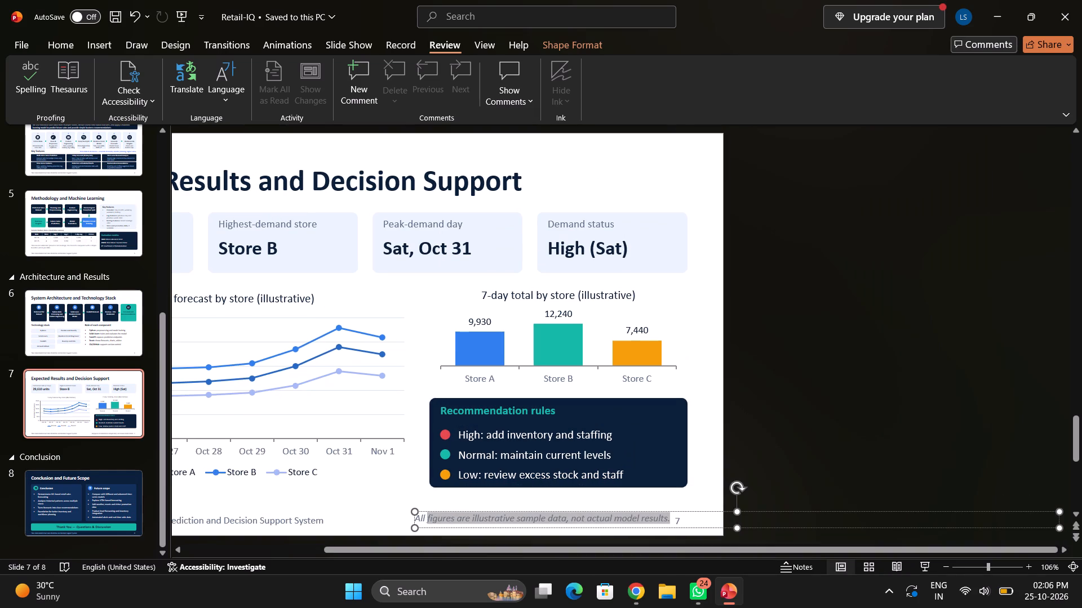
pyautogui.moveTo(433, 515); pyautogui.dragTo(414, 516)
pyautogui.click(521, 471)
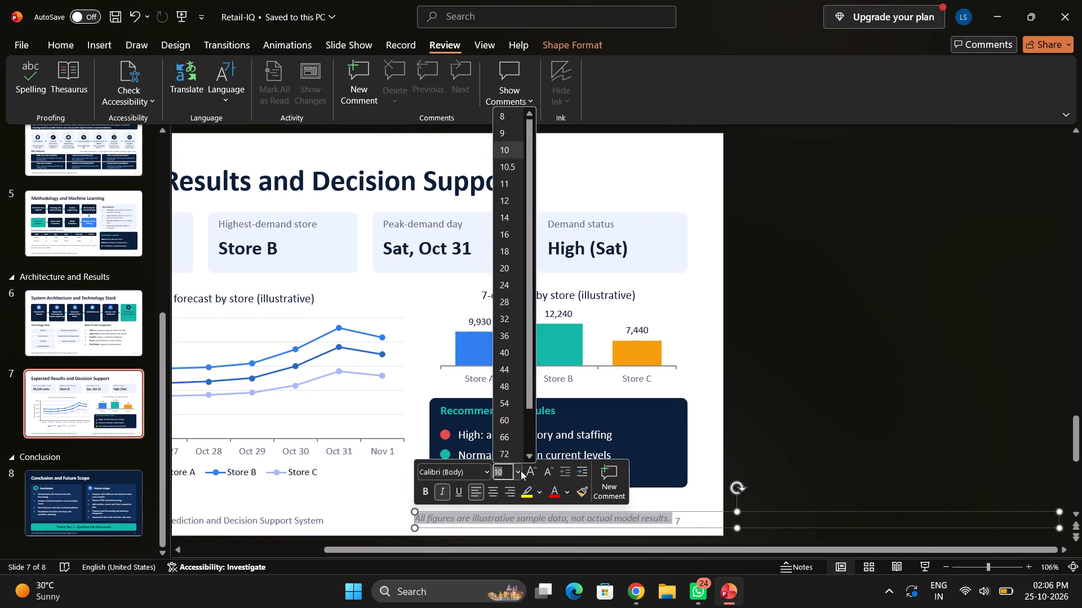
pyautogui.click(513, 133)
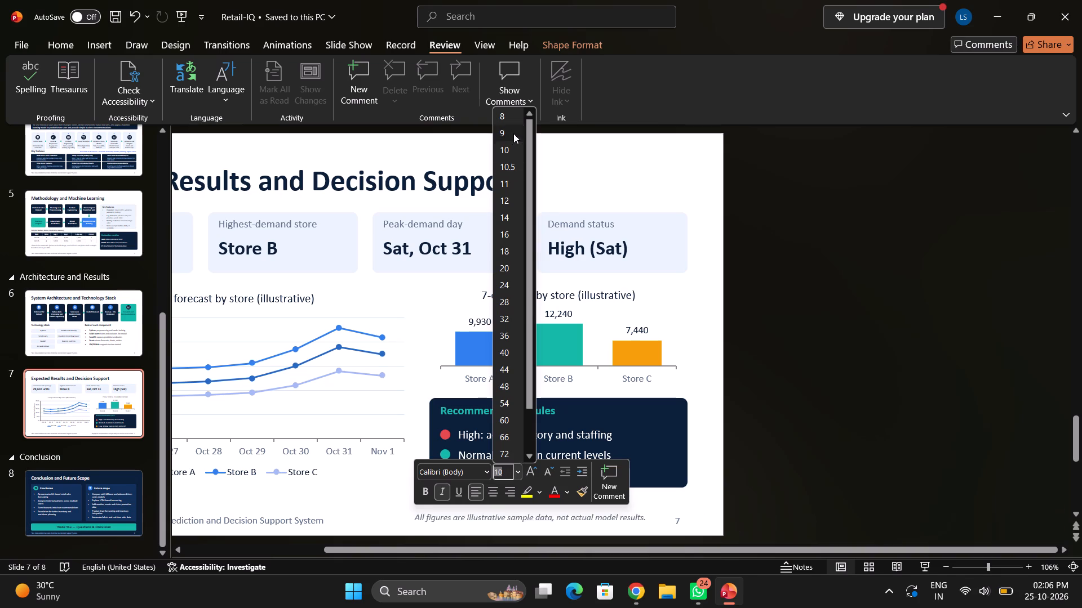
pyautogui.click(925, 334)
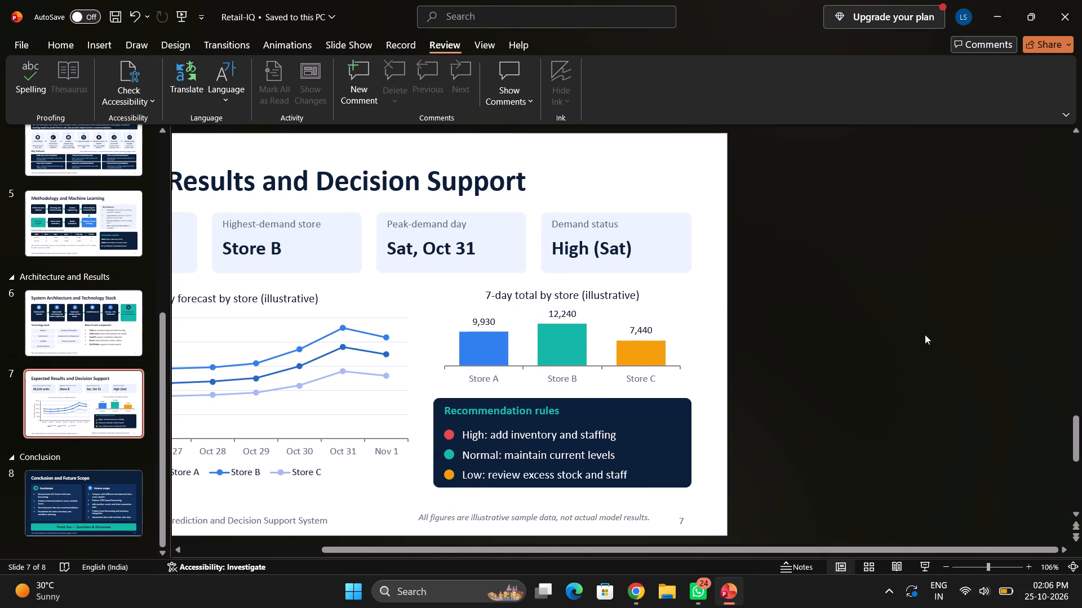
# Nudge the "All figures are illustrative sample data" note slightly right and down to line up with the footer text and slide number.
pyautogui.hscroll(3, 925, 334)
pyautogui.click(731, 522)
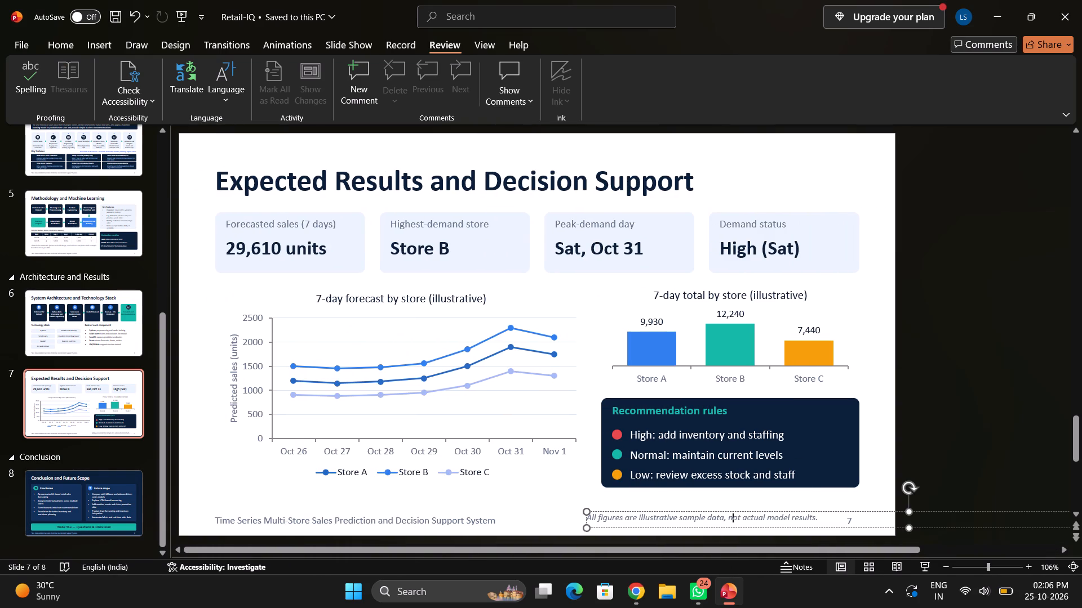
pyautogui.moveTo(724, 512); pyautogui.dragTo(730, 515)
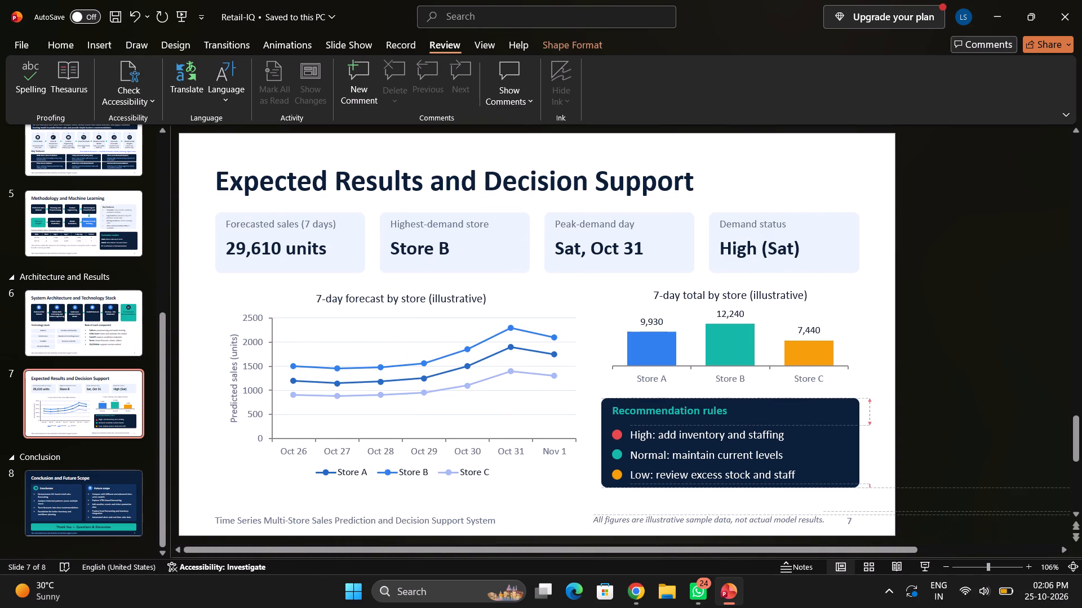
pyautogui.moveTo(730, 515); pyautogui.dragTo(731, 515)
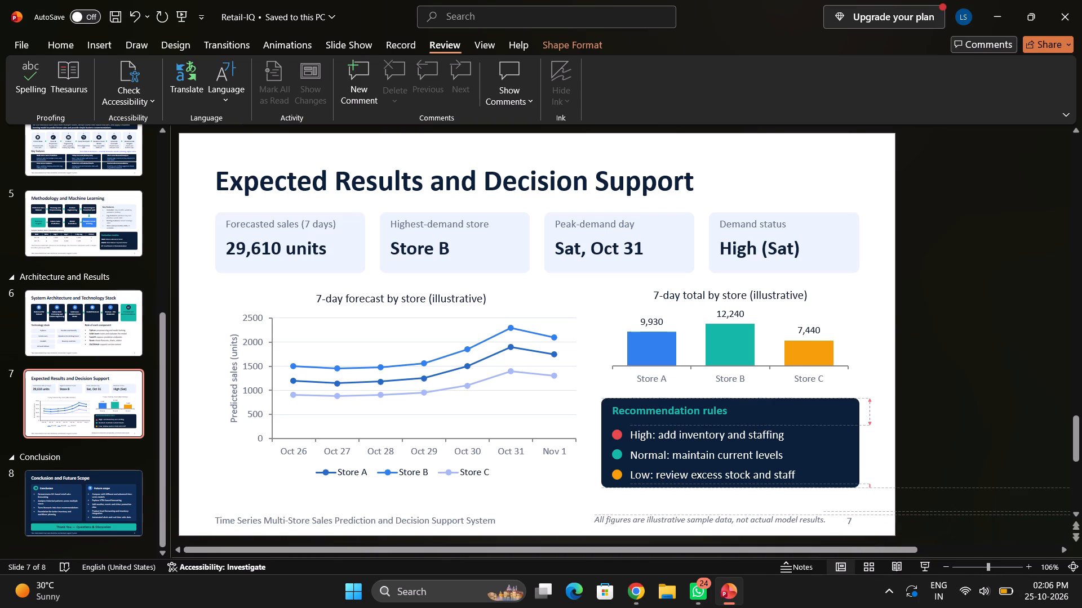
pyautogui.moveTo(731, 515); pyautogui.dragTo(732, 515)
pyautogui.click(1009, 423)
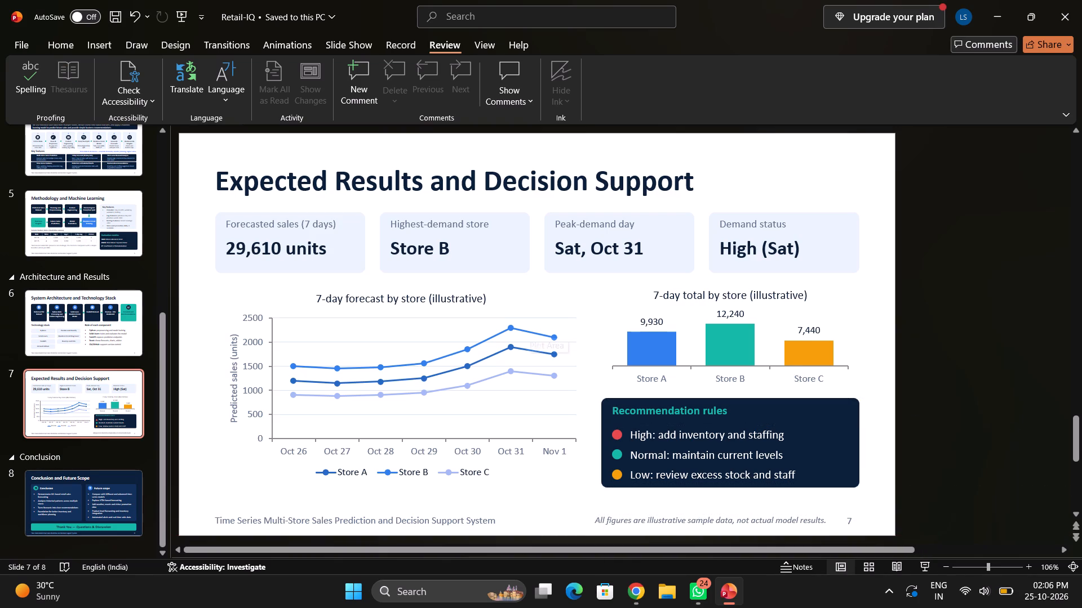
# Set the font size of the "29,610 units" and "Store B" values in the slide 7 summary cards to 18.
pyautogui.click(327, 249)
pyautogui.moveTo(326, 251); pyautogui.dragTo(254, 249)
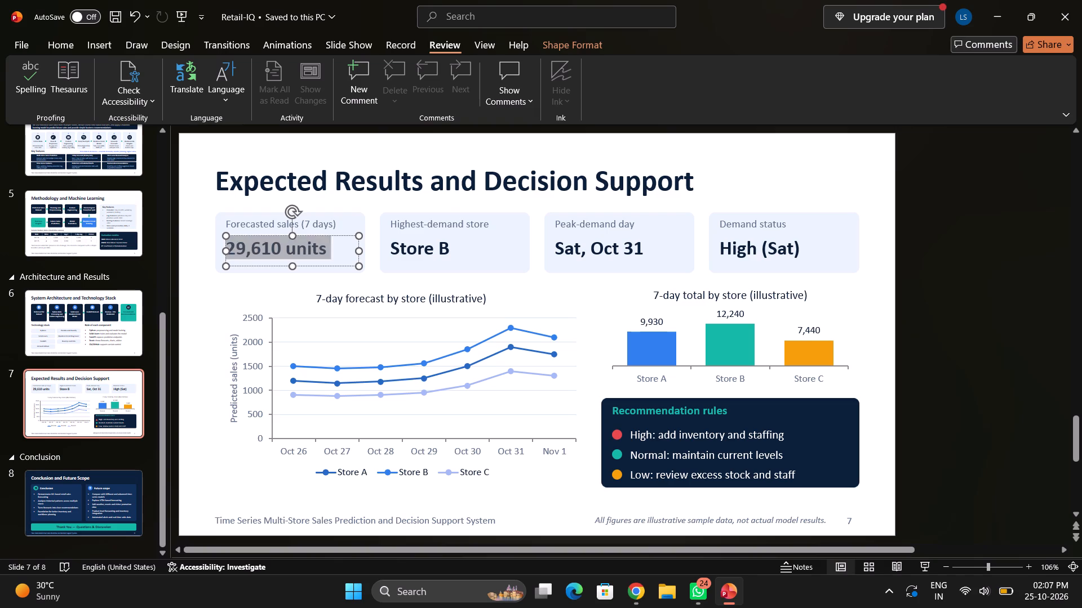
pyautogui.moveTo(254, 249); pyautogui.dragTo(230, 247)
pyautogui.click(323, 203)
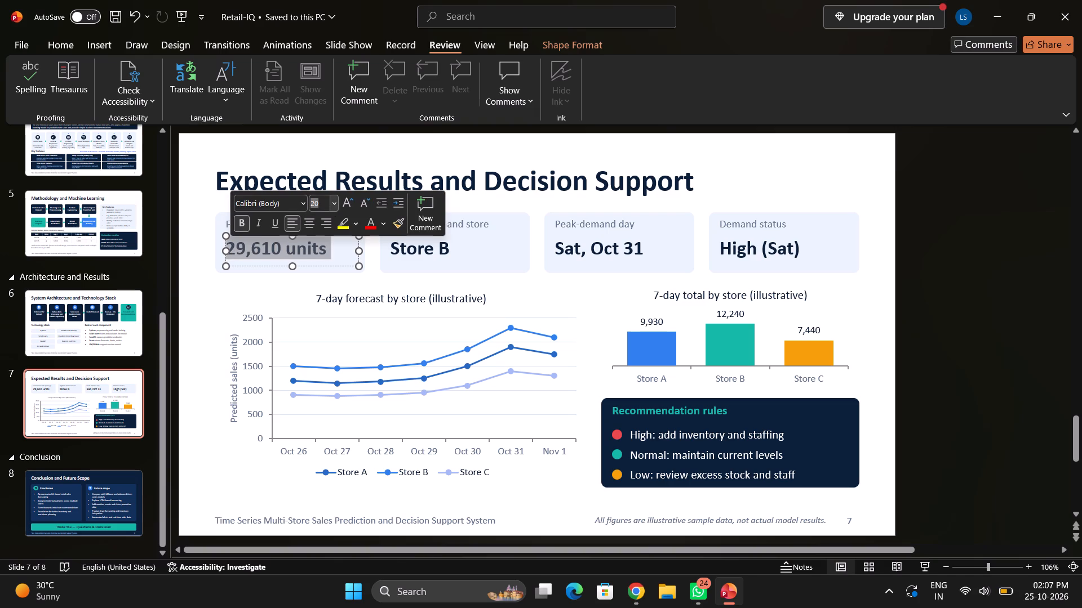
pyautogui.press('BackSpace')
pyautogui.write('18')
pyautogui.click(458, 249)
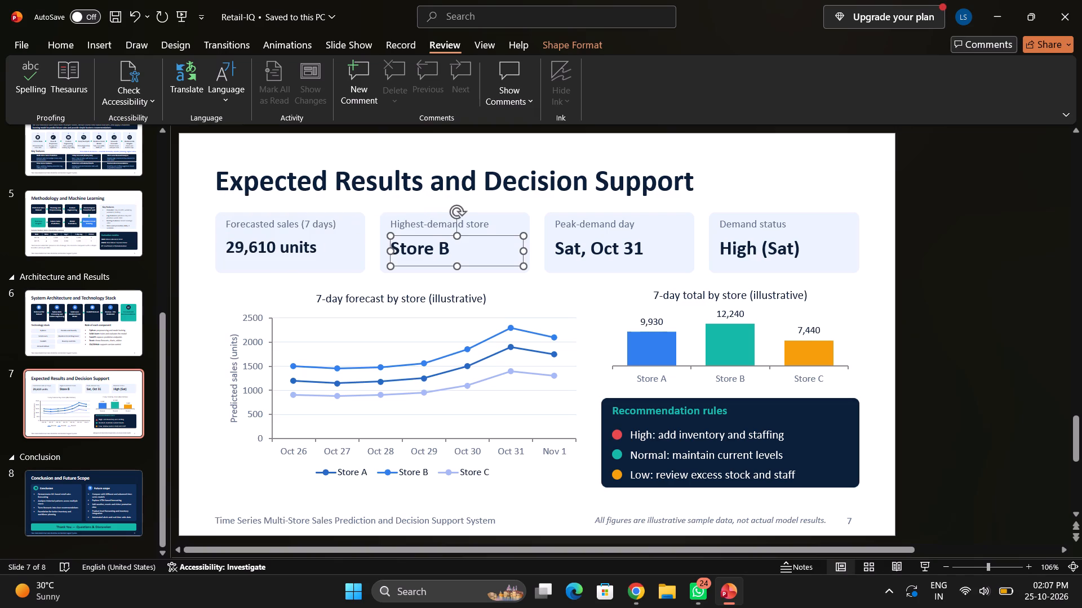
pyautogui.moveTo(447, 248); pyautogui.dragTo(398, 248)
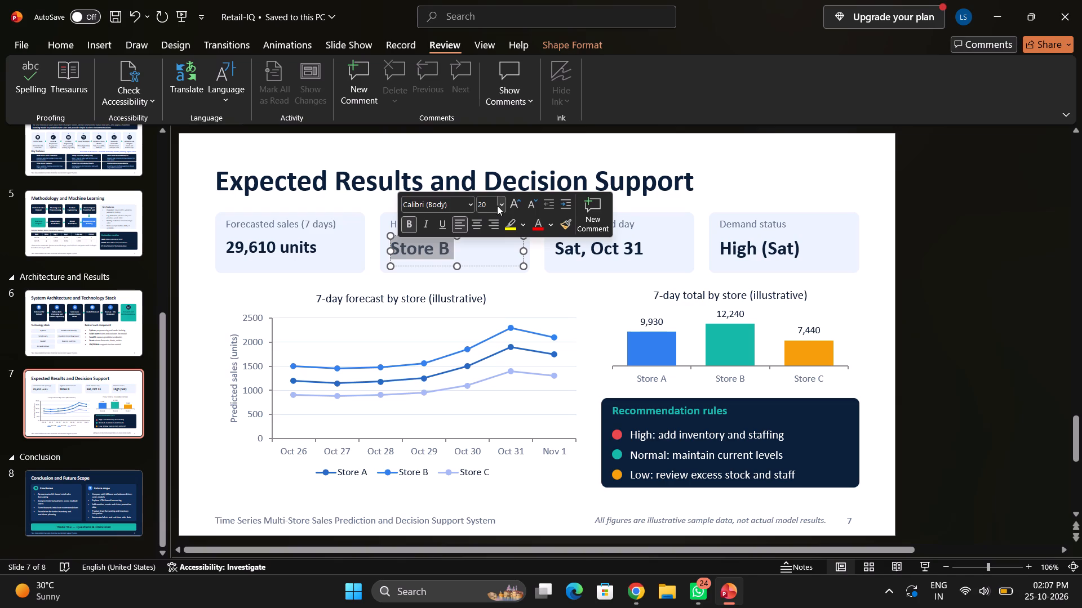
pyautogui.click(489, 204)
pyautogui.press('BackSpace')
pyautogui.write('18')
# Set the font size of the "Sat, Oct 31" and "High (Sat)" values in the slide 7 summary cards to 18.
pyautogui.click(656, 251)
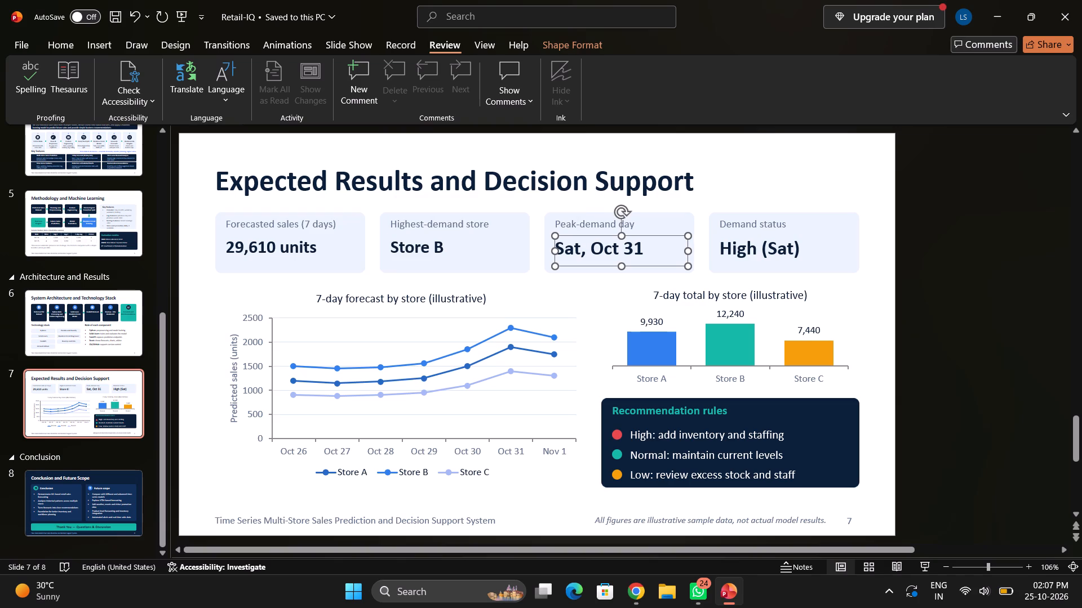
pyautogui.moveTo(642, 249); pyautogui.dragTo(552, 247)
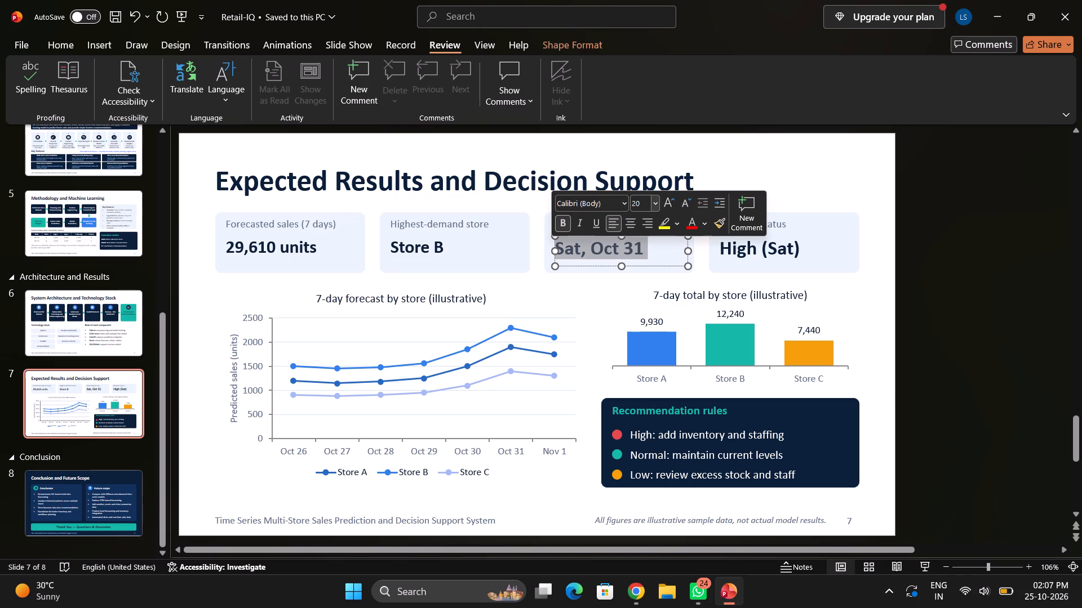
pyautogui.click(641, 207)
pyautogui.press('BackSpace')
pyautogui.write('18')
pyautogui.click(801, 248)
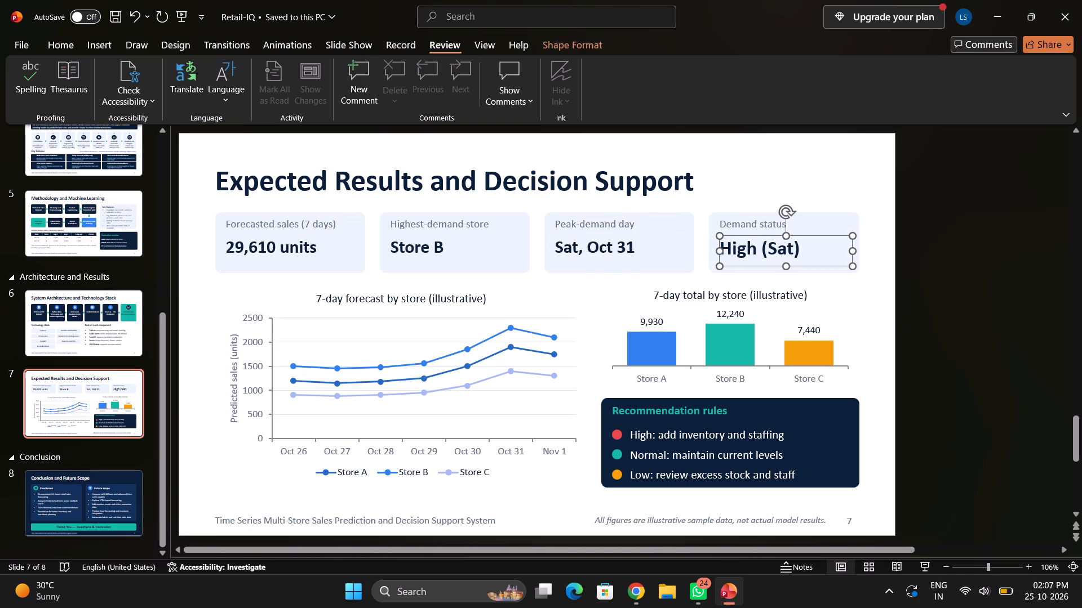
pyautogui.moveTo(799, 248); pyautogui.dragTo(718, 249)
pyautogui.click(805, 205)
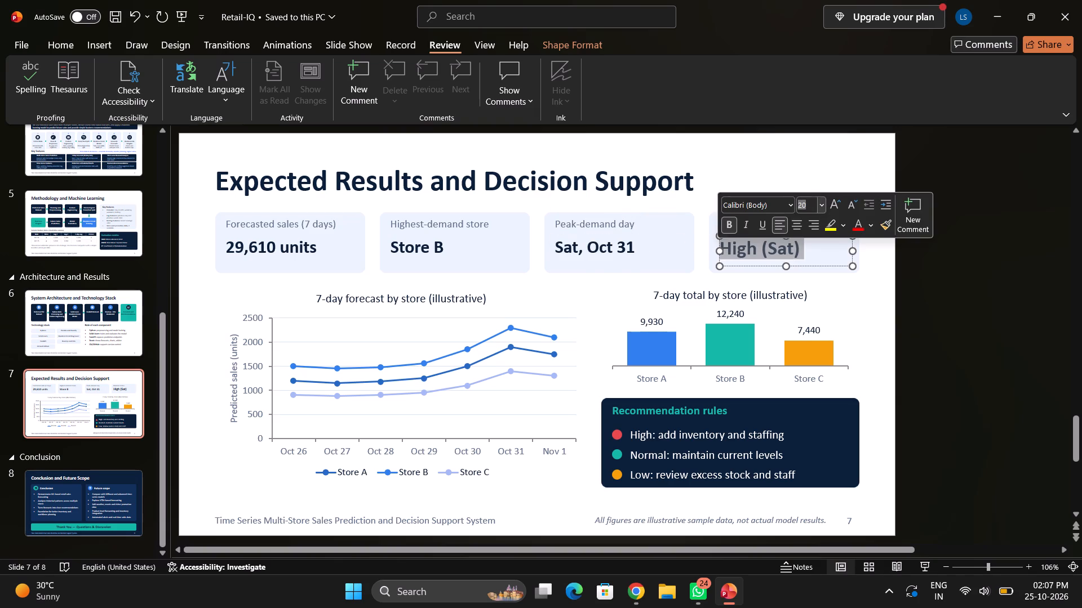
pyautogui.press('BackSpace')
pyautogui.write('18')
pyautogui.click(974, 346)
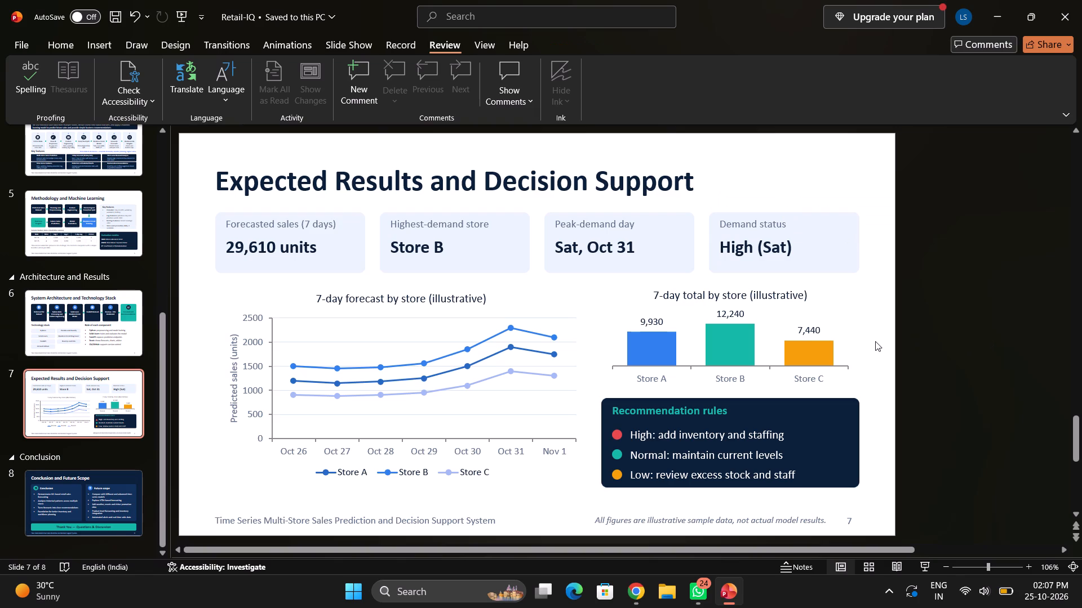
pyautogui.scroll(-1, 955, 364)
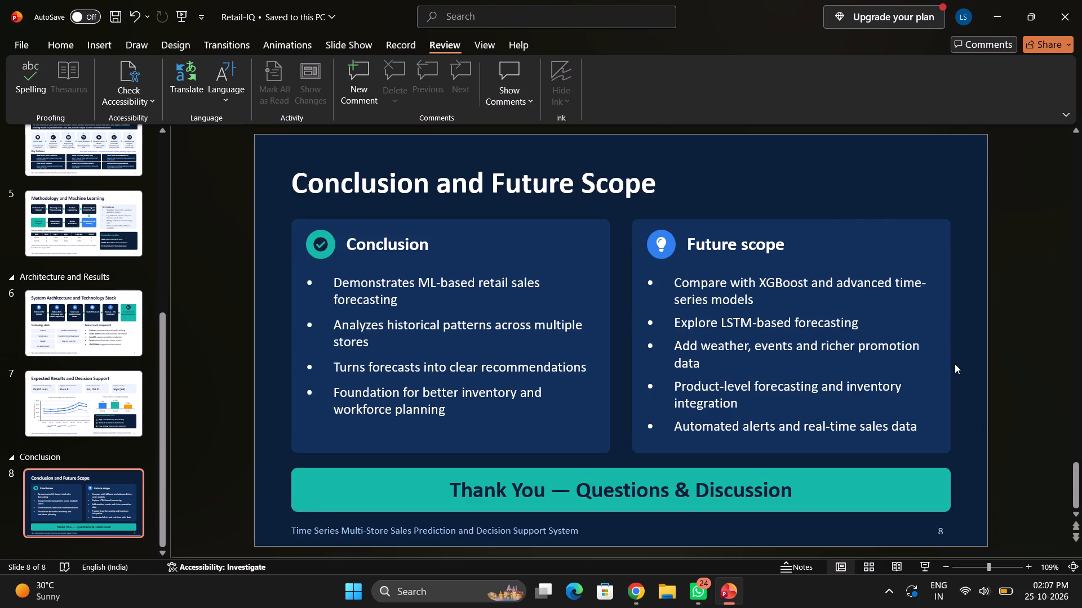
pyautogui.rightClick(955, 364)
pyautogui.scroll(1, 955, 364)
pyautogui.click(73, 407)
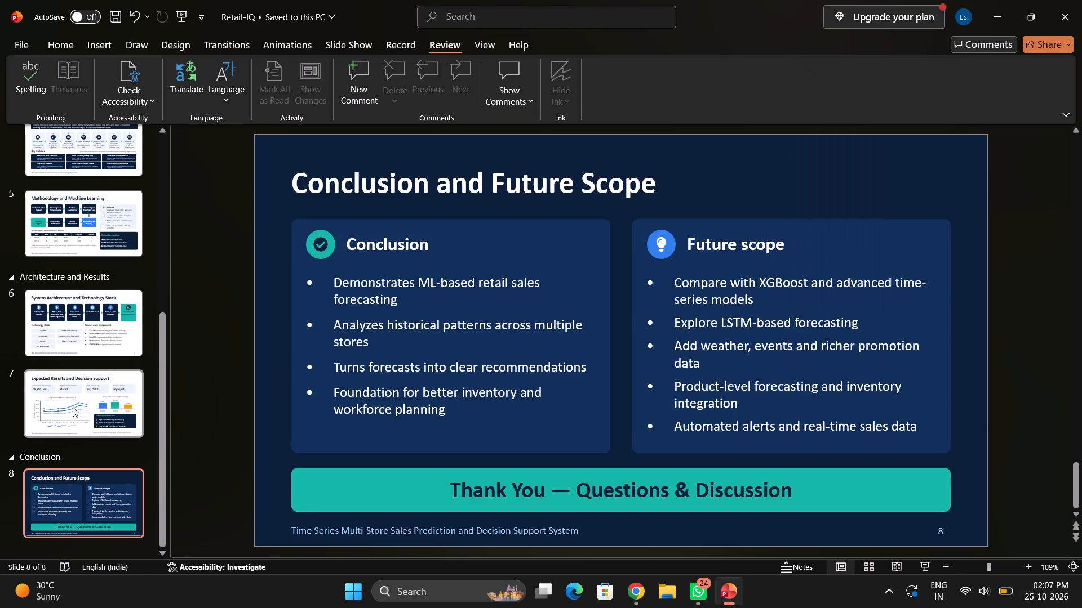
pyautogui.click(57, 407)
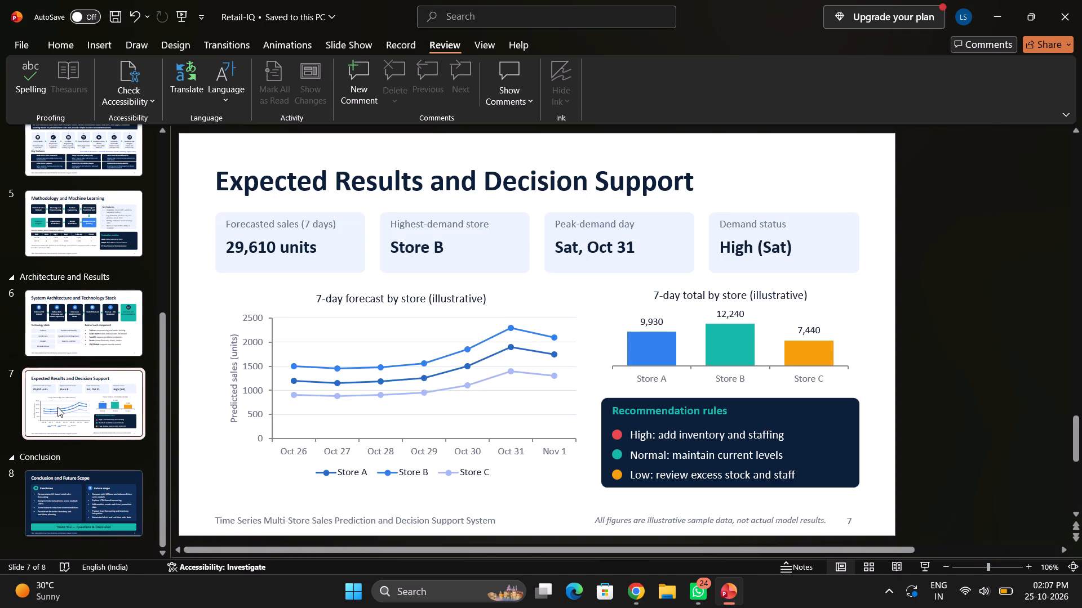
# Preview colorful and monochromatic palettes on the "7-day total by store (illustrative)" column chart on slide 7 without applying one.
pyautogui.click(813, 338)
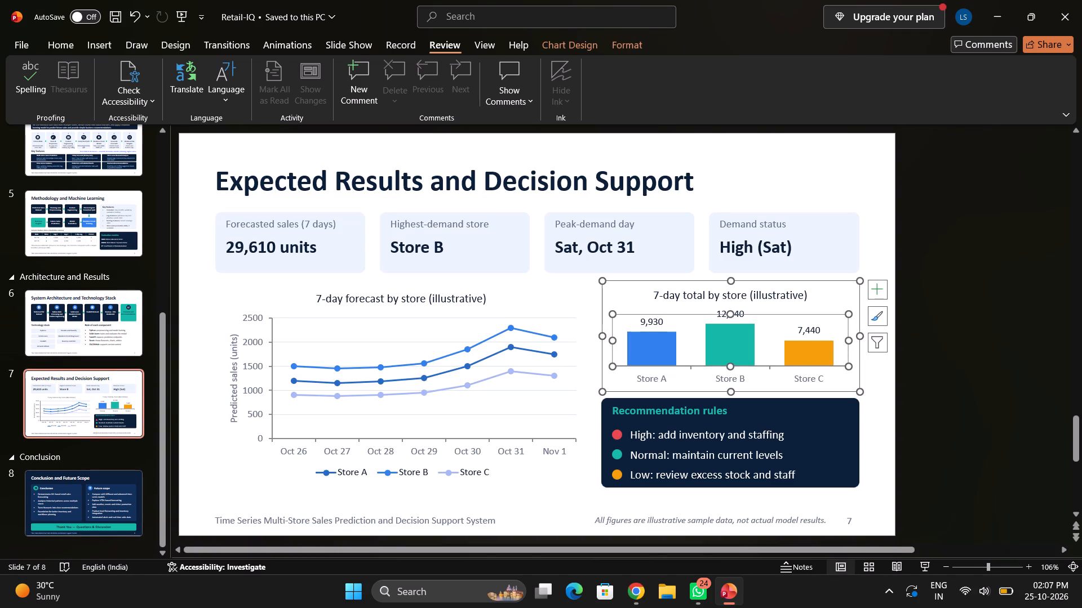
pyautogui.click(869, 319)
pyautogui.click(944, 309)
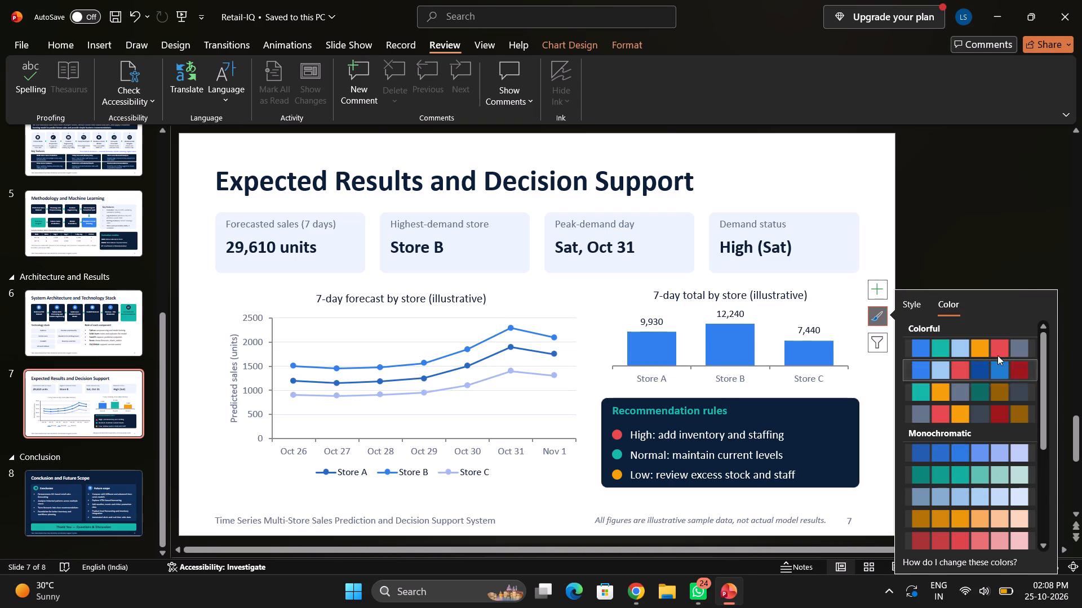
pyautogui.click(1008, 188)
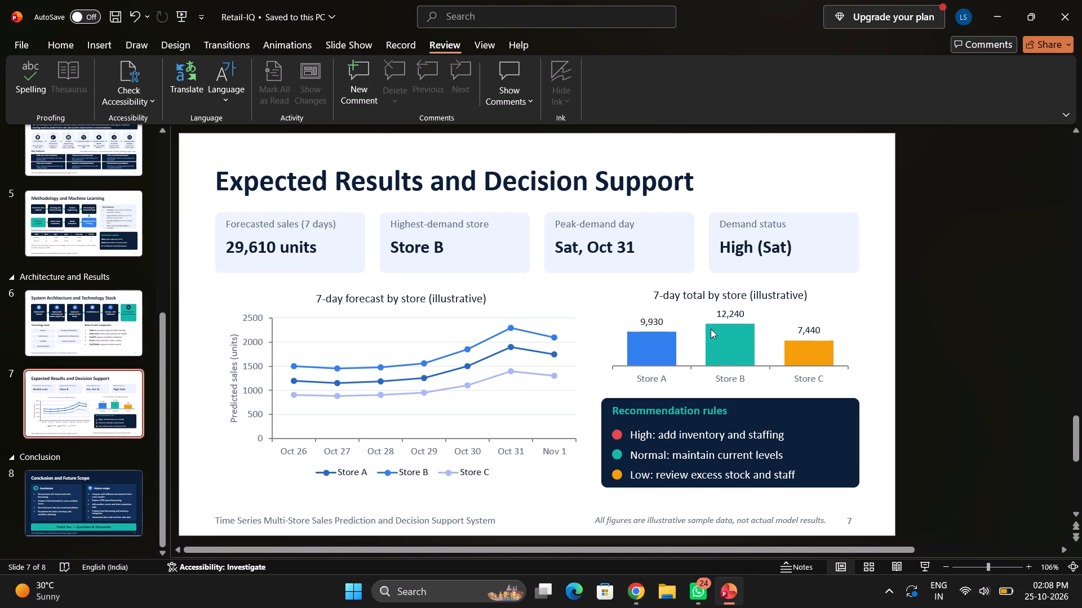
pyautogui.click(657, 361)
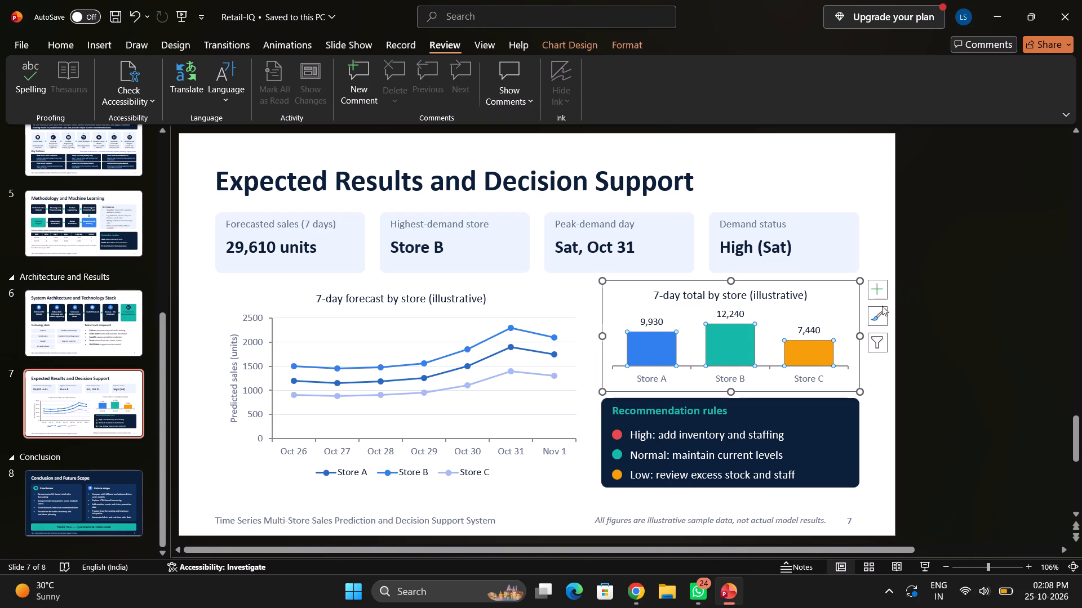
pyautogui.click(663, 352)
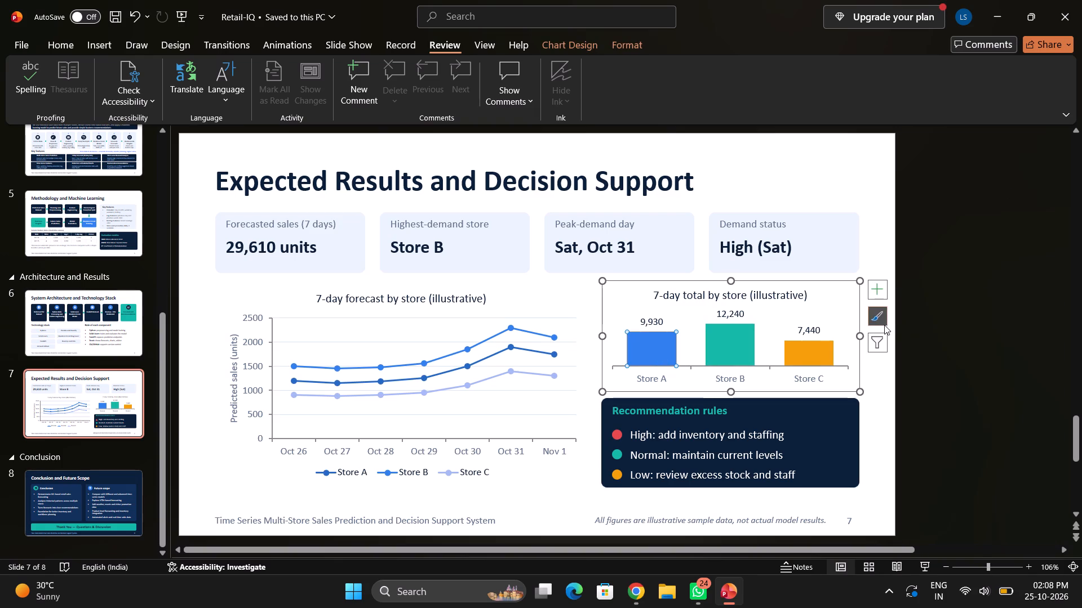
pyautogui.click(884, 324)
pyautogui.click(946, 298)
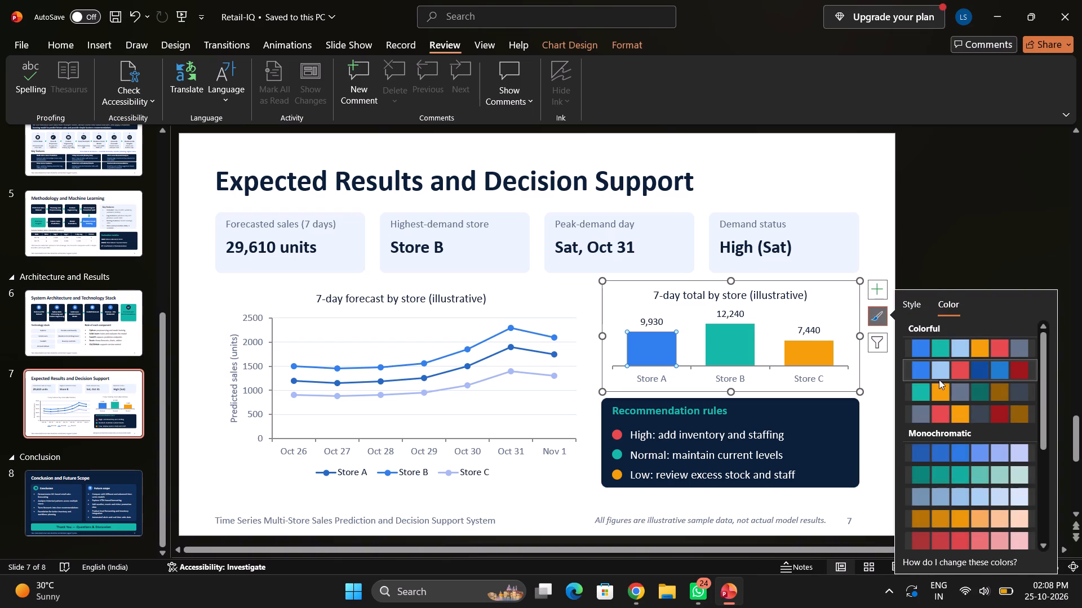
pyautogui.click(1005, 225)
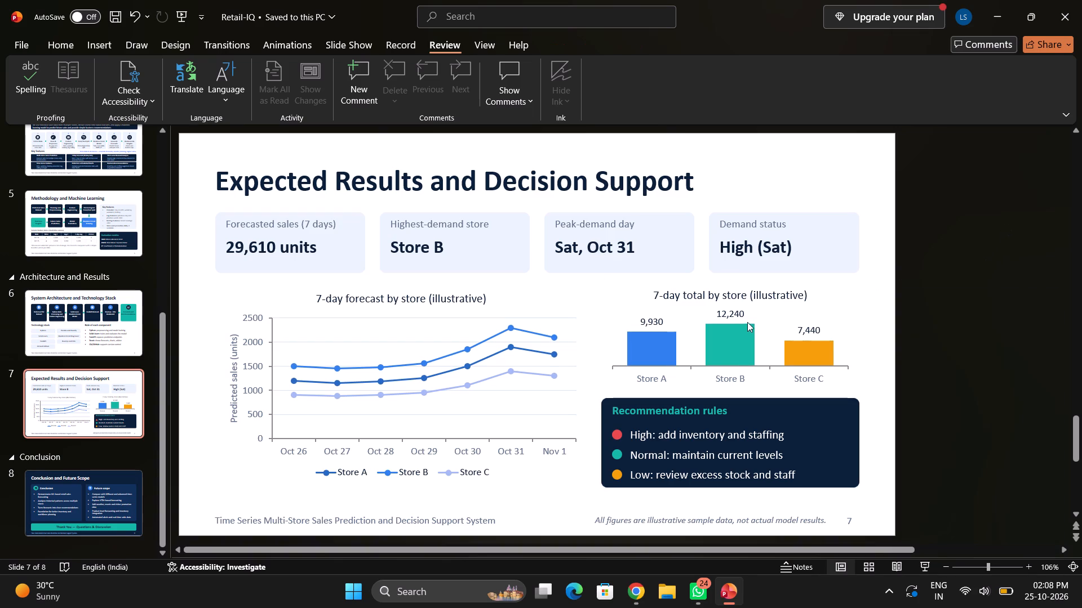
pyautogui.click(734, 354)
pyautogui.click(734, 354)
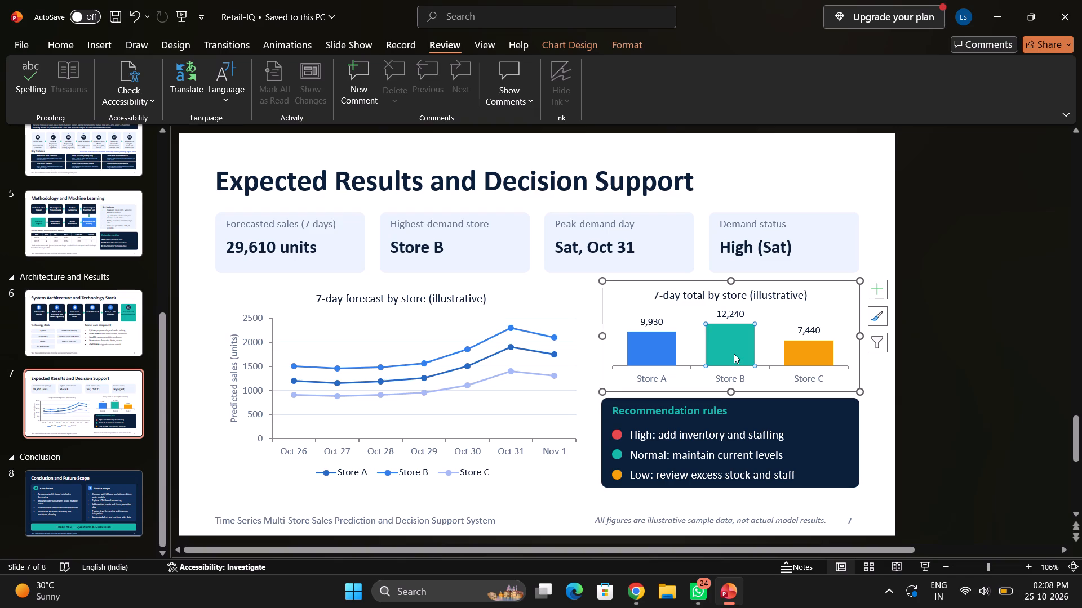
pyautogui.click(571, 47)
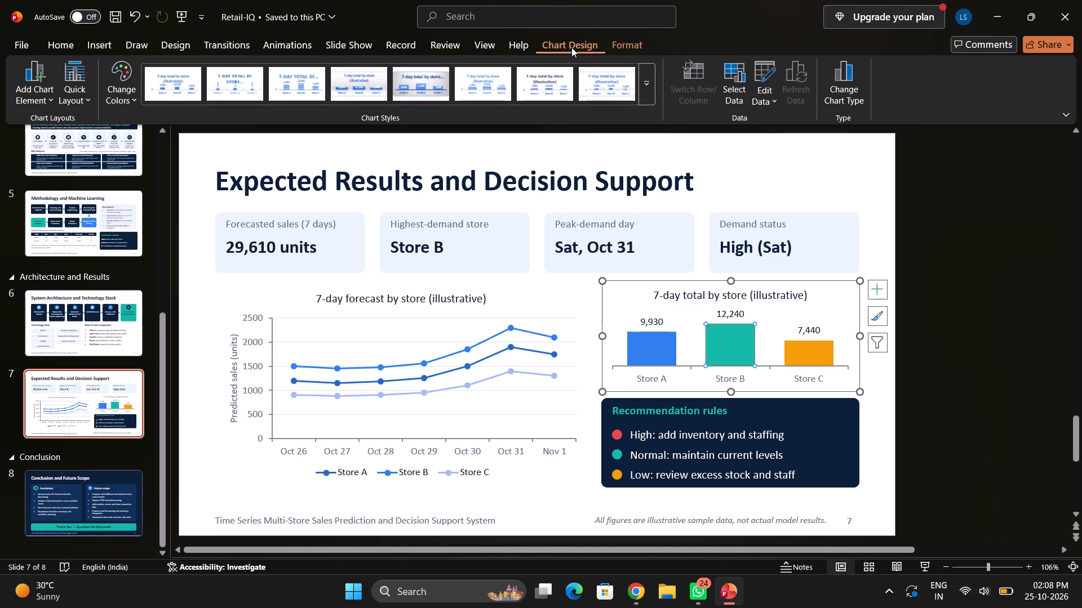
pyautogui.click(127, 96)
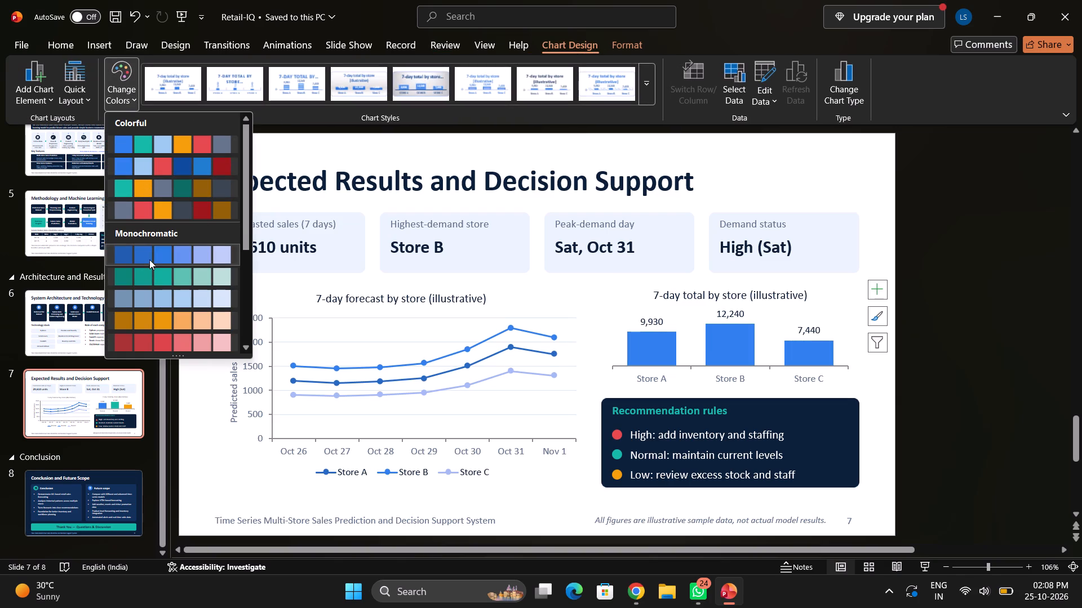
pyautogui.click(1001, 366)
pyautogui.click(1001, 366)
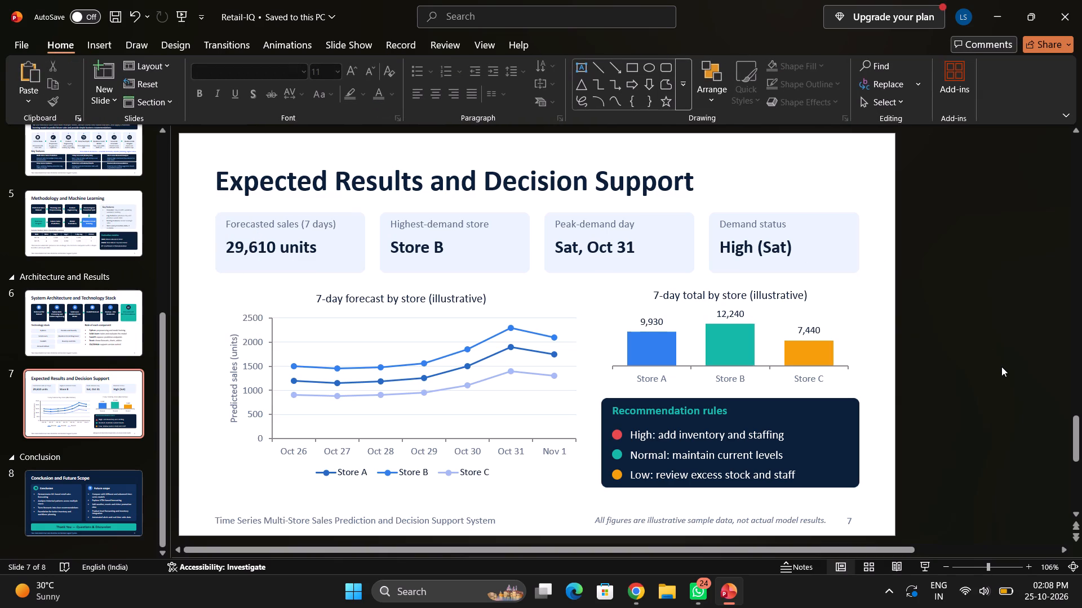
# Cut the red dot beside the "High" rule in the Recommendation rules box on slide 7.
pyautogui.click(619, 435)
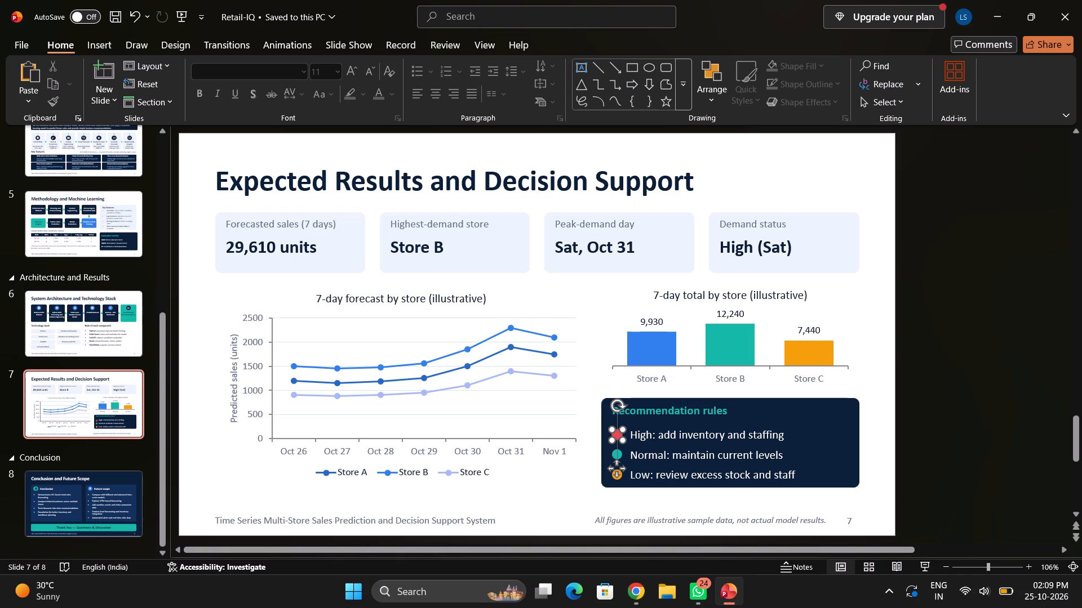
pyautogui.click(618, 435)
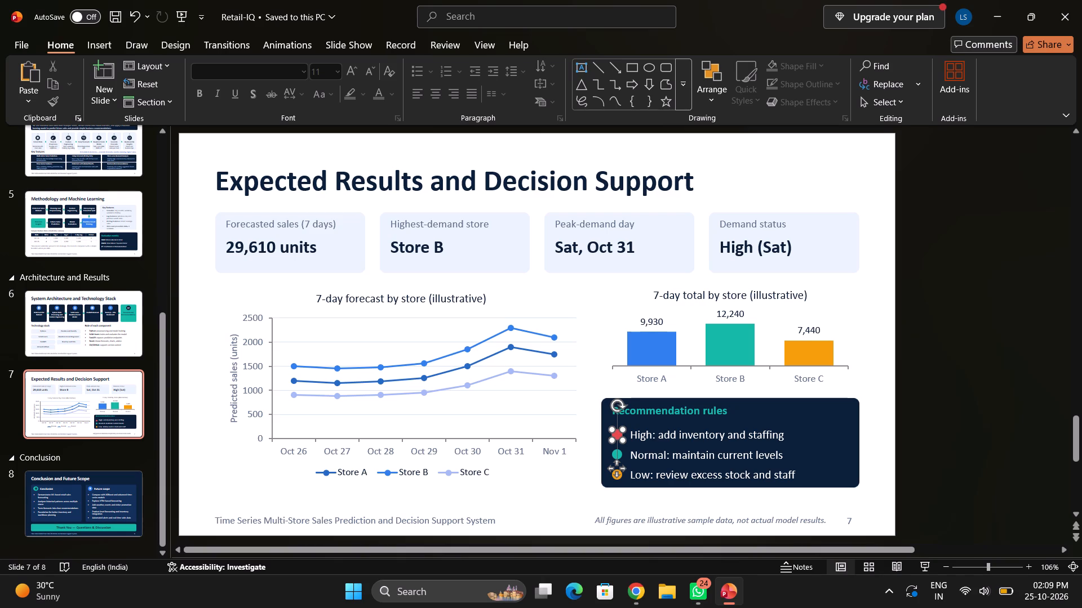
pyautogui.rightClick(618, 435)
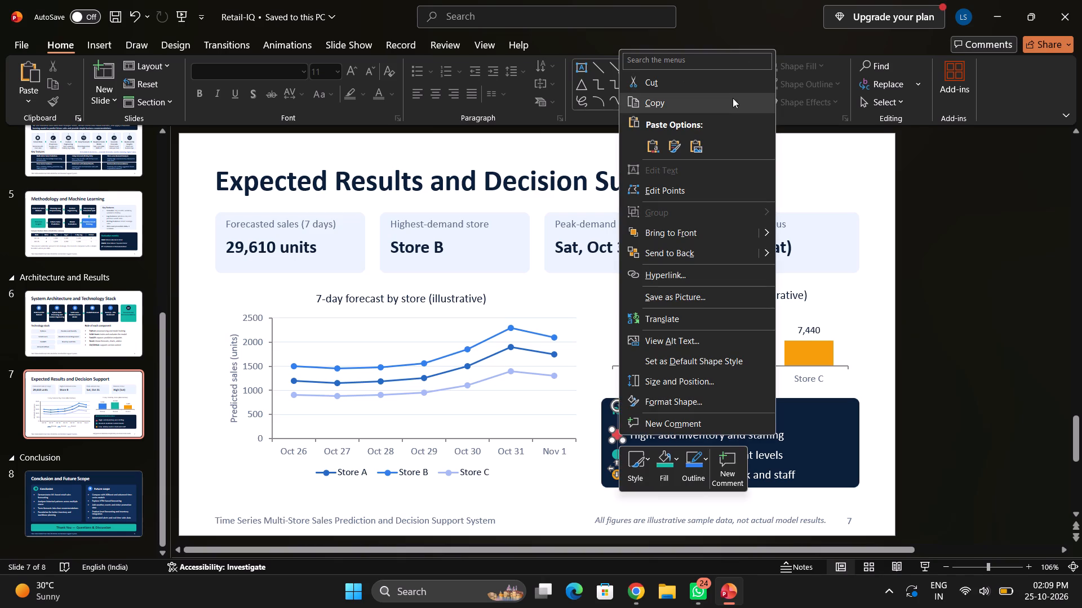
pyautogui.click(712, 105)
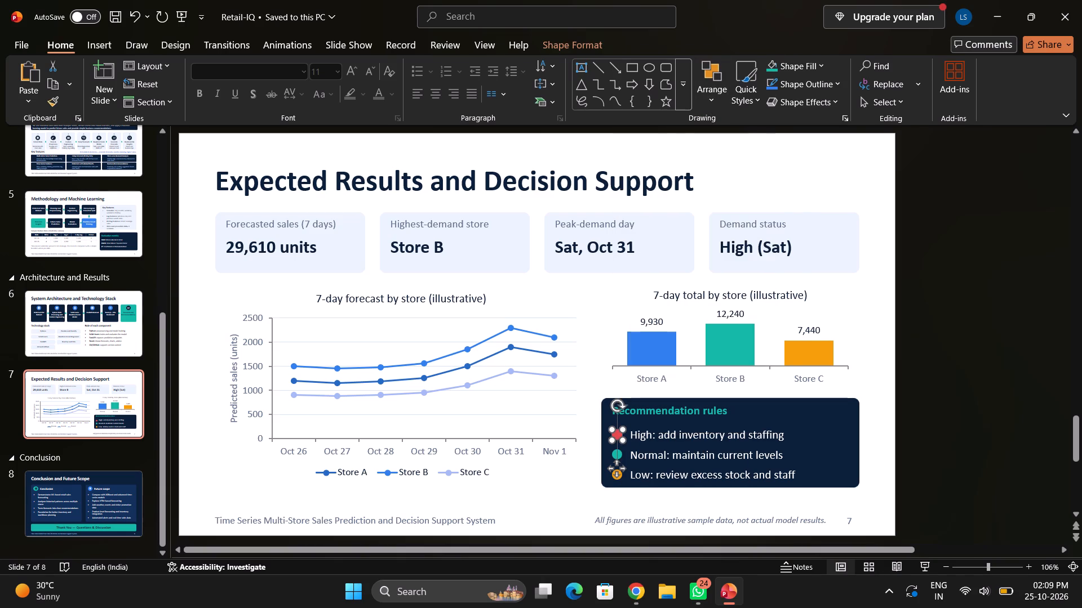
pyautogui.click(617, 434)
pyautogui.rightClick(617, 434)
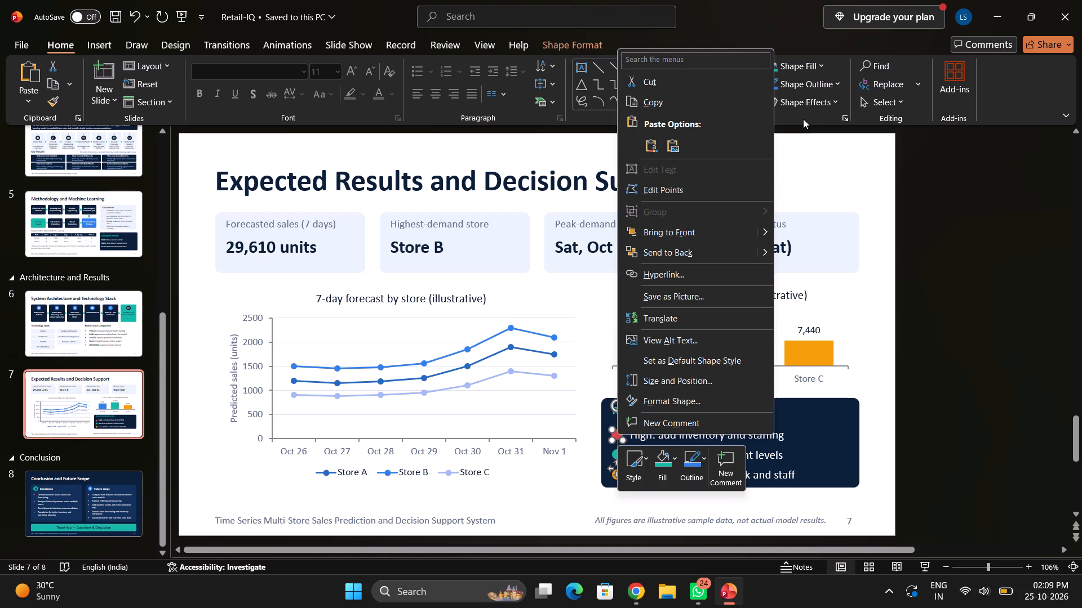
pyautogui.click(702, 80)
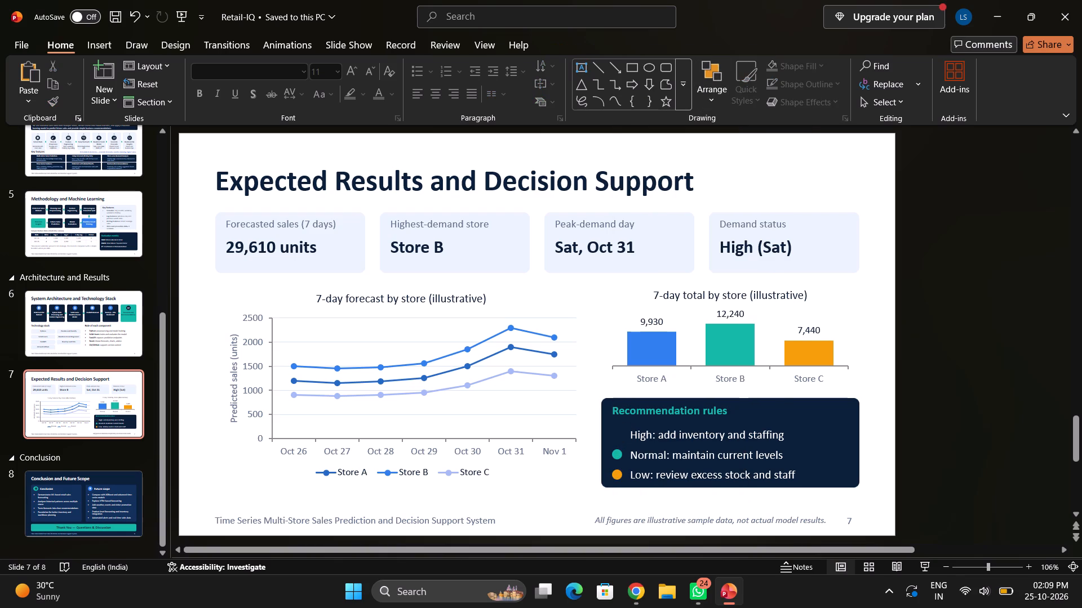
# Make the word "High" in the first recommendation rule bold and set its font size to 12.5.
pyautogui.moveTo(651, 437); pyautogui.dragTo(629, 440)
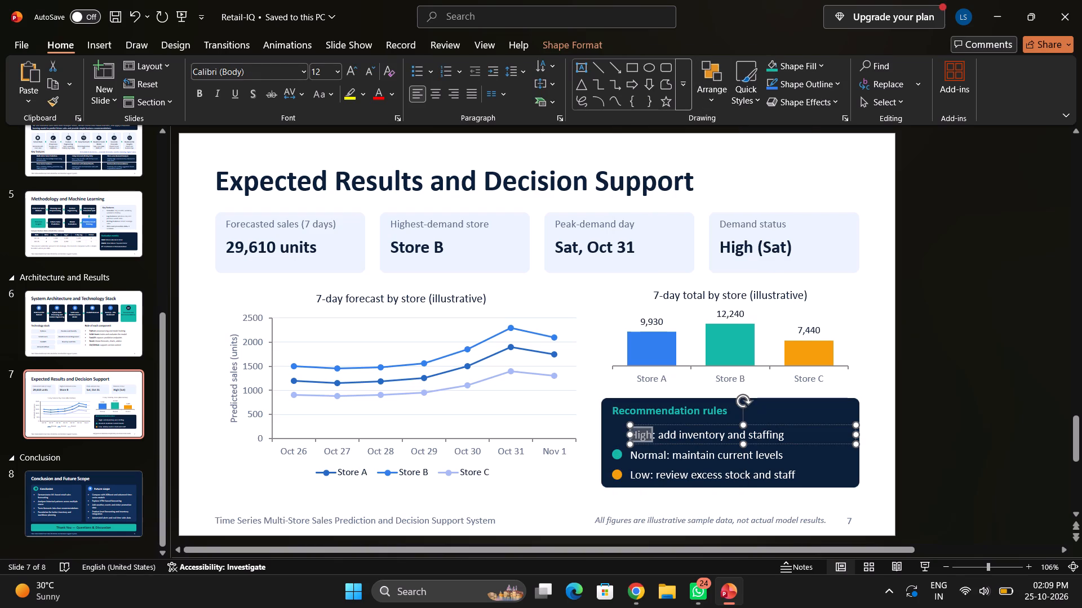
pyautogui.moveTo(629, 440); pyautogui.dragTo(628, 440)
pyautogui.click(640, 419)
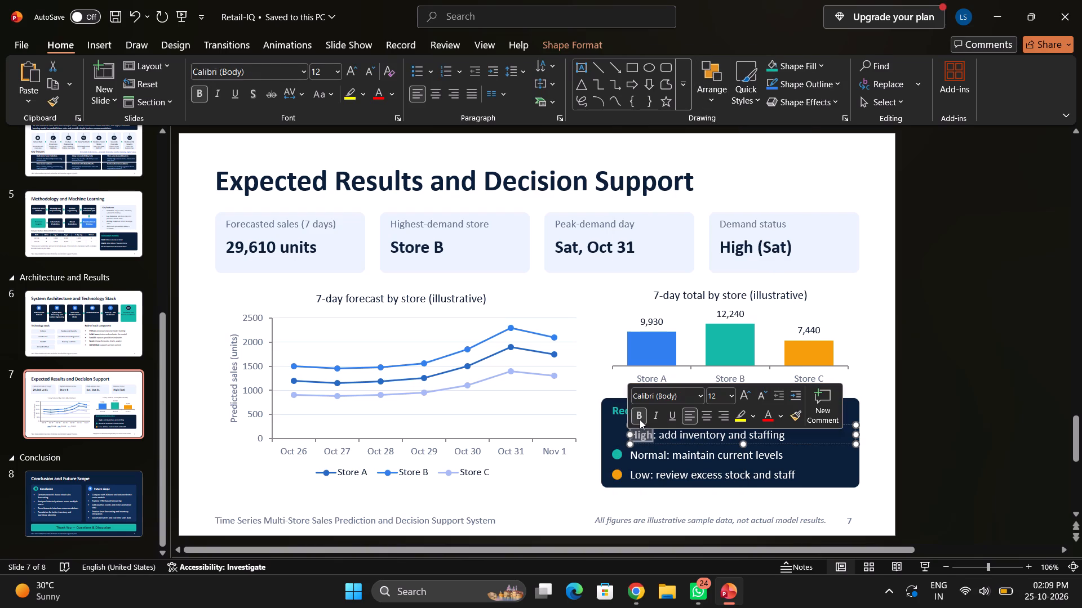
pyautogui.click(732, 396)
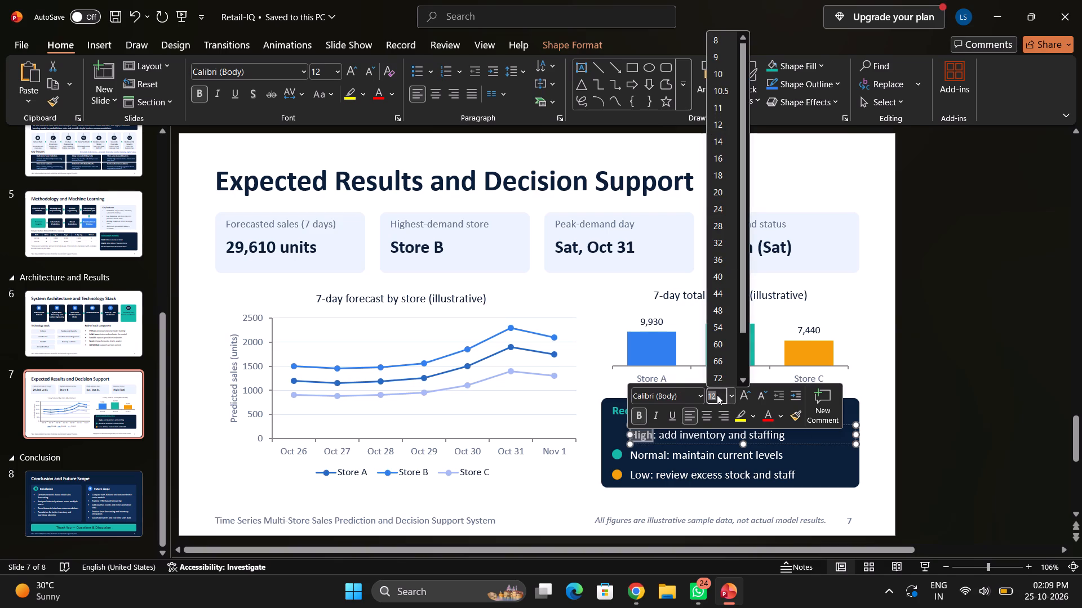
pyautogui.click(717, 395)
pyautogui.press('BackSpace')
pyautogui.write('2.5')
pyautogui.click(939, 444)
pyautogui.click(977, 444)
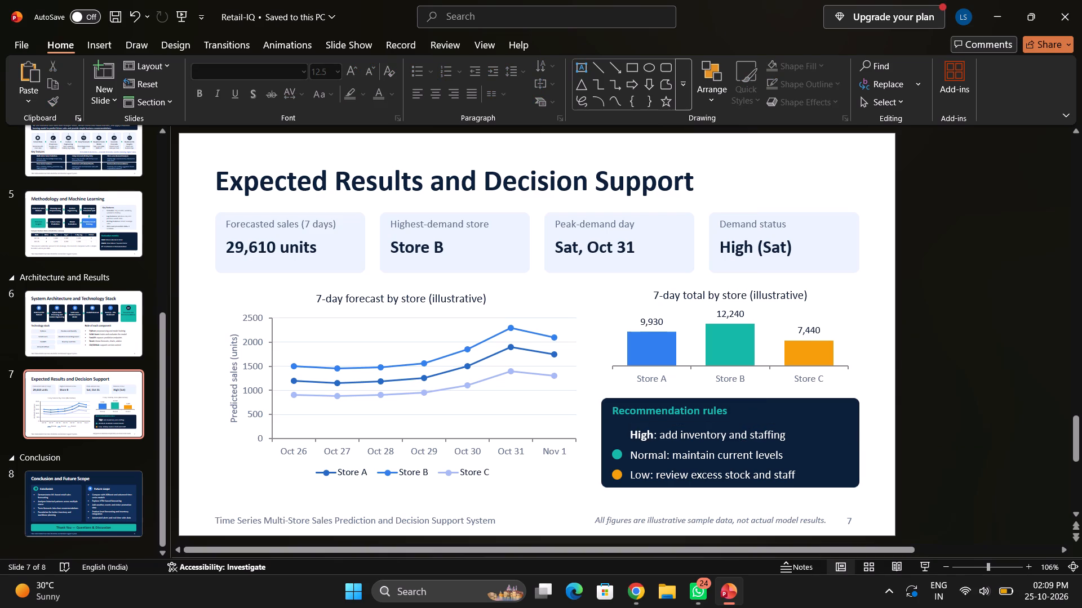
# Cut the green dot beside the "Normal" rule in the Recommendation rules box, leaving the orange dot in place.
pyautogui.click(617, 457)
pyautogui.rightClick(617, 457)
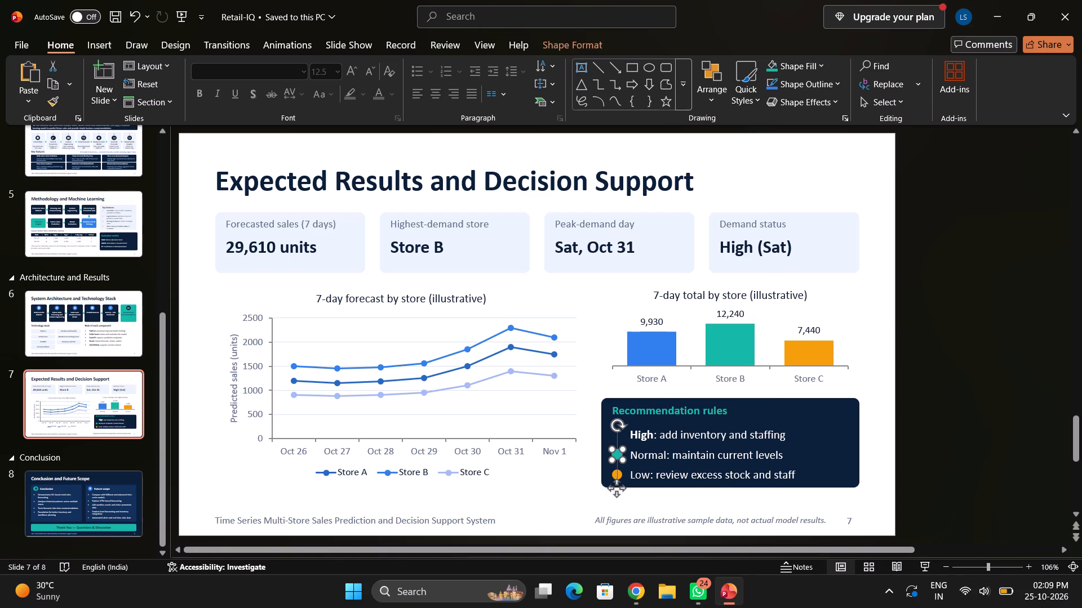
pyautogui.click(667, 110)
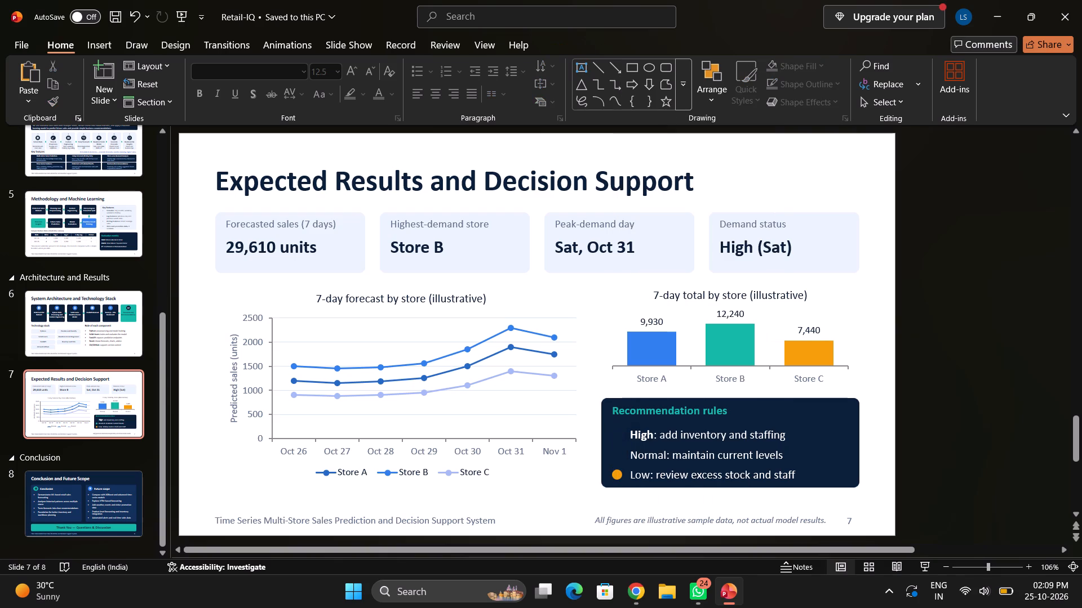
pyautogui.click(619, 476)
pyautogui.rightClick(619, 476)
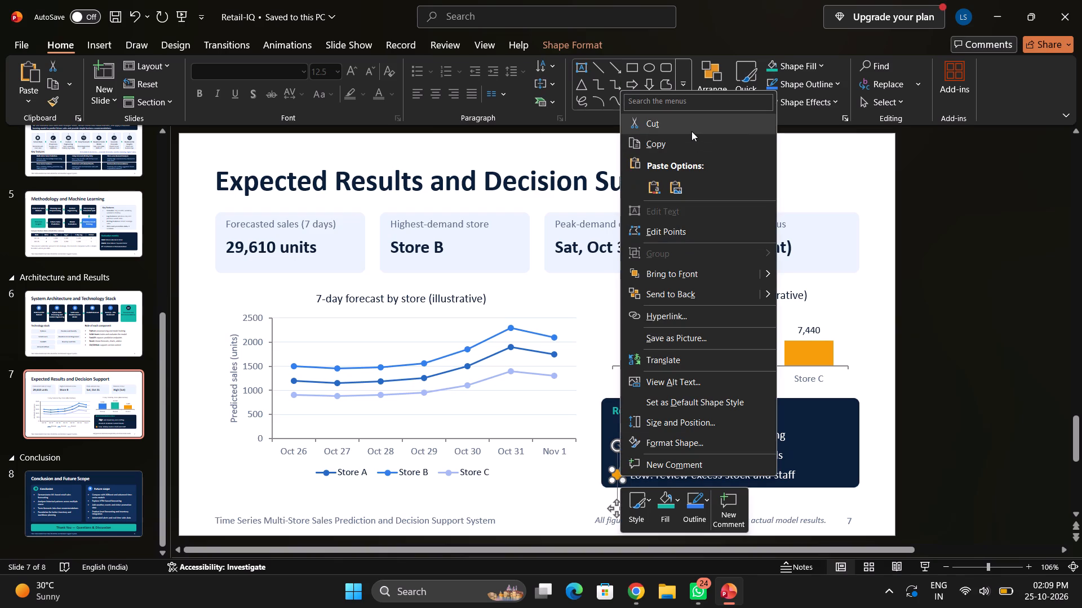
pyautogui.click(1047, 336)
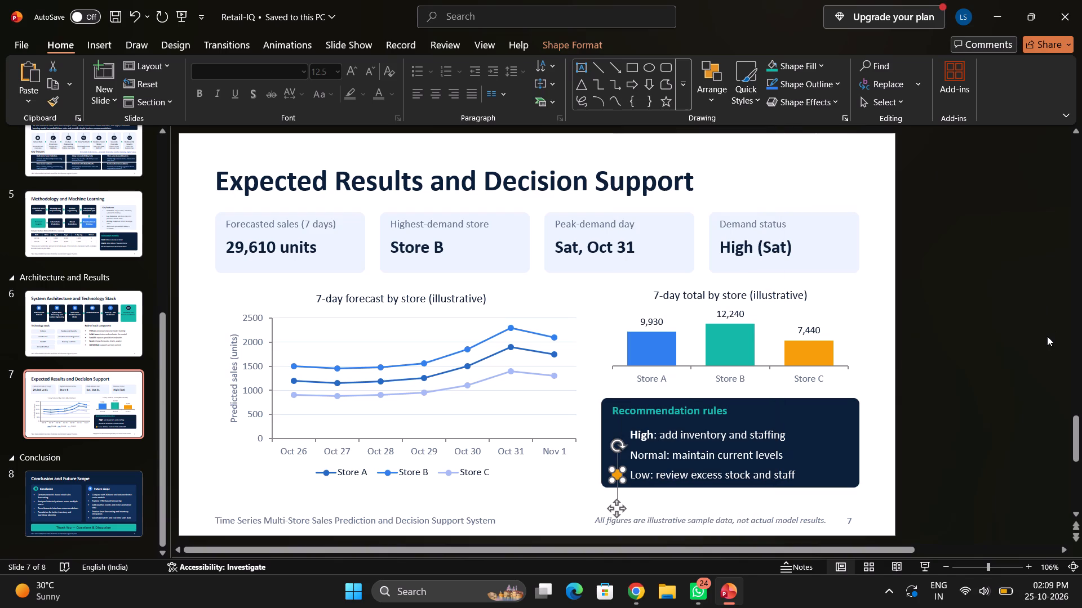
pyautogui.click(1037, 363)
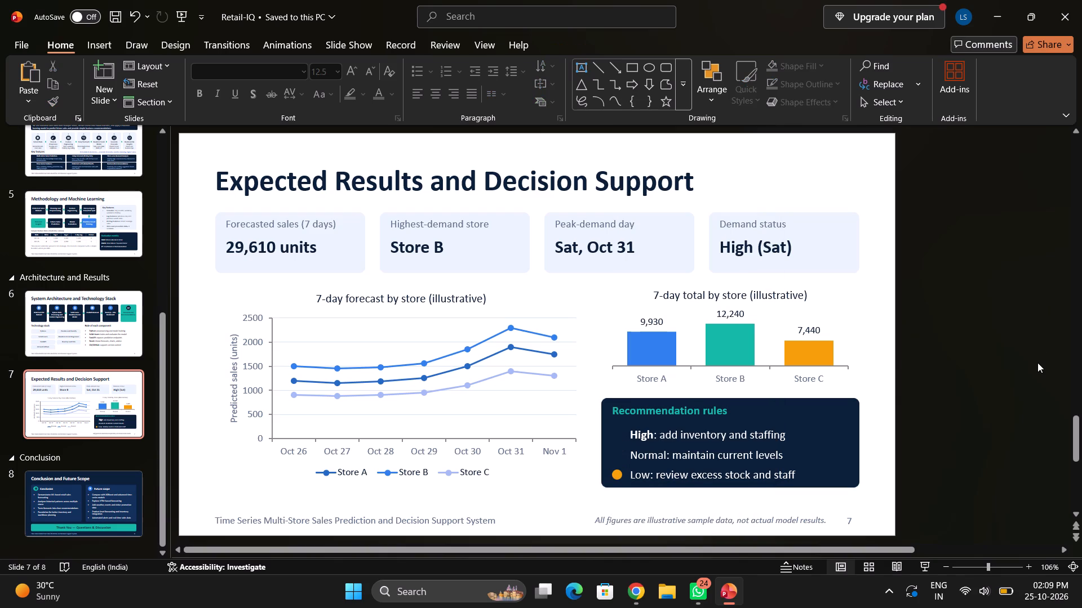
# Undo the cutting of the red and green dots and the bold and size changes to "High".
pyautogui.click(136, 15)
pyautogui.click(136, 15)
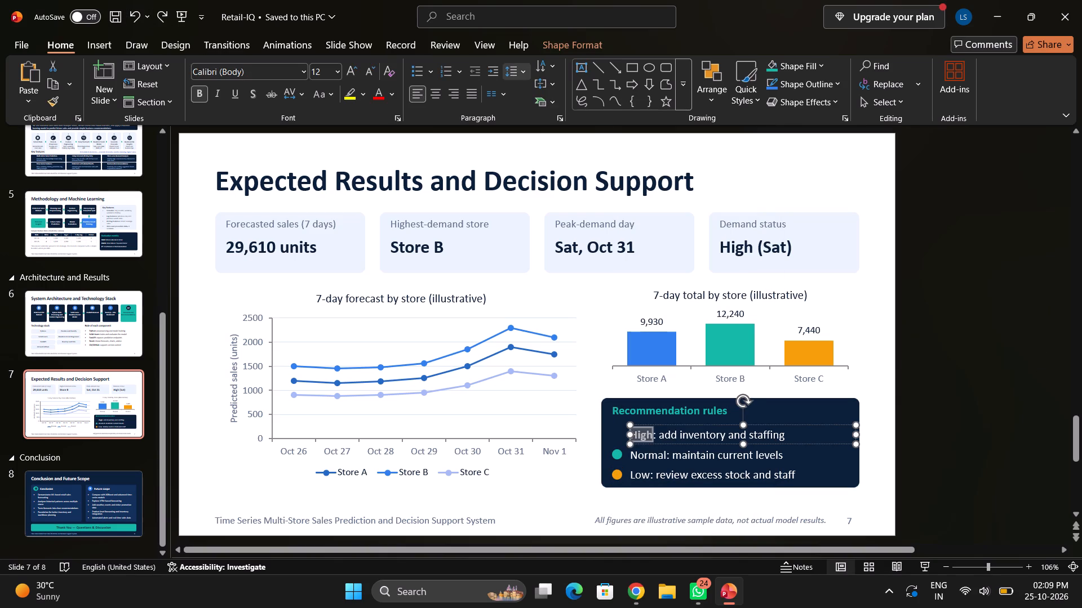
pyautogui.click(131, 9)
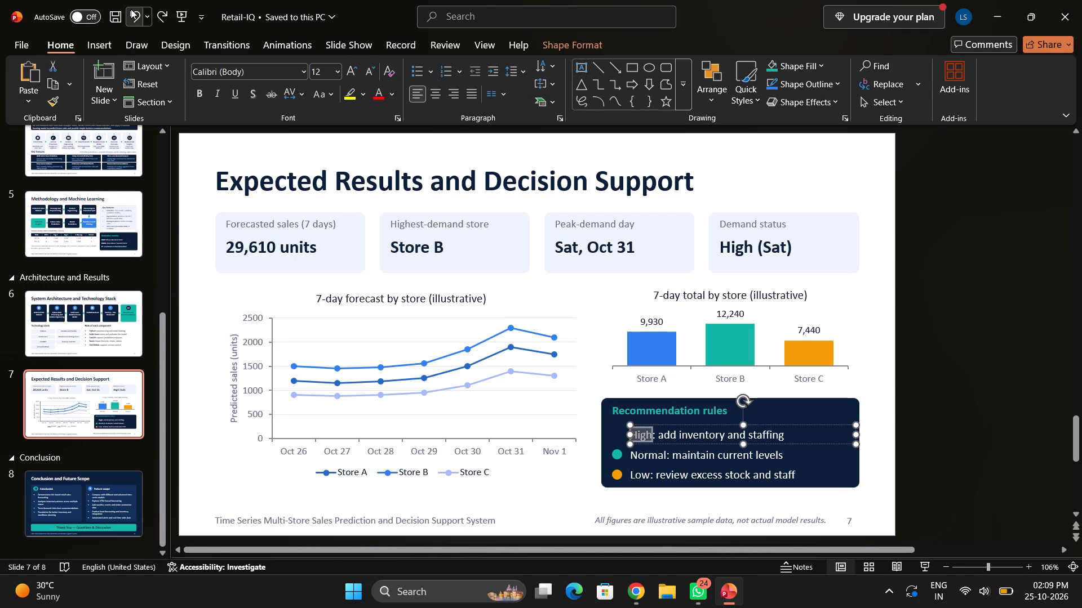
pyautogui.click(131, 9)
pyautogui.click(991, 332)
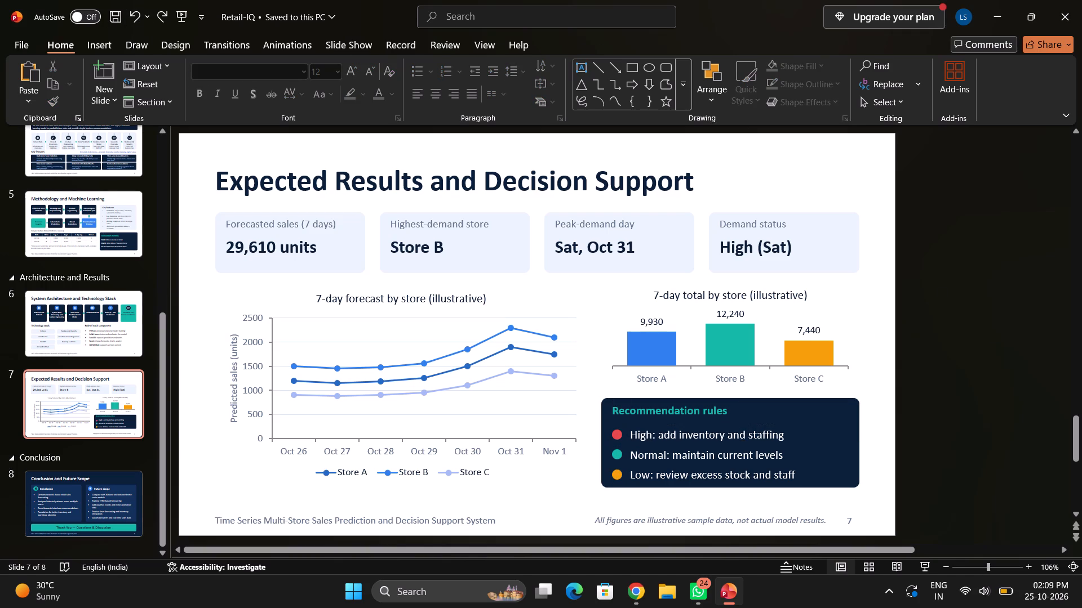
# Make the lead words "High", "Normal" and "Low" bold in the Recommendation rules box on slide 7.
pyautogui.moveTo(651, 436); pyautogui.dragTo(627, 436)
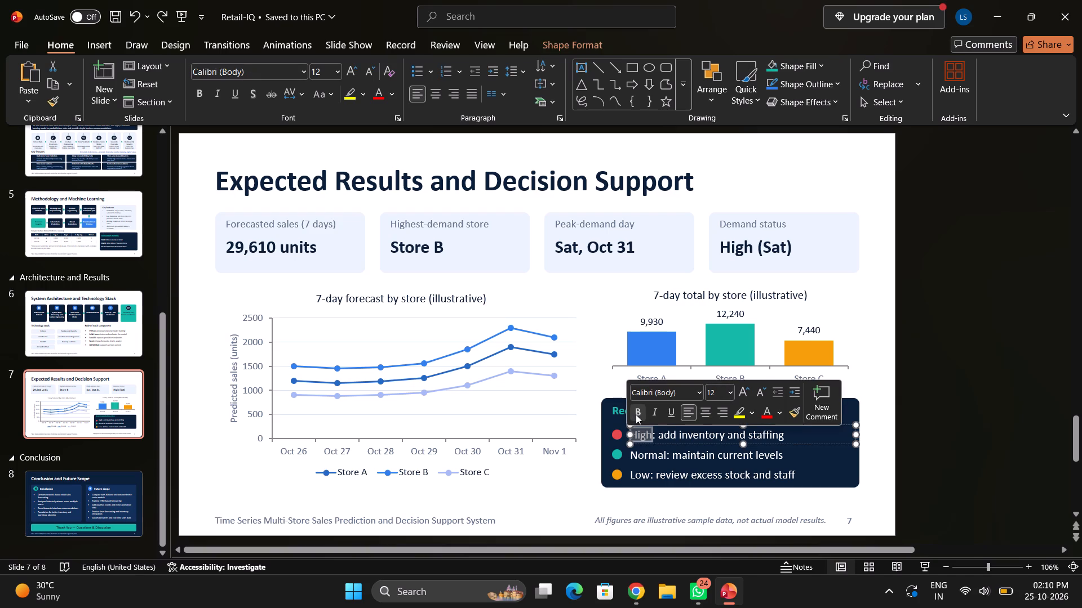
pyautogui.click(636, 414)
pyautogui.moveTo(666, 457); pyautogui.dragTo(660, 458)
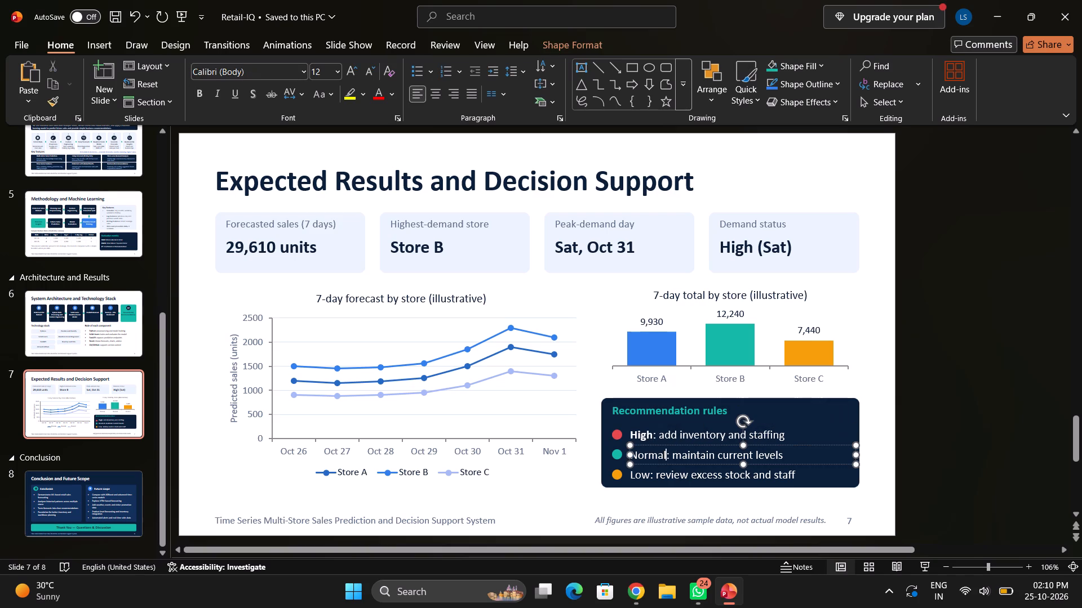
pyautogui.moveTo(660, 458); pyautogui.dragTo(630, 459)
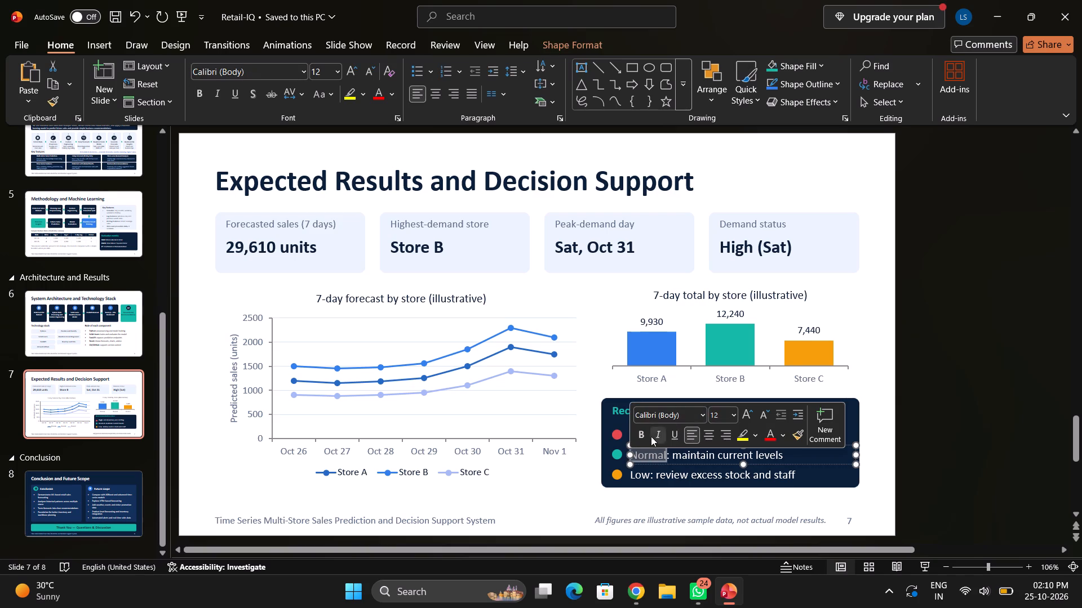
pyautogui.click(640, 438)
pyautogui.moveTo(649, 477); pyautogui.dragTo(626, 477)
pyautogui.click(642, 451)
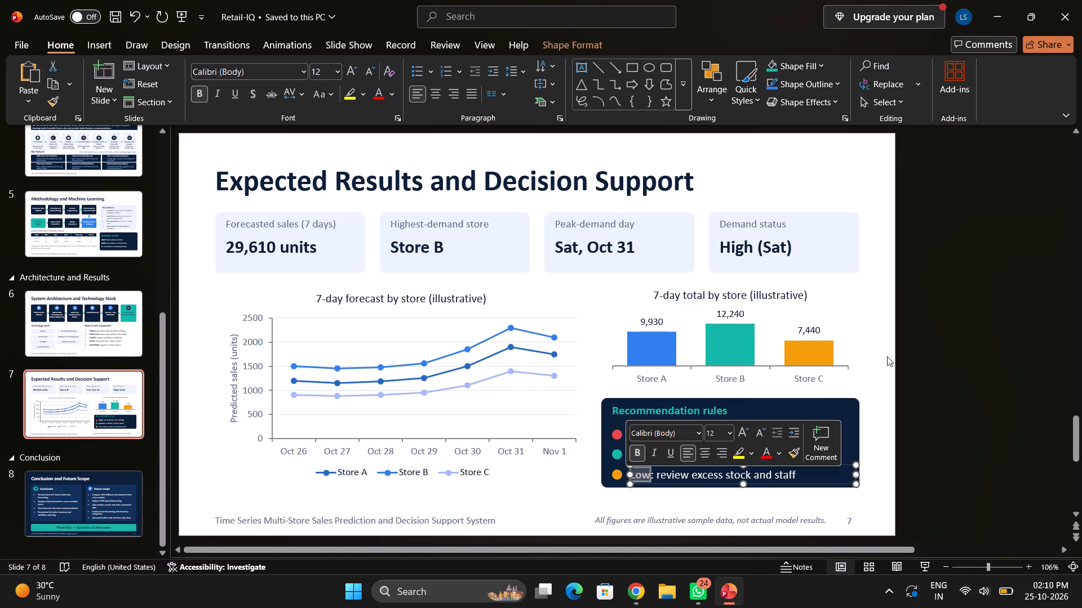
pyautogui.click(943, 363)
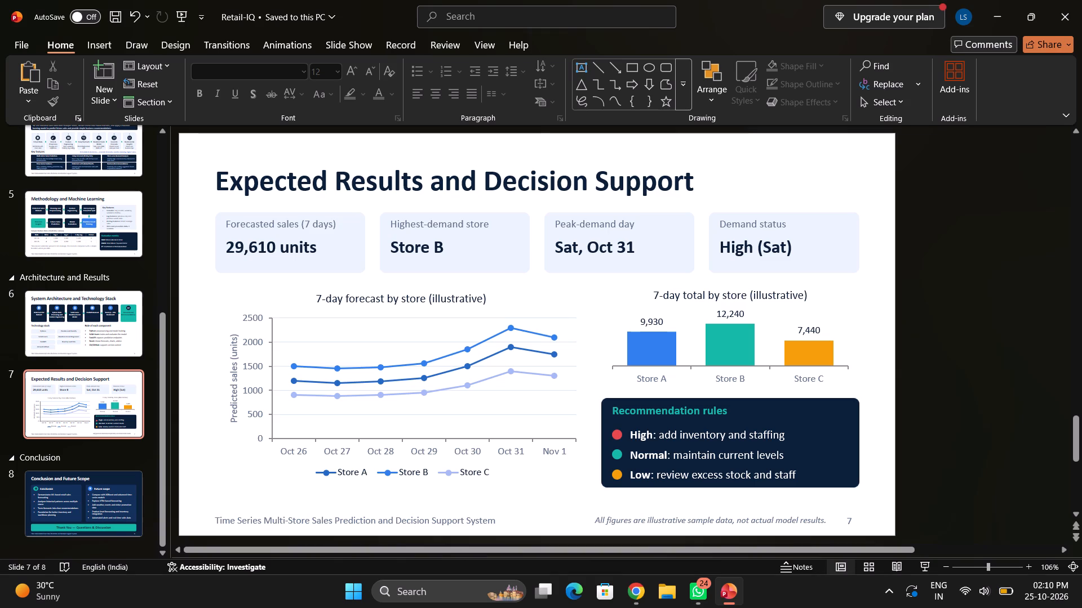
# Set the font size of the "Recommendation rules" heading on slide 7 to 13.
pyautogui.moveTo(726, 411); pyautogui.dragTo(645, 407)
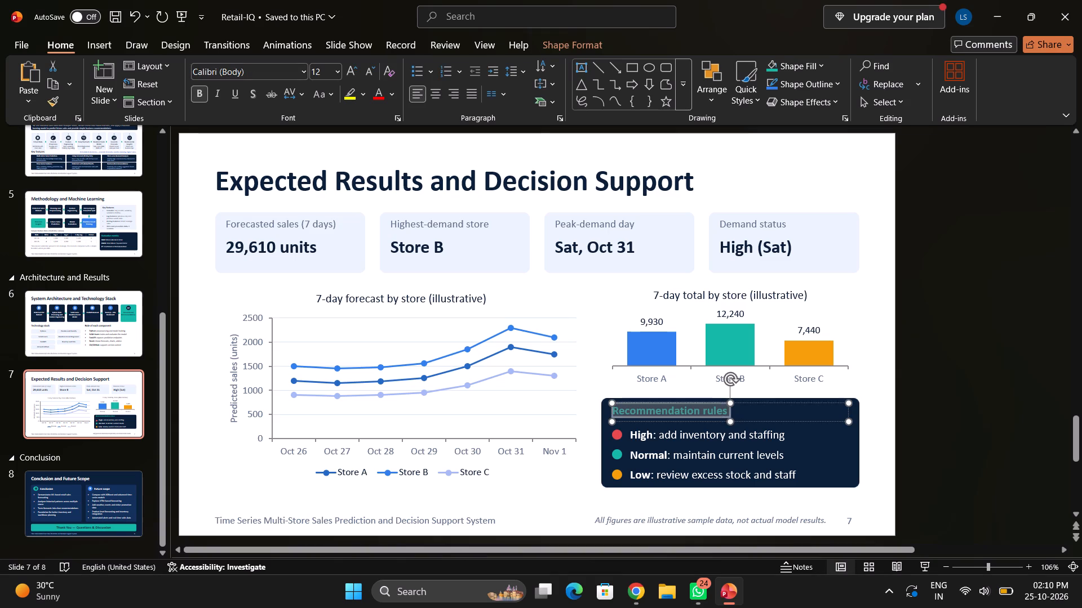
pyautogui.moveTo(645, 407); pyautogui.dragTo(618, 407)
pyautogui.click(725, 364)
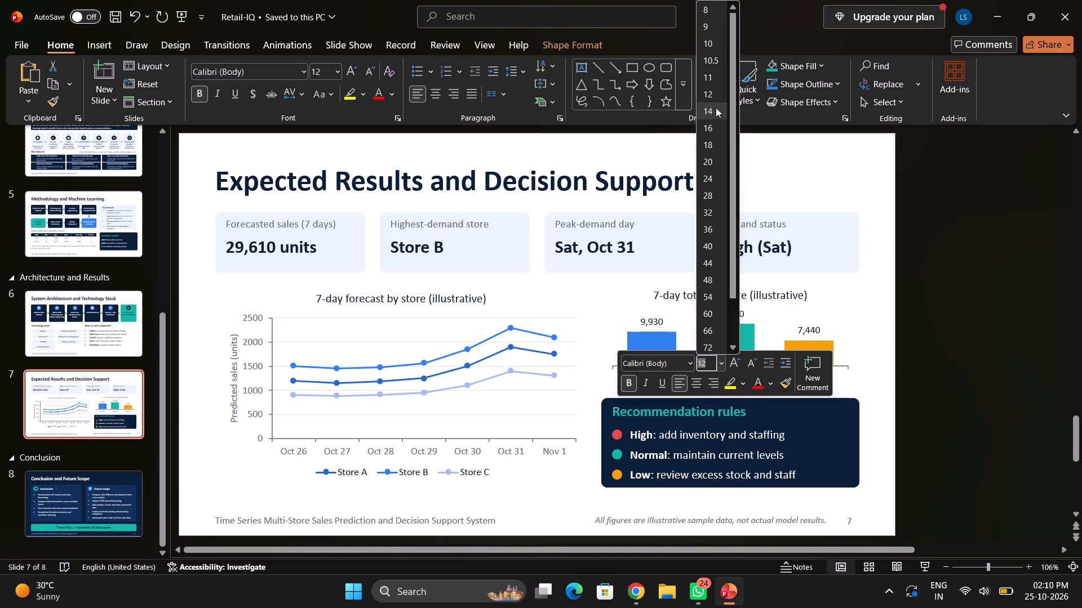
pyautogui.click(704, 368)
pyautogui.press('BackSpace')
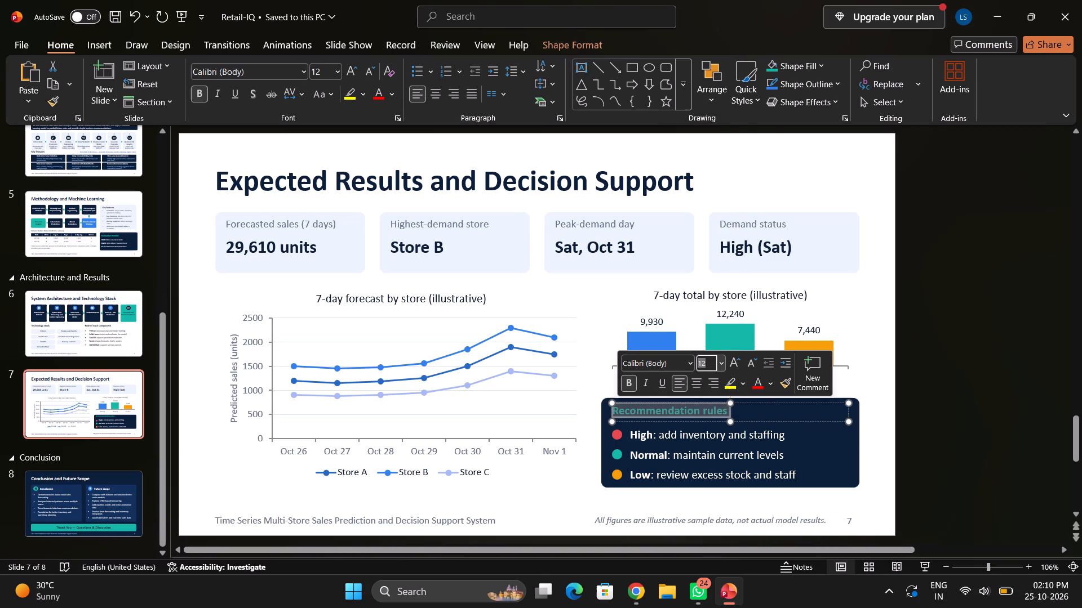
pyautogui.write('13')
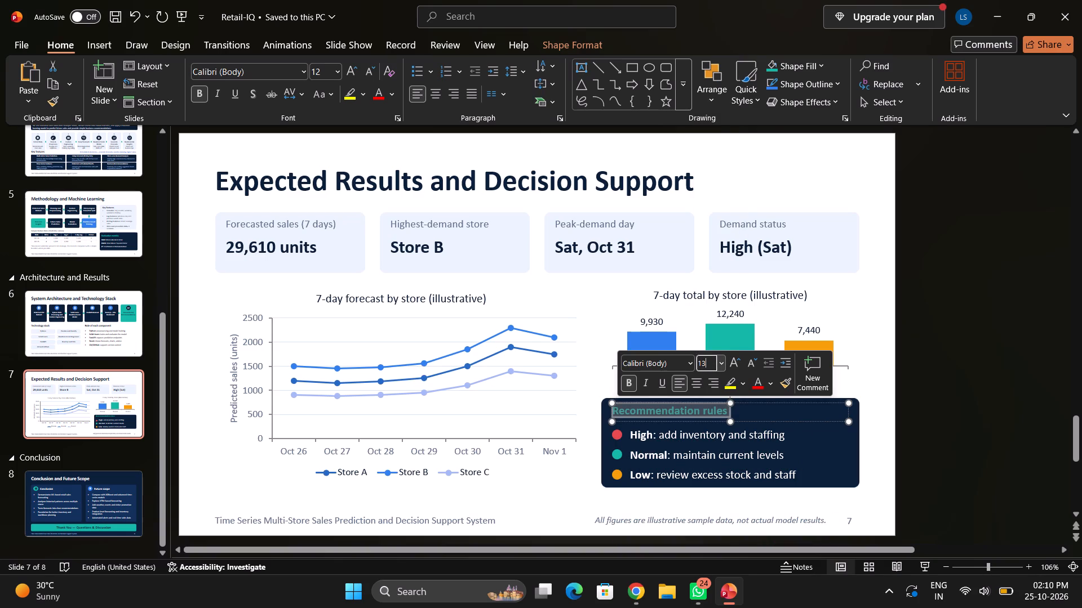
pyautogui.click(973, 339)
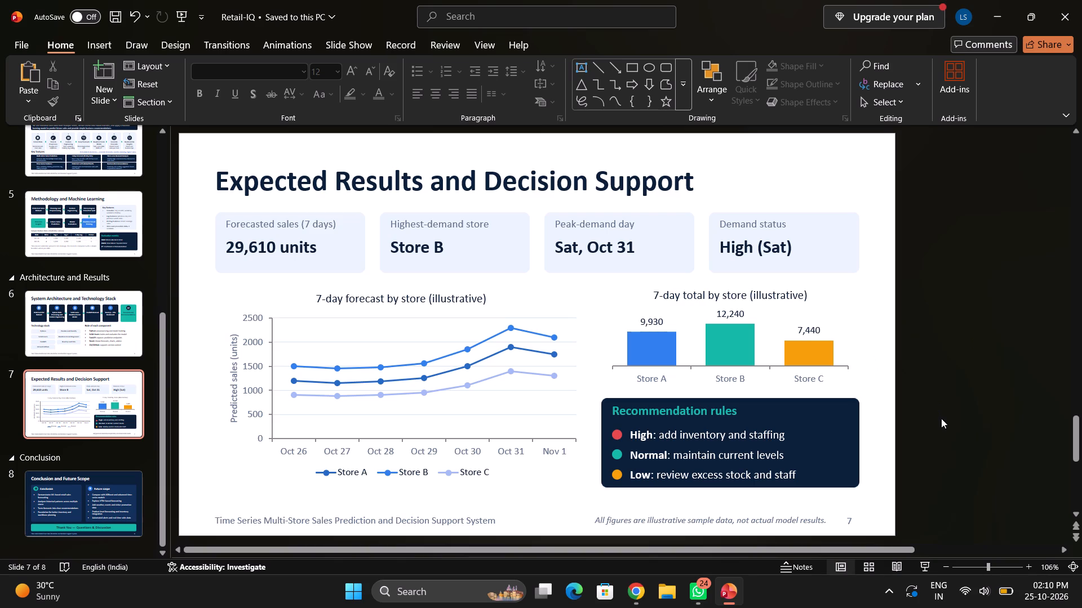
# Set the font size of the "Thank You — Questions & Discussion" text on slide 8 to 21.
pyautogui.scroll(-1, 956, 400)
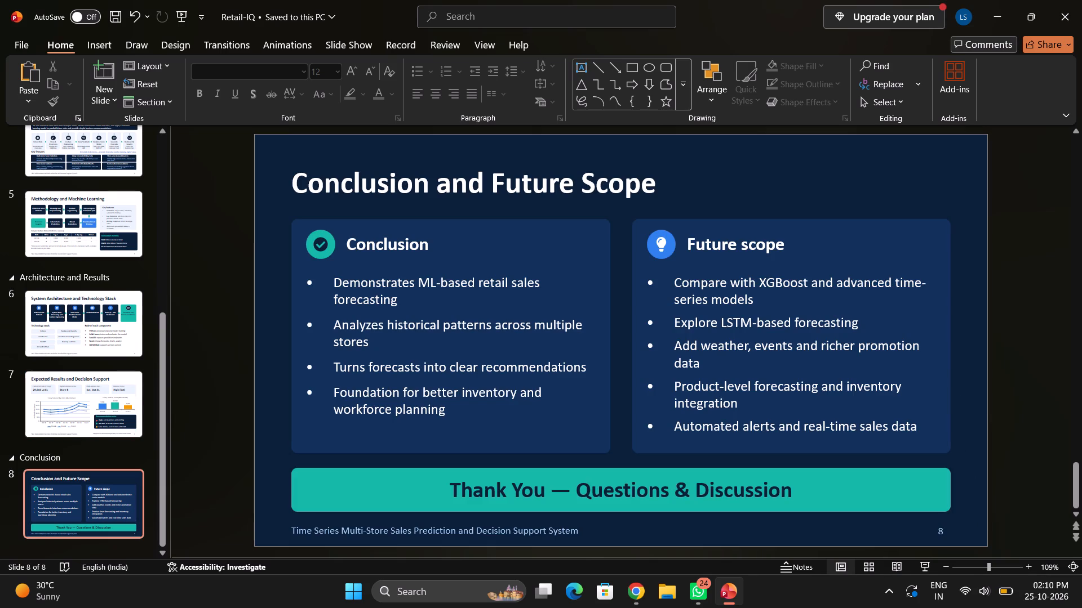
pyautogui.click(796, 490)
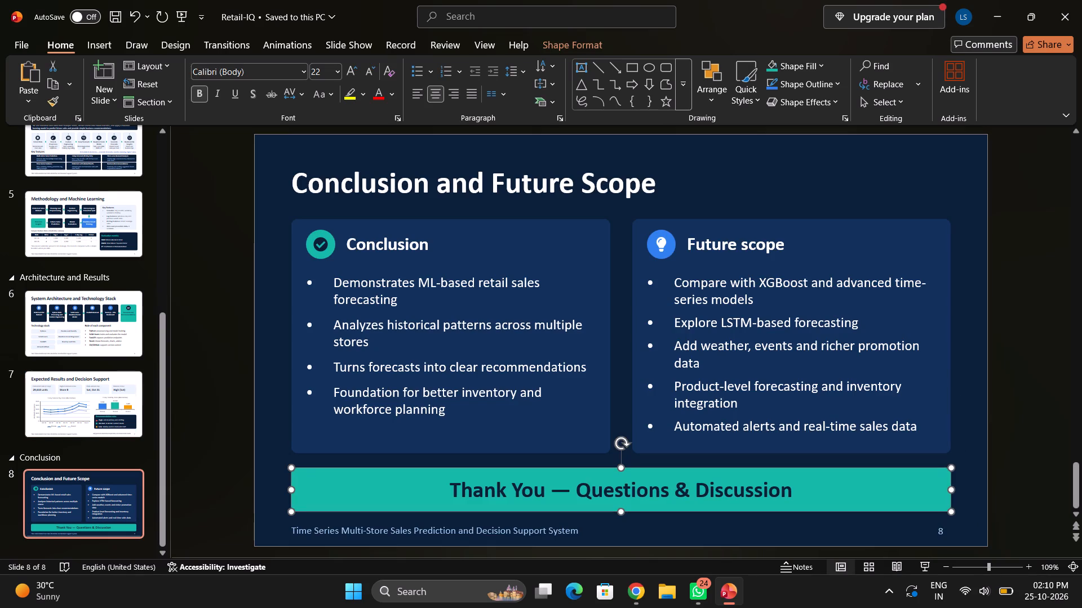
pyautogui.moveTo(792, 492); pyautogui.dragTo(567, 499)
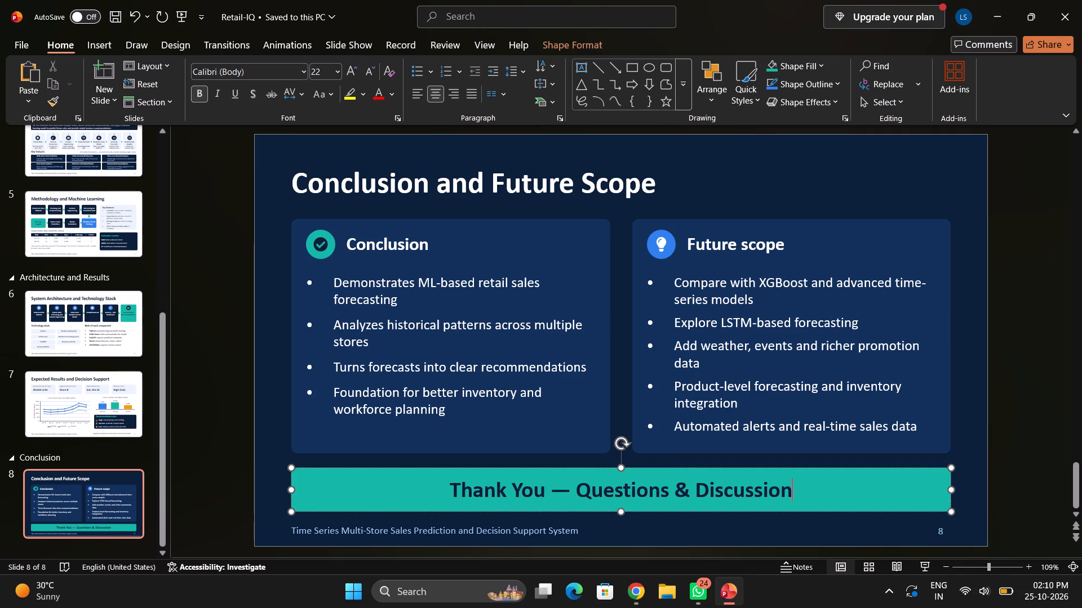
pyautogui.moveTo(567, 499); pyautogui.dragTo(456, 500)
pyautogui.click(546, 455)
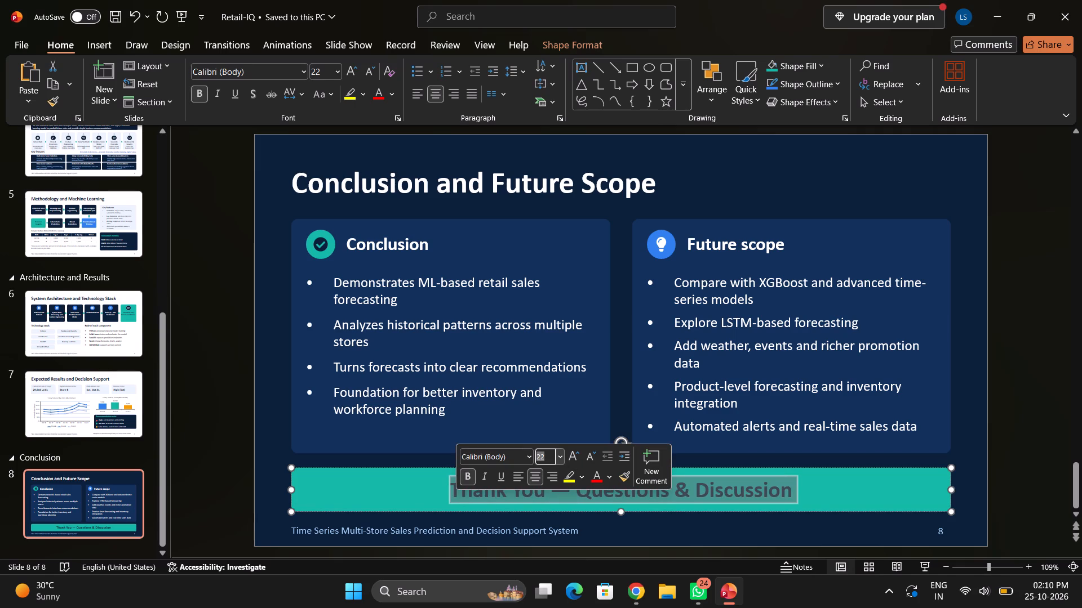
pyautogui.press('BackSpace')
pyautogui.write('21')
pyautogui.click(1048, 400)
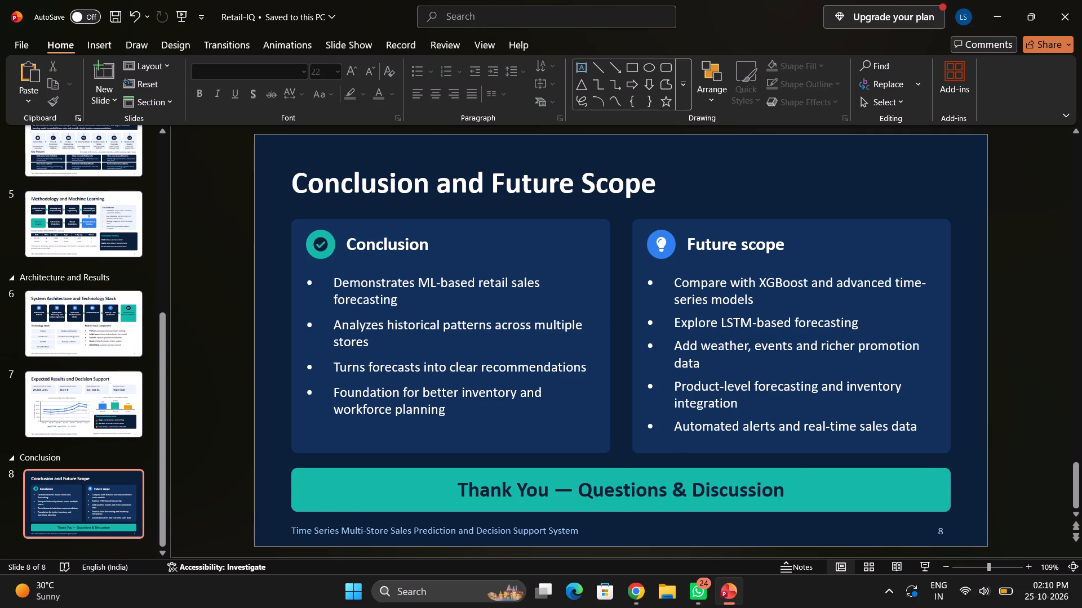
# Change the fill of the "Thank You — Questions & Discussion" banner to a very pale blue.
pyautogui.click(897, 490)
pyautogui.click(821, 66)
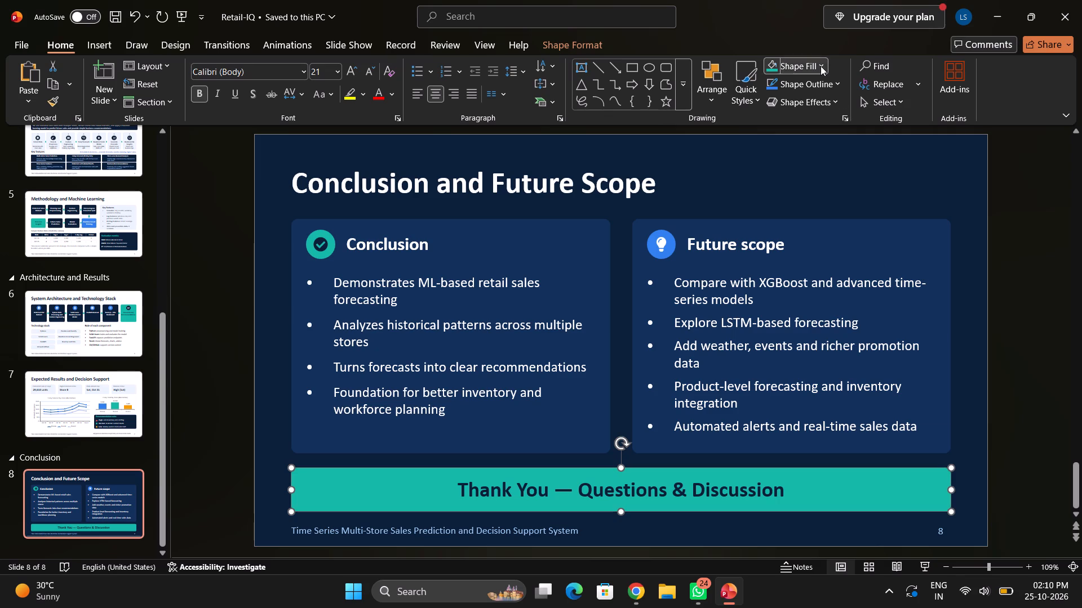
pyautogui.click(891, 159)
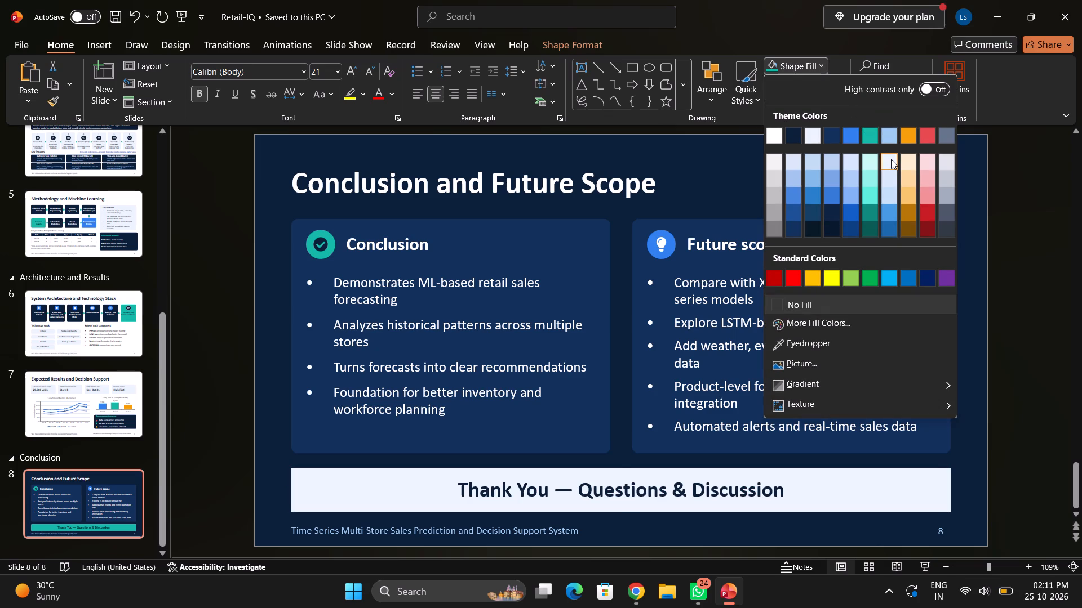
# Cut the lightbulb icon and its blue circle beside the "Future scope" heading.
pyautogui.click(663, 247)
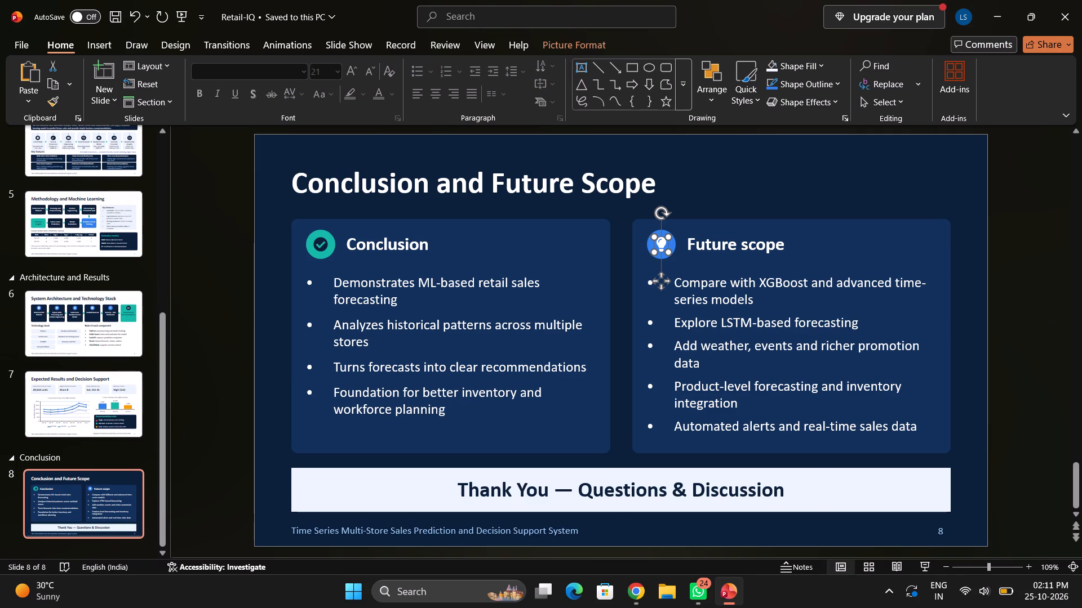
pyautogui.rightClick(663, 248)
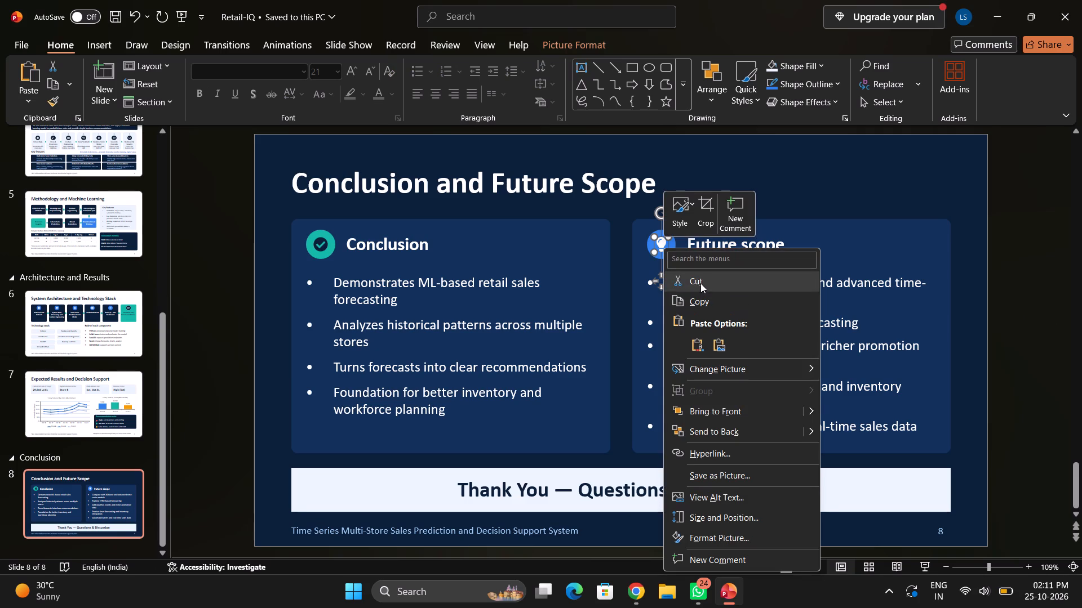
pyautogui.click(700, 283)
pyautogui.doubleClick(660, 239)
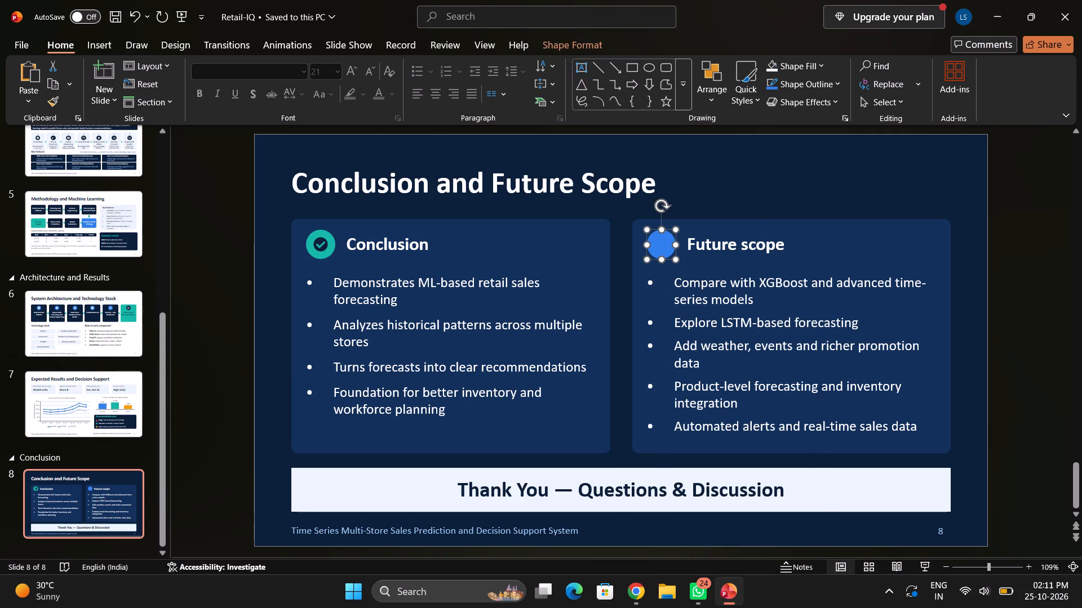
pyautogui.rightClick(666, 247)
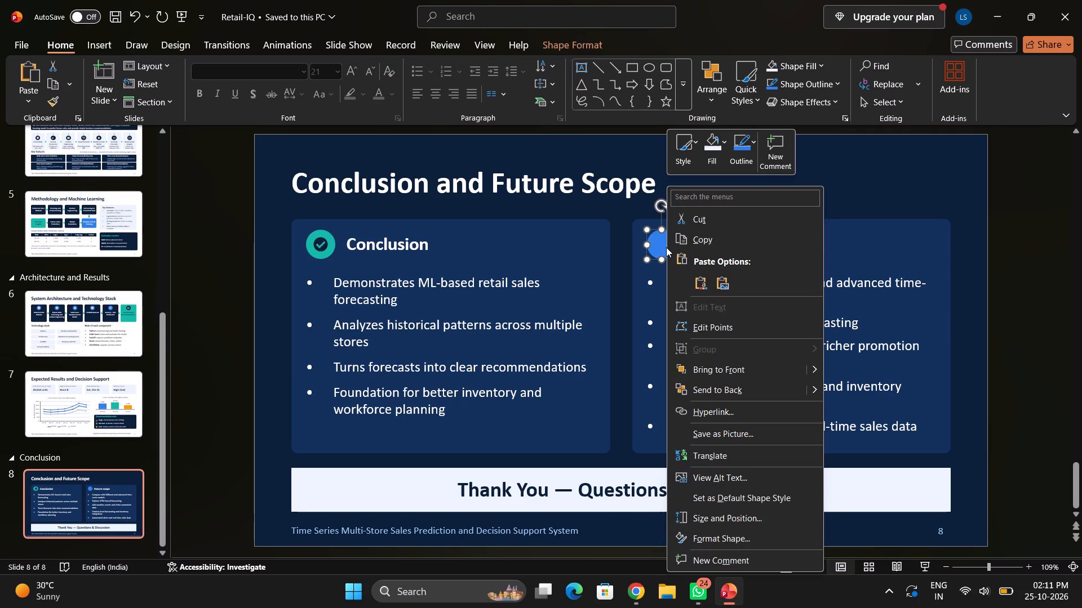
pyautogui.click(702, 221)
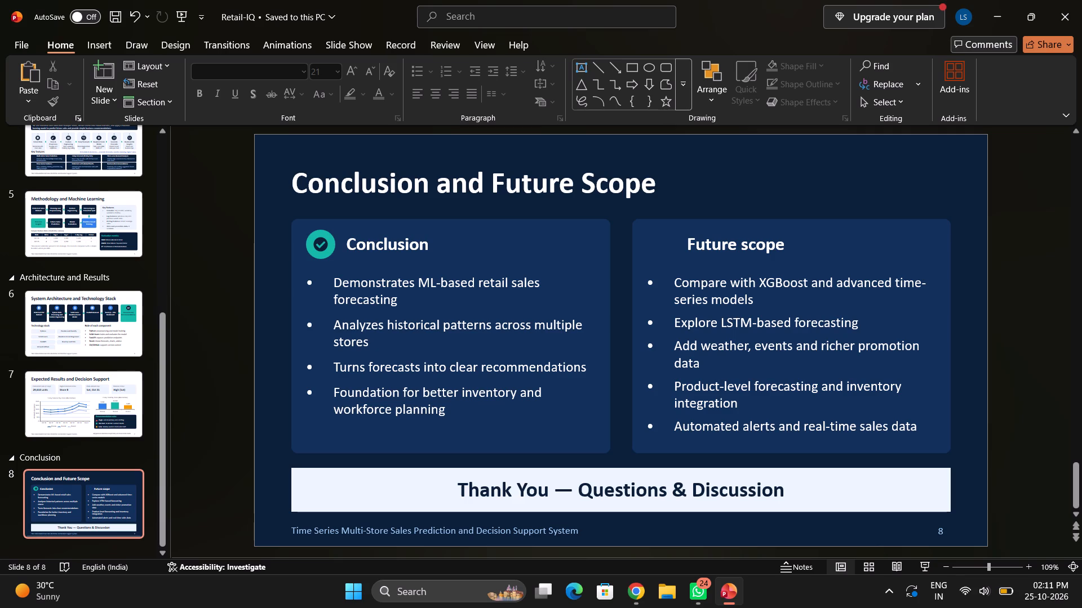
# Cut the checkmark icon and its green circle beside the "Conclusion" heading.
pyautogui.click(327, 247)
pyautogui.click(318, 245)
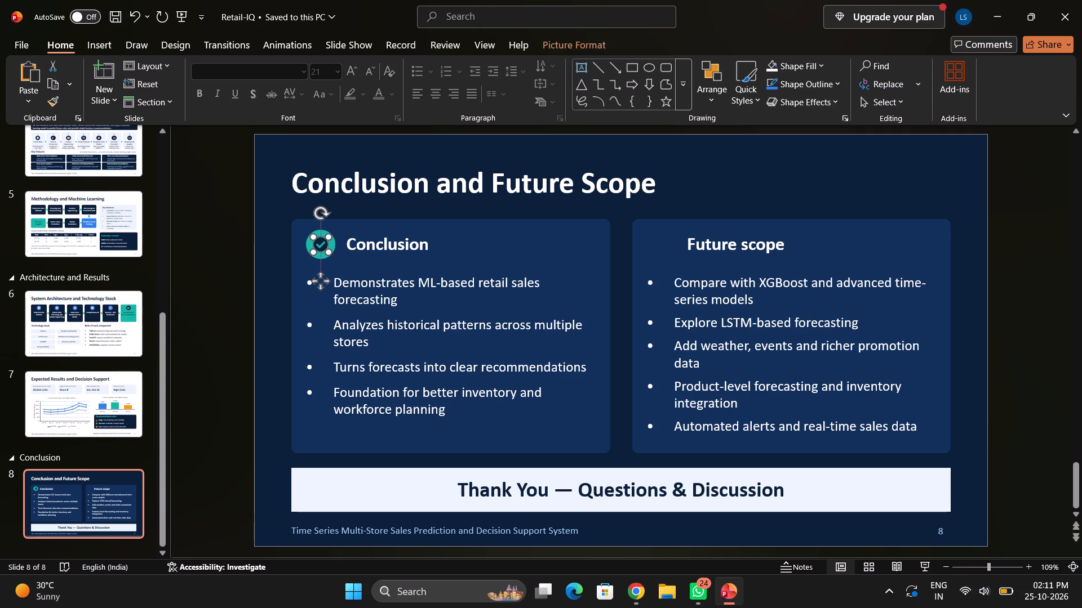
pyautogui.rightClick(323, 245)
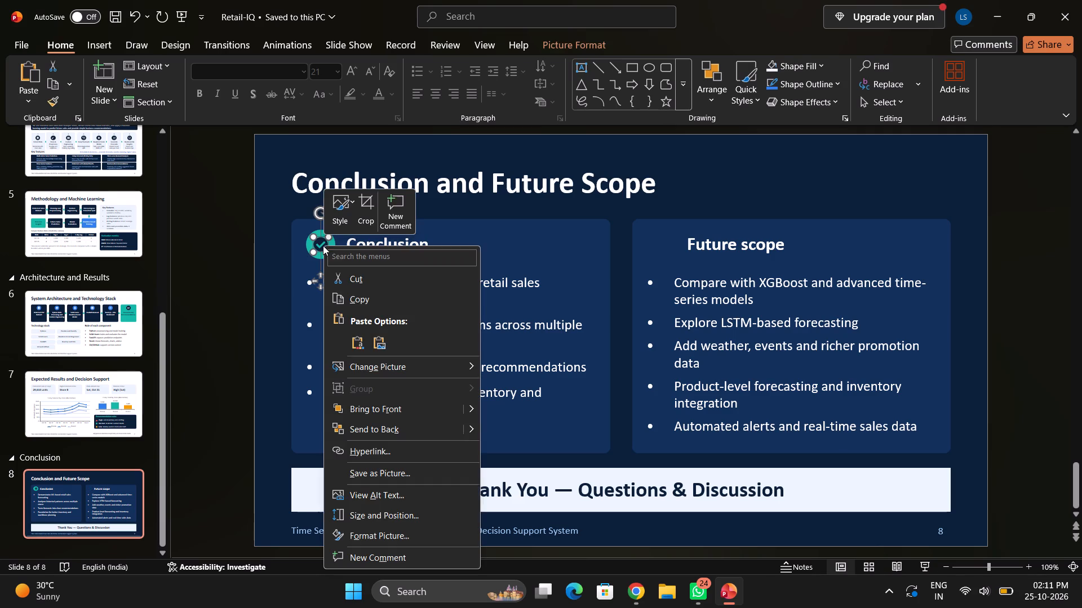
pyautogui.click(354, 274)
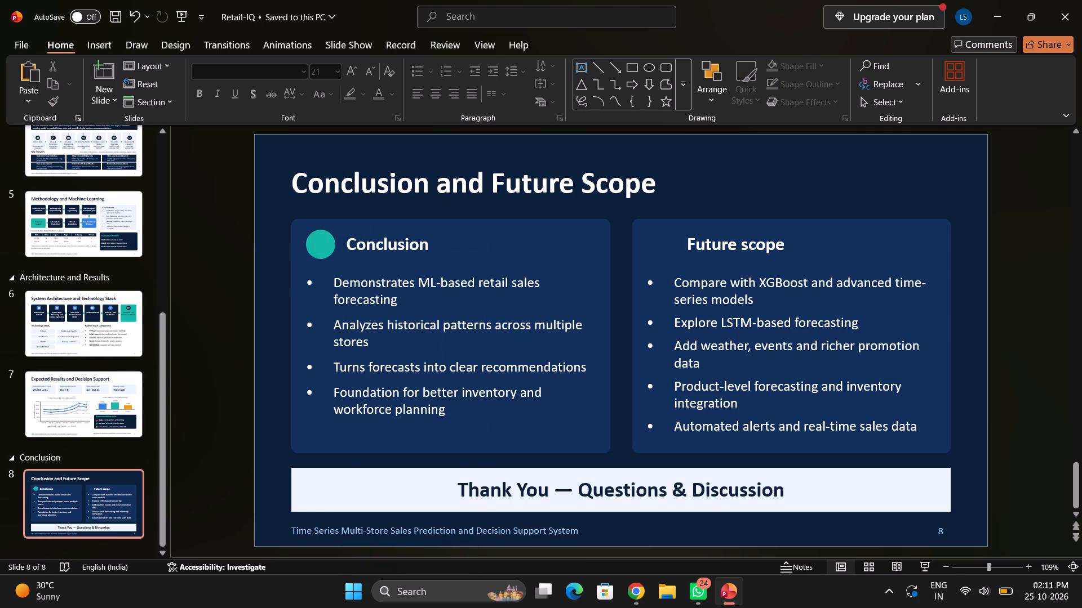
pyautogui.click(319, 242)
pyautogui.rightClick(319, 242)
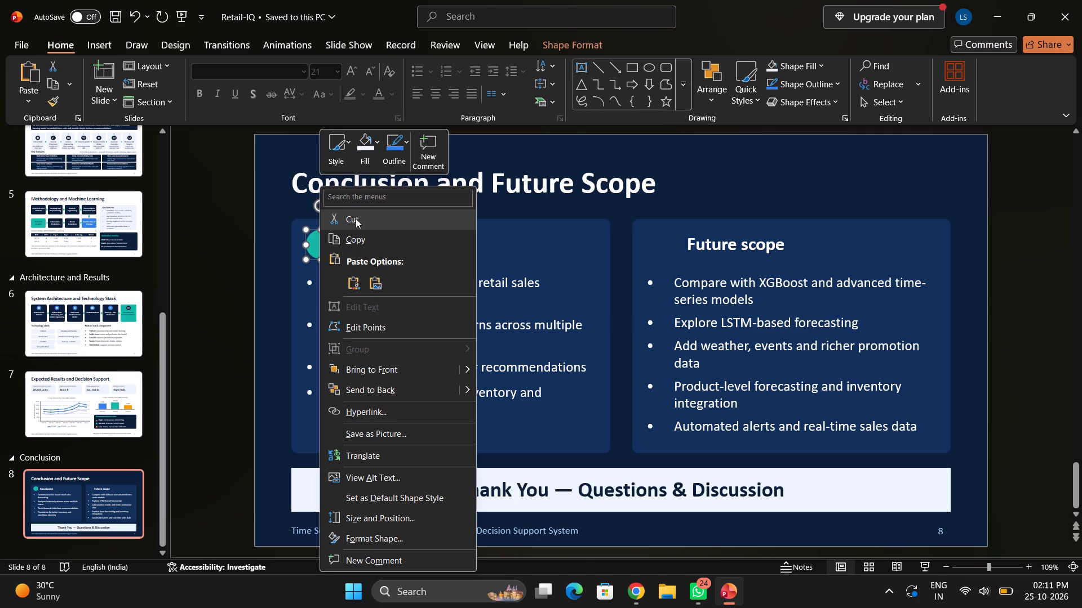
pyautogui.click(356, 218)
# Add "# " in front of the "Conclusion" and "Future scope" card headings.
pyautogui.click(348, 241)
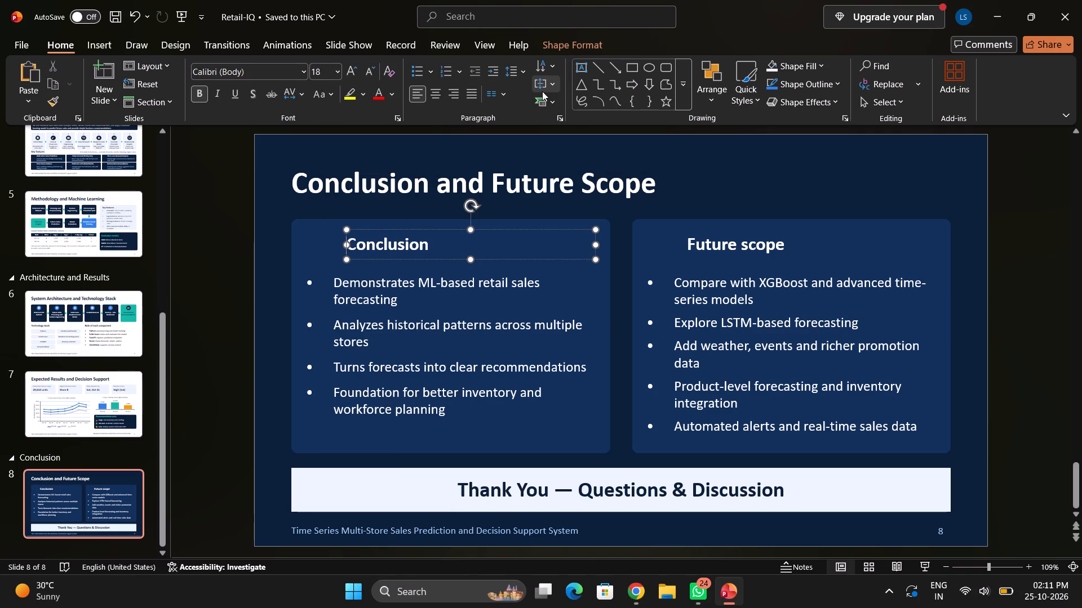
pyautogui.write('#')
pyautogui.press('space')
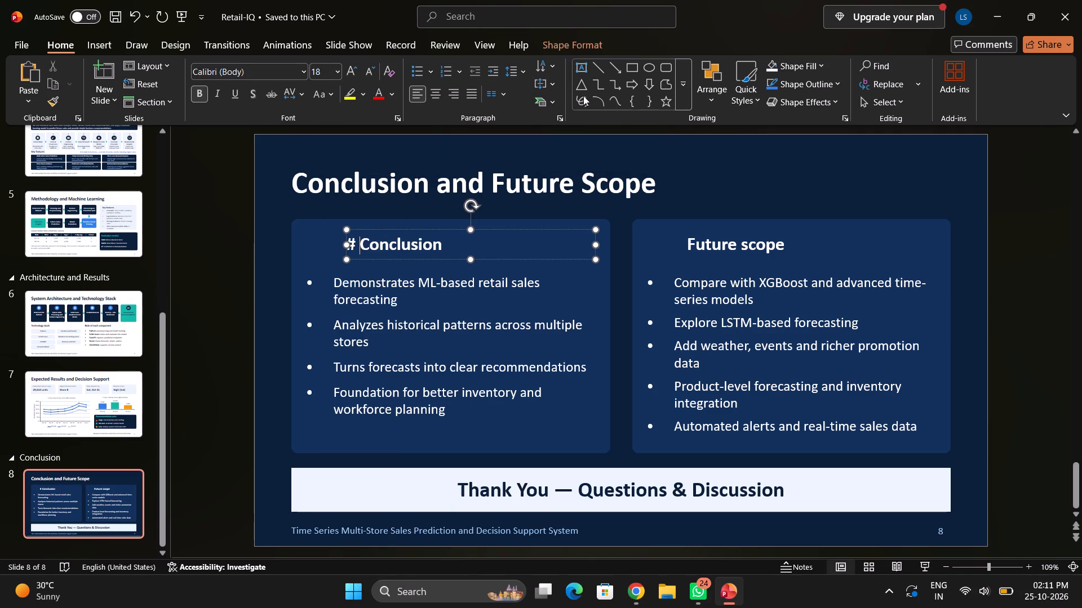
pyautogui.click(686, 240)
pyautogui.click(687, 243)
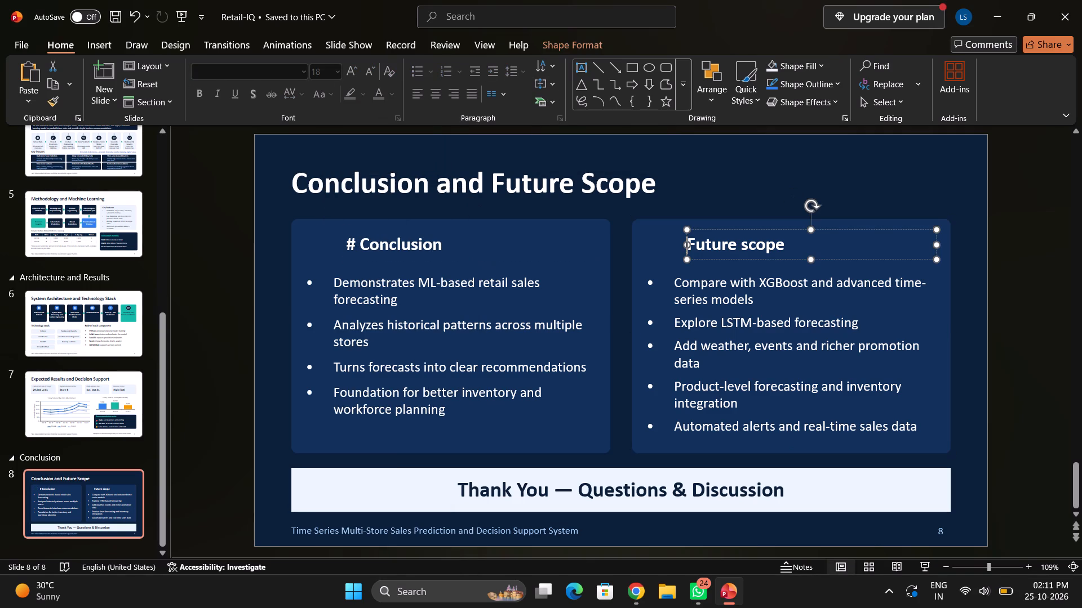
pyautogui.write('#')
pyautogui.press('space')
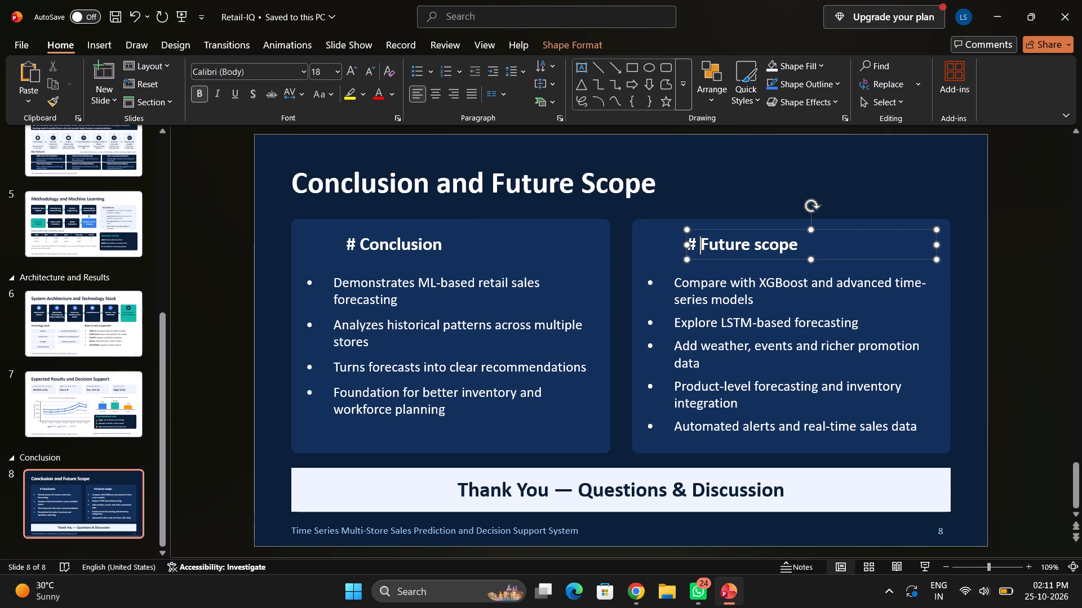
# Move the "# Conclusion" and "# Future scope" headings slightly left and down within their cards, level with each other.
pyautogui.click(440, 246)
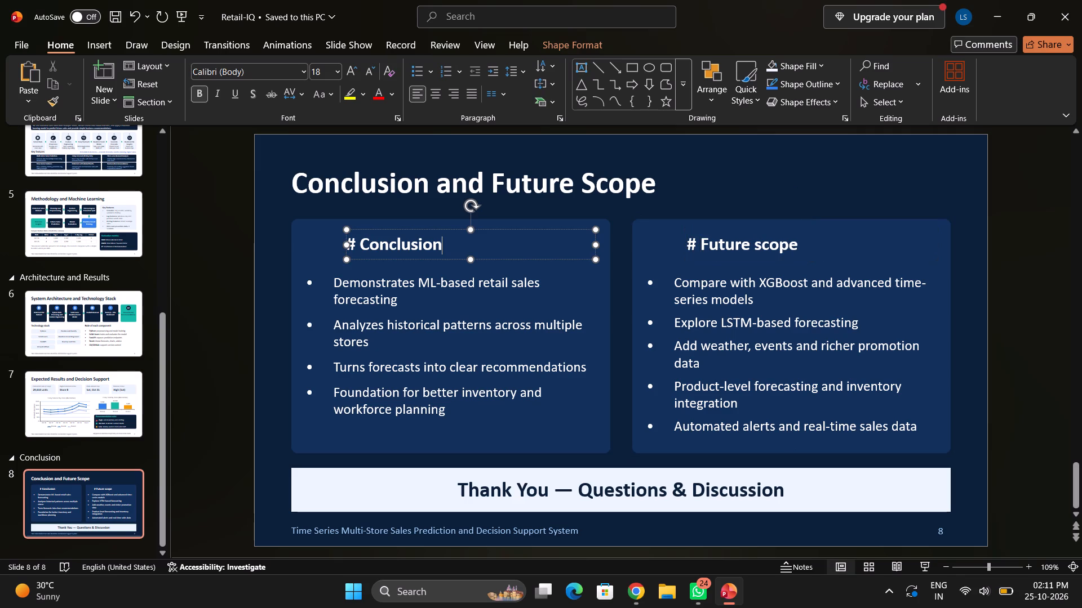
pyautogui.moveTo(419, 230); pyautogui.dragTo(402, 230)
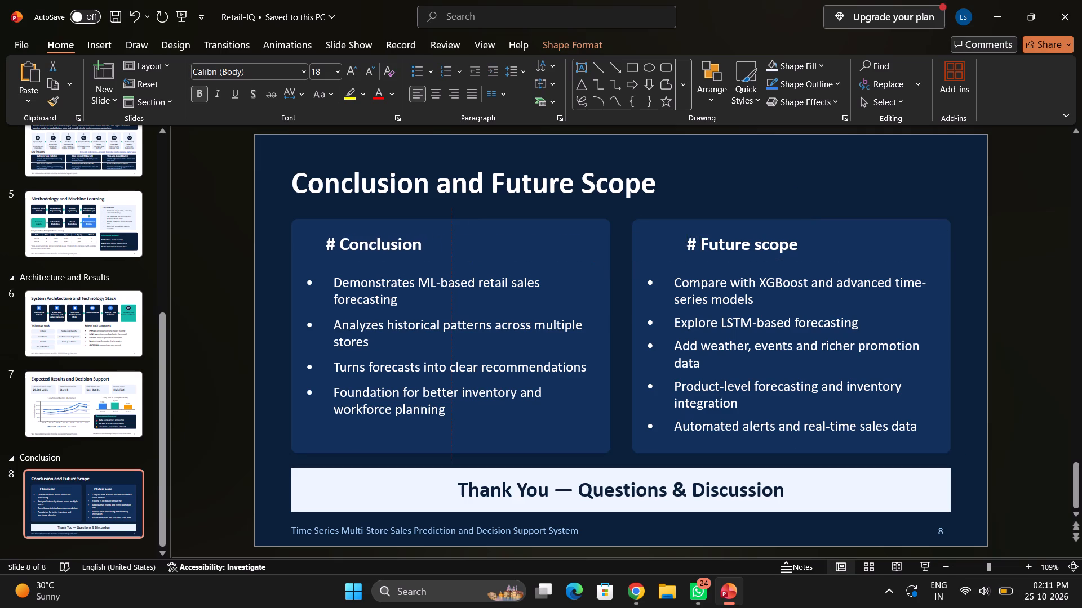
pyautogui.moveTo(402, 230); pyautogui.dragTo(402, 235)
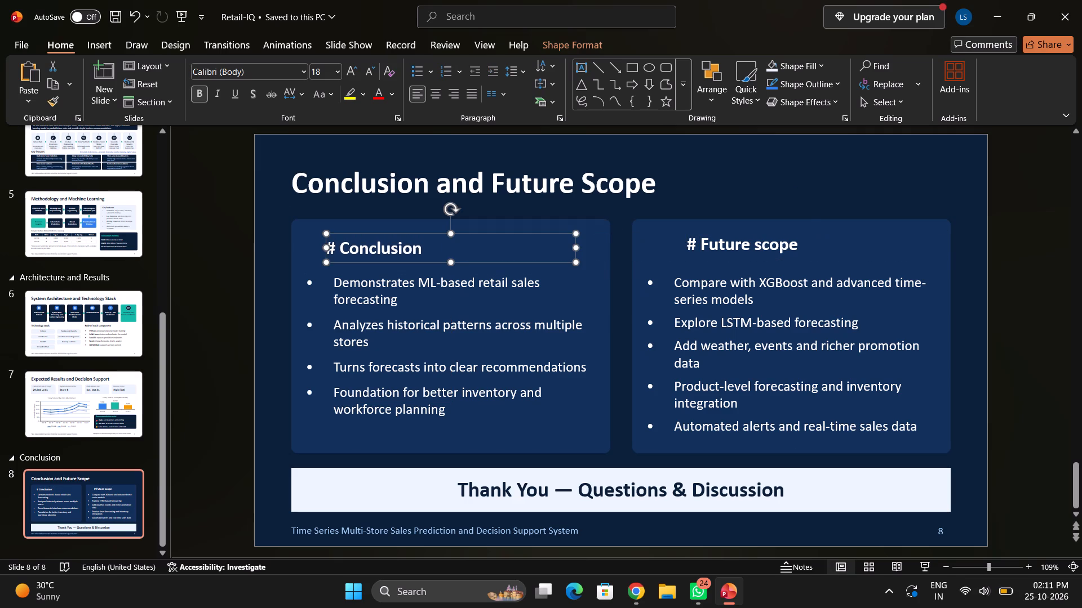
pyautogui.click(716, 246)
pyautogui.moveTo(728, 231); pyautogui.dragTo(709, 231)
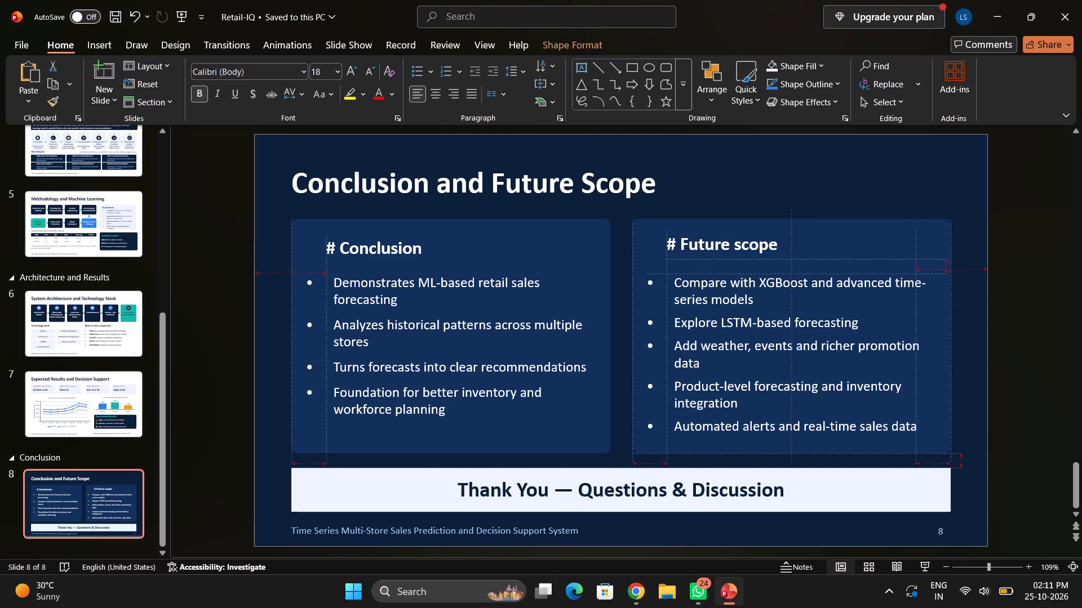
pyautogui.moveTo(709, 231); pyautogui.dragTo(707, 236)
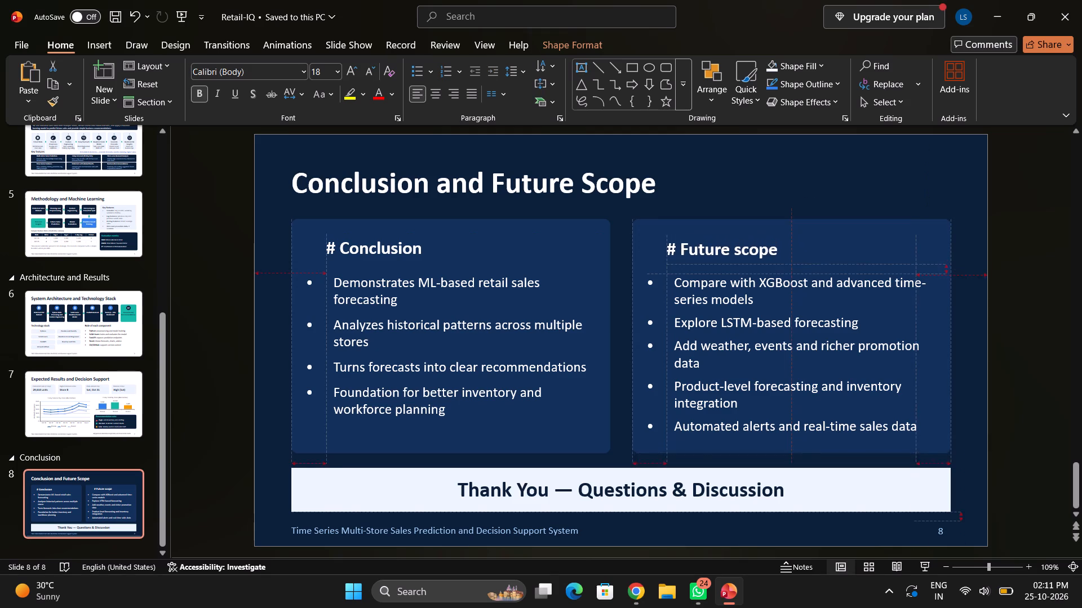
pyautogui.moveTo(707, 236); pyautogui.dragTo(703, 235)
pyautogui.click(1060, 232)
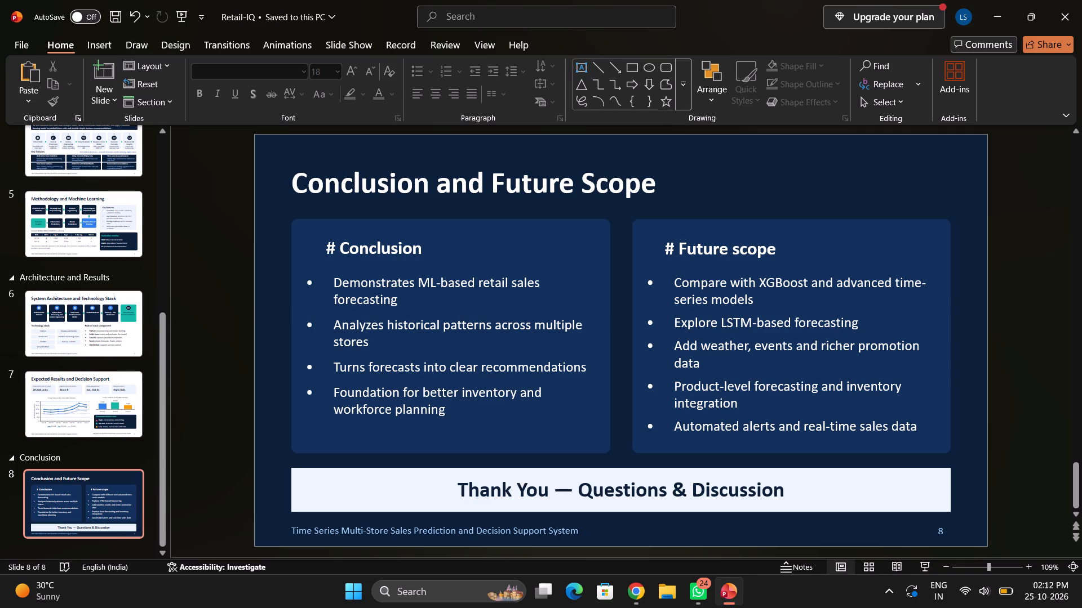
# On slide 6, cut the database icon and its blue circle from the "Historical CSV Dataset" box.
pyautogui.click(73, 401)
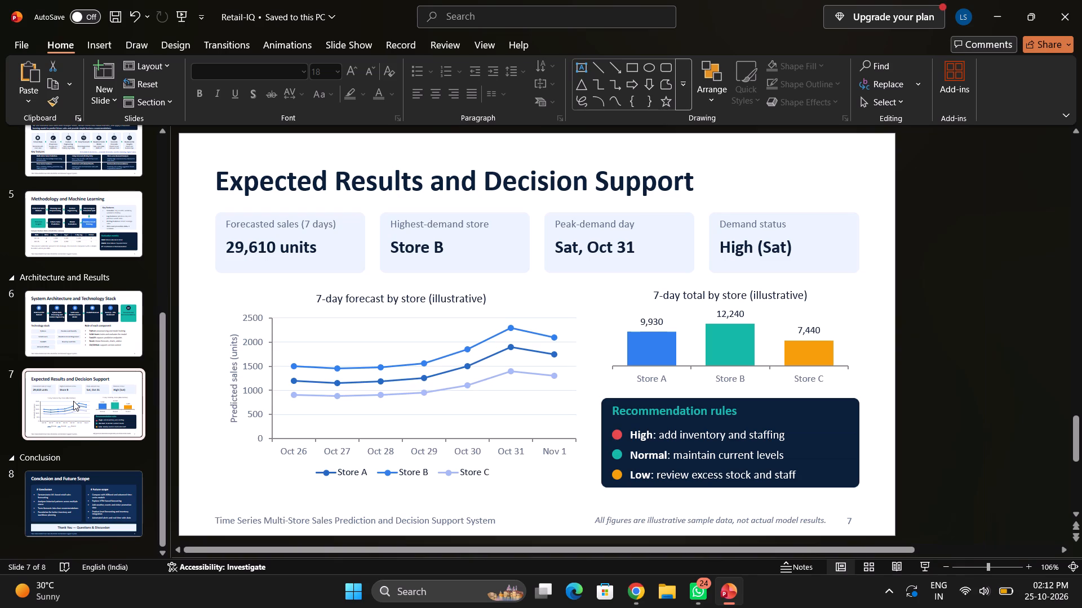
pyautogui.click(78, 327)
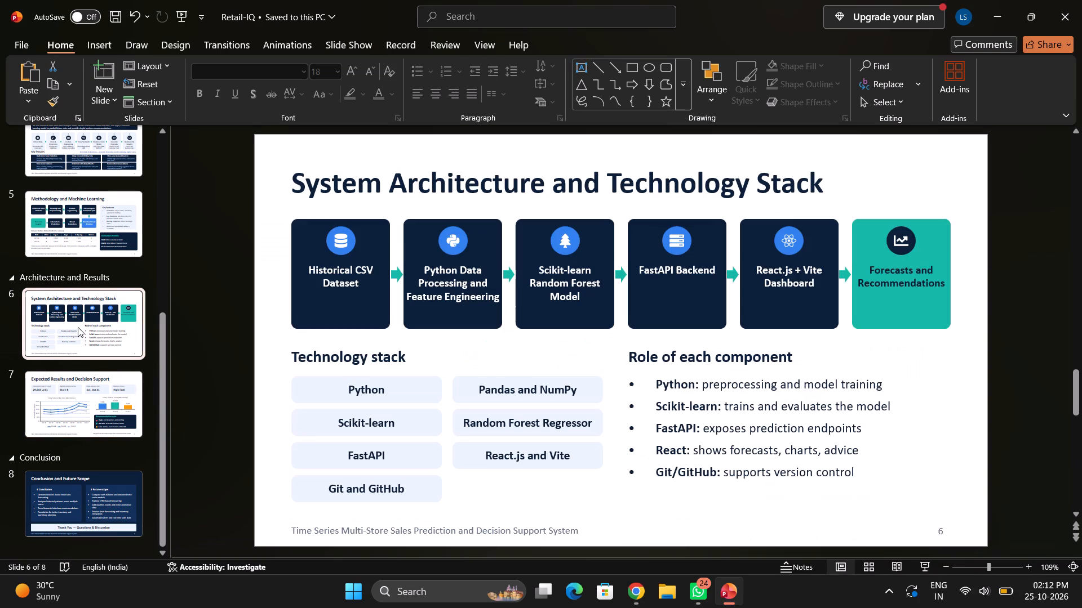
pyautogui.click(343, 243)
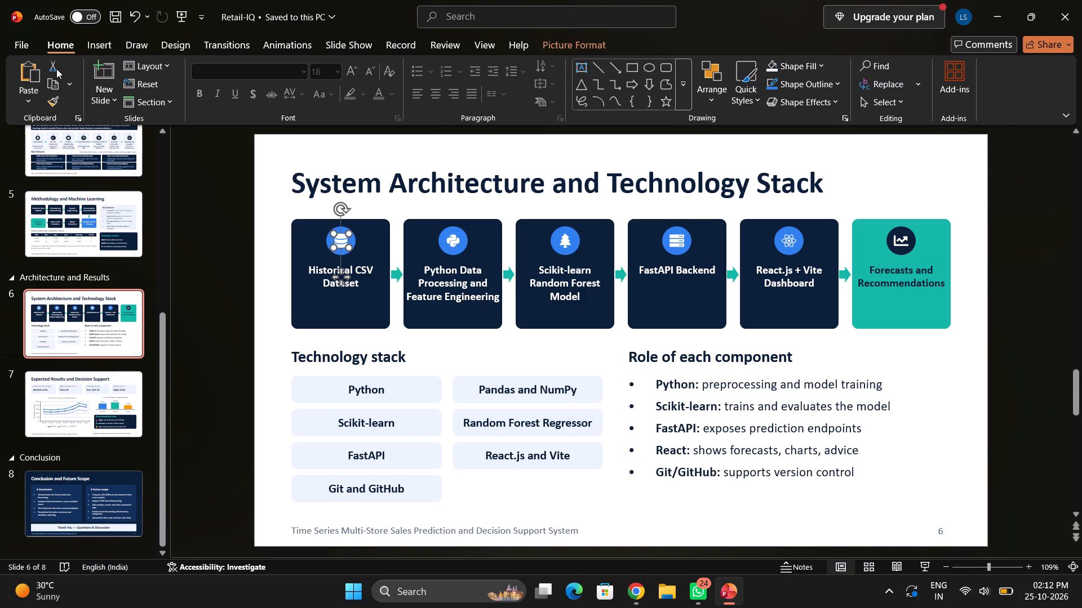
pyautogui.rightClick(336, 245)
pyautogui.click(370, 275)
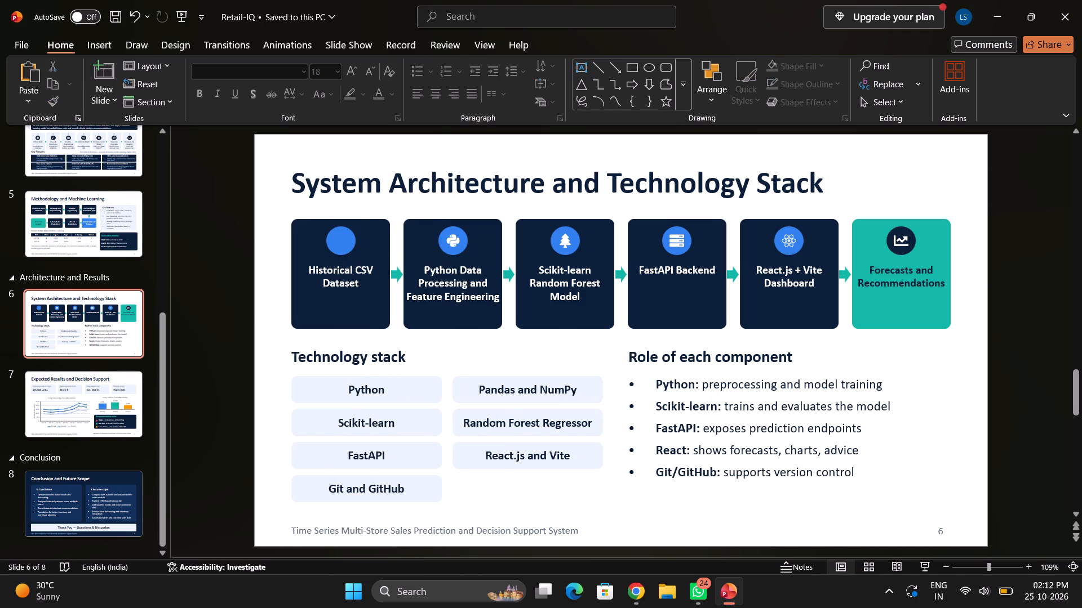
pyautogui.rightClick(340, 244)
pyautogui.click(382, 220)
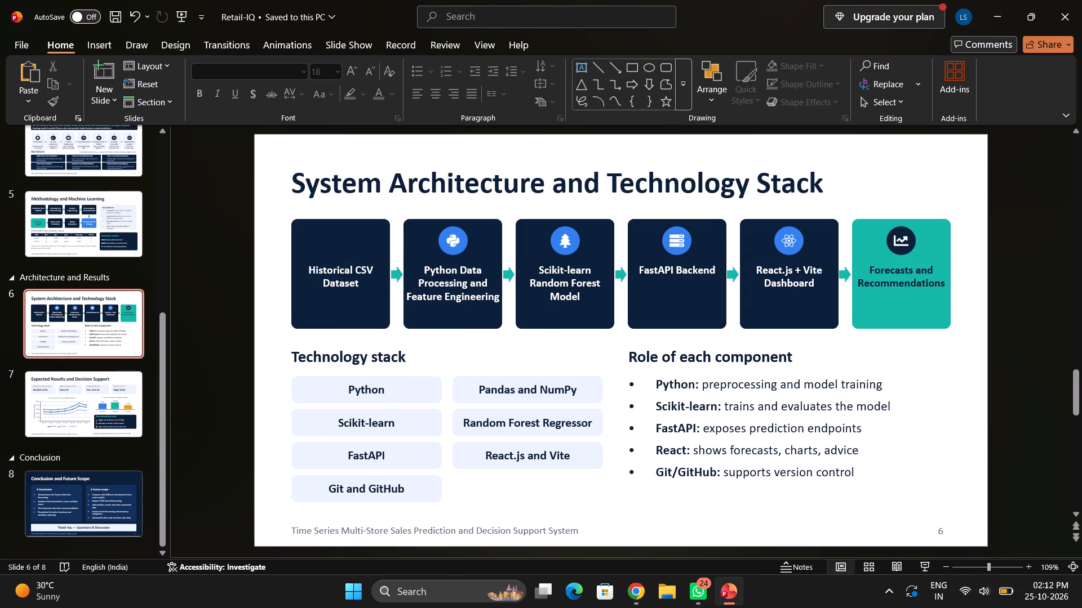
# Cut the Python icon and its blue circle from the "Python Data Processing and Feature Engineering" box.
pyautogui.click(450, 243)
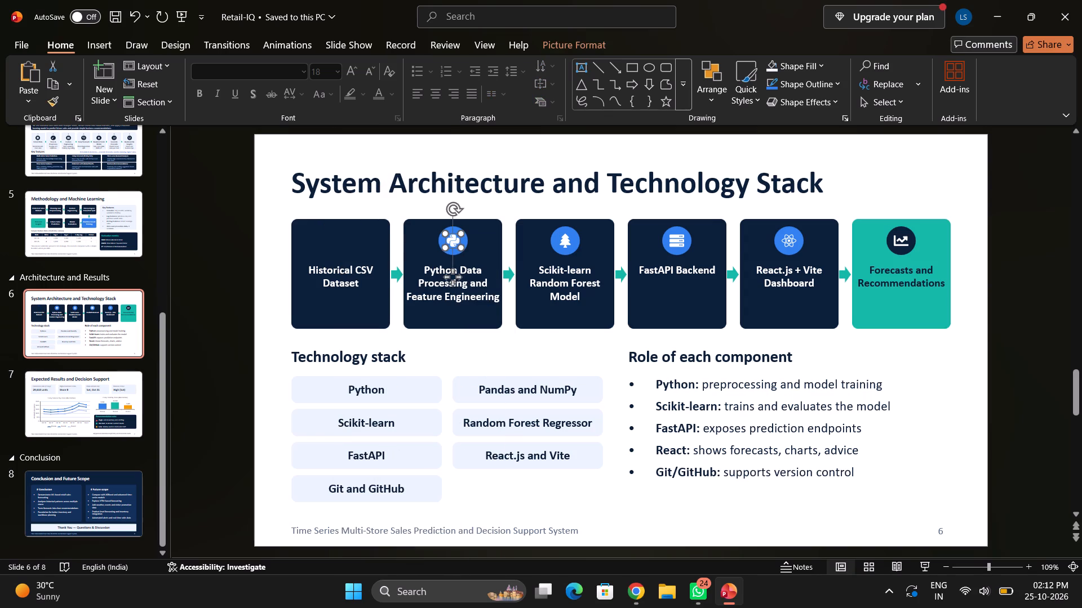
pyautogui.rightClick(450, 243)
pyautogui.click(486, 281)
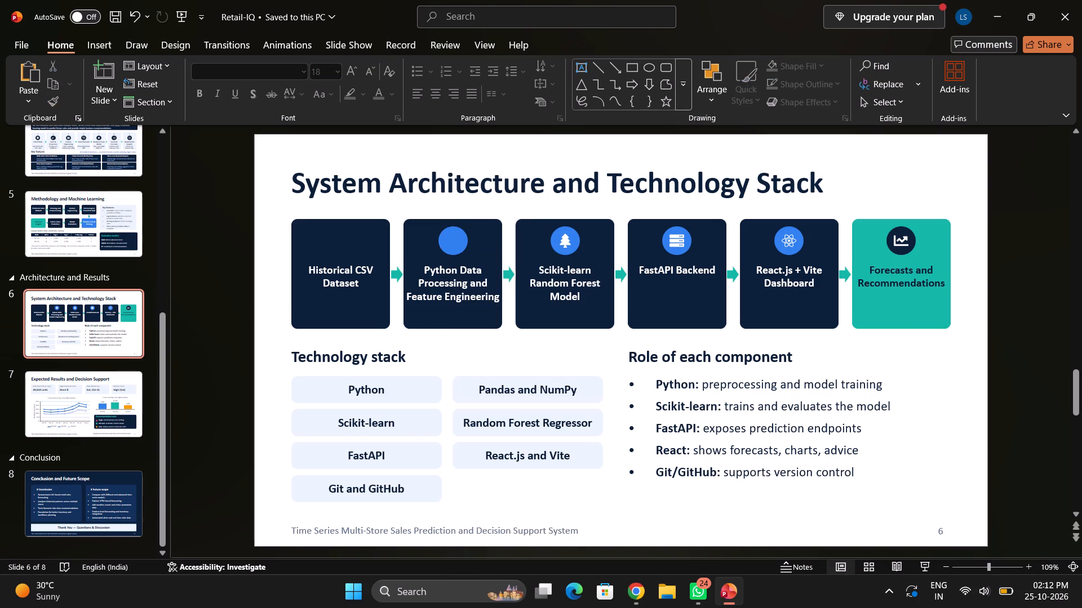
pyautogui.click(451, 246)
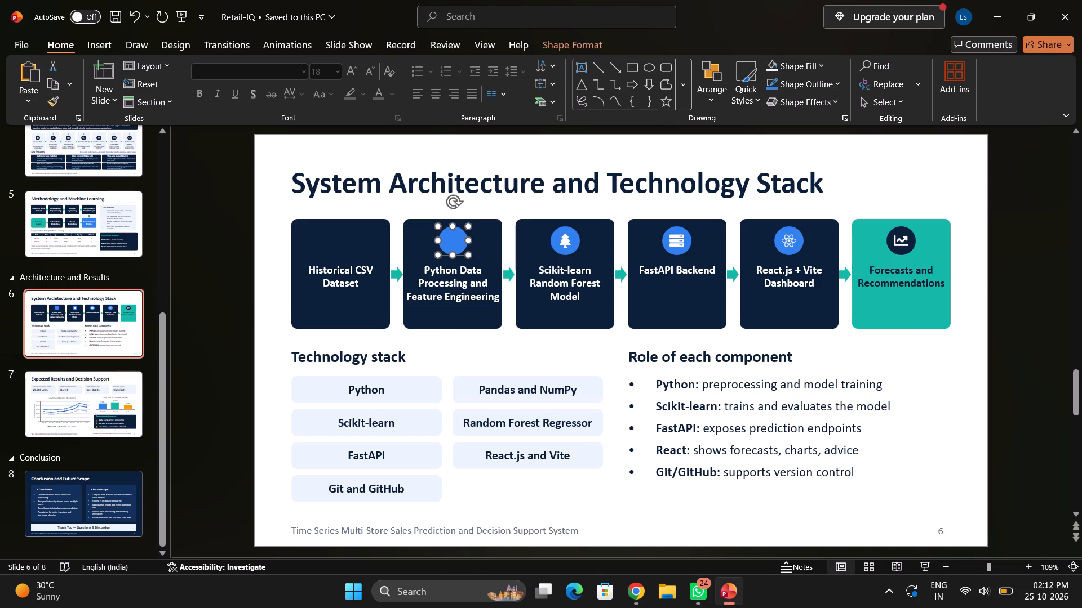
pyautogui.rightClick(451, 239)
pyautogui.click(494, 219)
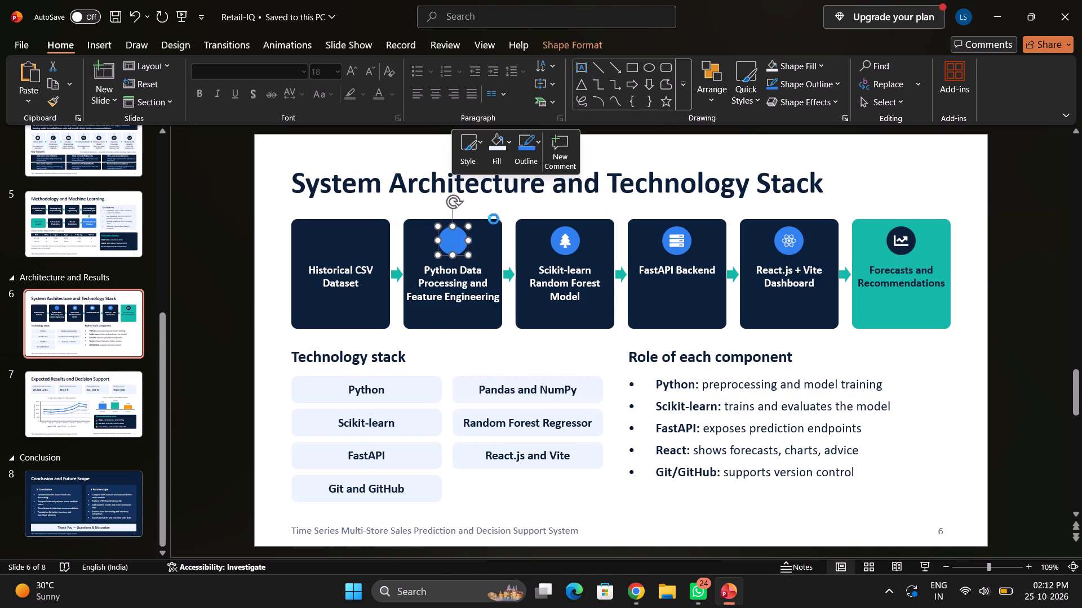
# Cut the tree icon and its blue circle from the "Scikit-learn Random Forest Model" box.
pyautogui.click(566, 244)
pyautogui.rightClick(566, 244)
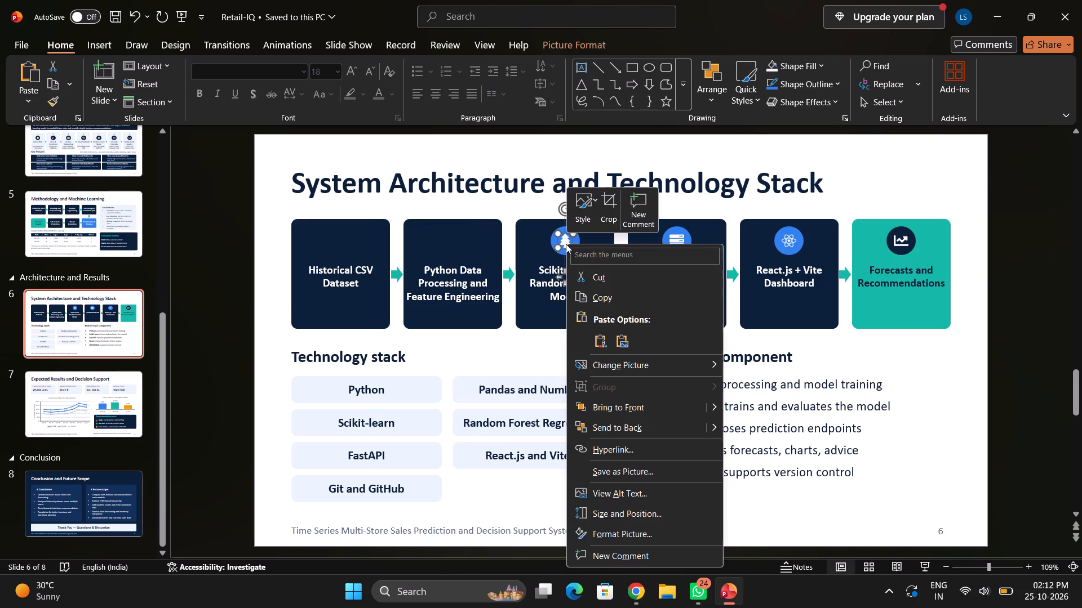
pyautogui.click(601, 272)
pyautogui.click(561, 243)
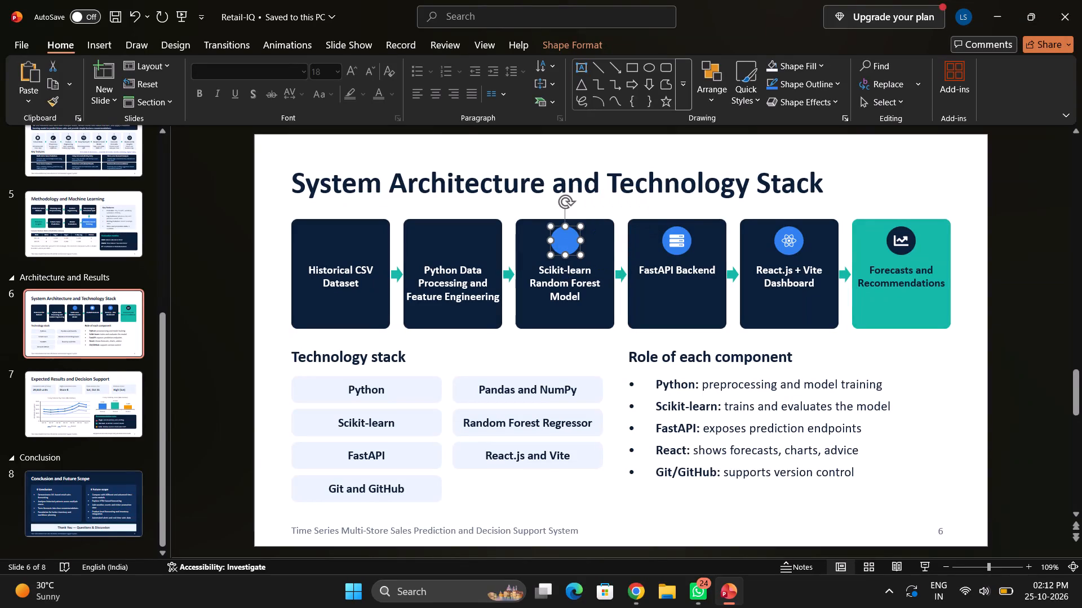
pyautogui.rightClick(561, 243)
pyautogui.click(601, 216)
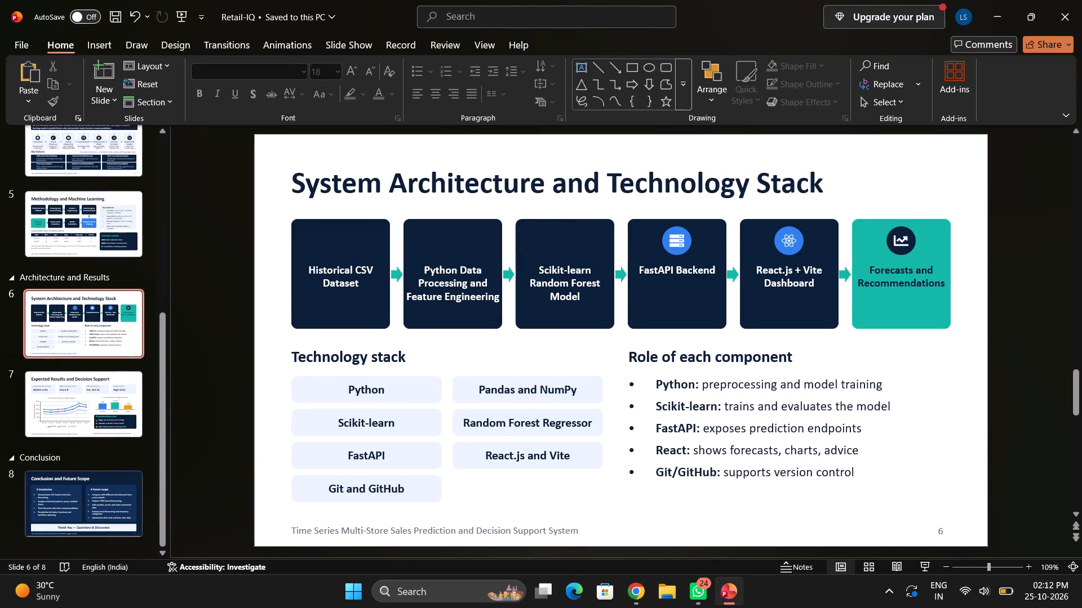
# Cut the server icon and its blue circle from the "FastAPI Backend" box.
pyautogui.click(676, 247)
pyautogui.rightClick(676, 247)
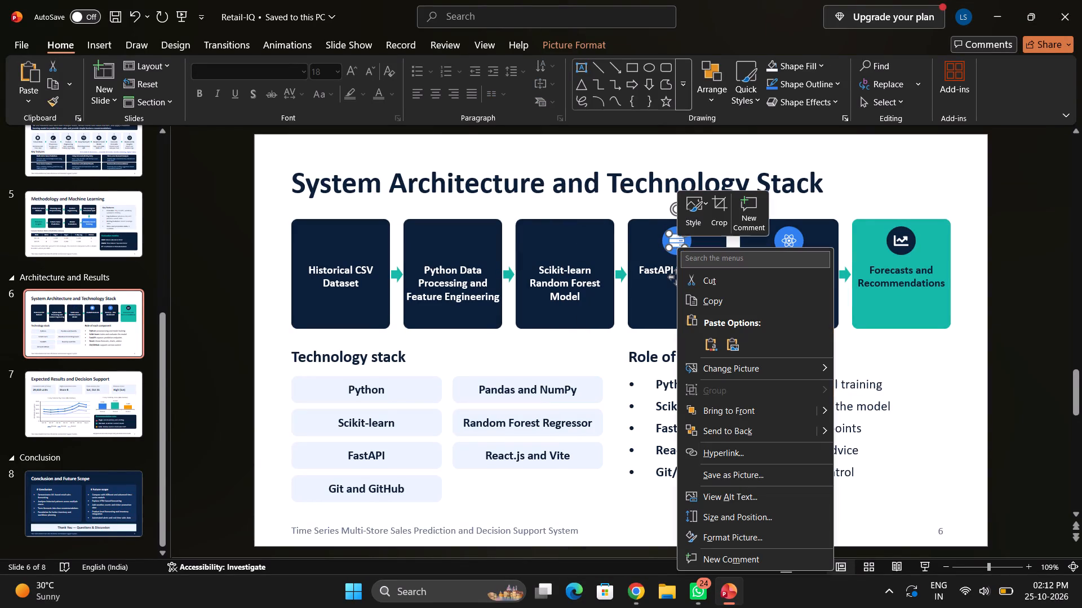
pyautogui.click(715, 279)
pyautogui.click(675, 244)
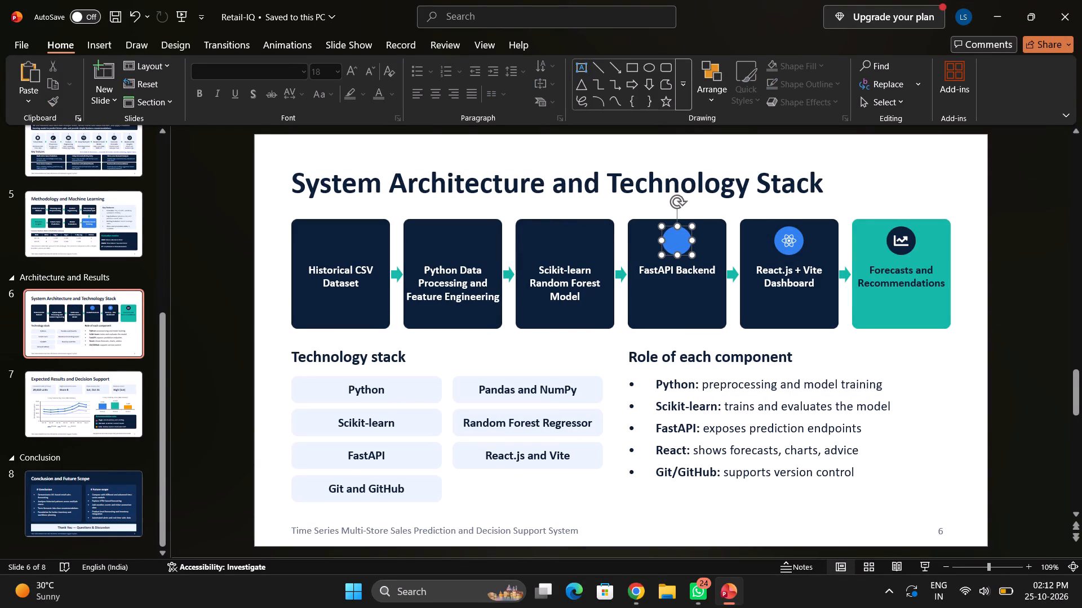
pyautogui.click(675, 244)
pyautogui.rightClick(681, 245)
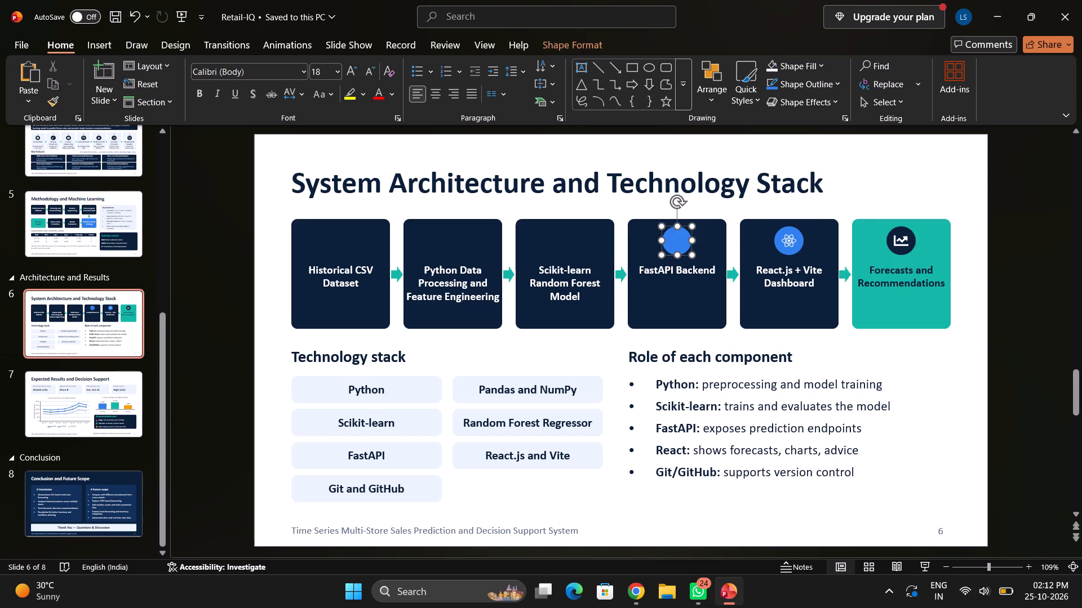
pyautogui.click(719, 221)
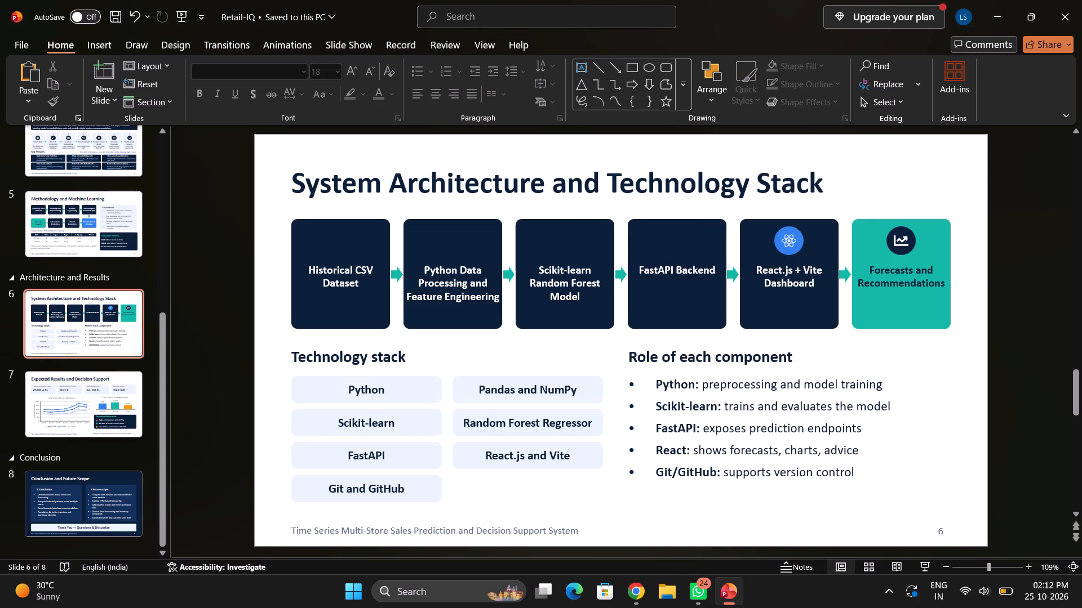
# Cut the React atom icon and its blue circle from the "React.js + Vite Dashboard" box.
pyautogui.click(795, 247)
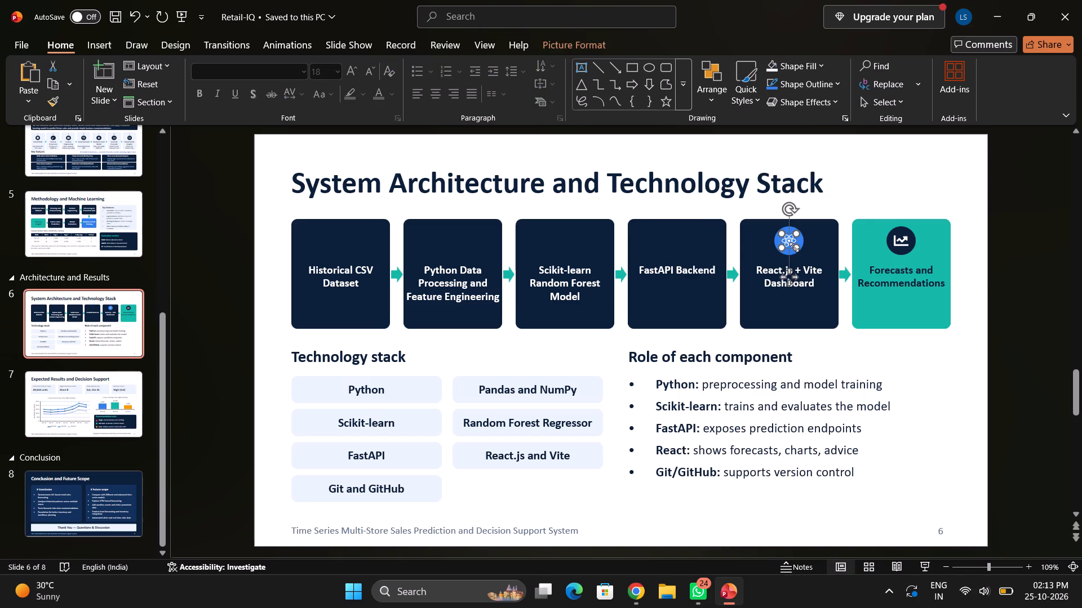
pyautogui.rightClick(788, 243)
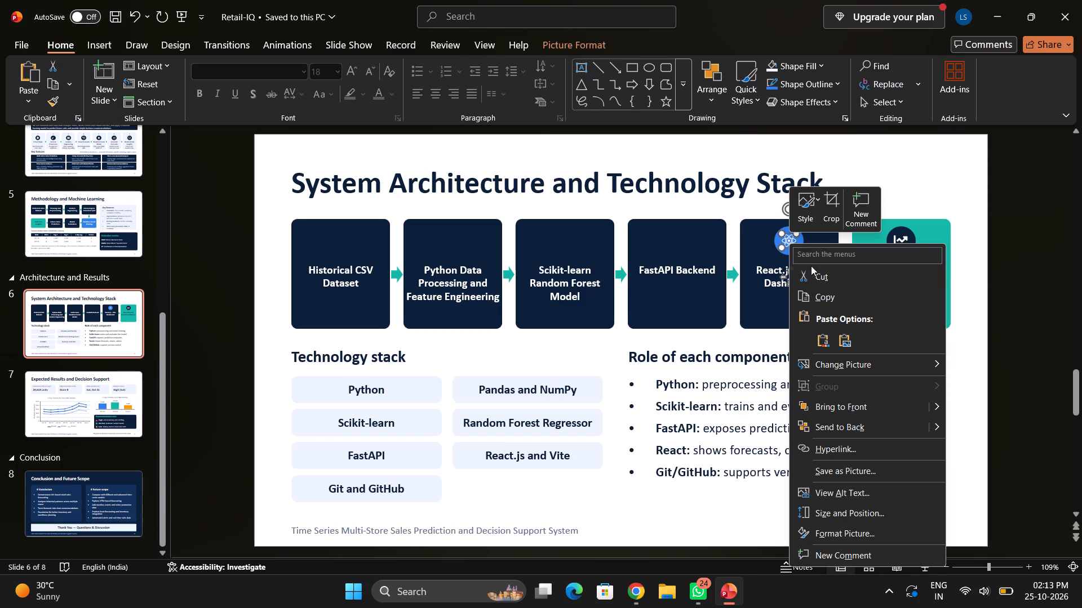
pyautogui.click(816, 275)
pyautogui.click(787, 237)
pyautogui.rightClick(787, 237)
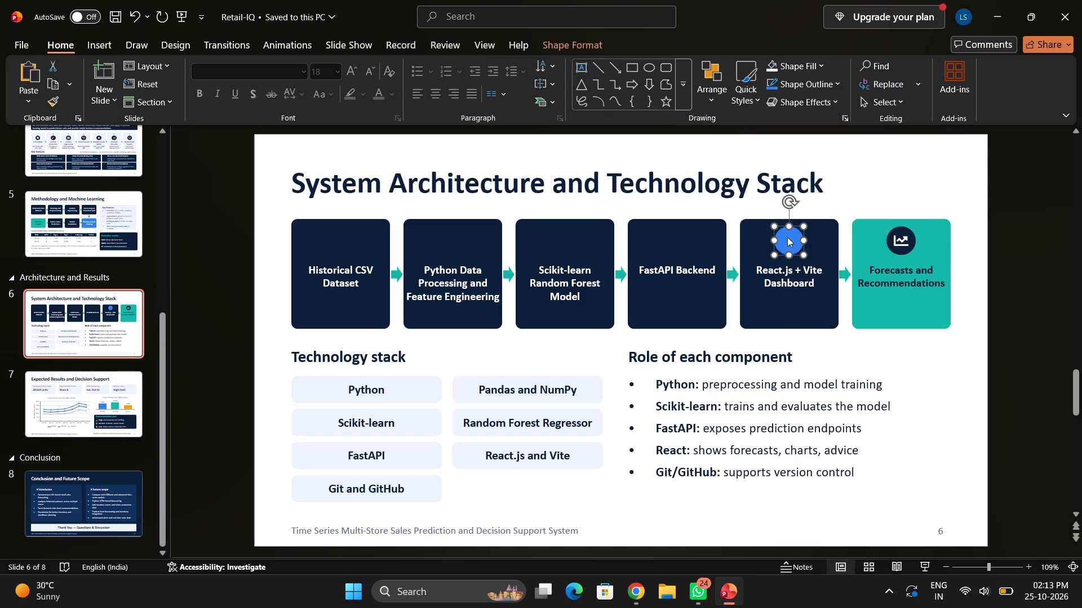
pyautogui.click(827, 221)
# Cut the chart icon and its dark circle from the teal "Forecasts and Recommendations" box.
pyautogui.click(904, 248)
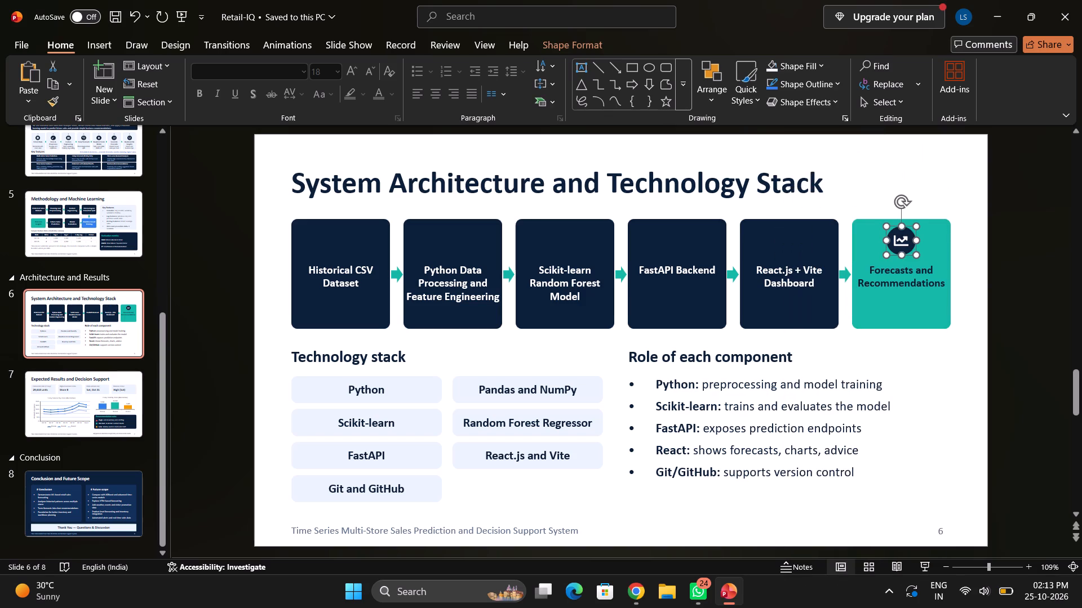
pyautogui.rightClick(904, 248)
pyautogui.click(940, 216)
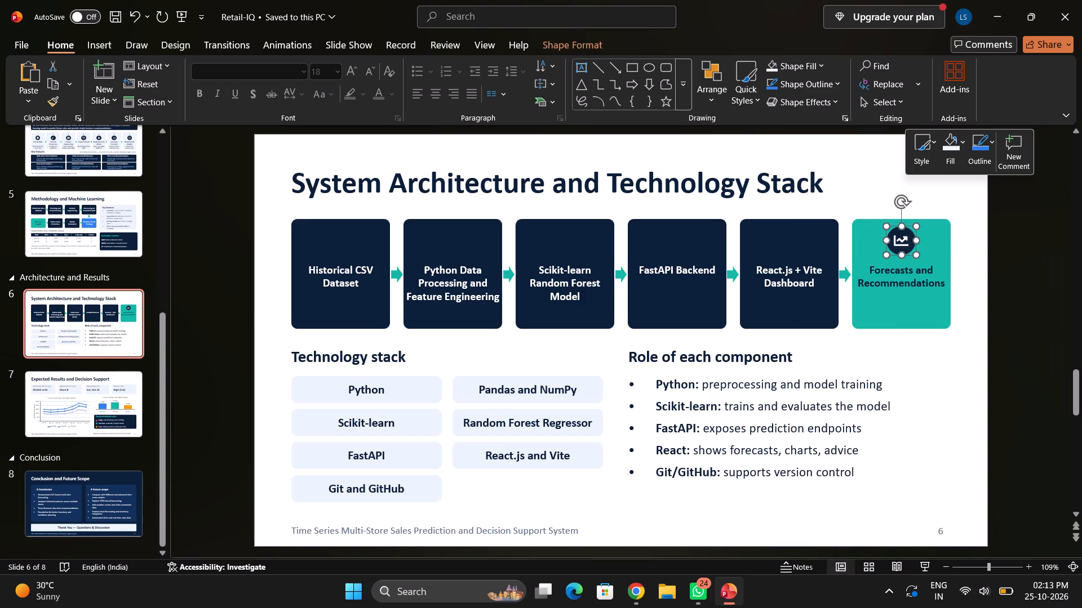
pyautogui.click(900, 242)
pyautogui.rightClick(900, 242)
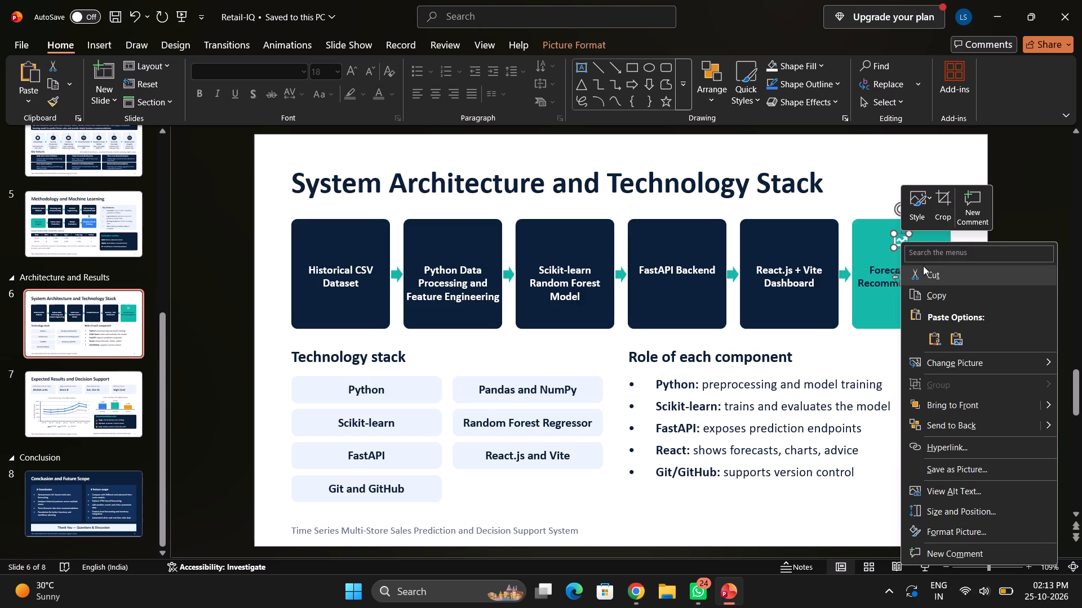
pyautogui.click(929, 272)
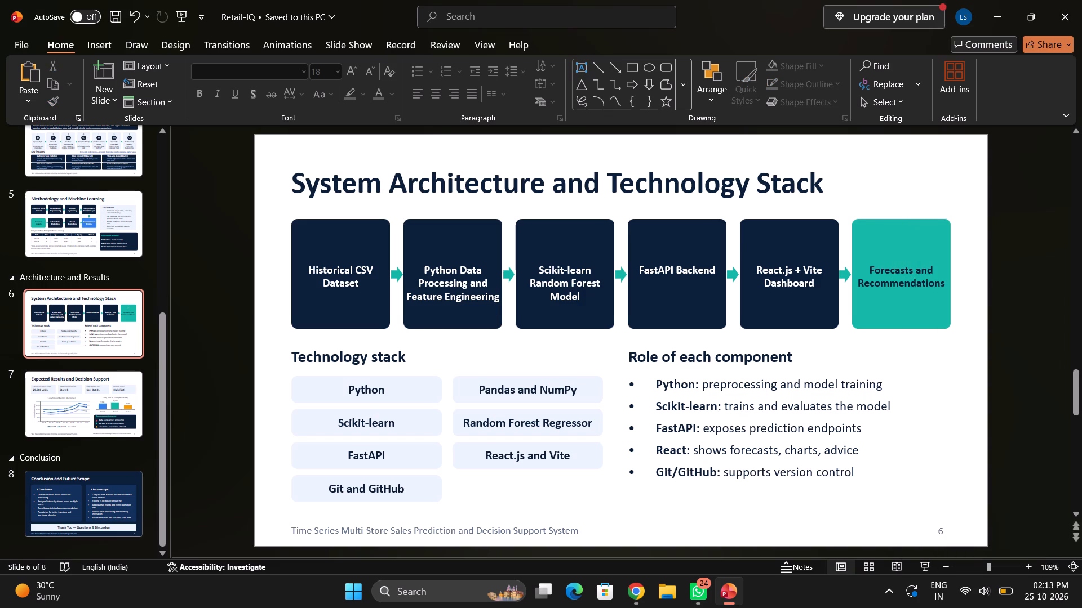
# Move the "Python Data Processing and Feature Engineering" label slightly up within its box.
pyautogui.click(446, 289)
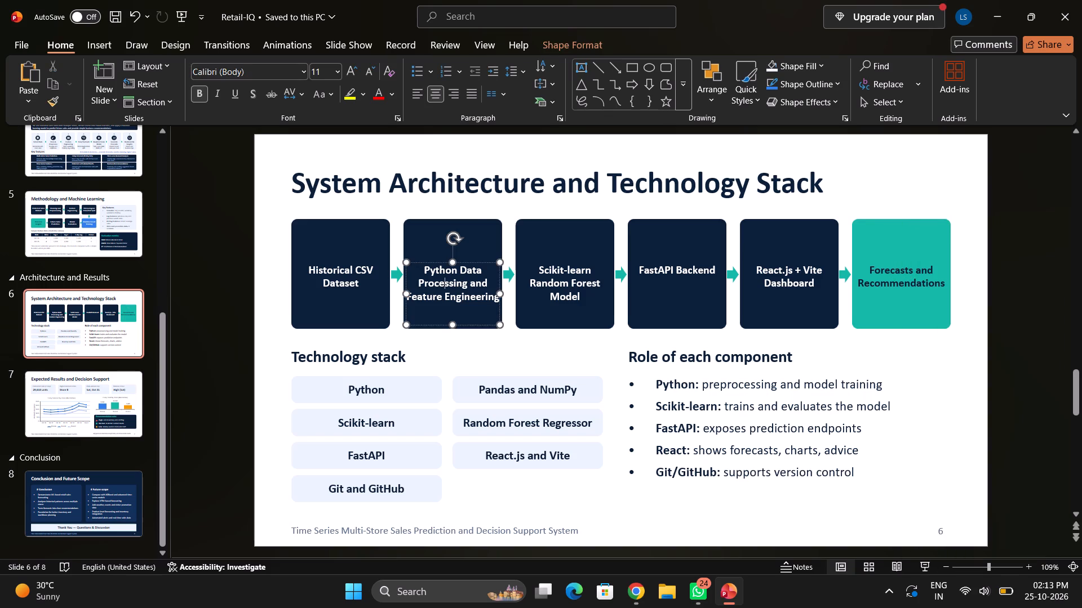
pyautogui.moveTo(476, 265); pyautogui.dragTo(477, 256)
pyautogui.moveTo(475, 262); pyautogui.dragTo(475, 253)
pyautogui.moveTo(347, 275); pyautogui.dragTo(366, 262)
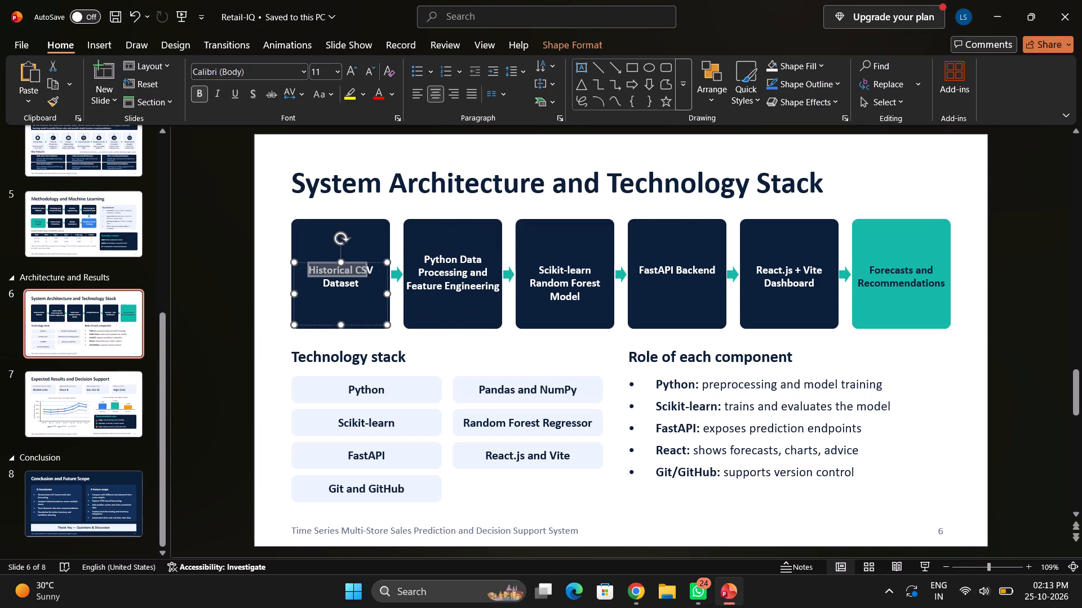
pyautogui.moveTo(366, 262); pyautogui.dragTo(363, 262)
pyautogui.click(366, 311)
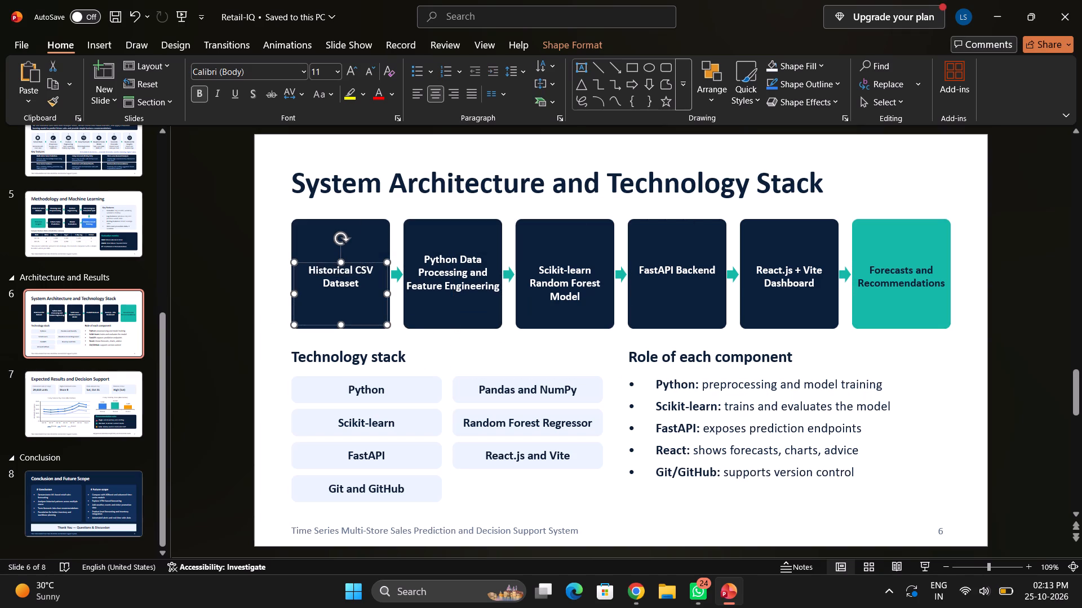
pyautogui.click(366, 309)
# Narrow the "Python Data Processing and Feature Engineering" label so it wraps onto four lines, and centre it in its box.
pyautogui.click(459, 275)
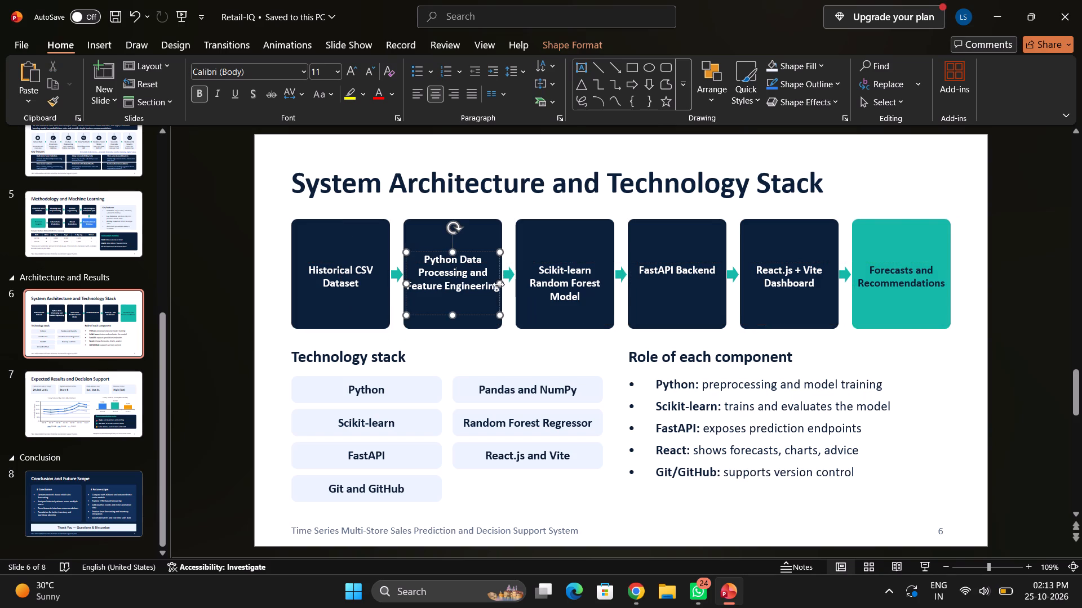
pyautogui.moveTo(498, 287); pyautogui.dragTo(487, 289)
pyautogui.moveTo(453, 279); pyautogui.dragTo(464, 277)
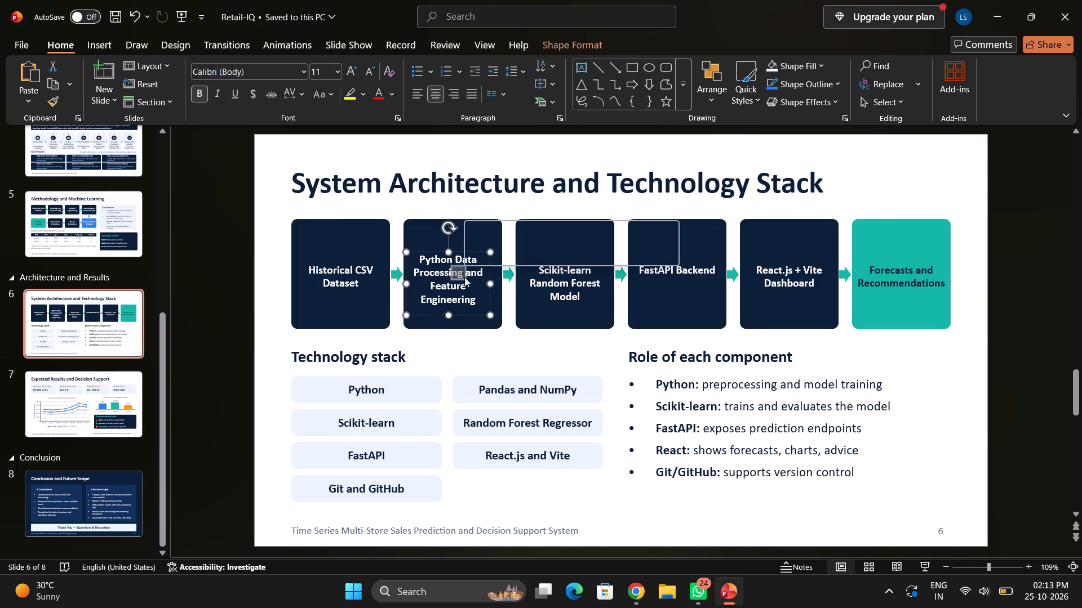
pyautogui.moveTo(458, 251); pyautogui.dragTo(467, 248)
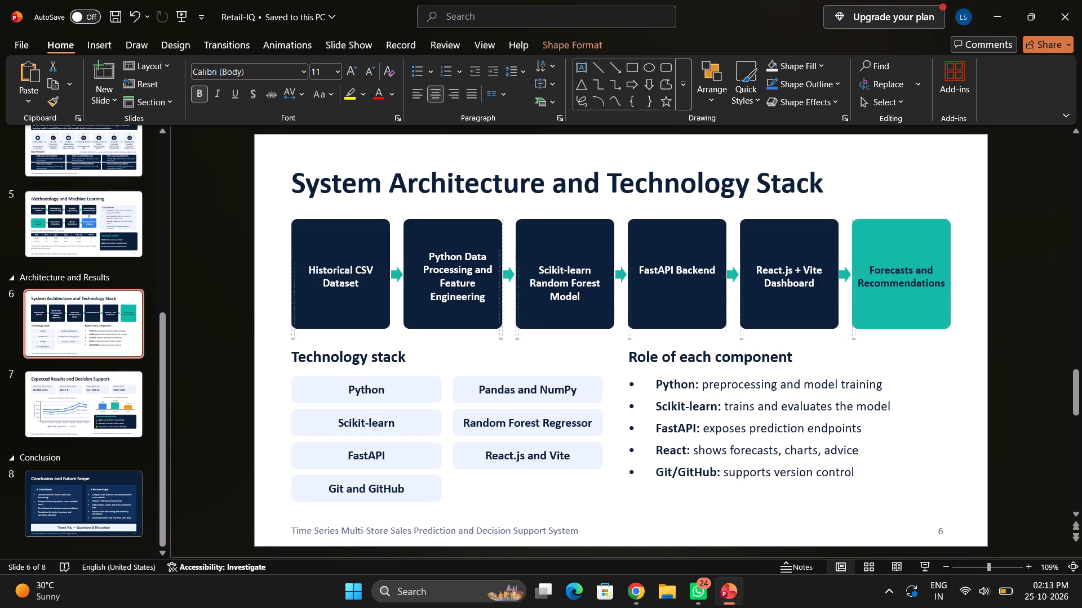
pyautogui.moveTo(467, 248); pyautogui.dragTo(462, 244)
# Move the "Scikit-learn Random Forest Model" label slightly up to the vertical middle of its box.
pyautogui.click(567, 279)
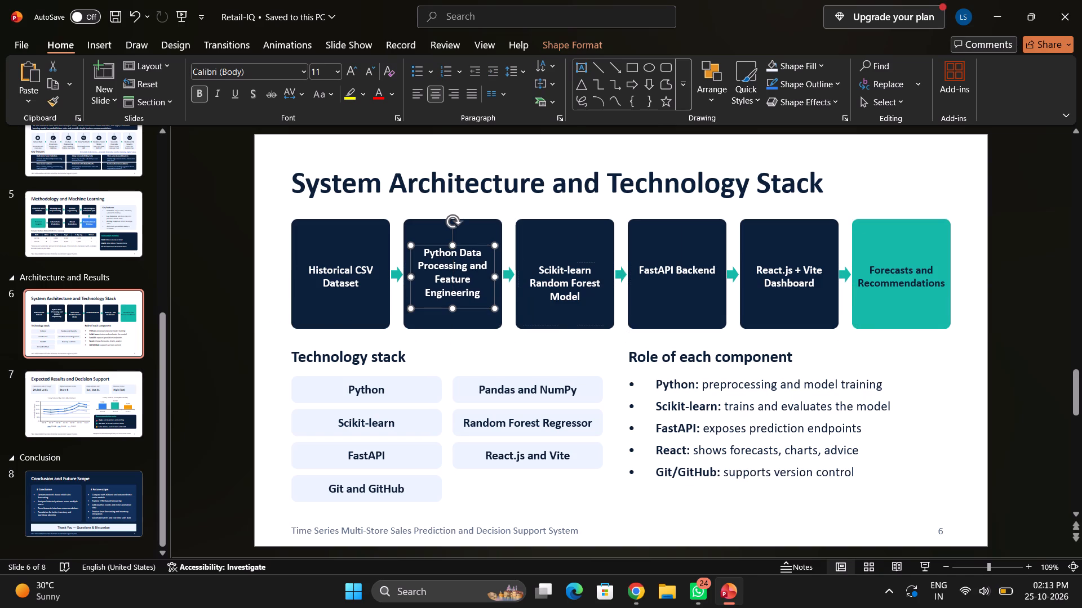
pyautogui.moveTo(587, 262); pyautogui.dragTo(586, 254)
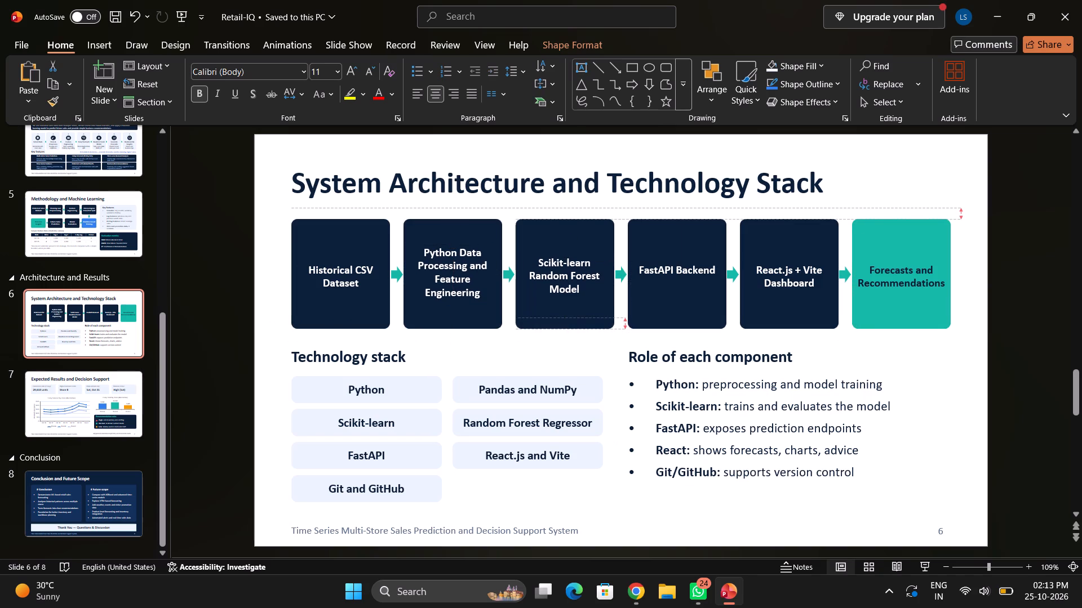
pyautogui.moveTo(586, 254); pyautogui.dragTo(586, 255)
pyautogui.moveTo(586, 255); pyautogui.dragTo(586, 256)
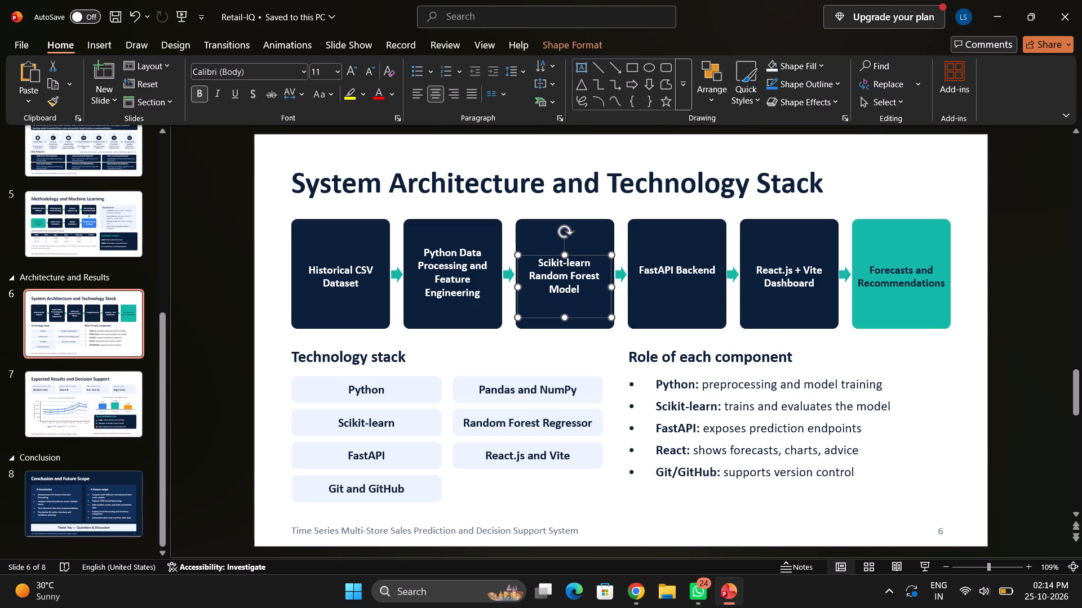
# Narrow the "FastAPI Backend" label so it wraps onto two lines, and move it slightly up, centred in its box.
pyautogui.moveTo(690, 272); pyautogui.dragTo(727, 286)
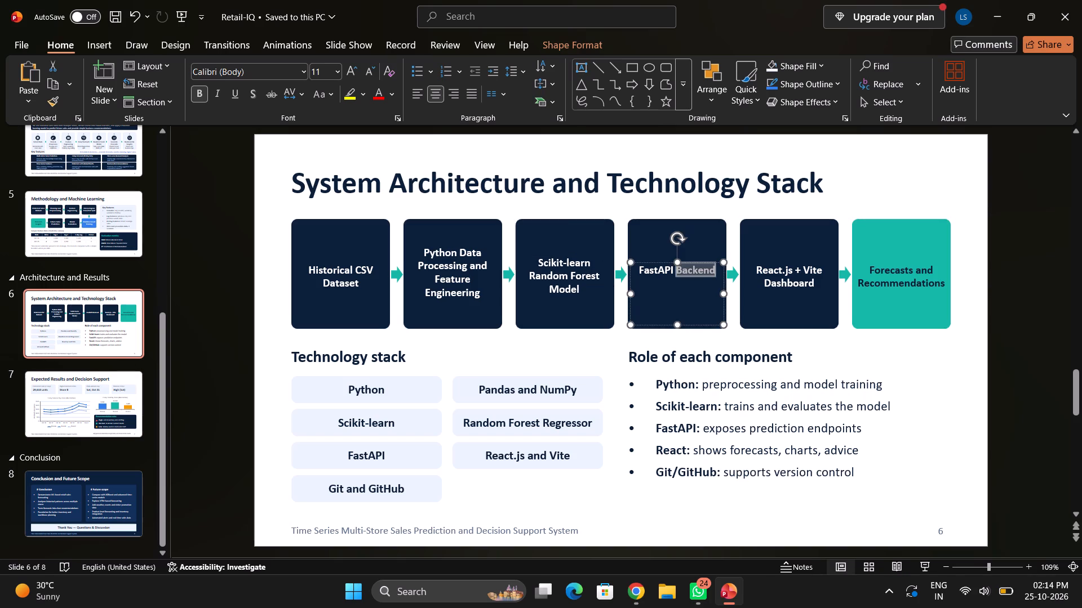
pyautogui.moveTo(727, 286); pyautogui.dragTo(722, 298)
pyautogui.click(701, 297)
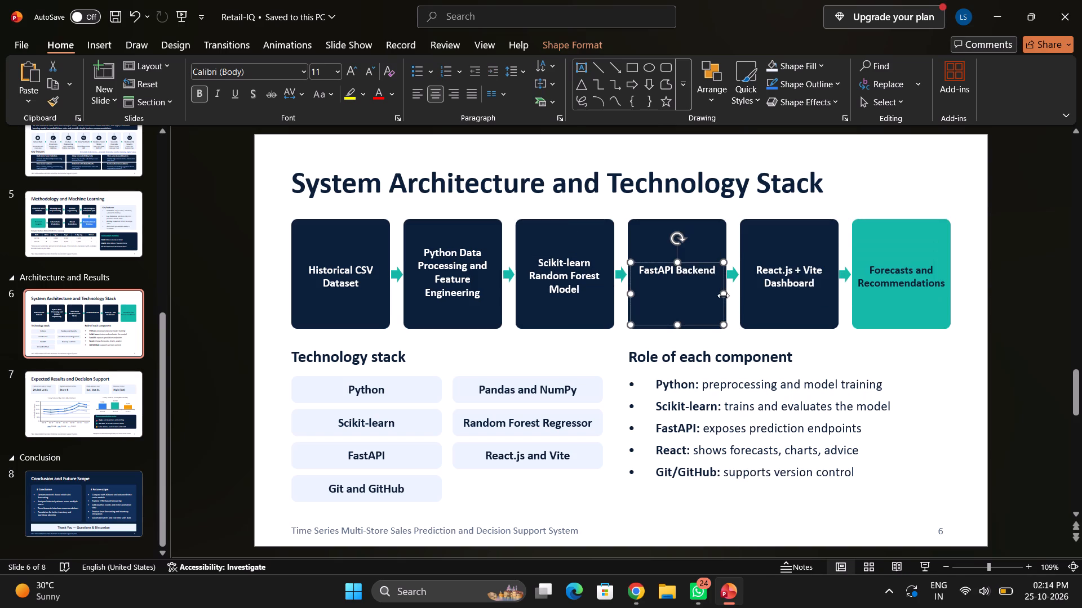
pyautogui.moveTo(726, 296); pyautogui.dragTo(704, 296)
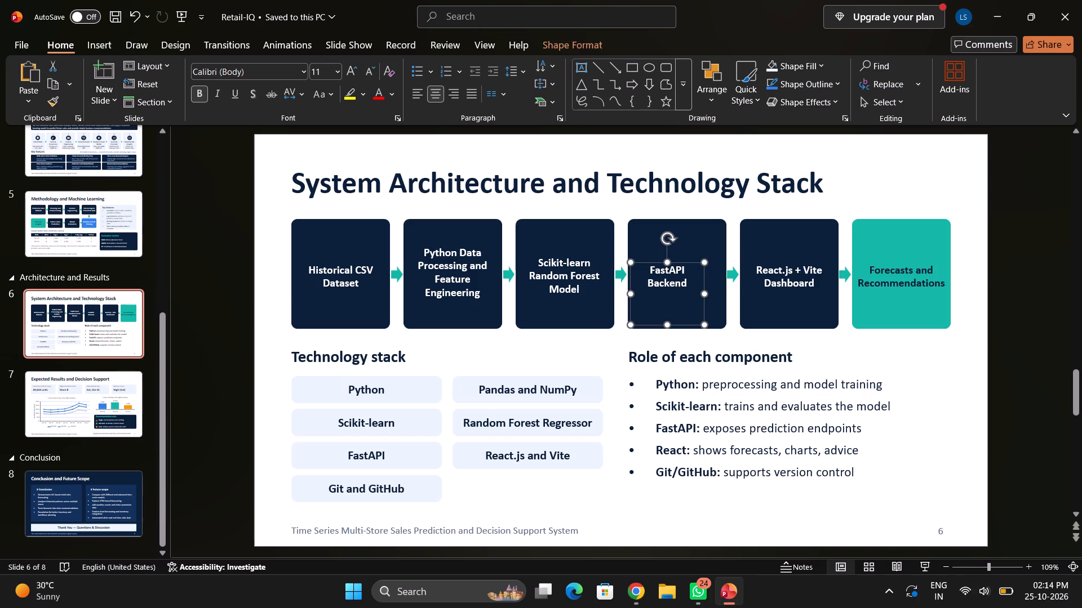
pyautogui.moveTo(688, 263); pyautogui.dragTo(699, 258)
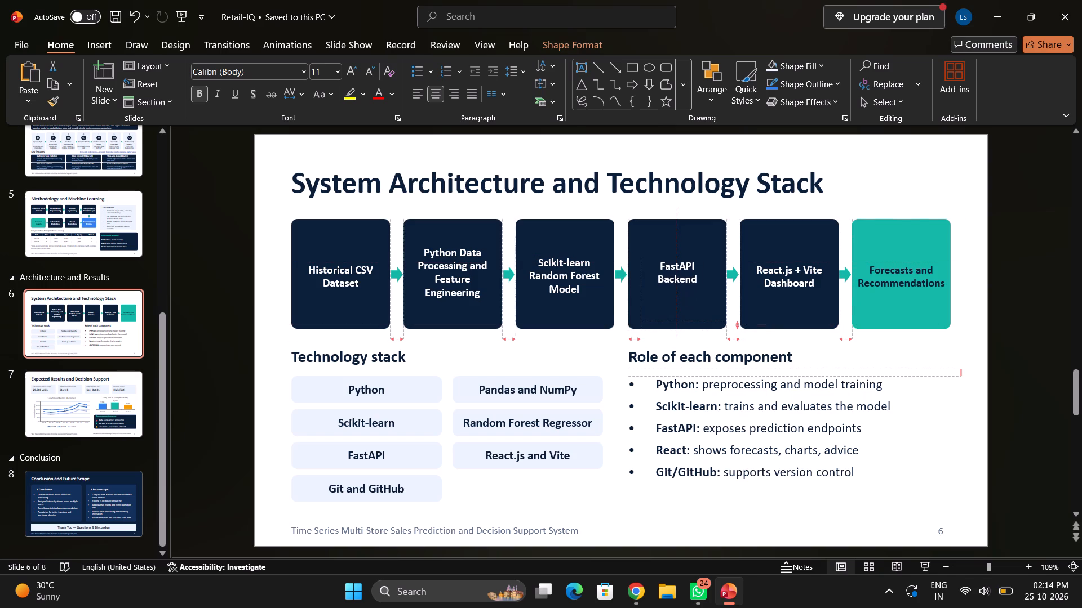
pyautogui.moveTo(699, 258); pyautogui.dragTo(698, 259)
pyautogui.moveTo(698, 259); pyautogui.dragTo(695, 259)
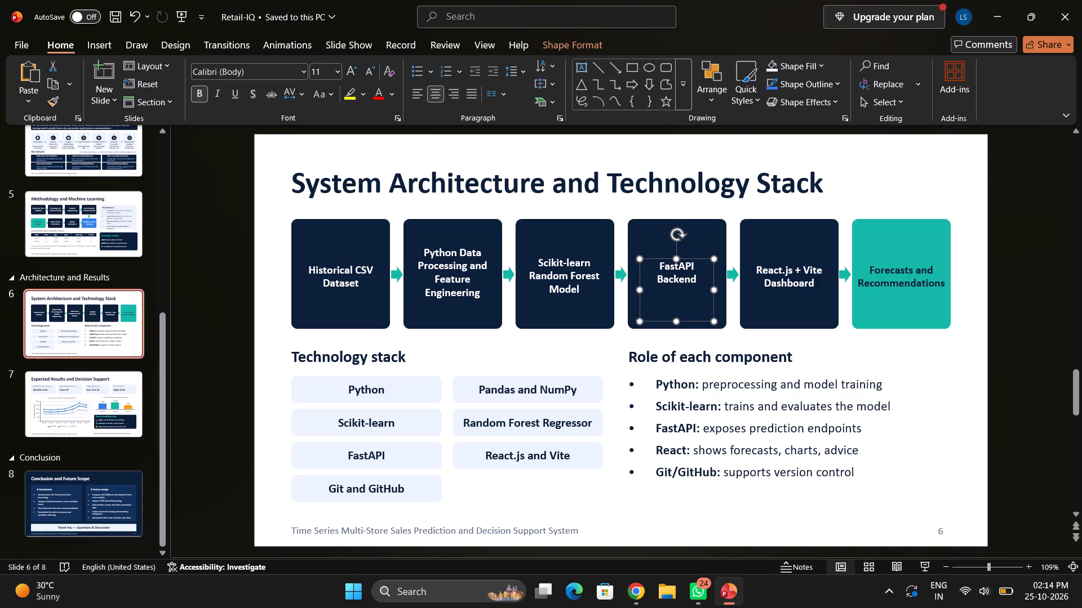
# Move the "React.js + Vite Dashboard" label slightly up in its box, level with the "FastAPI Backend" label.
pyautogui.click(791, 274)
pyautogui.click(814, 263)
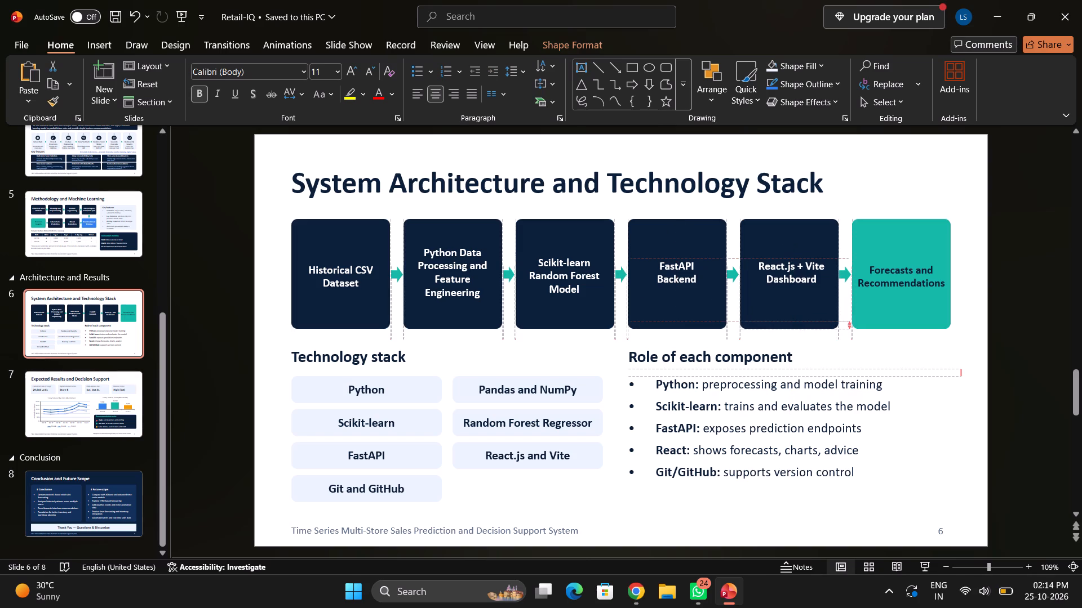
# Move the "Forecasts and Recommendations" label slightly up in its teal box, keeping it horizontally centred.
pyautogui.click(895, 279)
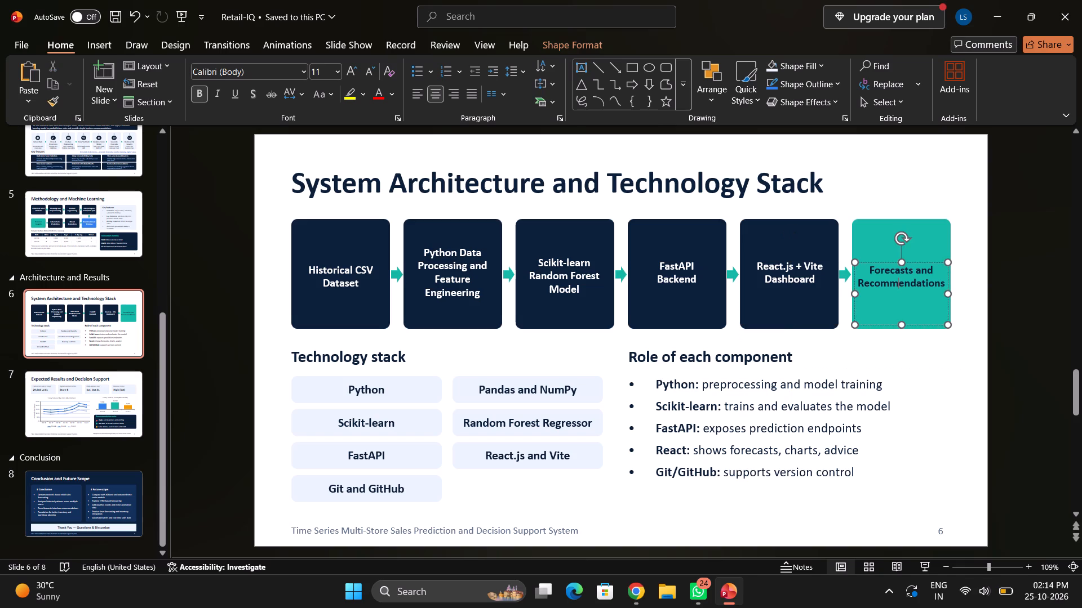
pyautogui.moveTo(931, 263); pyautogui.dragTo(931, 259)
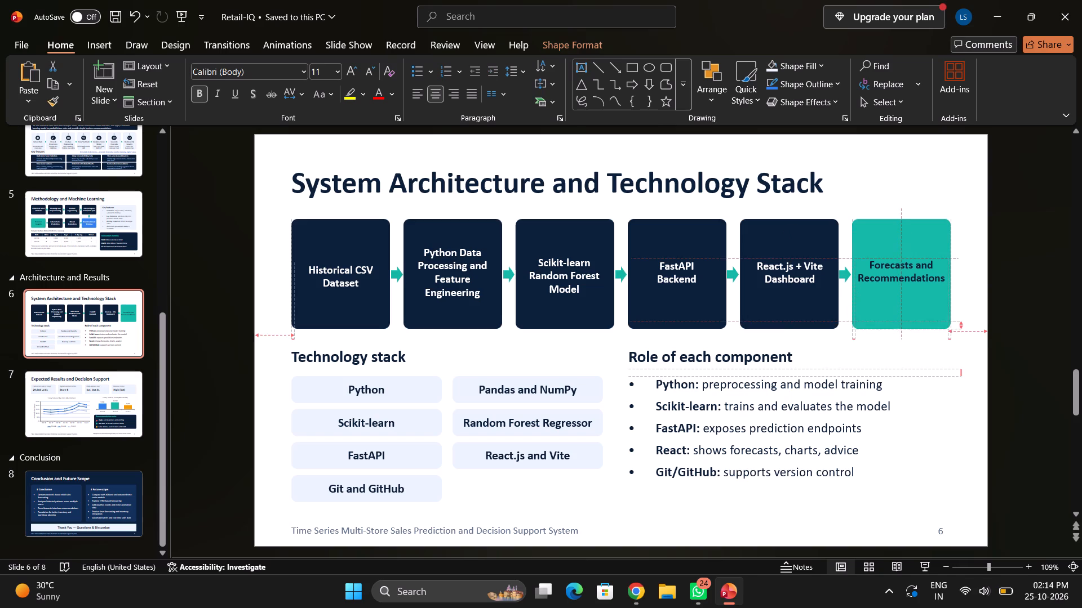
pyautogui.moveTo(931, 259); pyautogui.dragTo(932, 258)
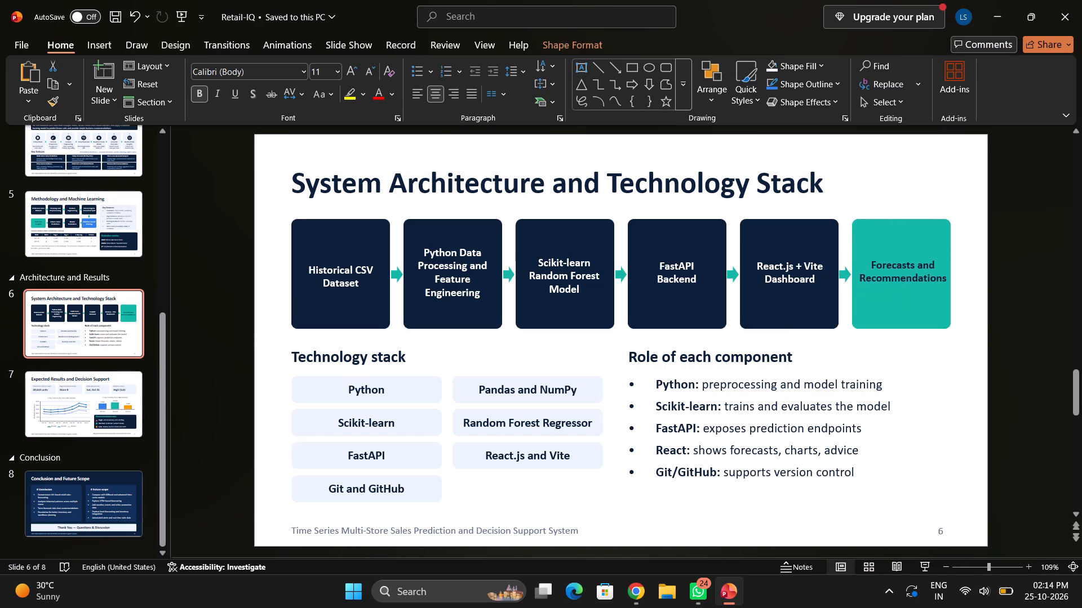
pyautogui.moveTo(932, 258); pyautogui.dragTo(931, 258)
pyautogui.click(1052, 244)
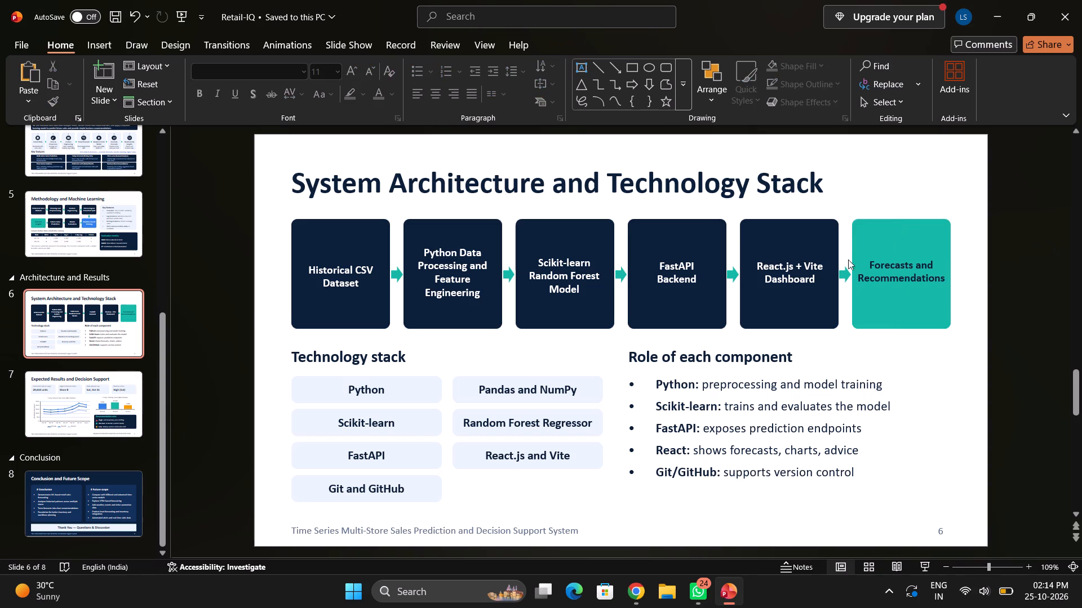
# On slide 7, try Monochromatic Palette 8 on the "7-day total by store" bar chart, and settle on Monochromatic Palette 1.
pyautogui.scroll(8, 86, 262)
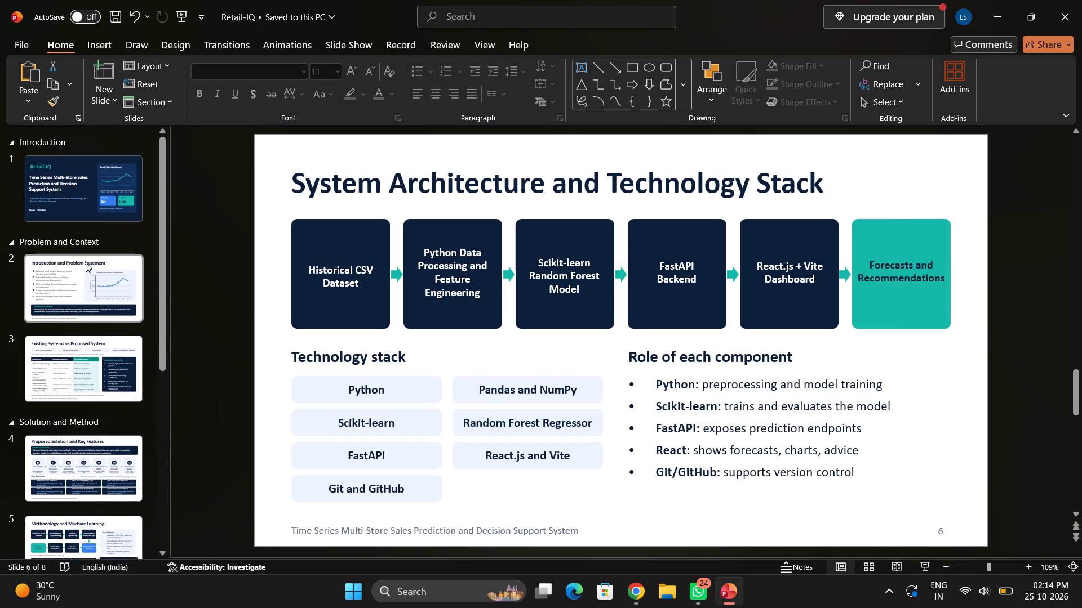
pyautogui.scroll(-4, 86, 262)
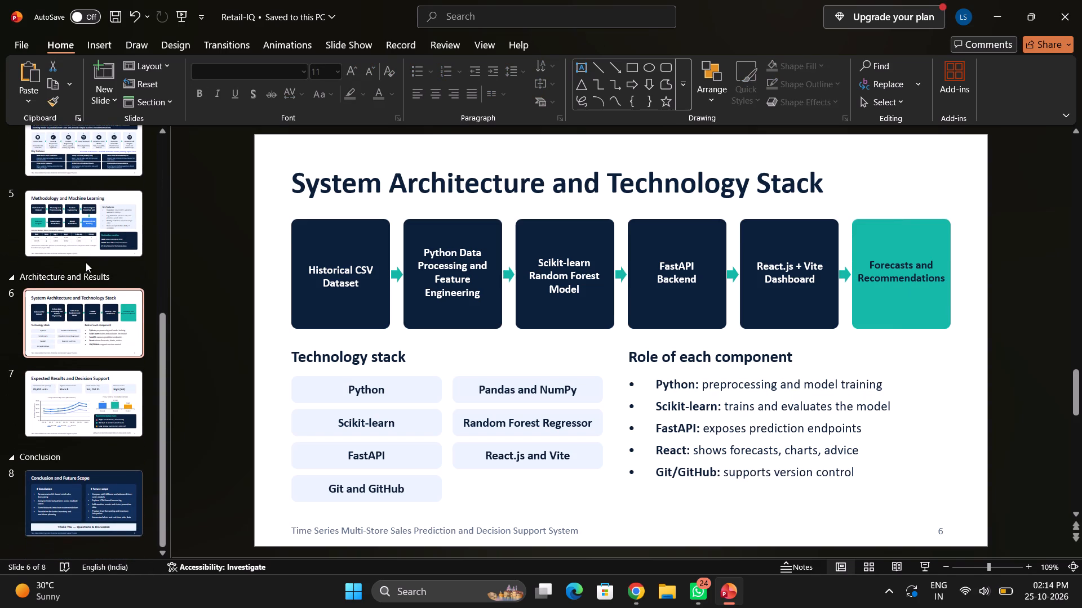
pyautogui.scroll(-1, 86, 262)
pyautogui.click(65, 410)
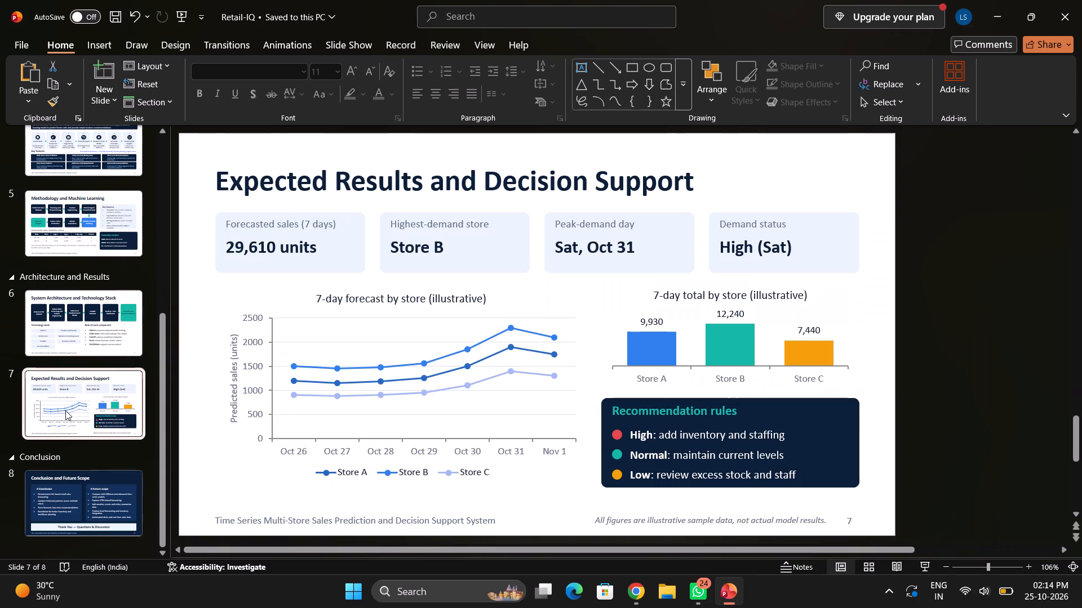
pyautogui.click(755, 325)
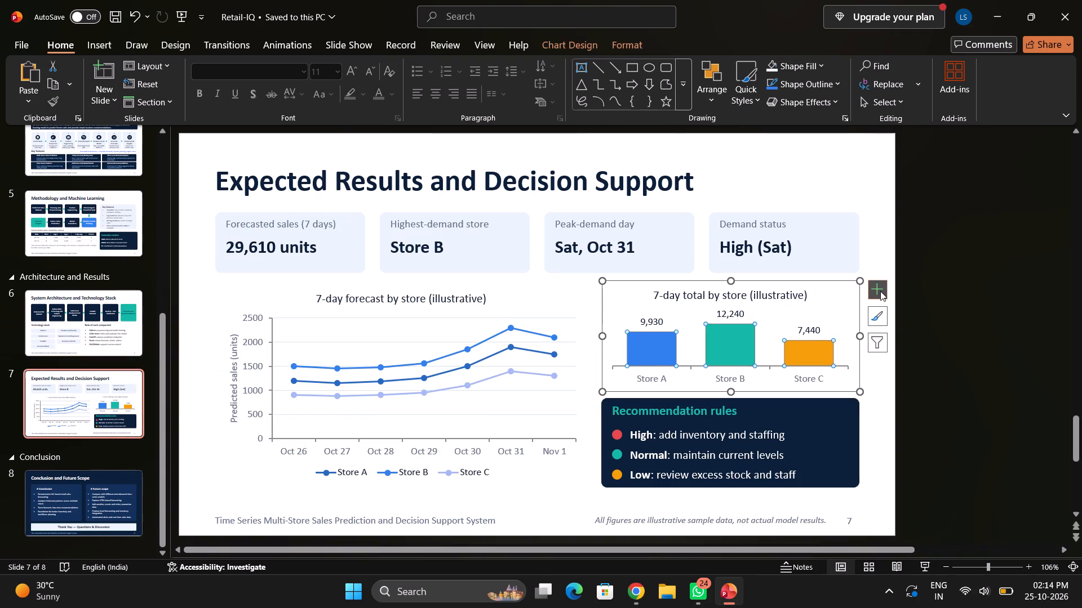
pyautogui.click(880, 315)
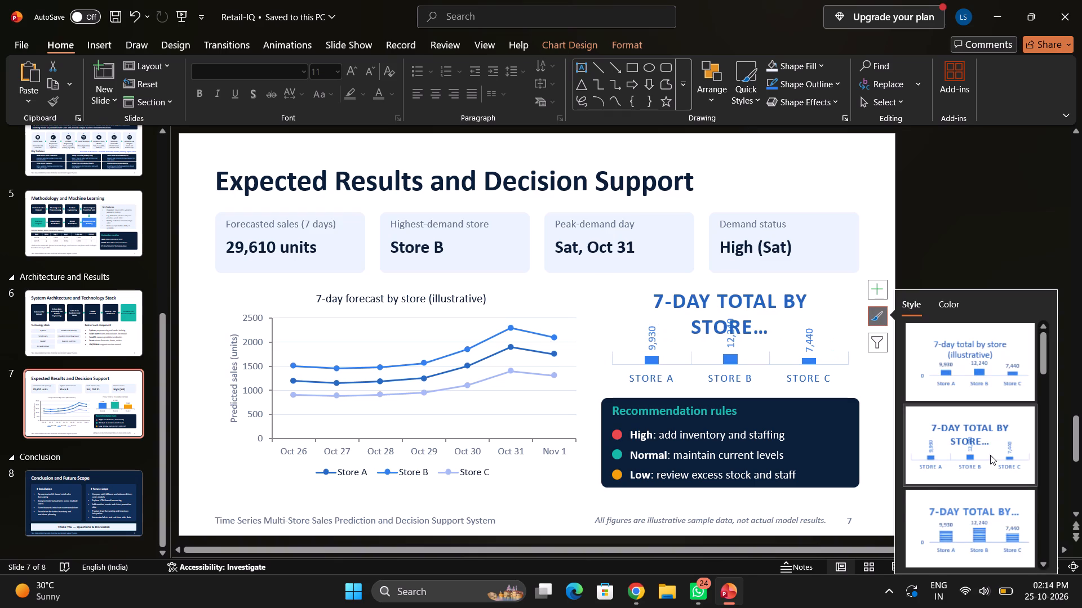
pyautogui.scroll(-4, 990, 455)
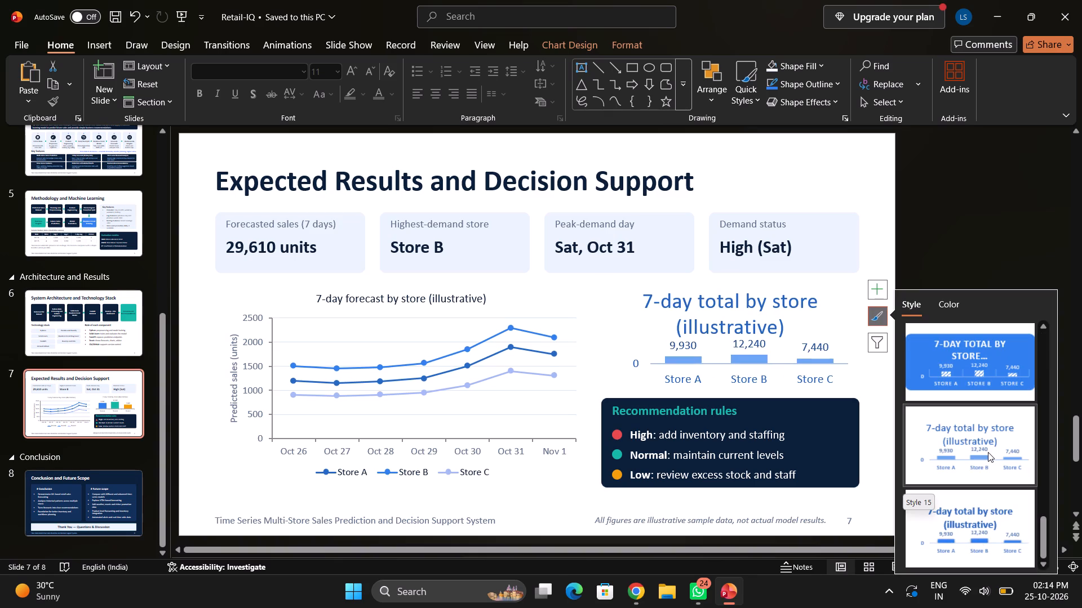
pyautogui.scroll(3, 983, 382)
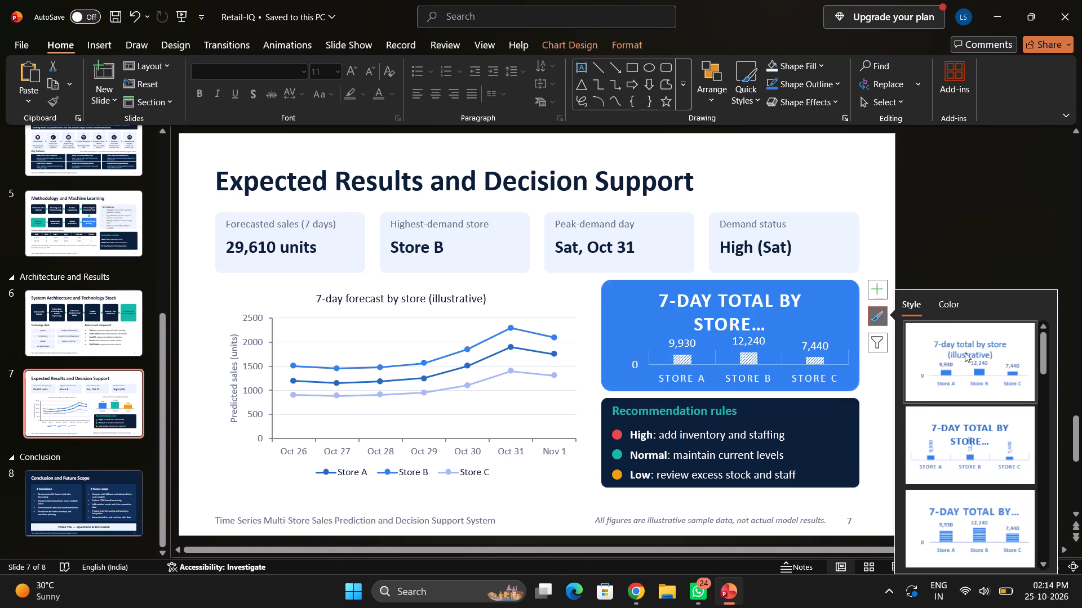
pyautogui.click(949, 307)
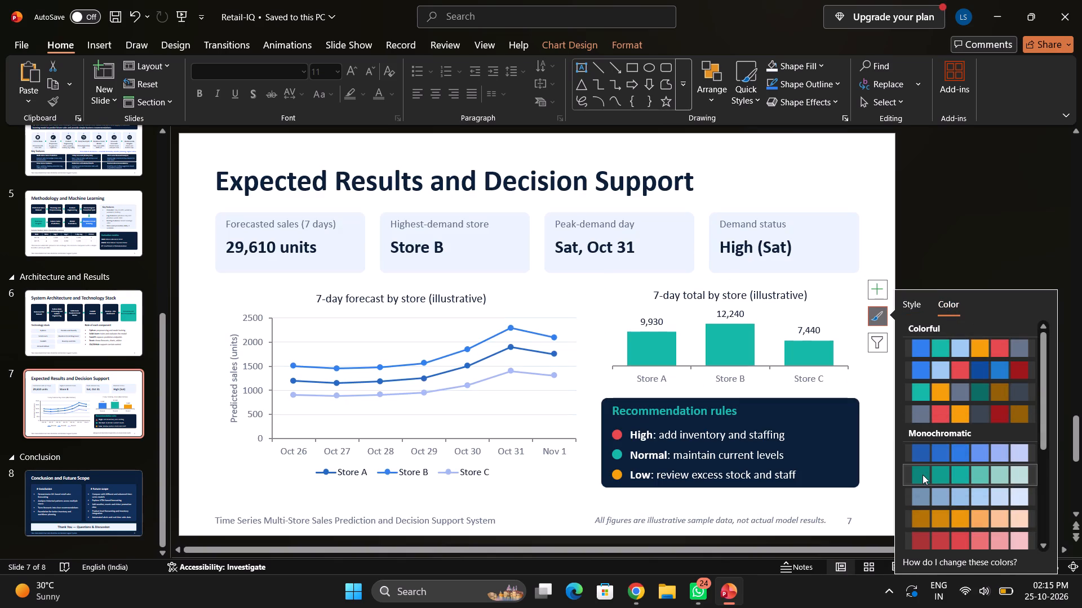
pyautogui.scroll(-5, 946, 530)
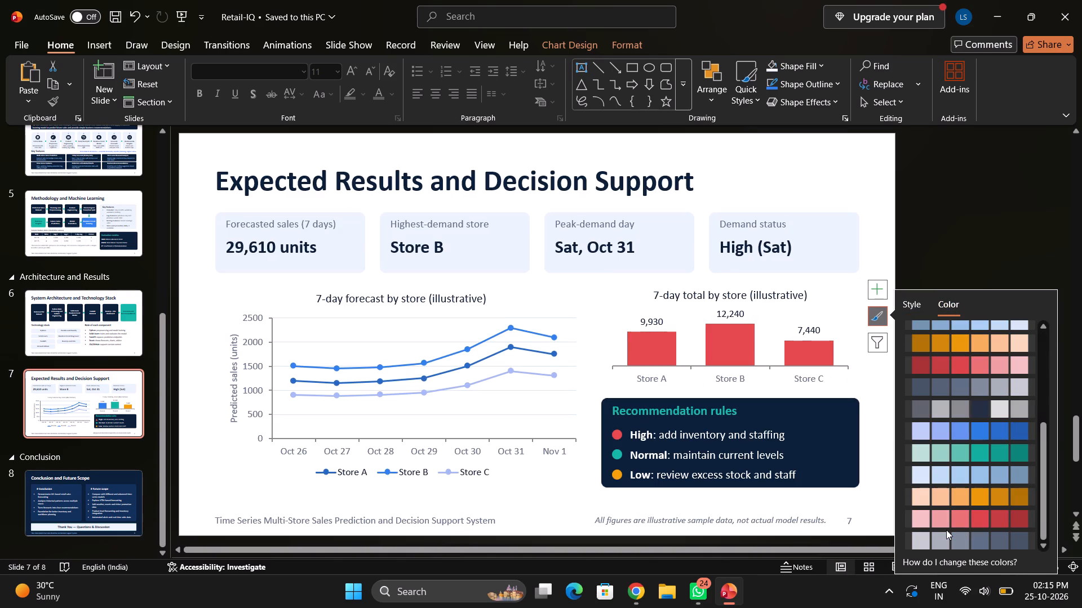
pyautogui.click(989, 430)
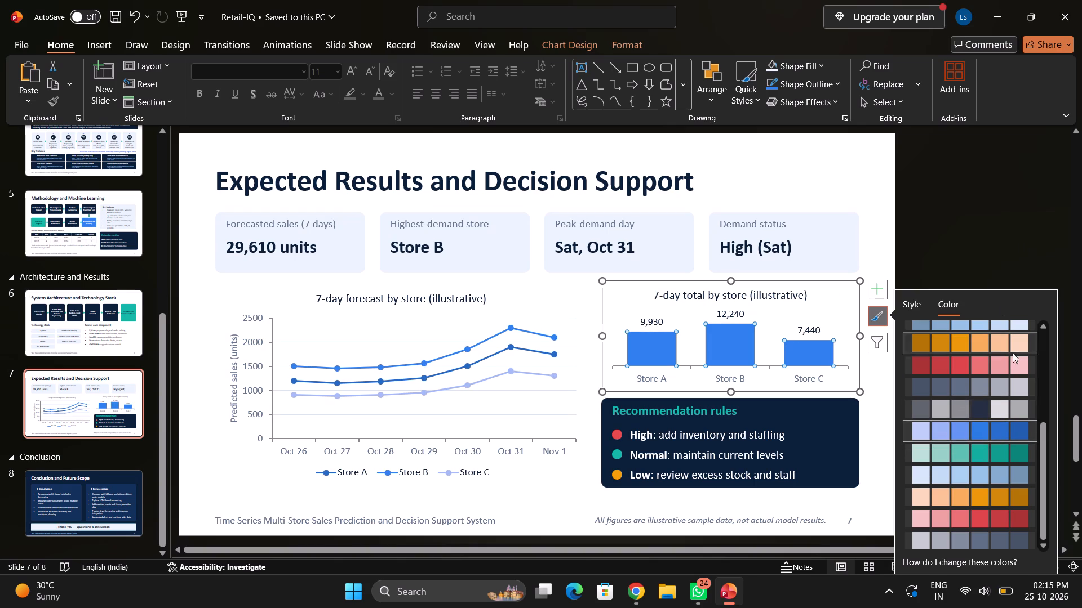
pyautogui.scroll(2, 975, 325)
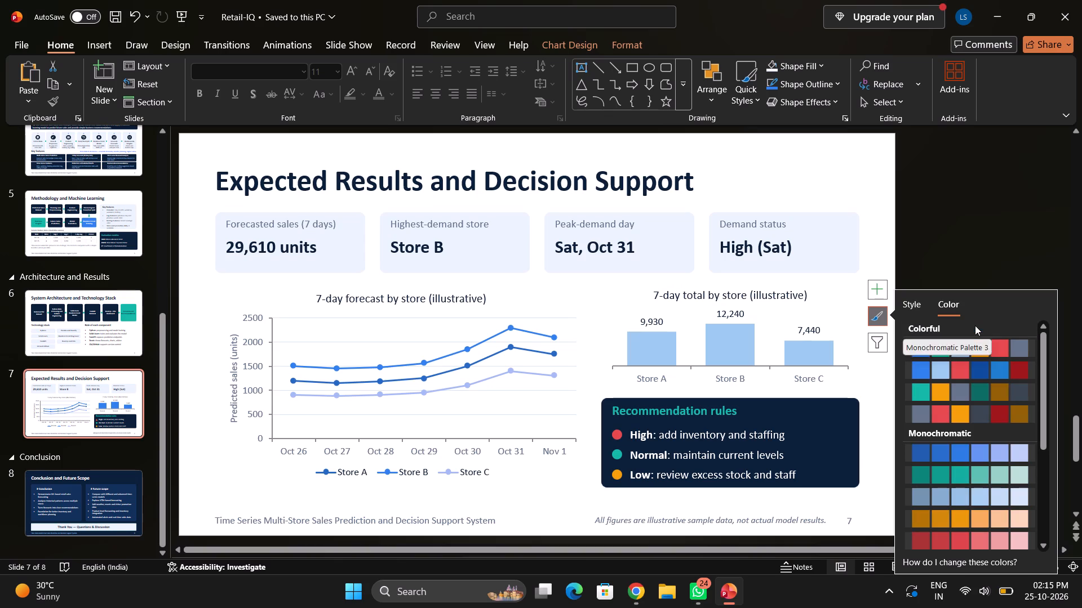
pyautogui.click(921, 451)
pyautogui.click(1003, 191)
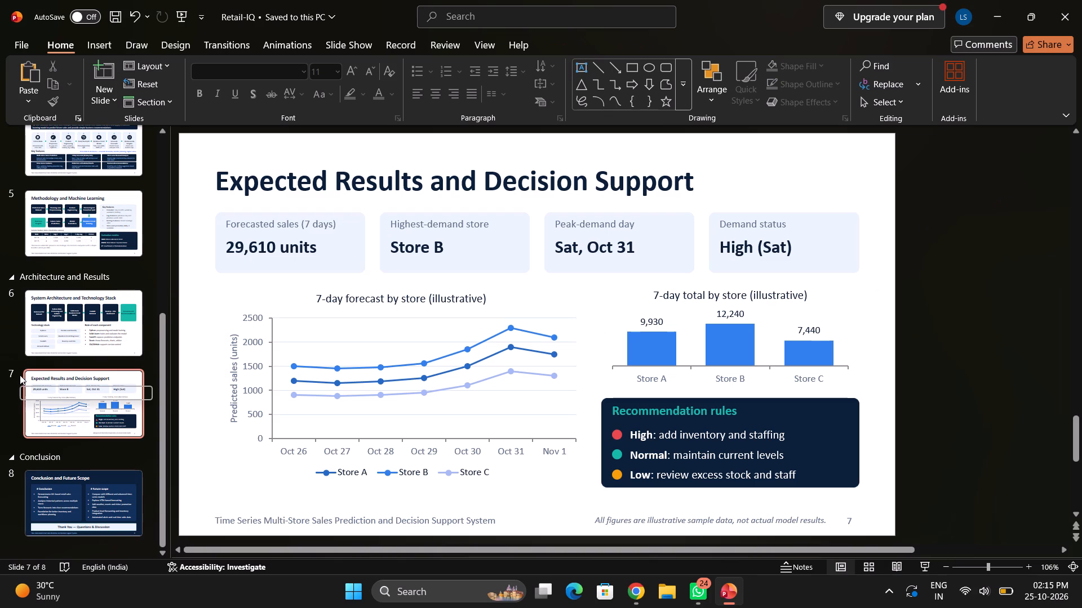
# Delete the "Role of each component" heading text on slide 6.
pyautogui.click(52, 333)
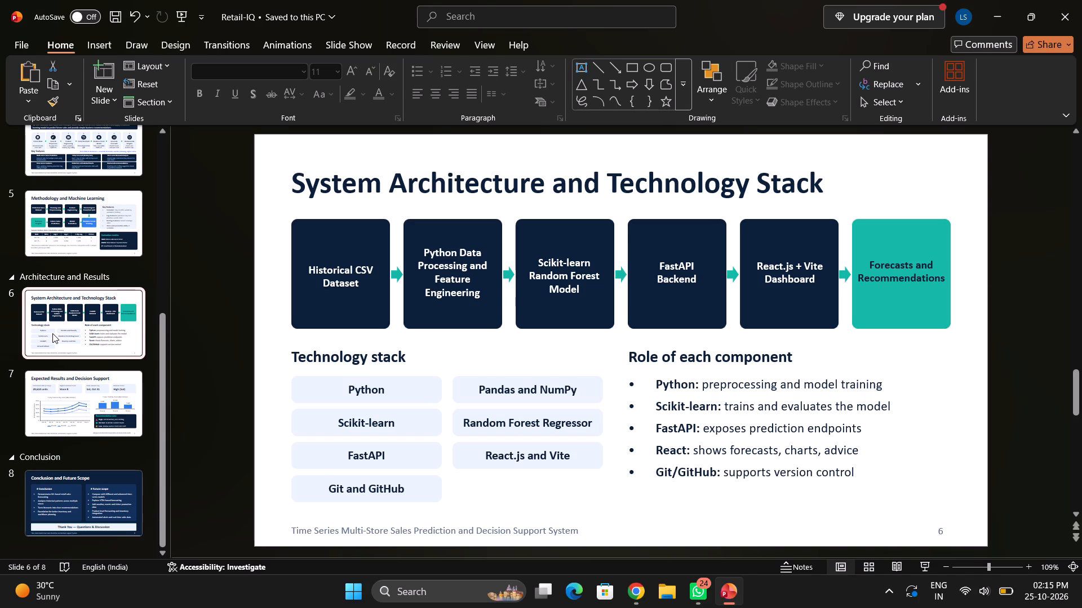
pyautogui.click(797, 357)
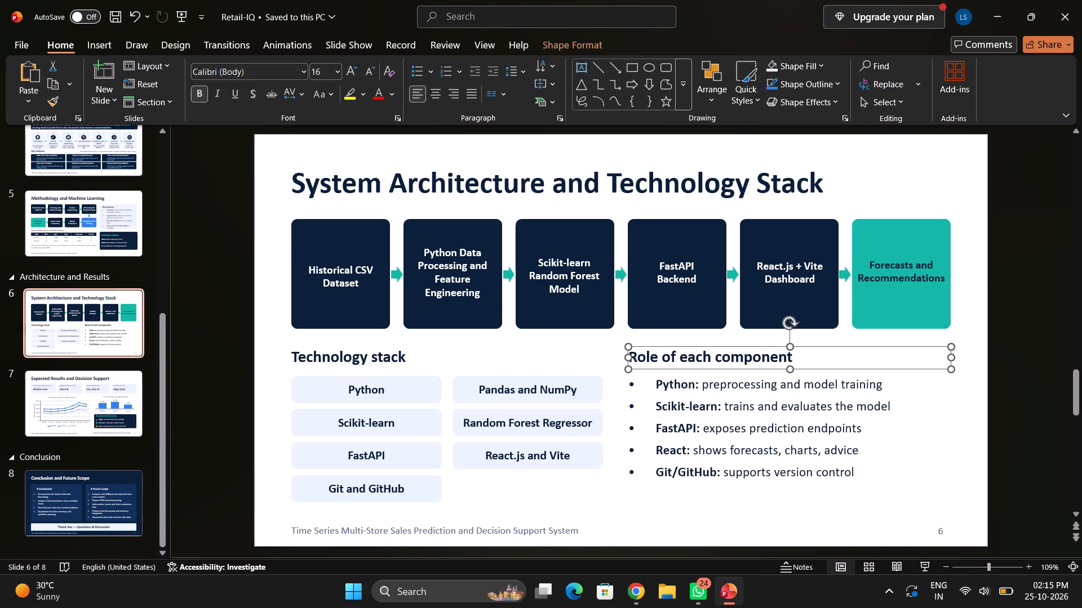
pyautogui.click(793, 359)
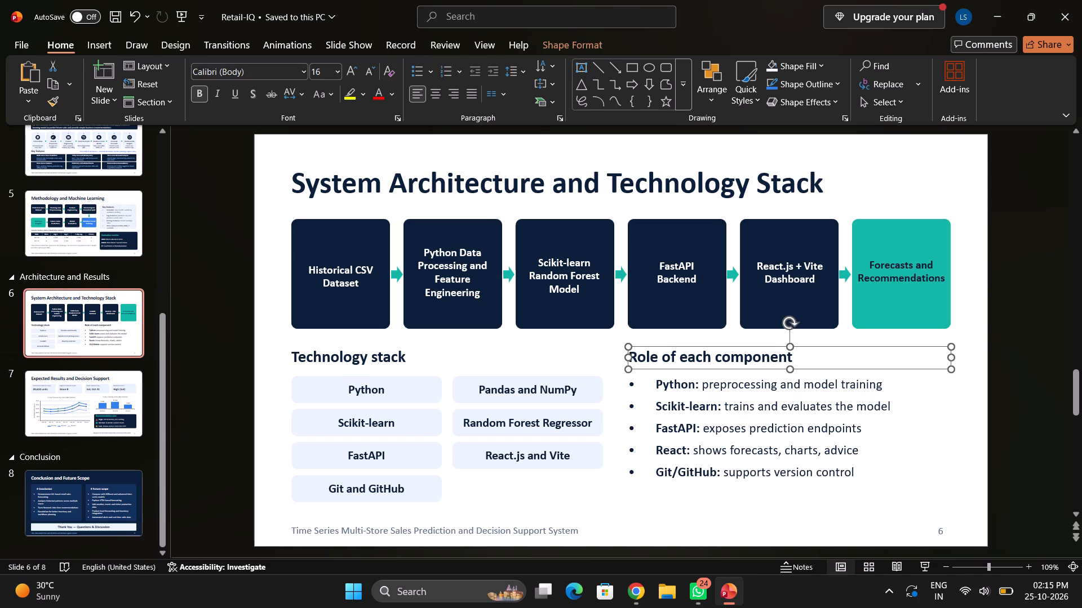
pyautogui.click(791, 359)
pyautogui.press('BackSpace')
pyautogui.press('BackSpace')
pyautogui.press('BackSpace')
pyautogui.press('BackSpace')
pyautogui.press('BackSpace')
pyautogui.press('BackSpace')
pyautogui.press('BackSpace')
pyautogui.press('BackSpace')
pyautogui.press('BackSpace')
pyautogui.press('BackSpace')
pyautogui.press('BackSpace')
pyautogui.press('BackSpace')
pyautogui.press('BackSpace')
pyautogui.press('BackSpace')
pyautogui.press('BackSpace')
pyautogui.press('BackSpace')
pyautogui.press('BackSpace')
pyautogui.press('BackSpace')
pyautogui.press('BackSpace')
pyautogui.press('BackSpace')
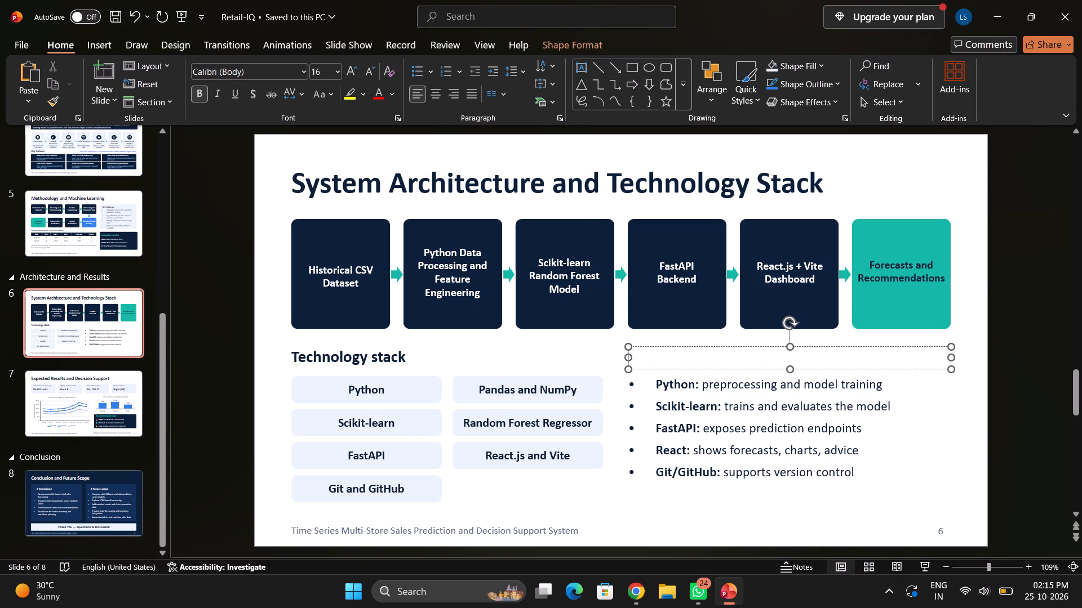
pyautogui.click(1032, 429)
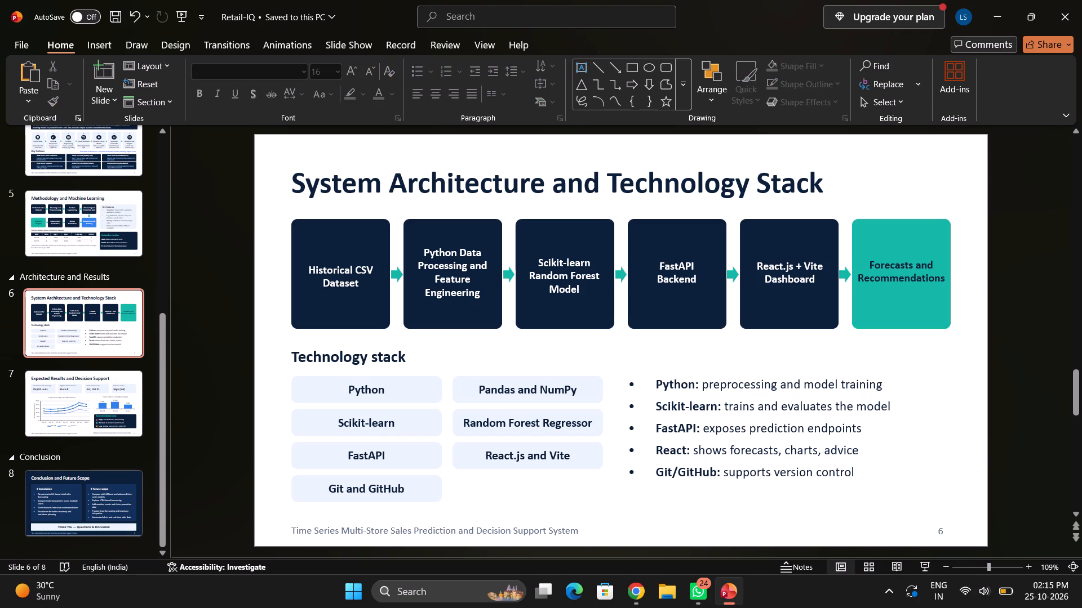
# Shift the component roles bullet list on slide 6 slightly right, keeping its vertical position.
pyautogui.click(837, 414)
pyautogui.moveTo(860, 375); pyautogui.dragTo(862, 376)
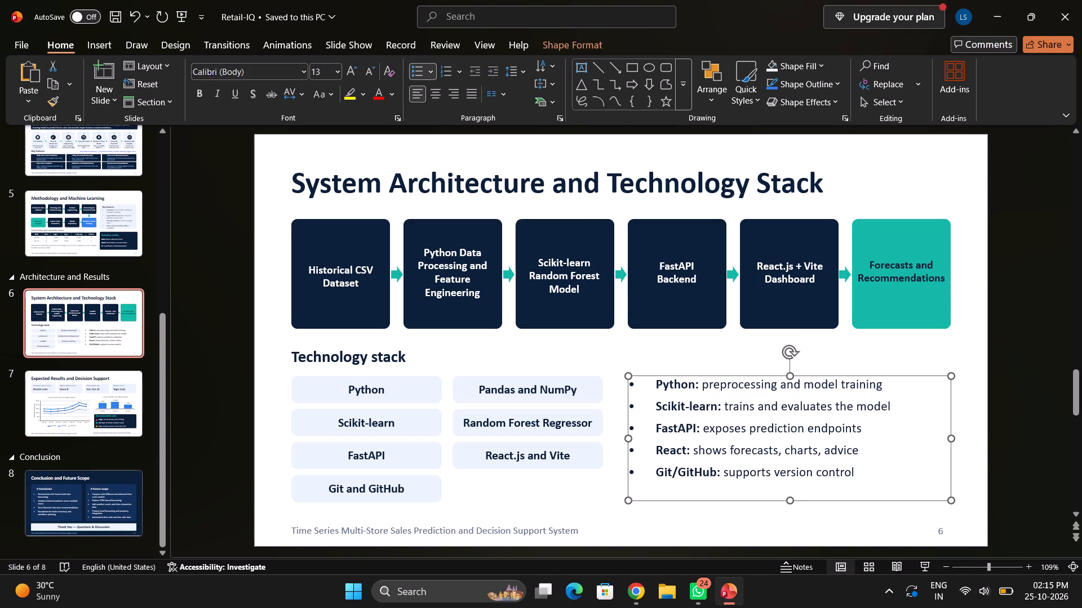
pyautogui.moveTo(862, 376); pyautogui.dragTo(869, 382)
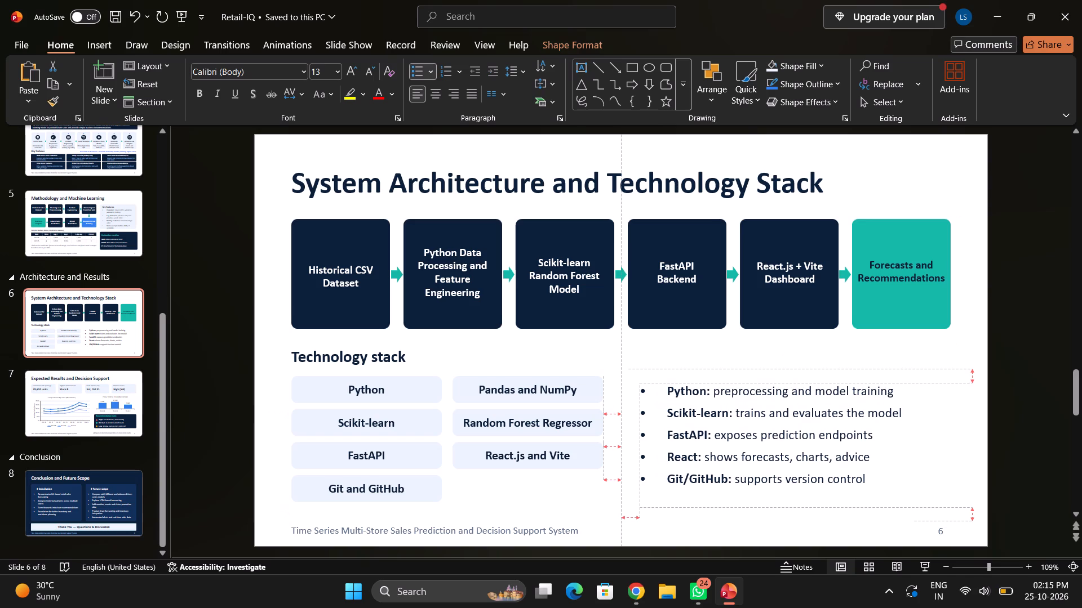
pyautogui.moveTo(869, 382); pyautogui.dragTo(869, 375)
pyautogui.click(1053, 324)
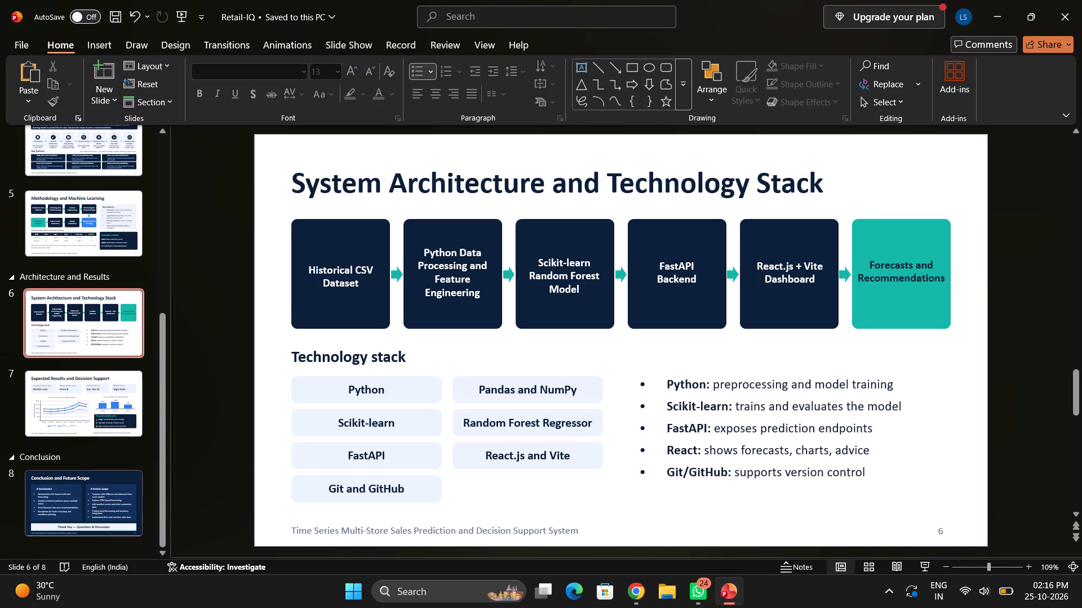
# Under "Key features" on slide 5, replace the bullets of Calendar, Lag Features and Rolling Features with tighter-indented filled round bullets.
pyautogui.click(50, 223)
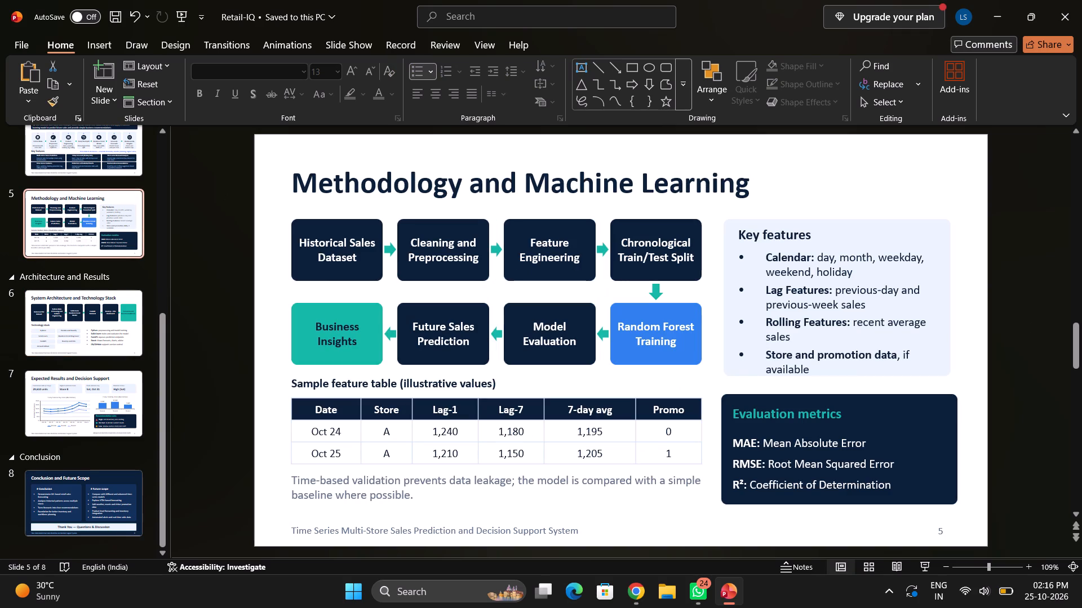
pyautogui.click(765, 260)
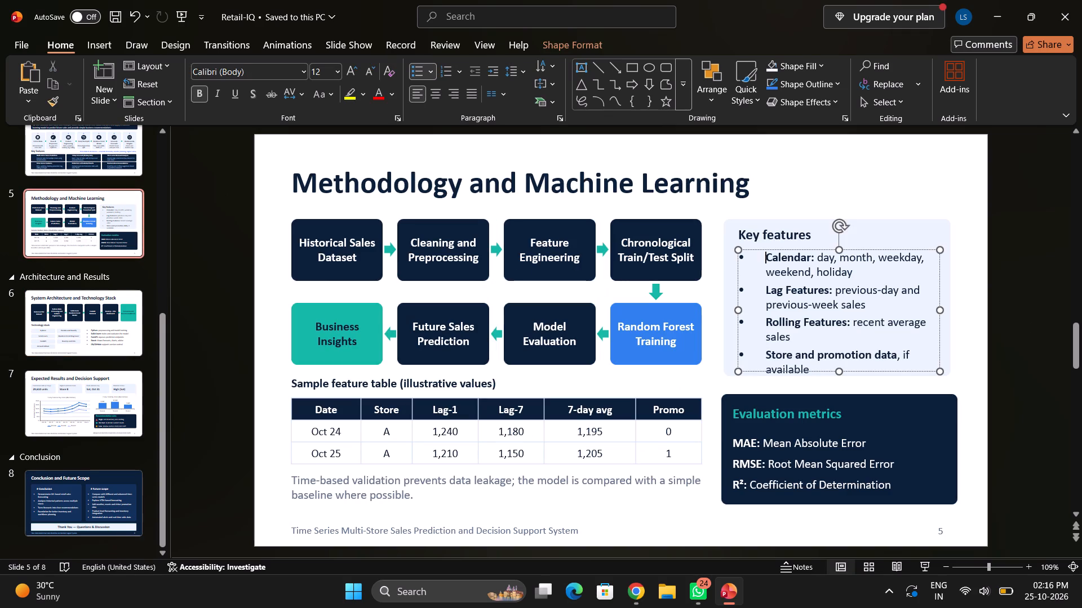
pyautogui.press('BackSpace')
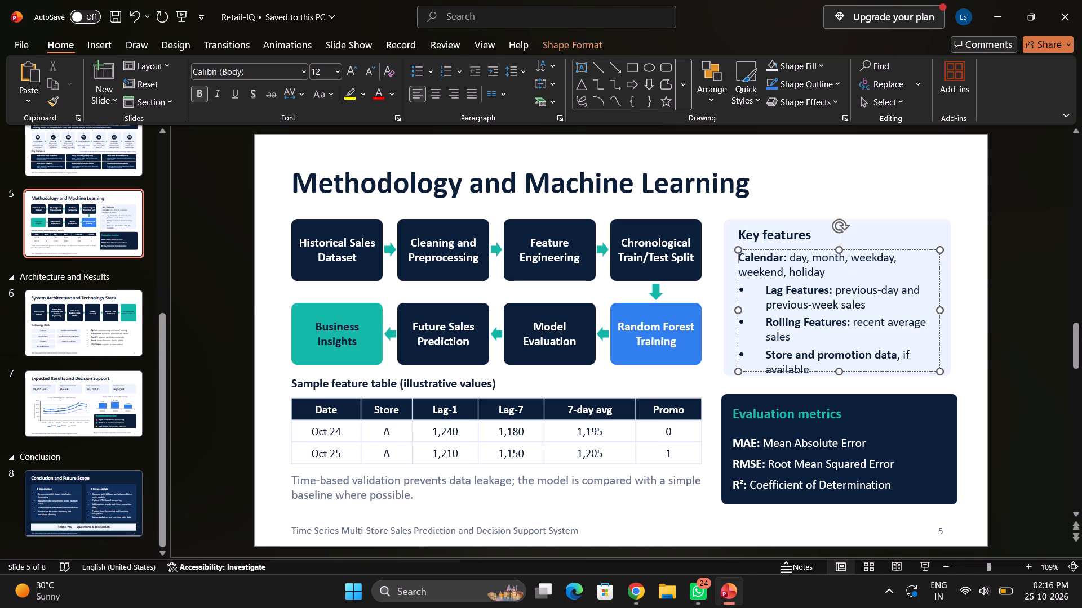
pyautogui.click(431, 71)
pyautogui.click(498, 120)
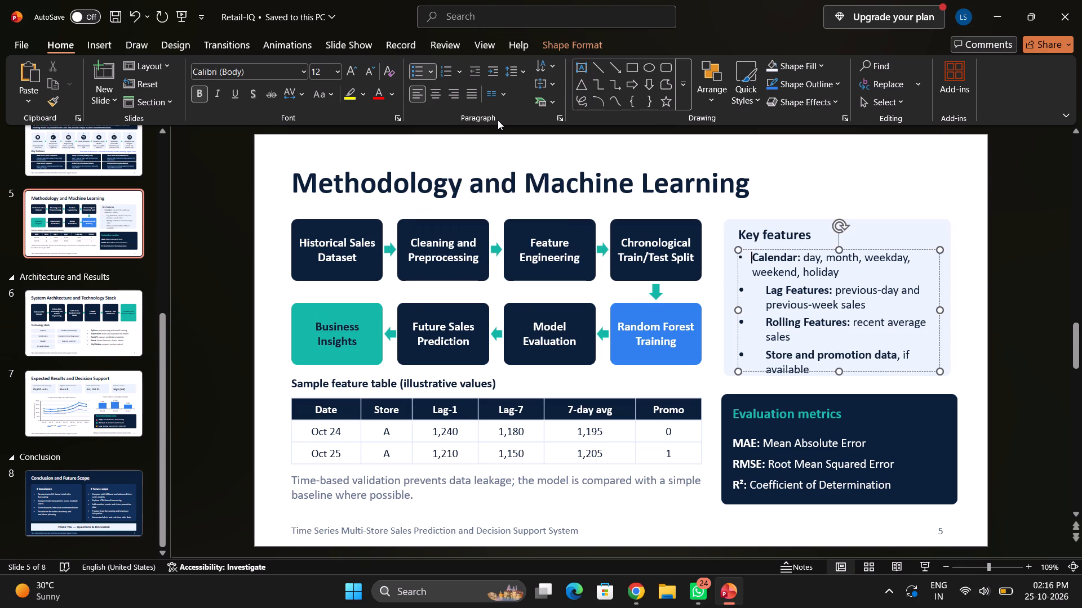
pyautogui.click(761, 291)
pyautogui.press('BackSpace')
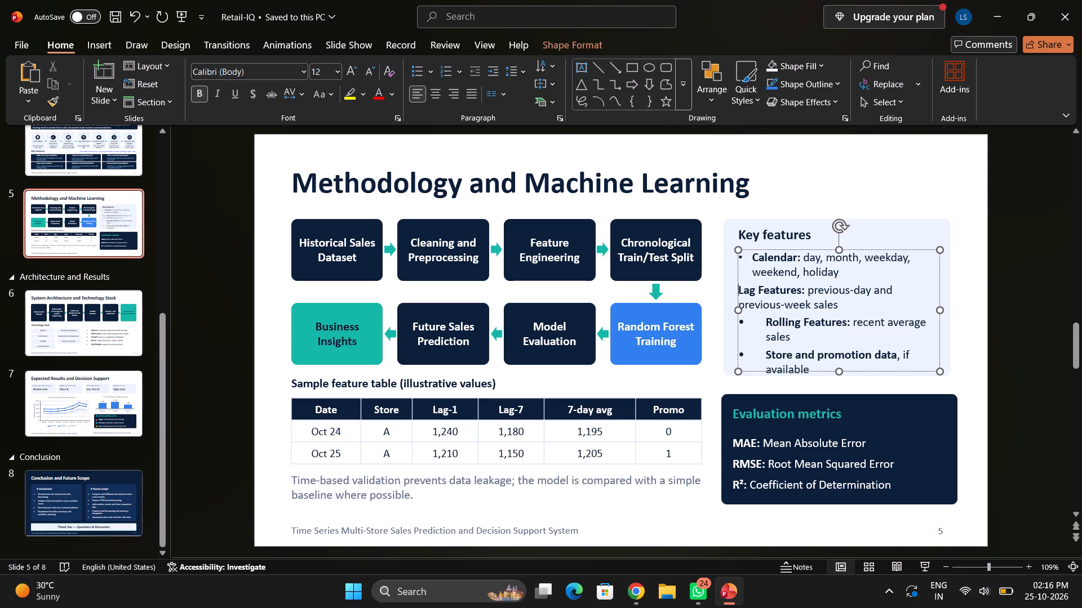
pyautogui.click(430, 76)
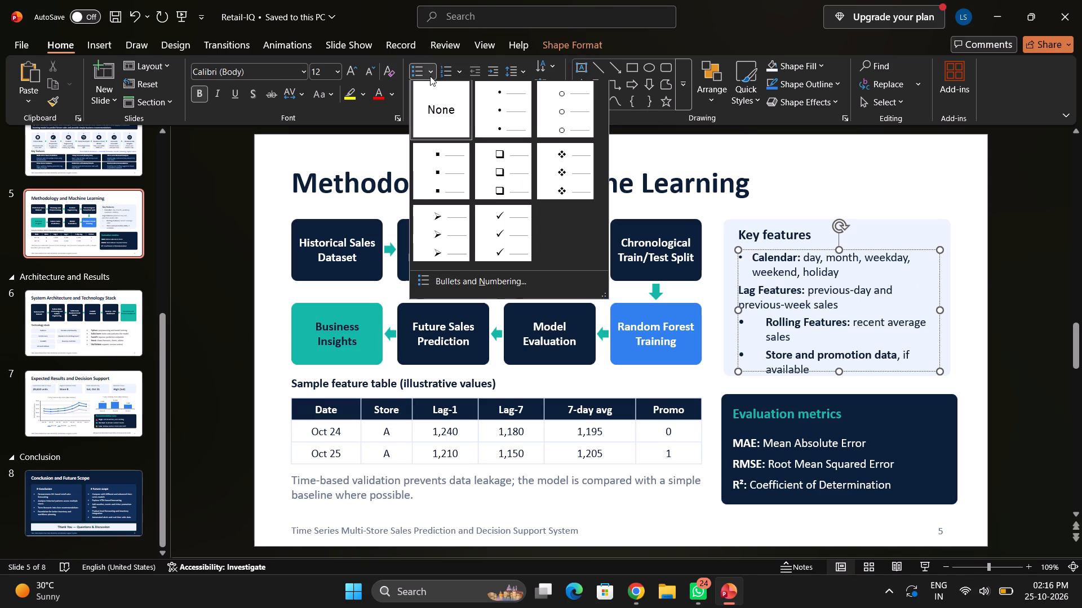
pyautogui.click(515, 127)
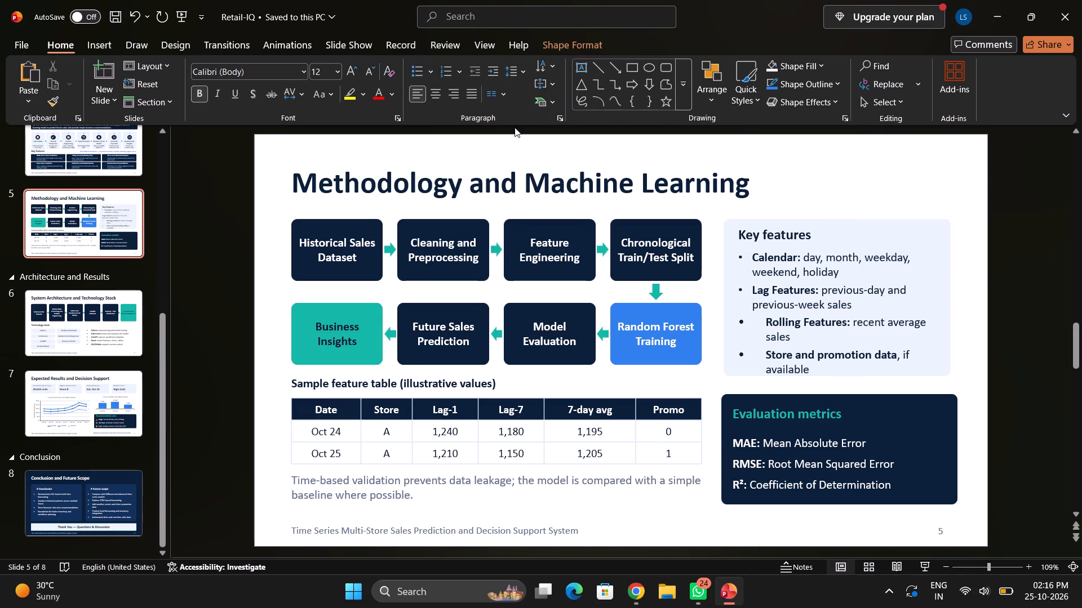
pyautogui.click(764, 324)
pyautogui.press('BackSpace')
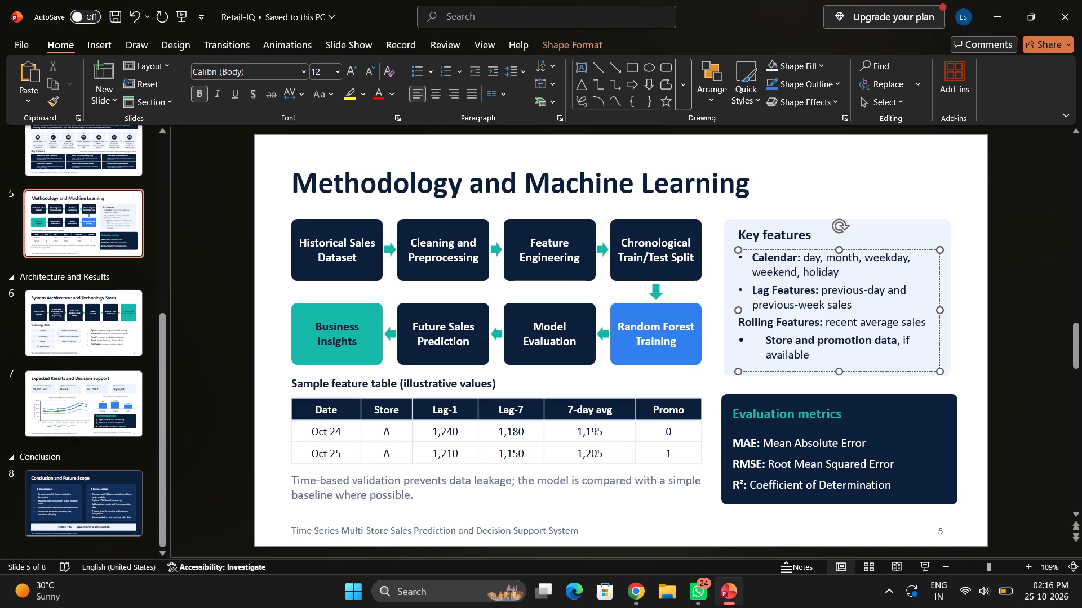
pyautogui.click(424, 67)
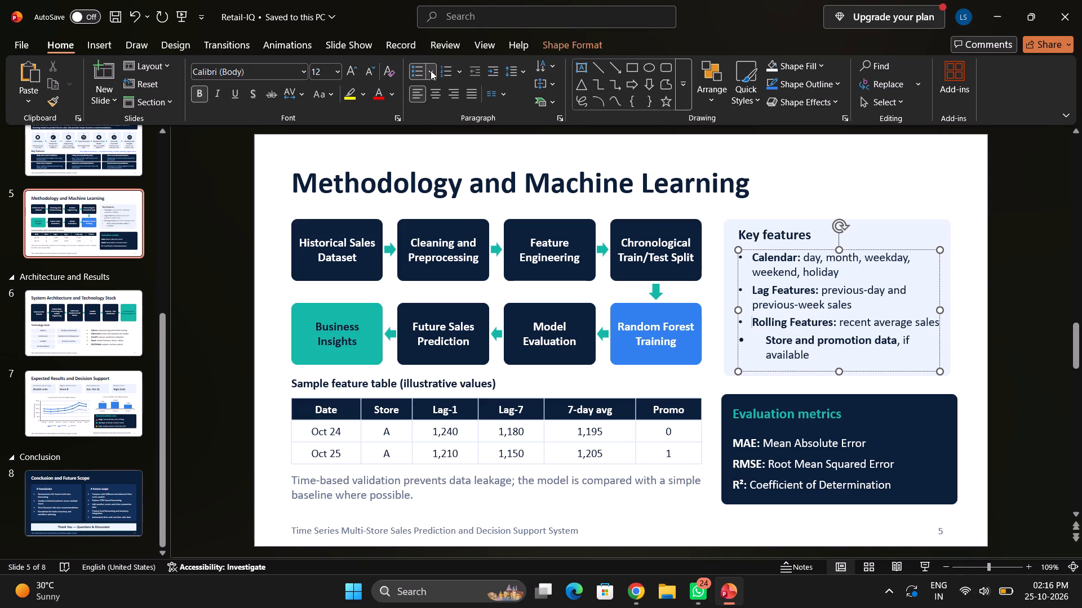
# Under "Key features" on slide 5, replace the "Store and promotion data" bullet with a tighter-indented filled round bullet.
pyautogui.click(767, 344)
pyautogui.press('BackSpace')
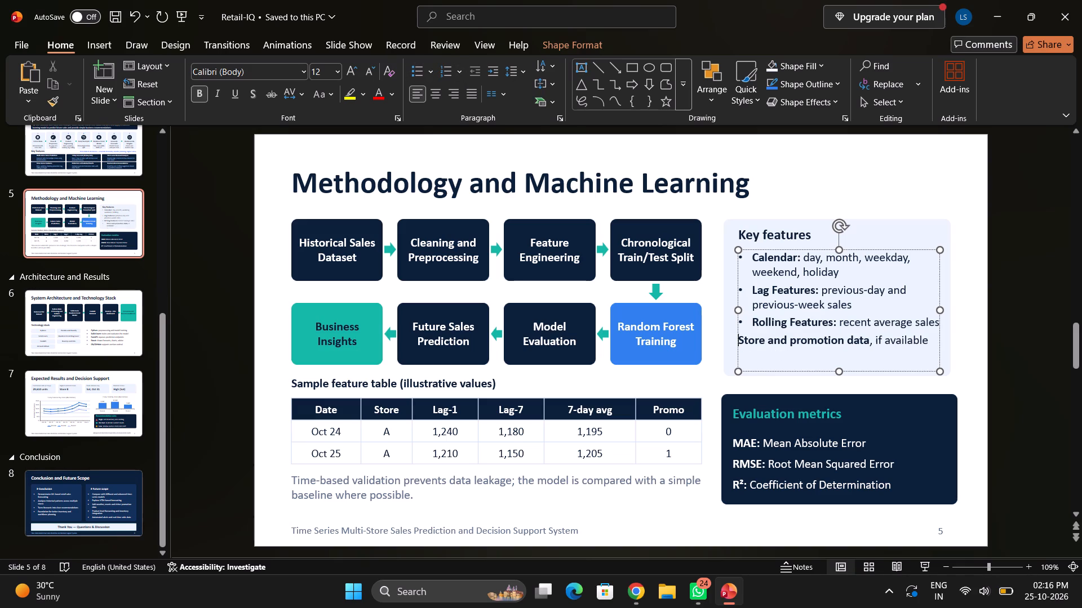
pyautogui.click(419, 70)
pyautogui.click(1062, 275)
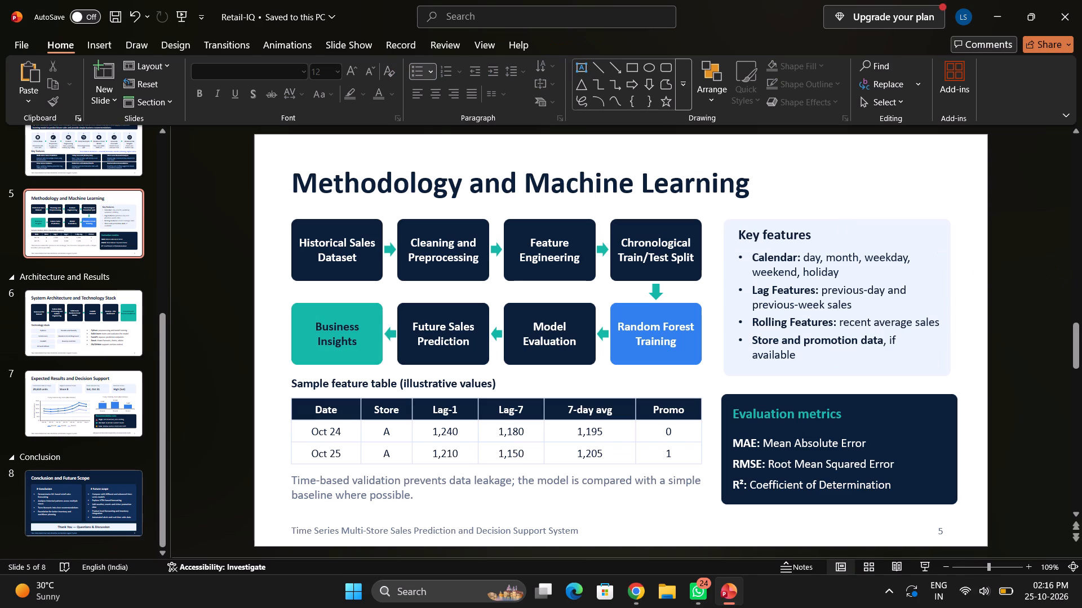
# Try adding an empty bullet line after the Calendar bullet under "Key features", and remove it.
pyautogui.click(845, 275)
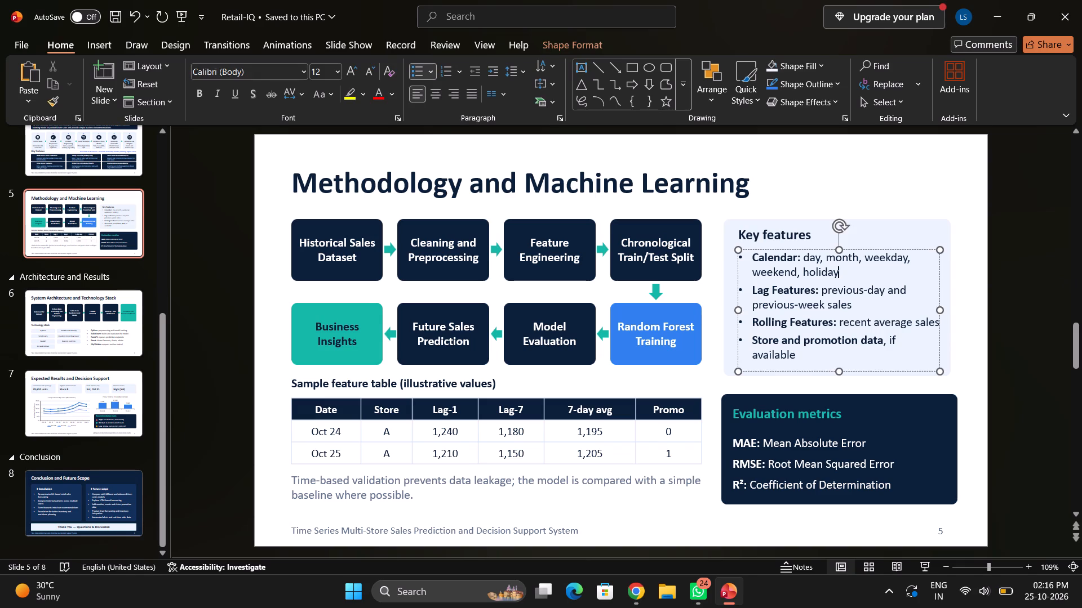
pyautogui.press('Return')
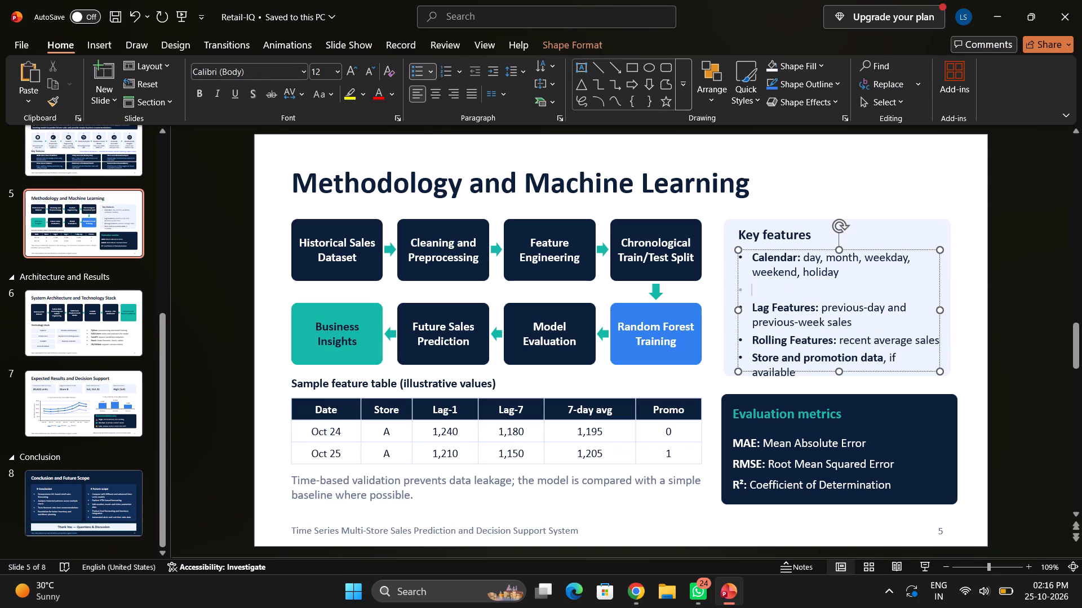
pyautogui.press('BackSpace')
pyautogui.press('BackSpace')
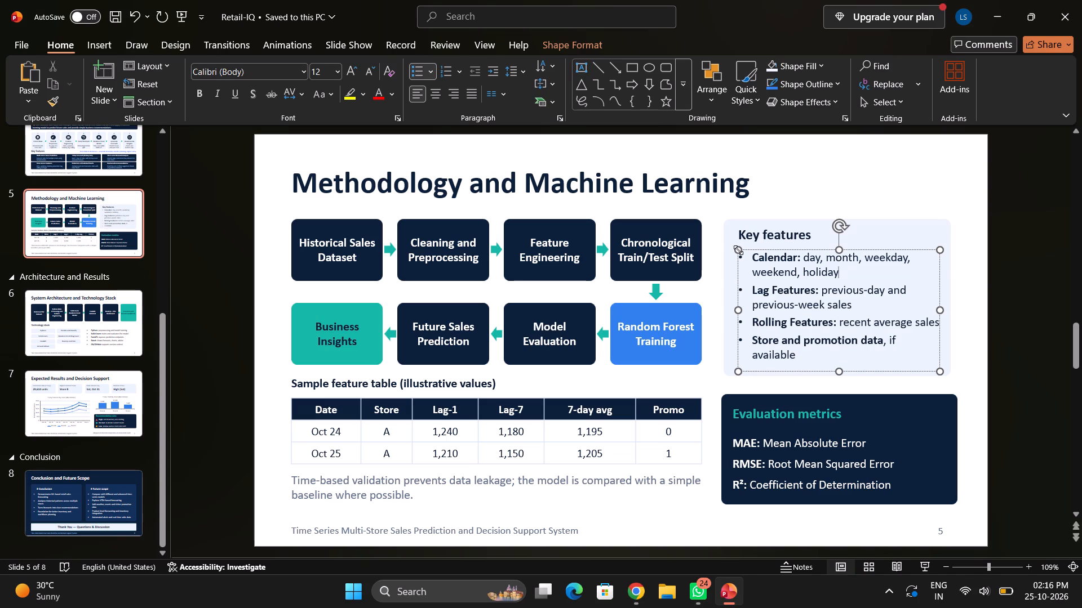
# Widen and slightly reposition the "Key features" bullet text box so the Rolling Features and "Store and promotion data" bullets each fit on one line.
pyautogui.moveTo(739, 251); pyautogui.dragTo(731, 247)
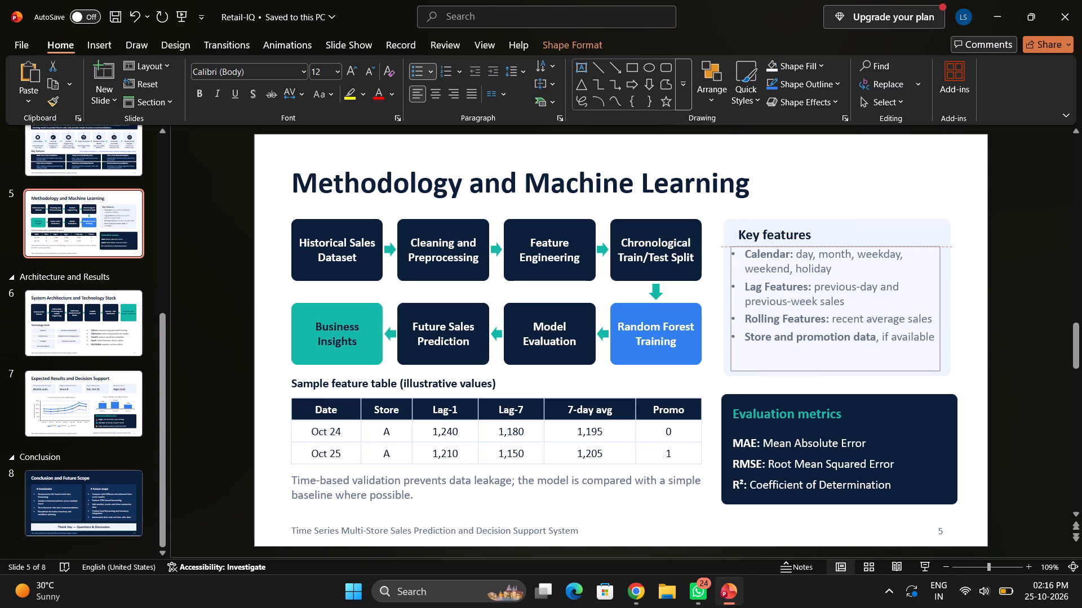
pyautogui.moveTo(731, 247); pyautogui.dragTo(731, 247)
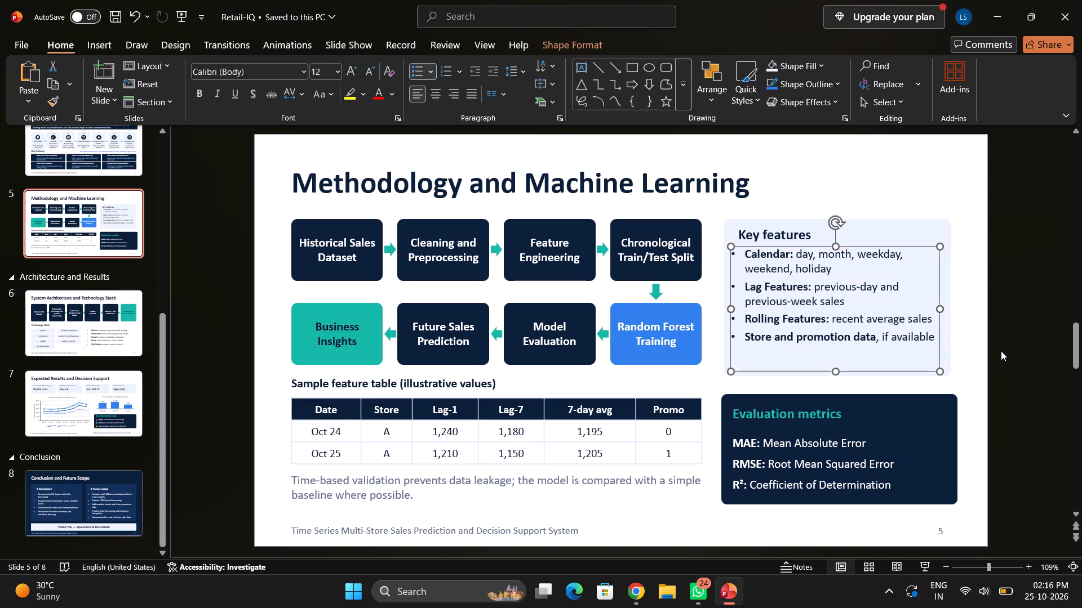
pyautogui.moveTo(942, 309); pyautogui.dragTo(934, 310)
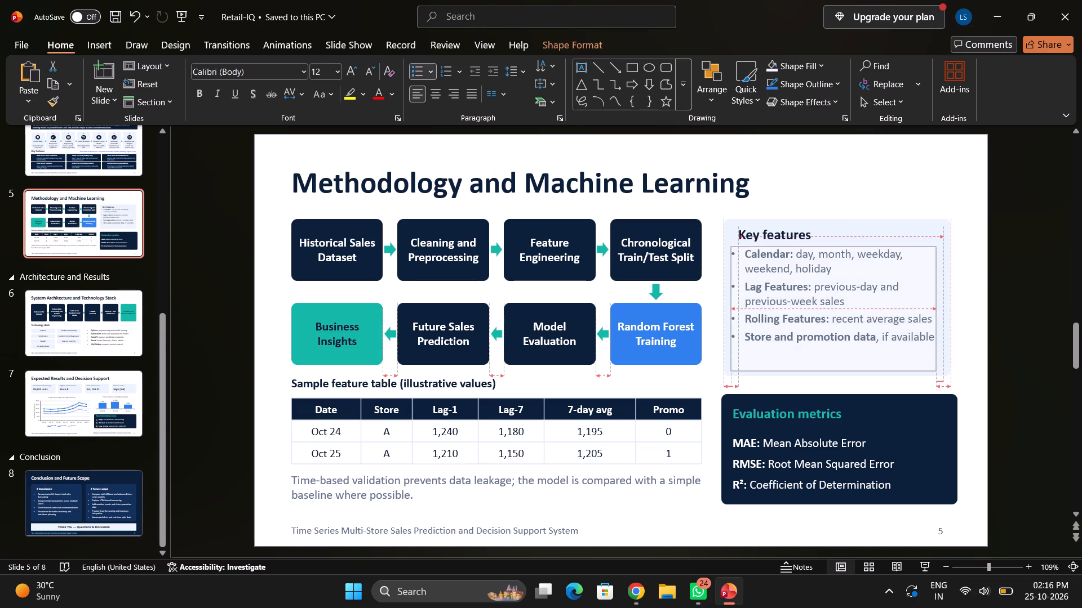
pyautogui.moveTo(934, 310); pyautogui.dragTo(930, 310)
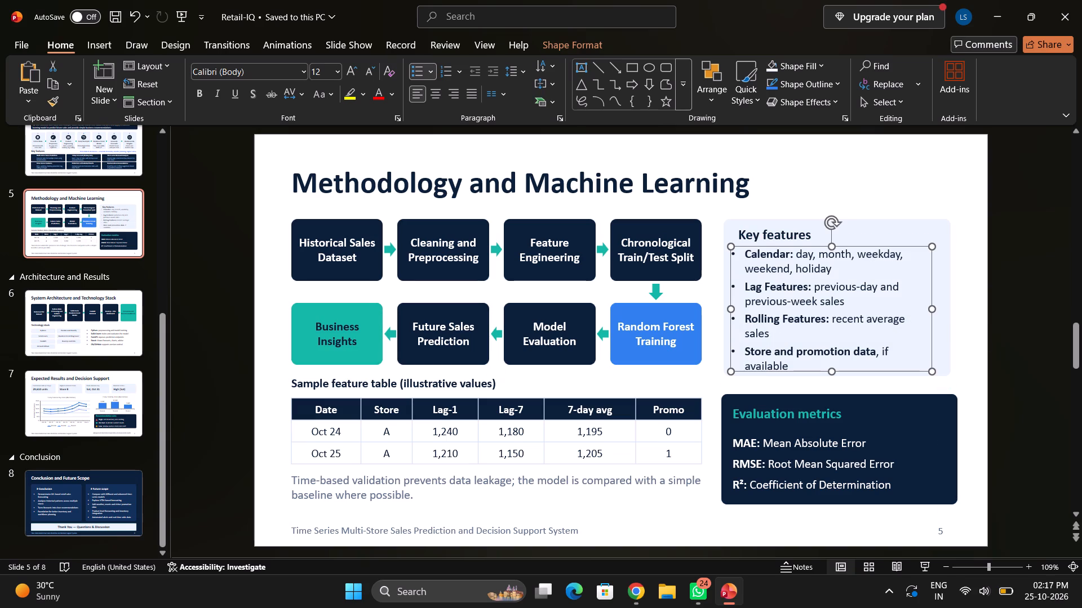
pyautogui.click(880, 247)
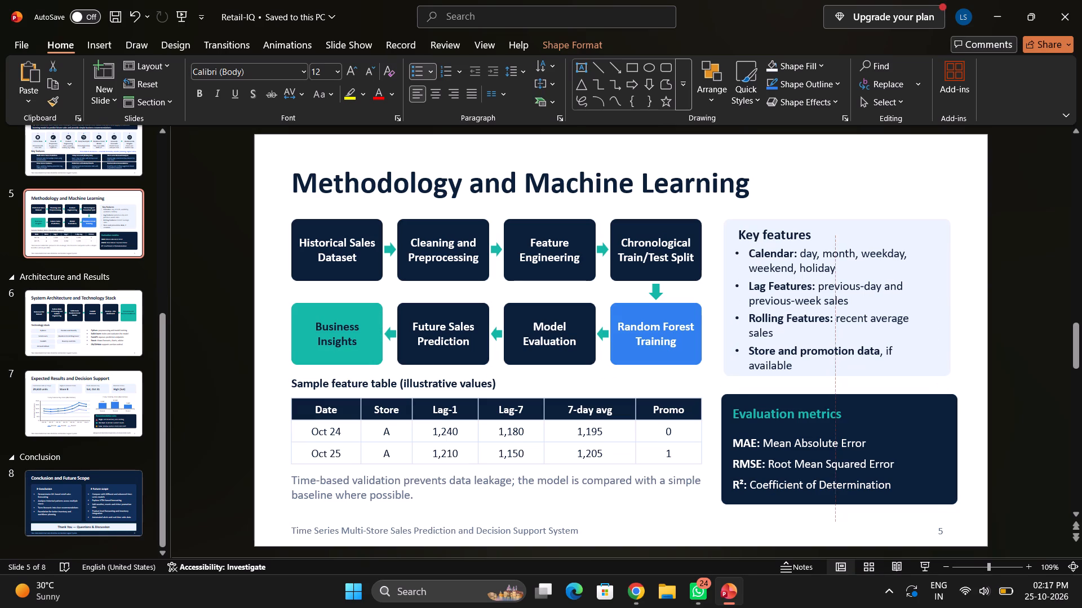
pyautogui.click(1062, 254)
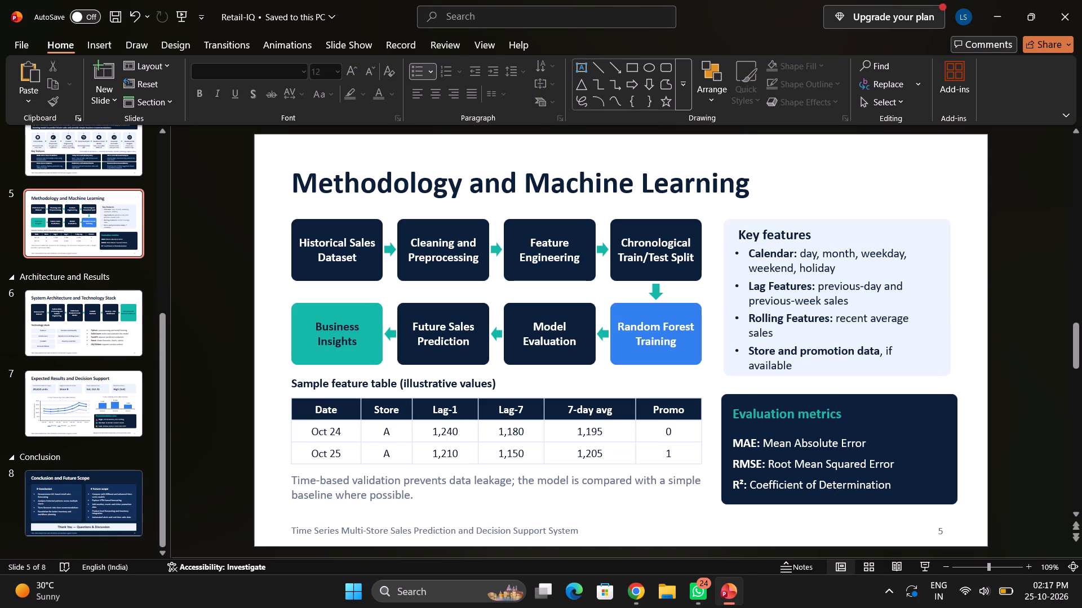
pyautogui.click(836, 257)
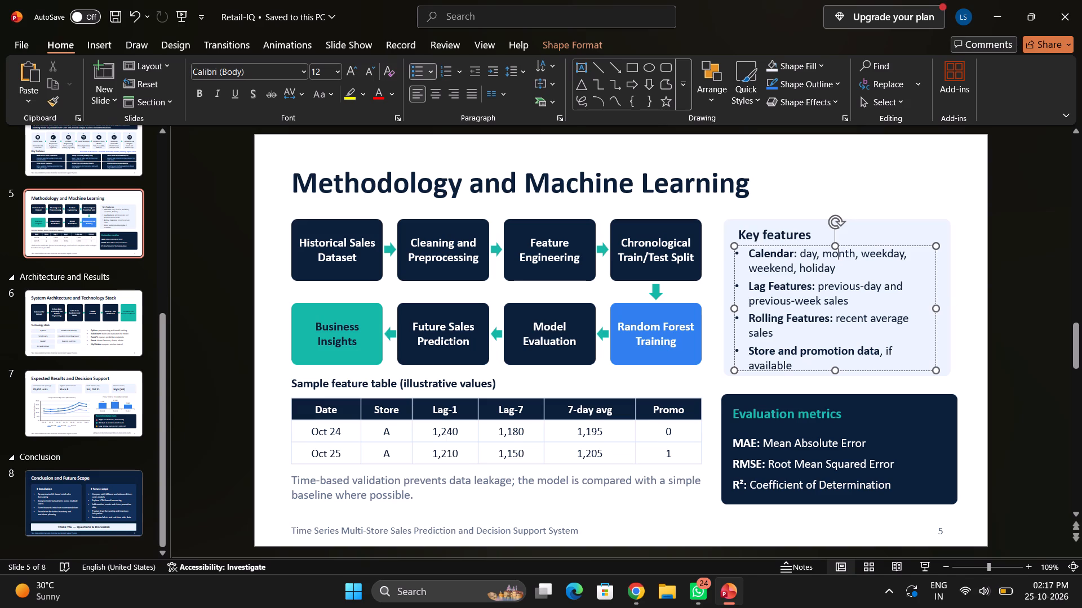
pyautogui.moveTo(937, 309); pyautogui.dragTo(944, 310)
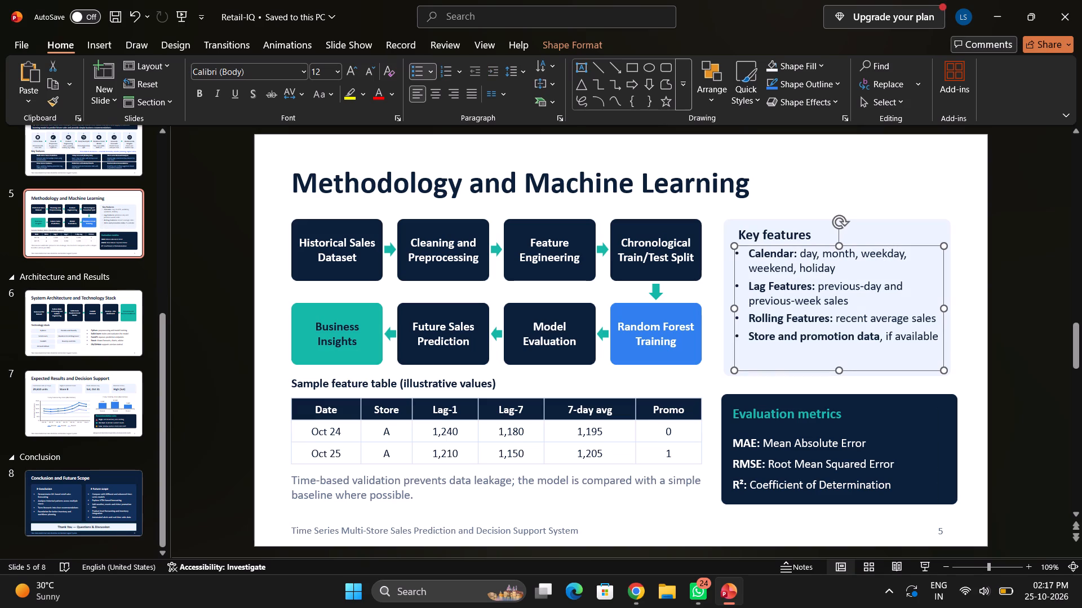
pyautogui.click(872, 245)
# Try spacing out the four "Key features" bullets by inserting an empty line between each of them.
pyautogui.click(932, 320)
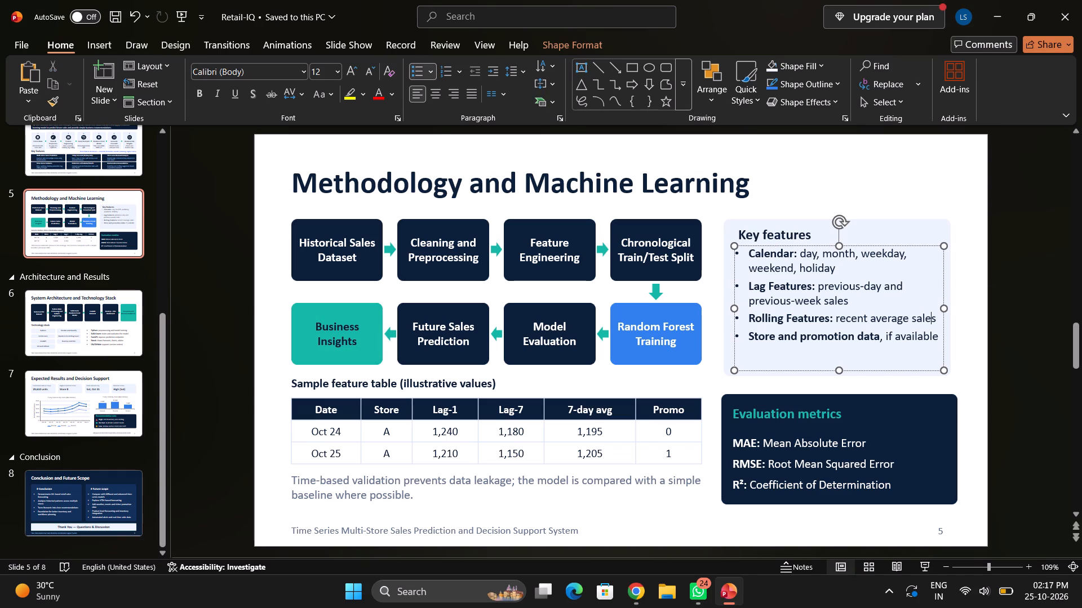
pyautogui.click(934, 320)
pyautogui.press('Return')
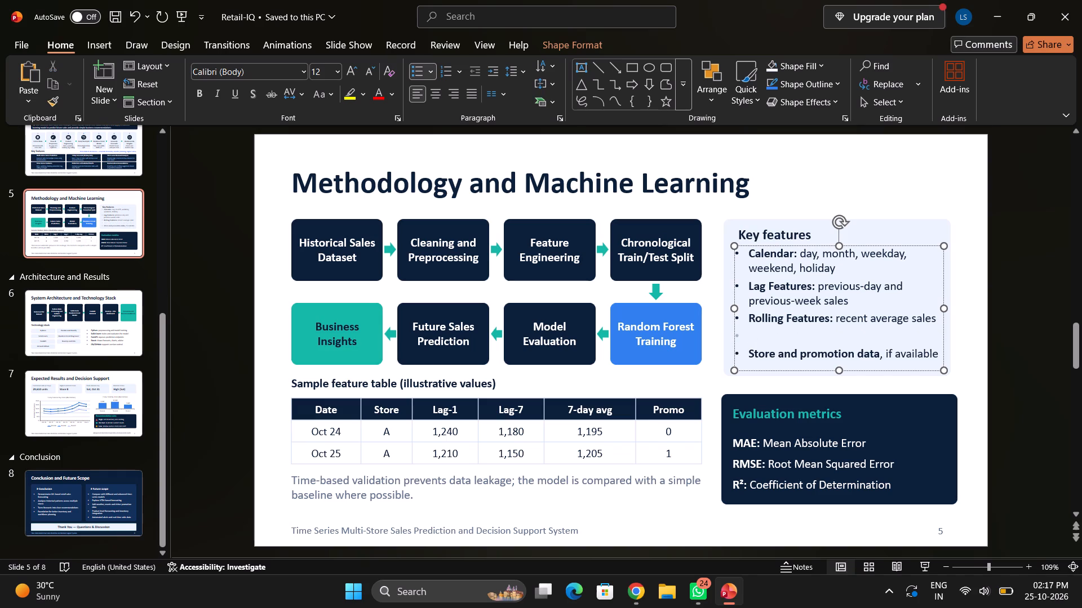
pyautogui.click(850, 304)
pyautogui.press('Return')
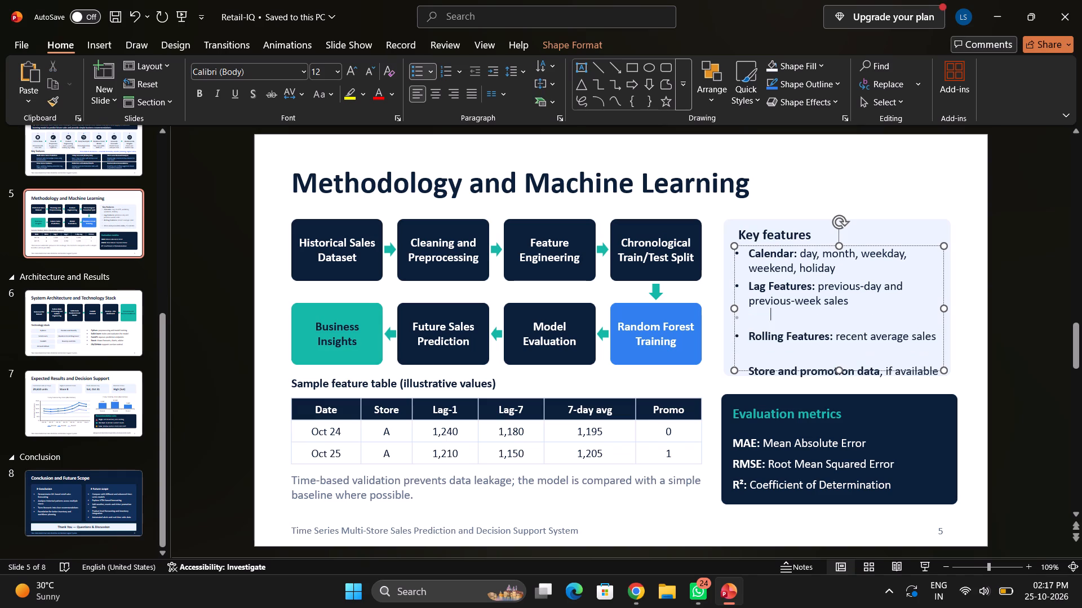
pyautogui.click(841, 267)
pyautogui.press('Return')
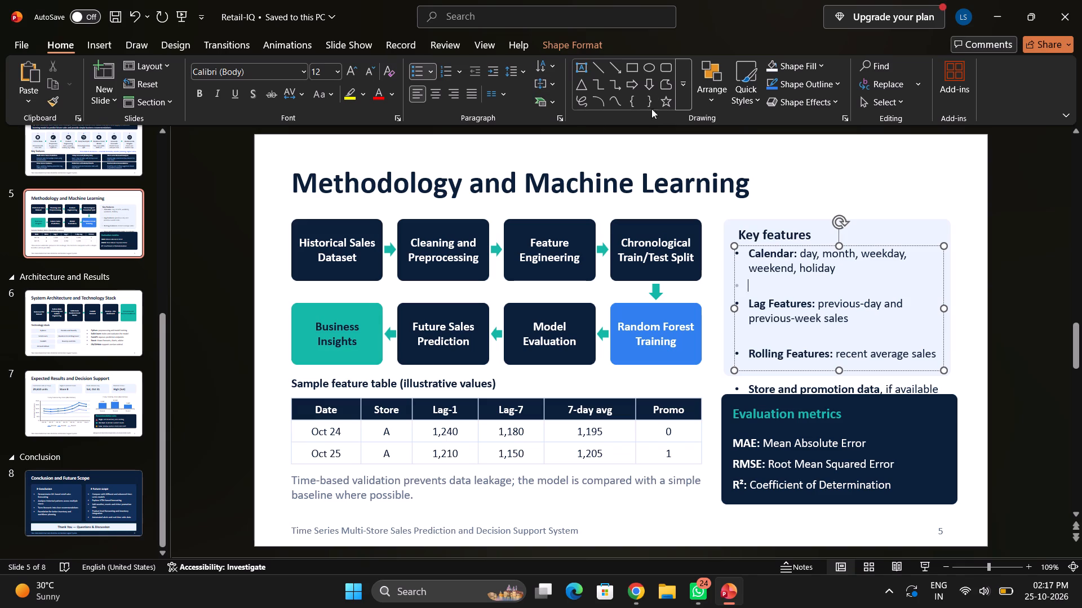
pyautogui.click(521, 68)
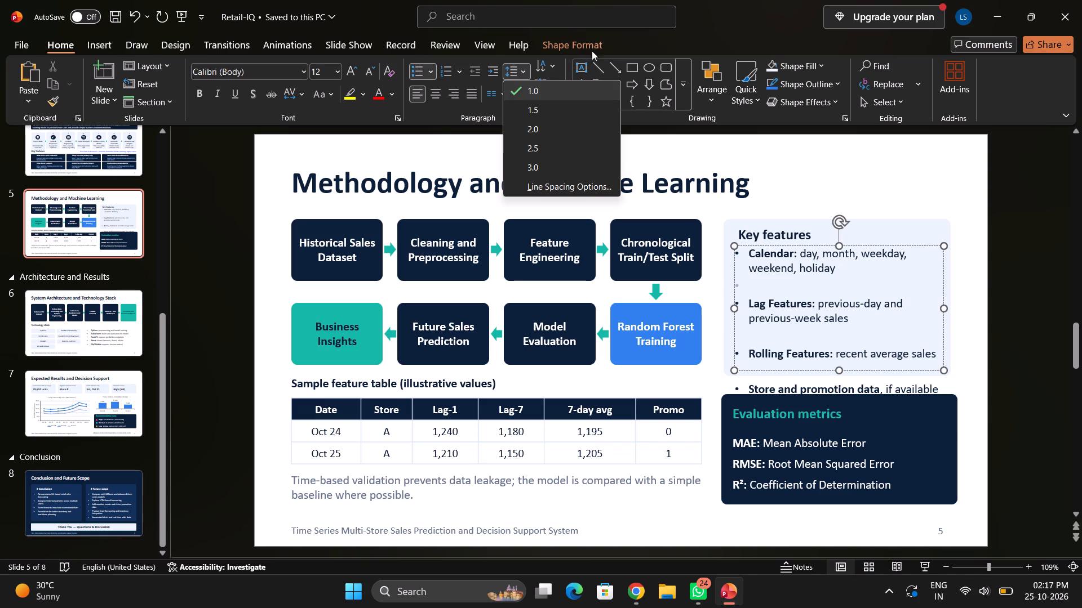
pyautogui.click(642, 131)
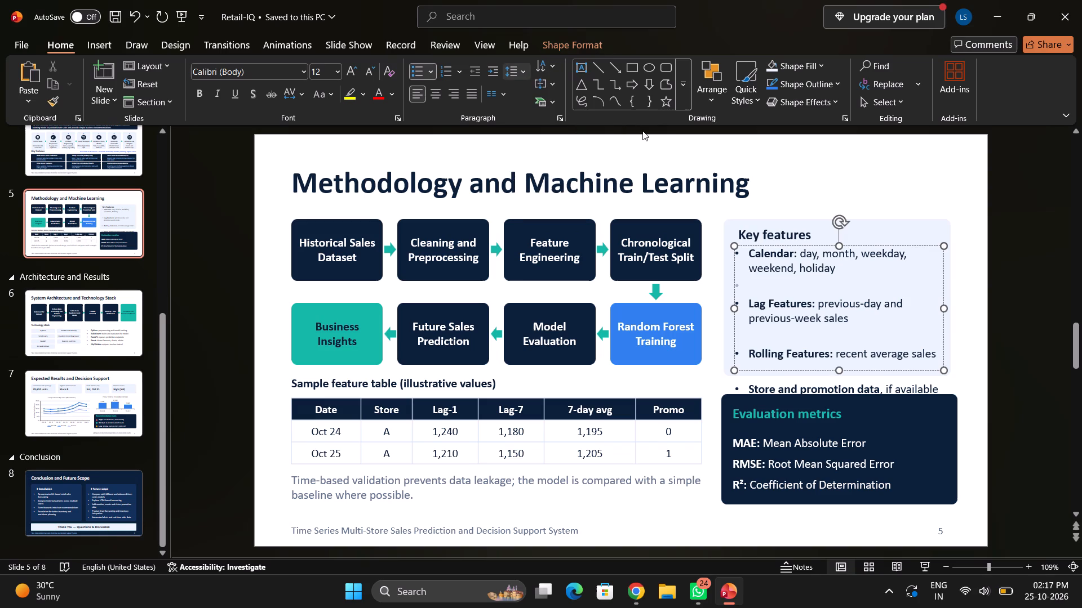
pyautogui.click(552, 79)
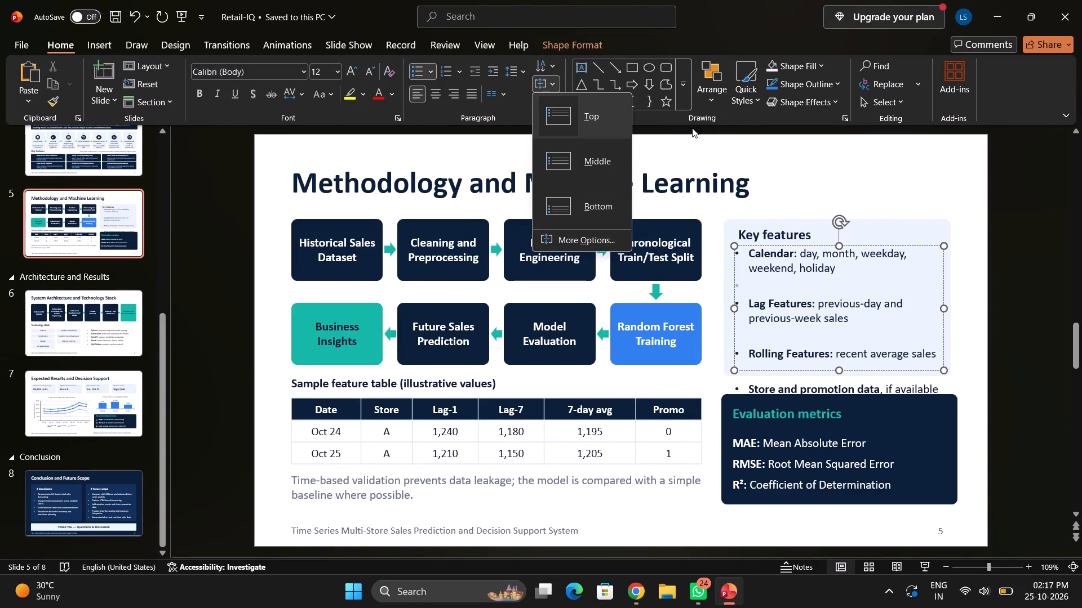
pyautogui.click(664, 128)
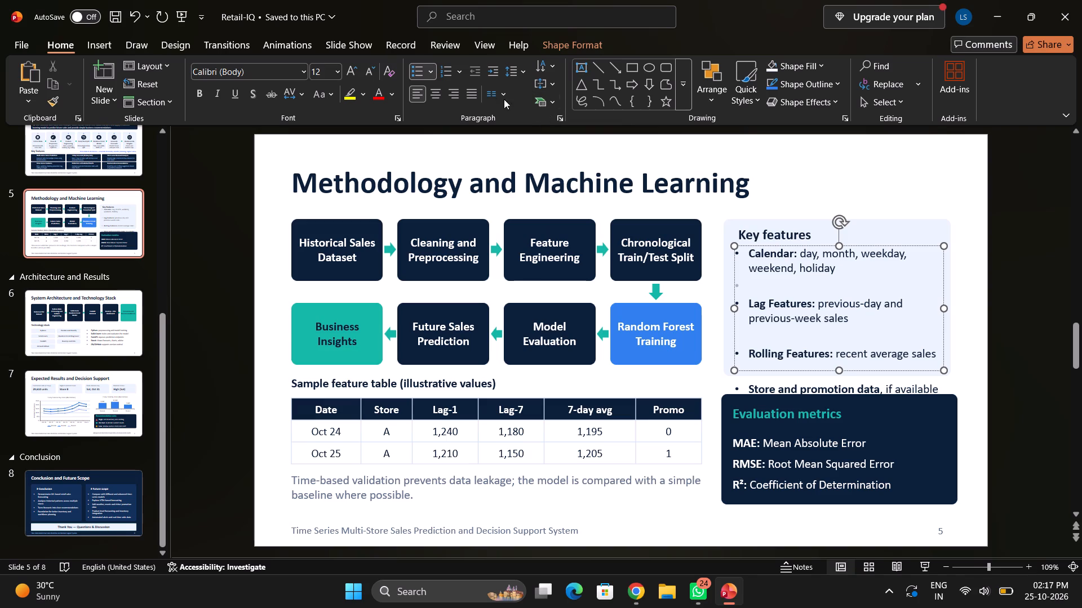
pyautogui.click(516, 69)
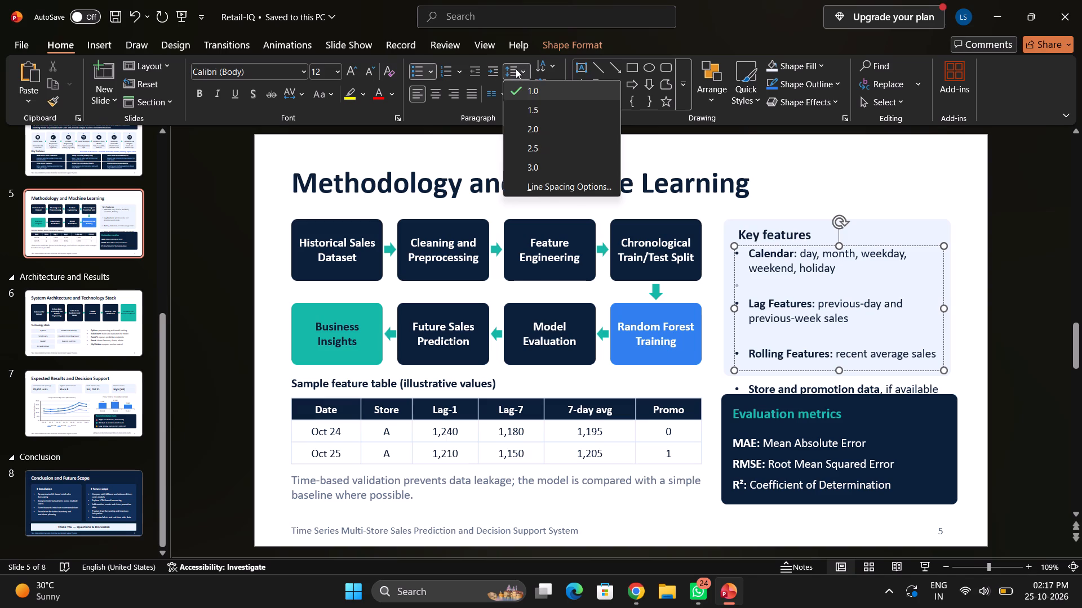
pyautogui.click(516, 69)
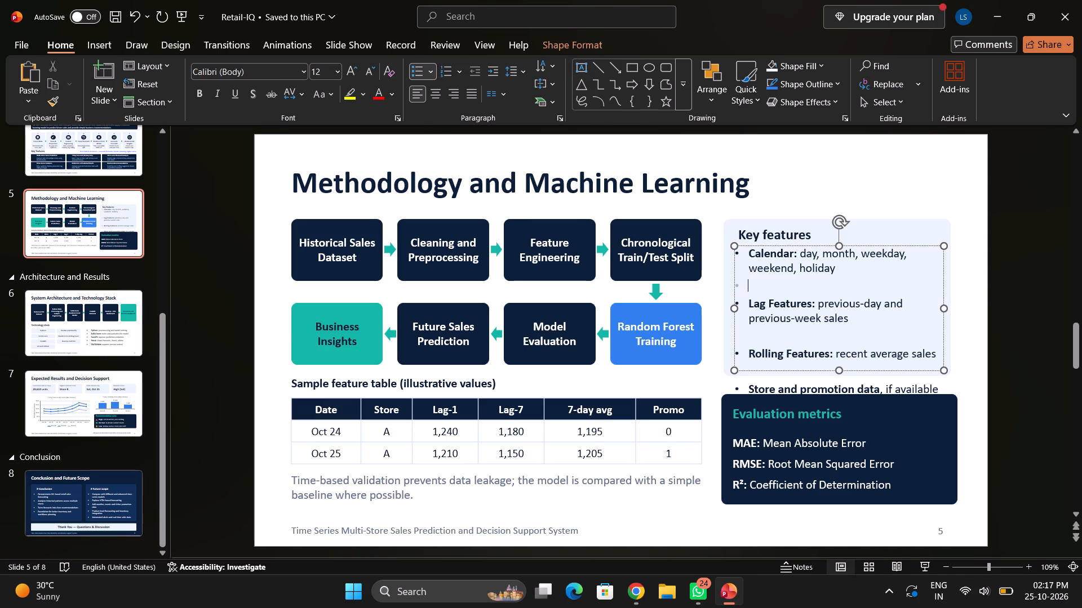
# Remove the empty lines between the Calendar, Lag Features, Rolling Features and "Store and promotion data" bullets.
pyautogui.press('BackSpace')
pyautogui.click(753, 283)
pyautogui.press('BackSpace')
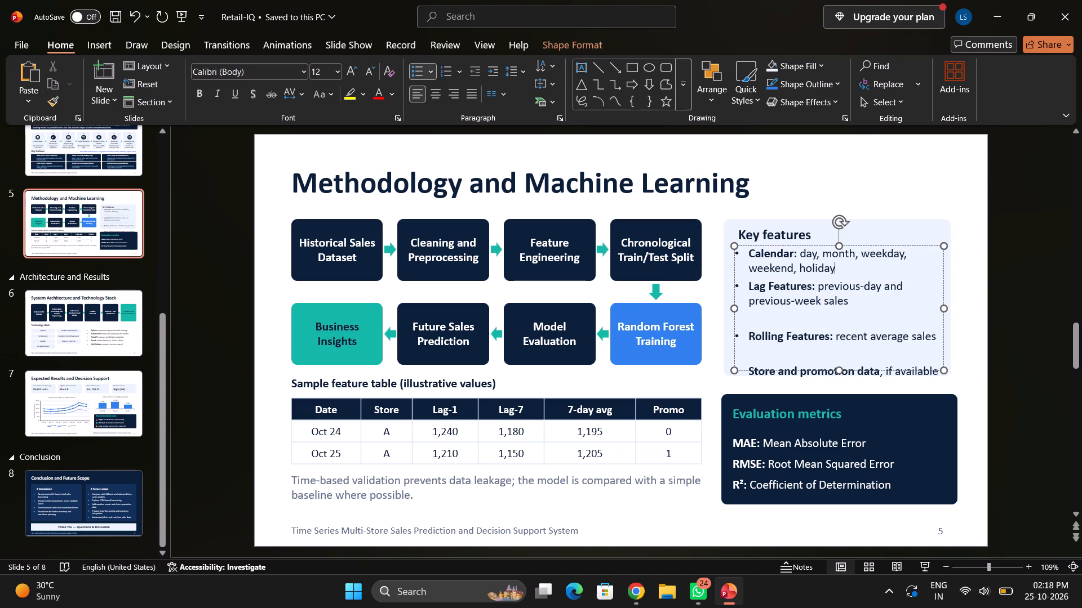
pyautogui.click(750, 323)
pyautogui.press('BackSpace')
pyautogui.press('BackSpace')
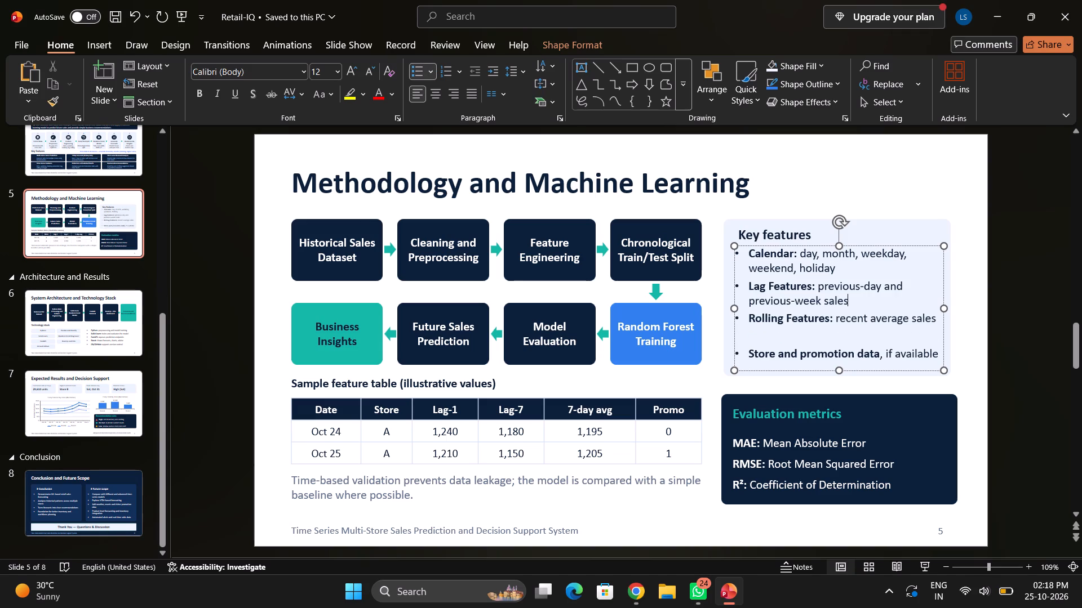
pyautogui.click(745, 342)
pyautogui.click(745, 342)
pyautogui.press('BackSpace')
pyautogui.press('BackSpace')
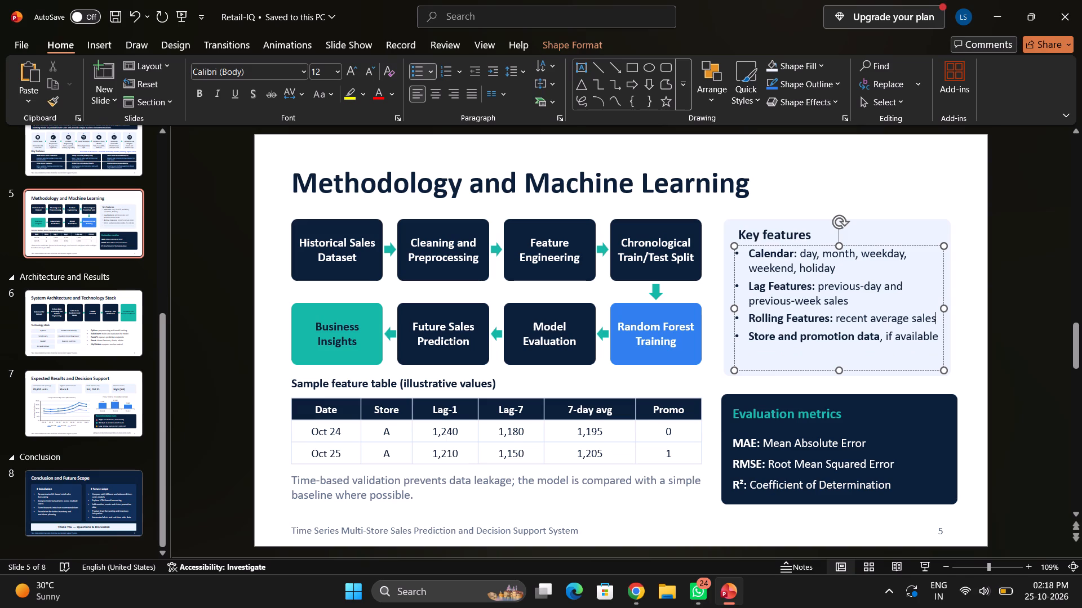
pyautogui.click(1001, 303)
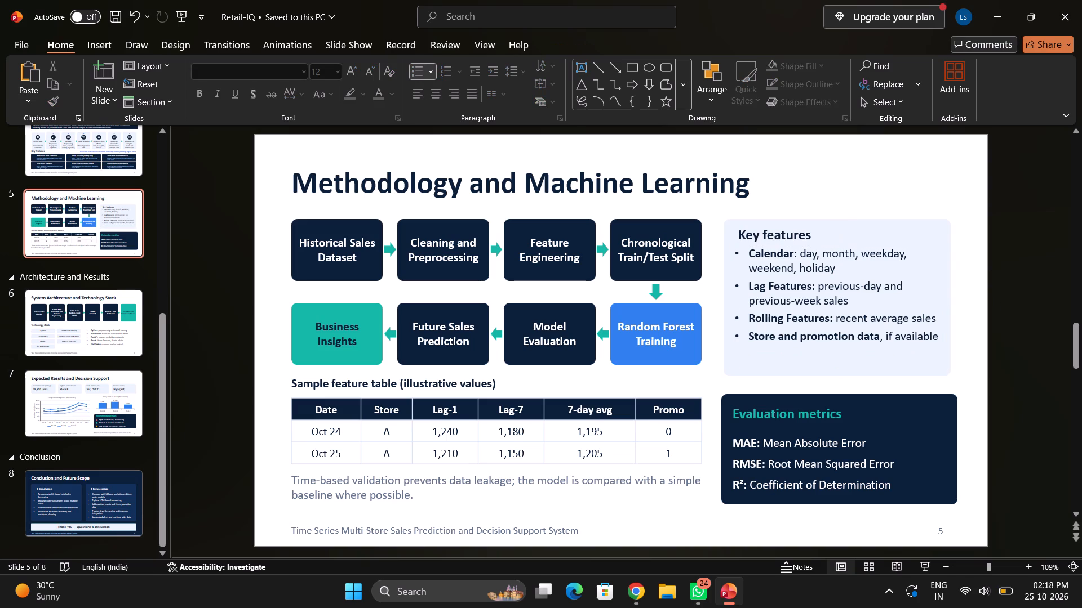
# Shift the "Key features" bullet list slightly down to leave more space below its heading.
pyautogui.click(819, 286)
pyautogui.click(864, 246)
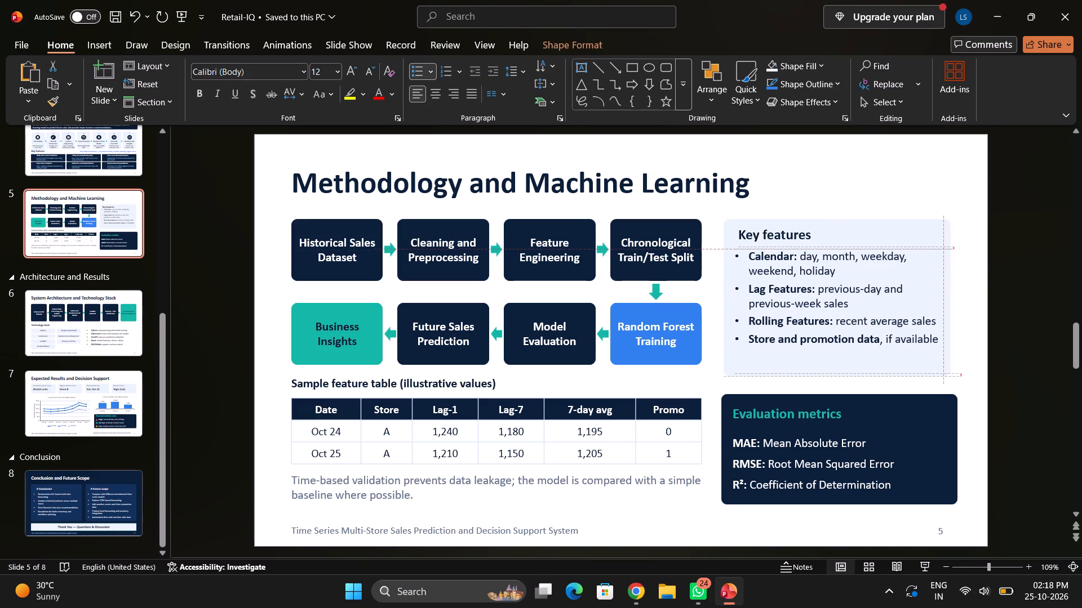
pyautogui.click(1052, 231)
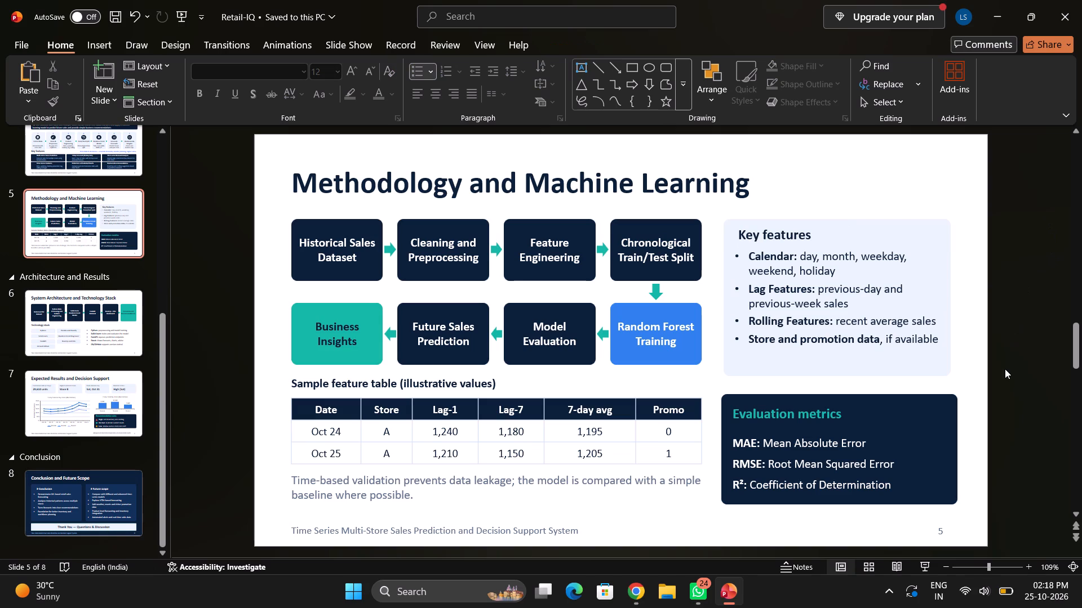
# Recolour the "Time-based validation prevents data leakage" note below slide 5's sample feature table to a darker grey theme shade.
pyautogui.scroll(-1, 1005, 369)
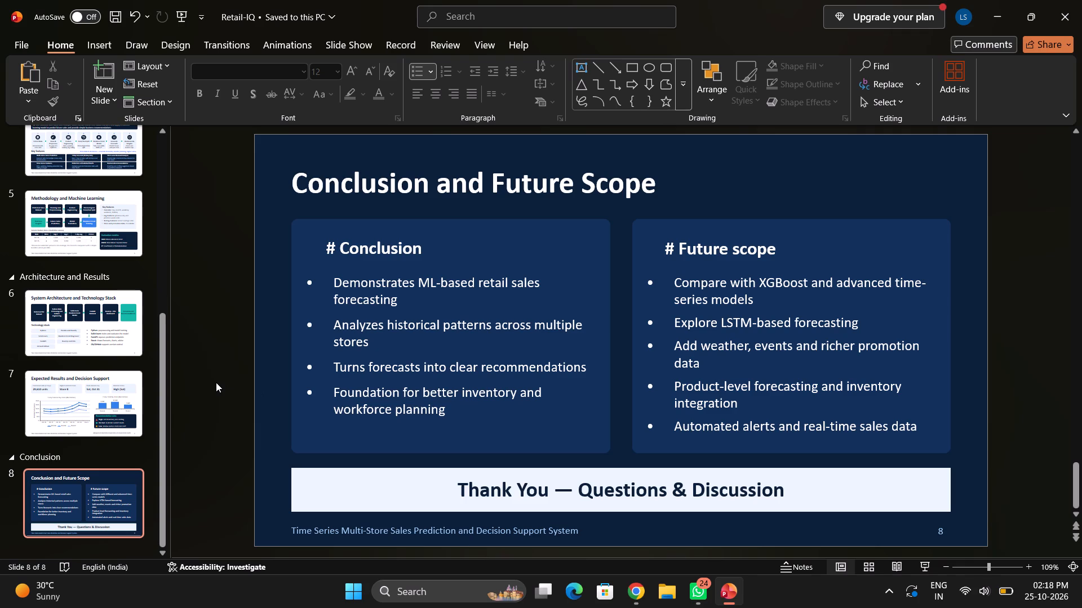
pyautogui.click(101, 398)
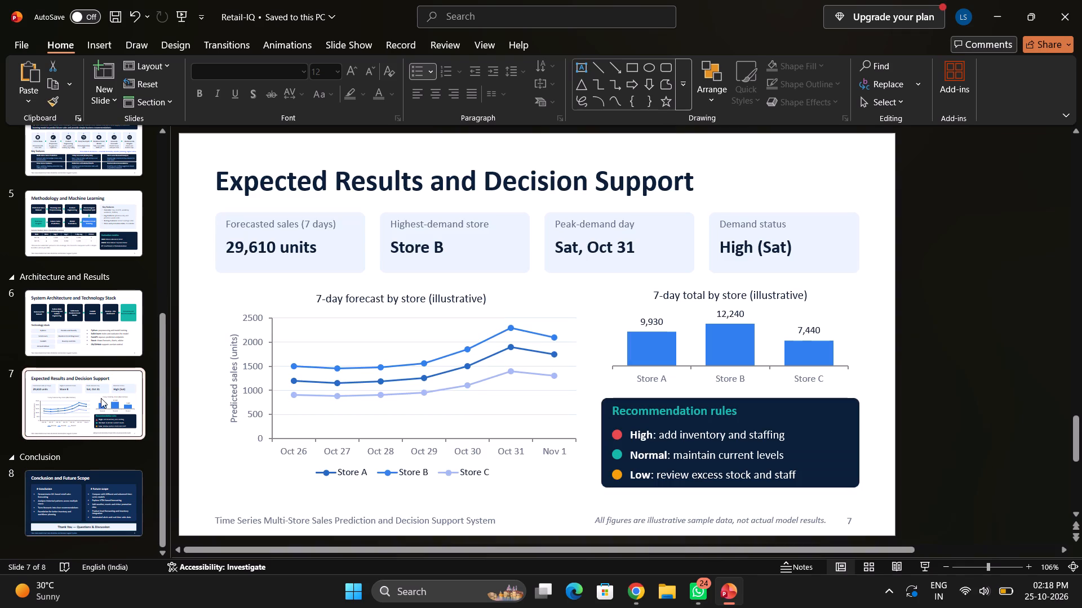
pyautogui.click(92, 315)
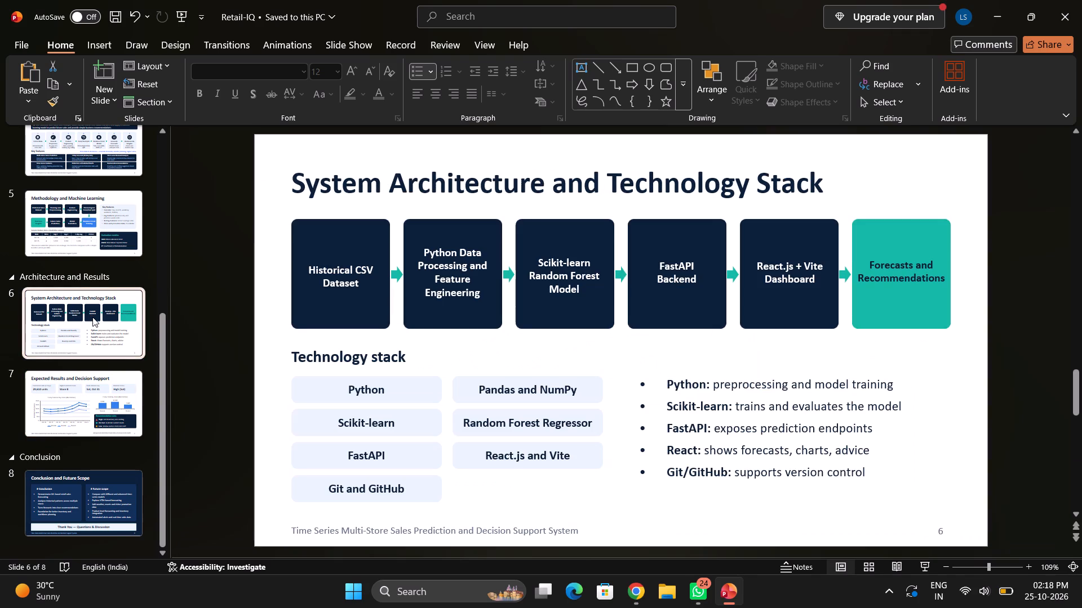
pyautogui.scroll(2, 86, 333)
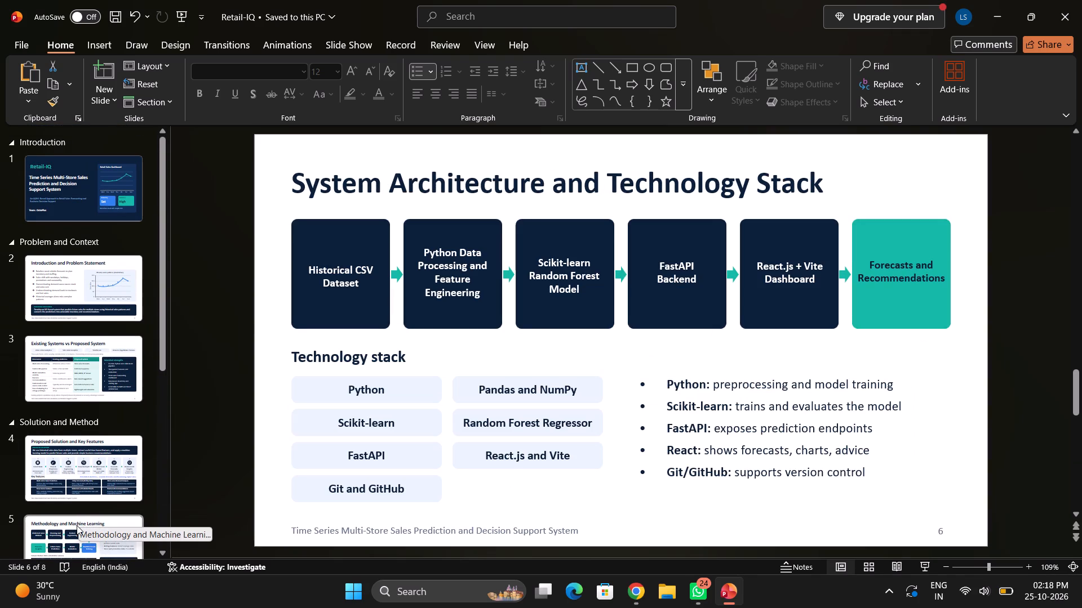
pyautogui.click(60, 533)
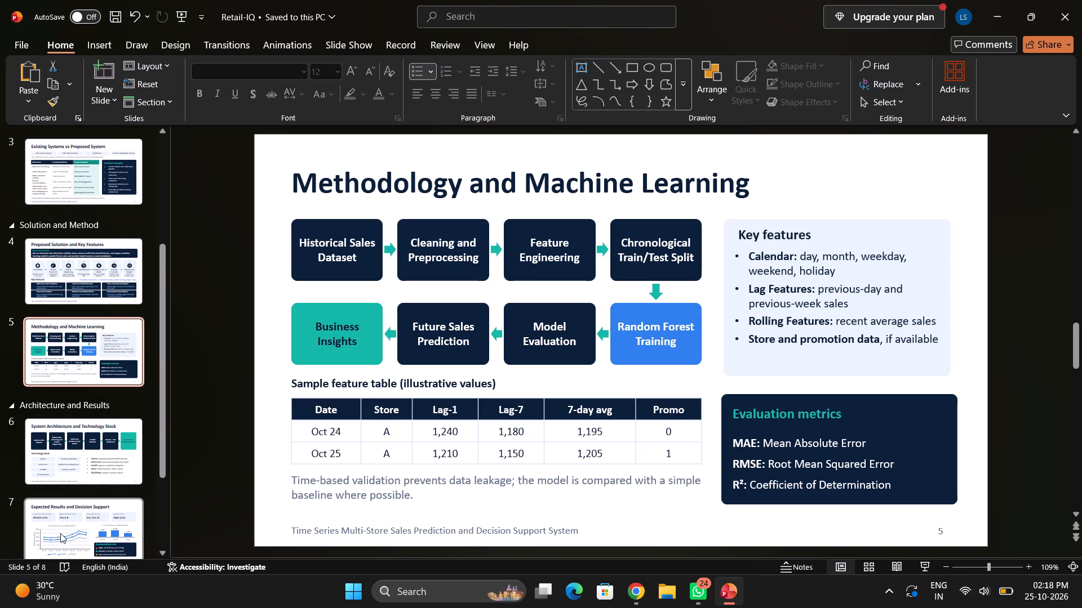
pyautogui.click(413, 496)
pyautogui.moveTo(413, 496); pyautogui.dragTo(298, 479)
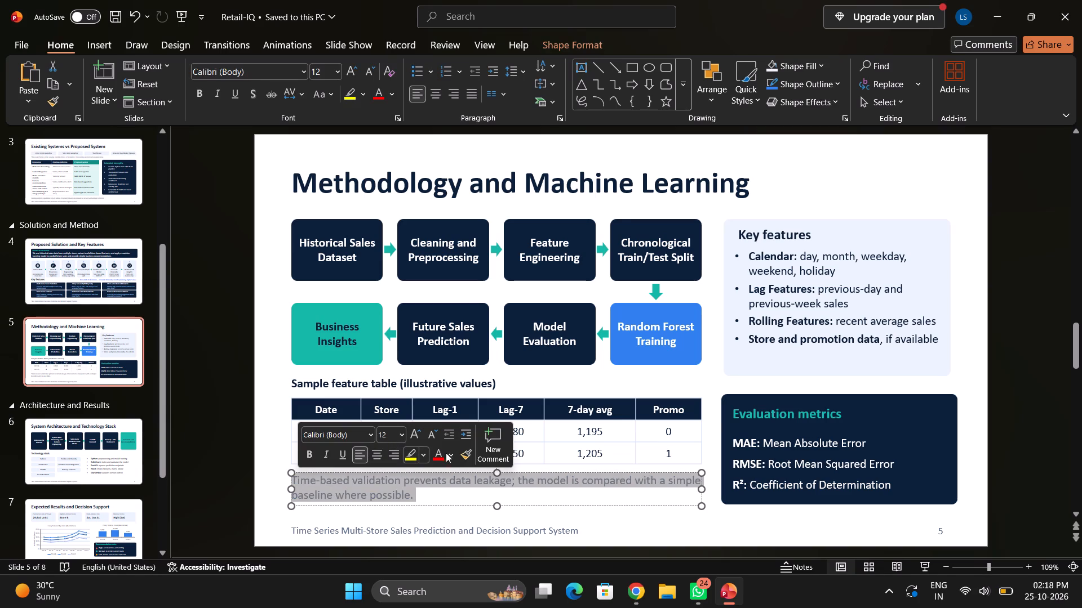
pyautogui.click(452, 454)
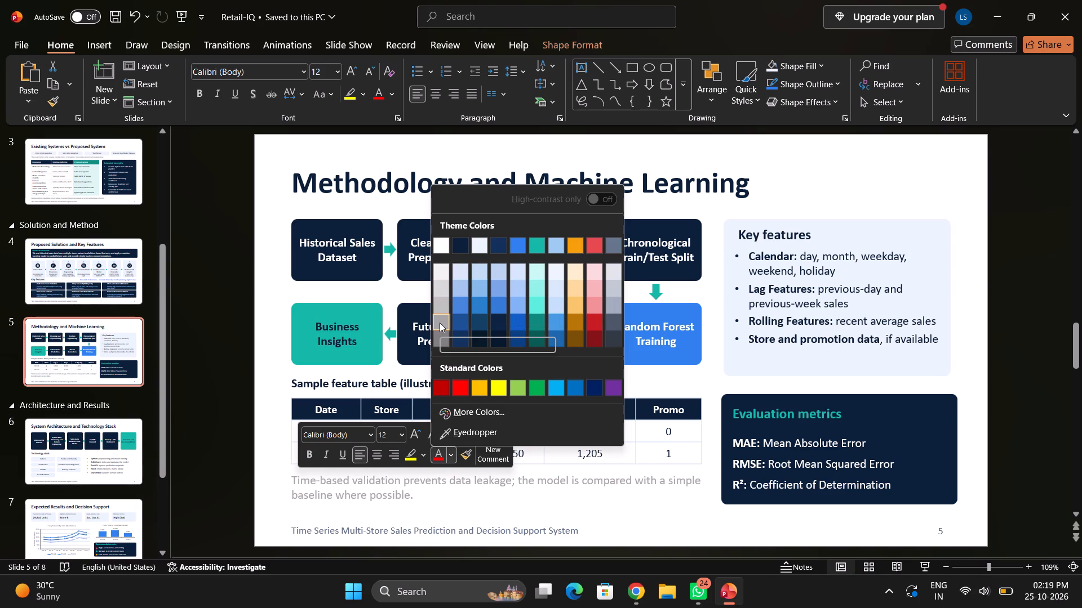
pyautogui.click(615, 320)
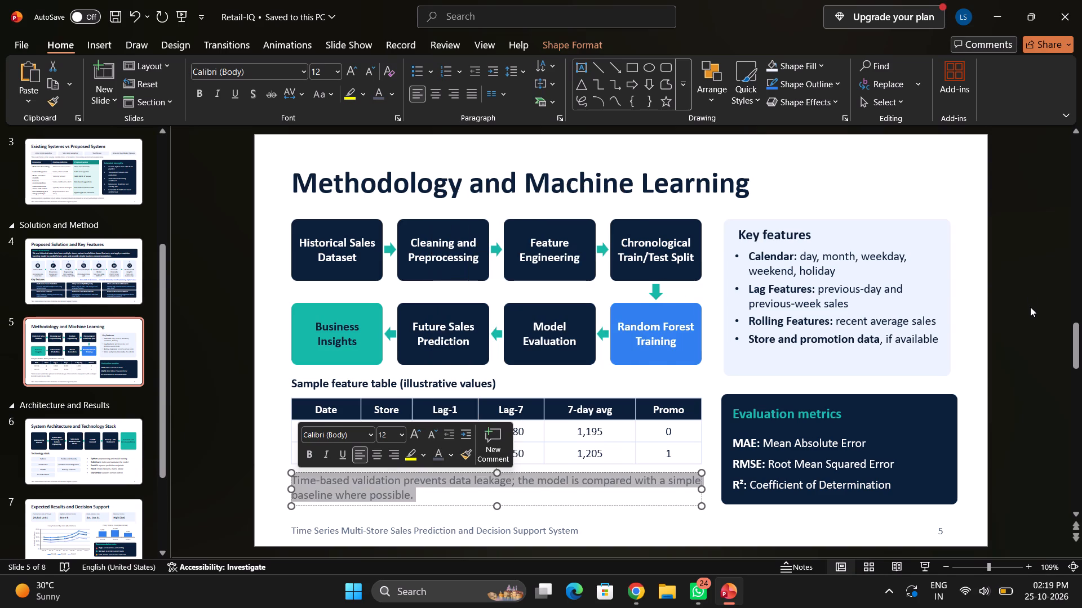
pyautogui.click(1030, 307)
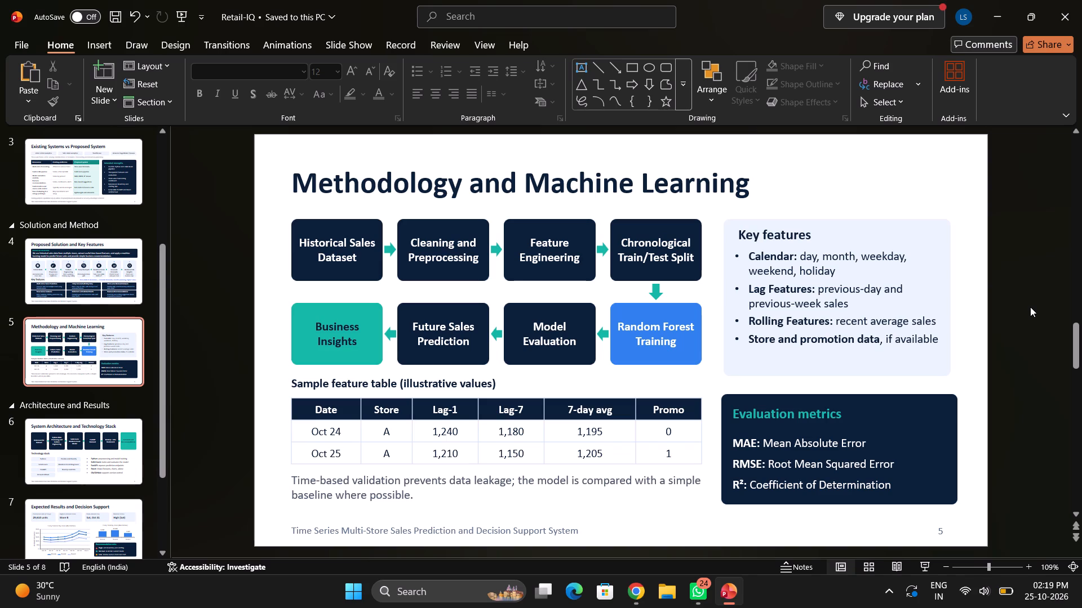
# Cut the database icon and its dark circle from the Collect Data card on slide 4.
pyautogui.click(103, 275)
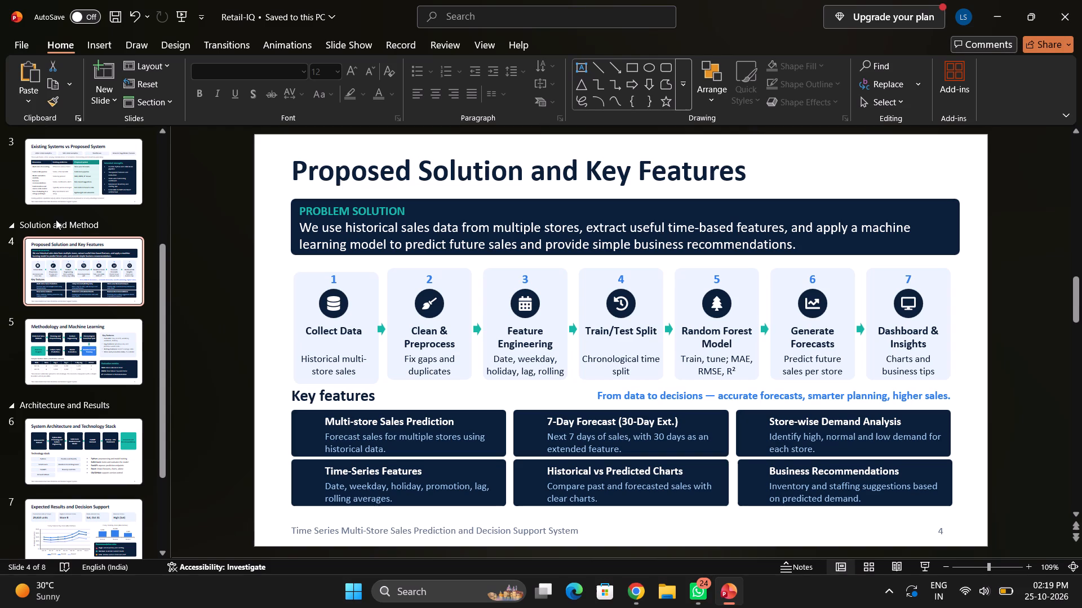
pyautogui.click(71, 193)
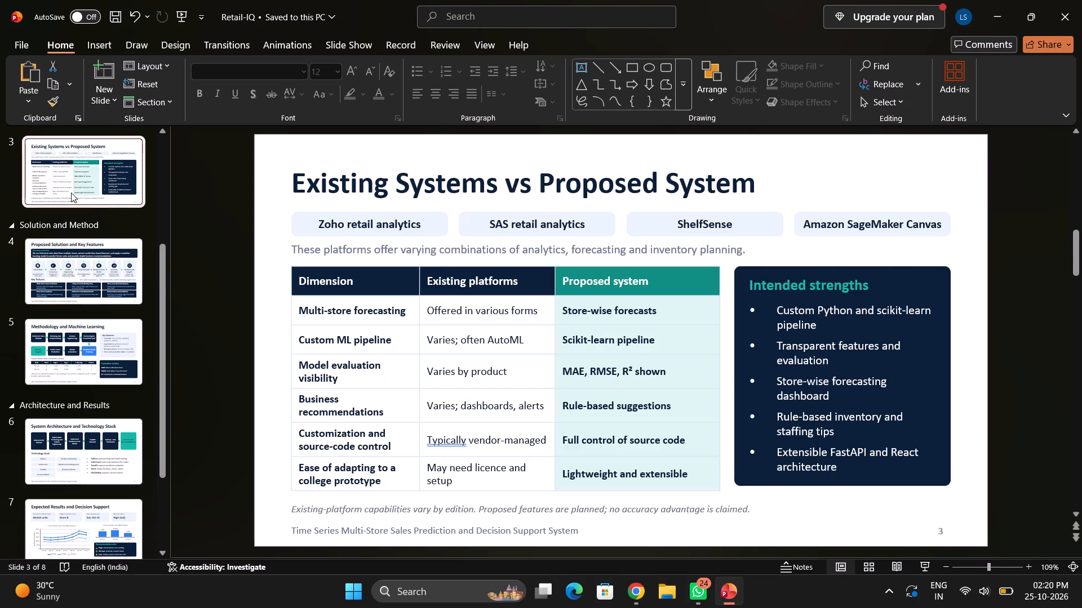
pyautogui.scroll(2, 71, 196)
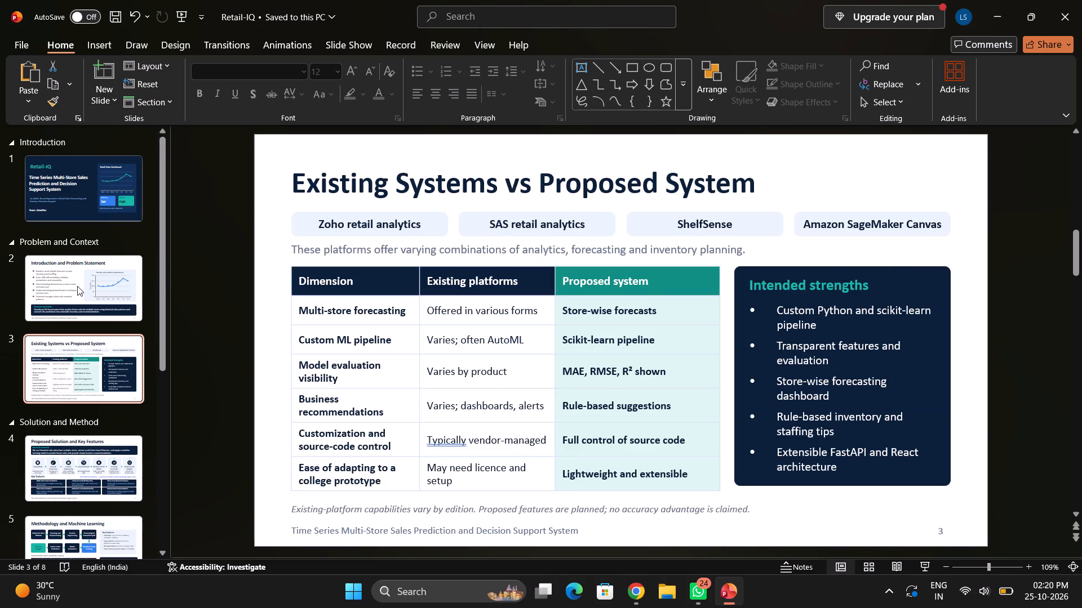
pyautogui.click(77, 286)
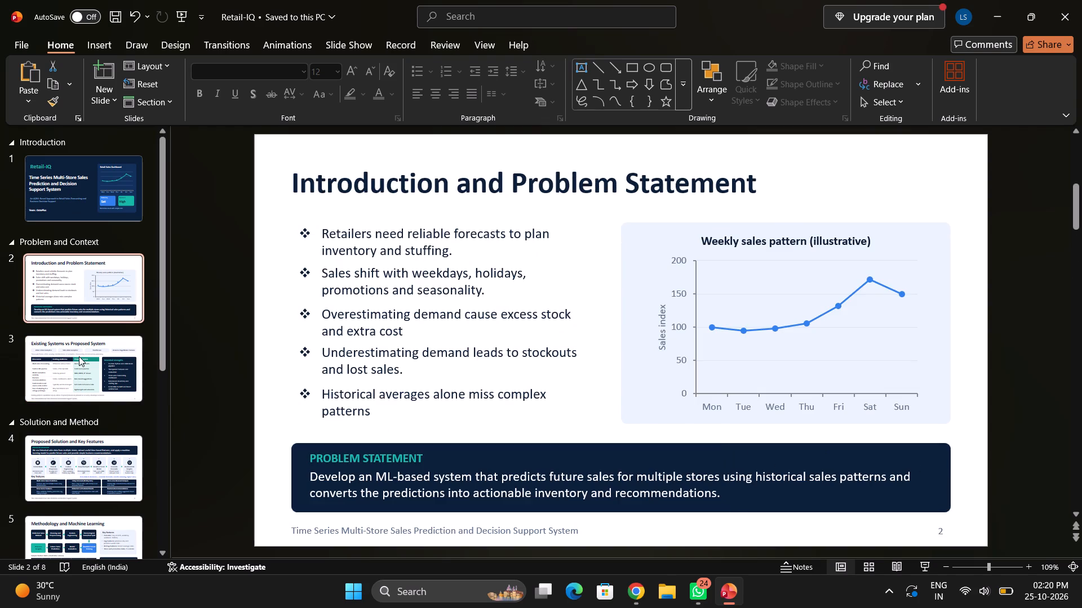
pyautogui.click(79, 356)
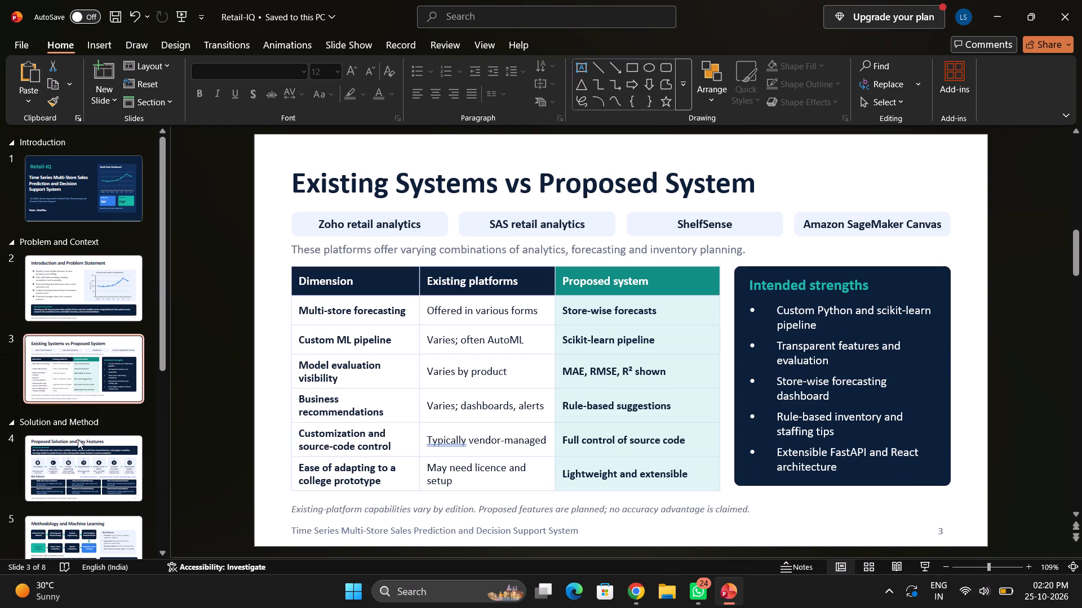
pyautogui.click(79, 462)
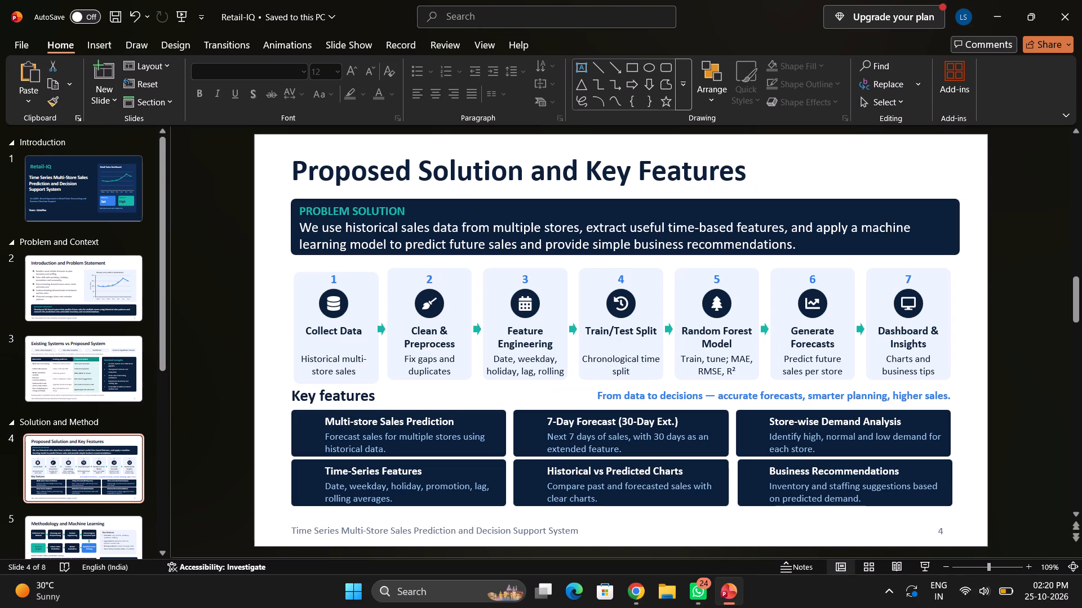
pyautogui.click(331, 303)
pyautogui.click(331, 303)
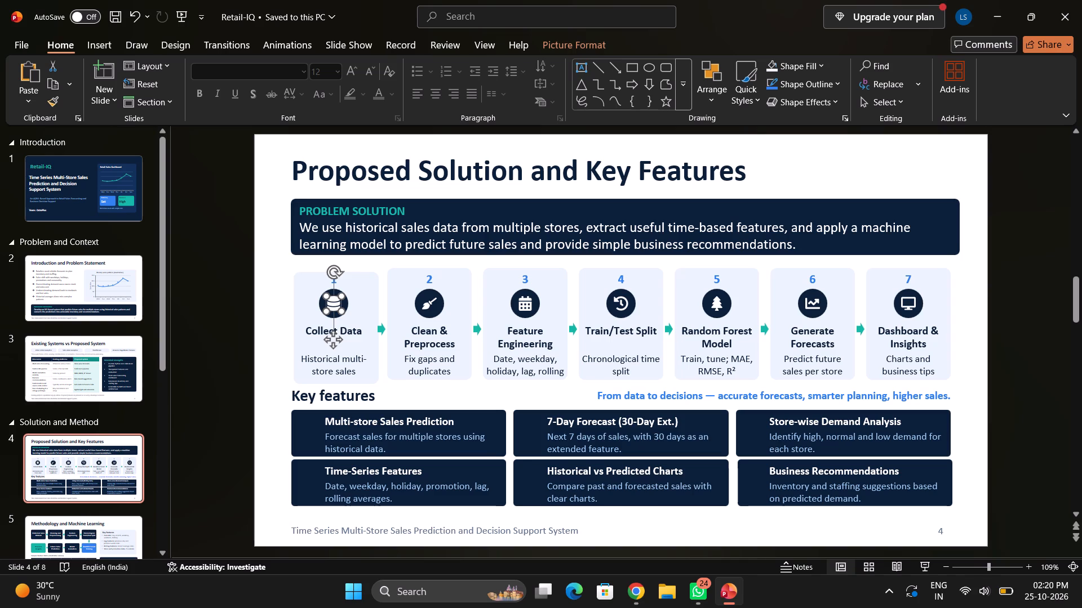
pyautogui.rightClick(331, 303)
pyautogui.click(377, 281)
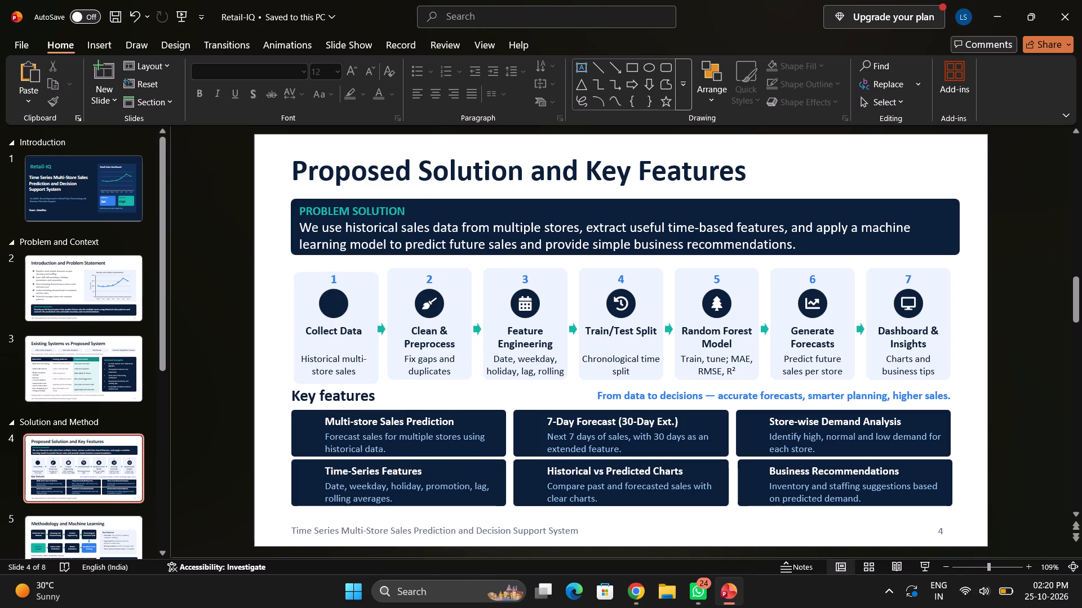
pyautogui.click(330, 303)
pyautogui.rightClick(330, 303)
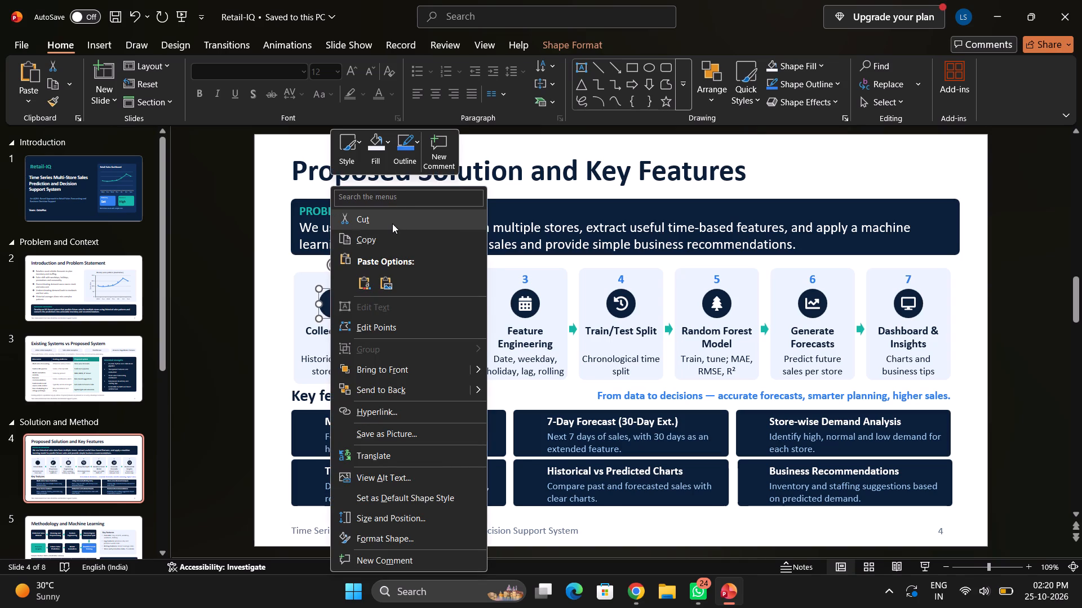
pyautogui.click(392, 223)
# Cut the icons and their dark circles from the Clean & Preprocess and Feature Engineering cards.
pyautogui.click(426, 306)
pyautogui.rightClick(426, 306)
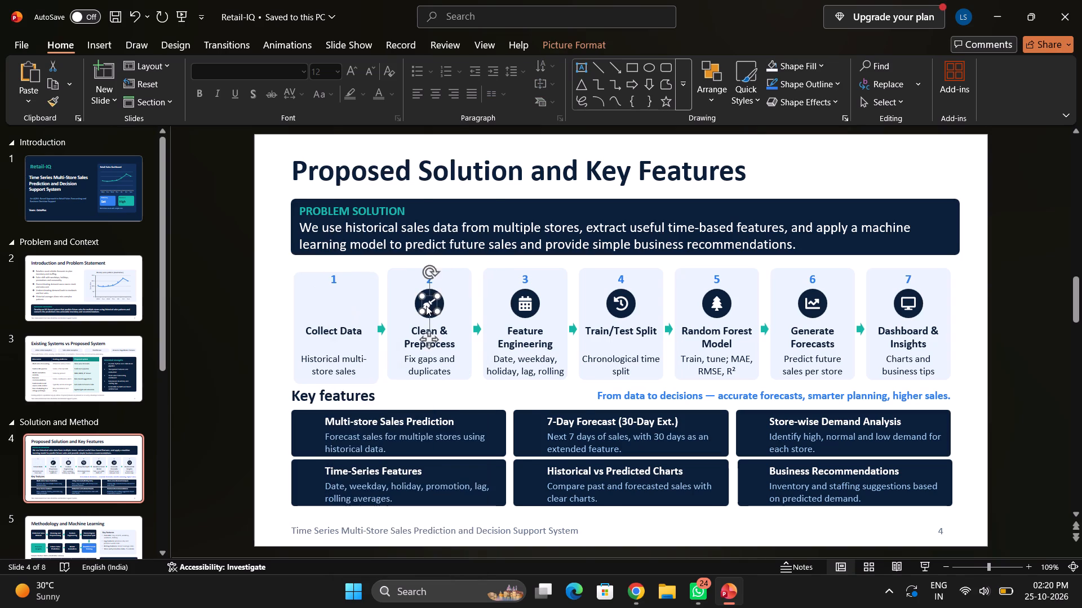
pyautogui.click(459, 284)
pyautogui.click(431, 305)
pyautogui.rightClick(431, 305)
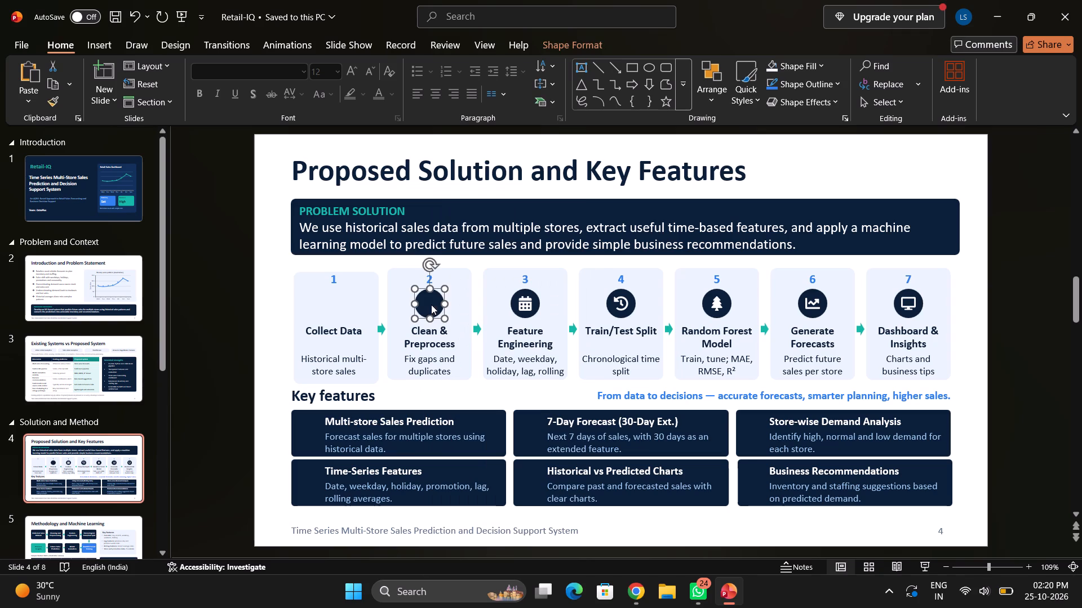
pyautogui.click(493, 219)
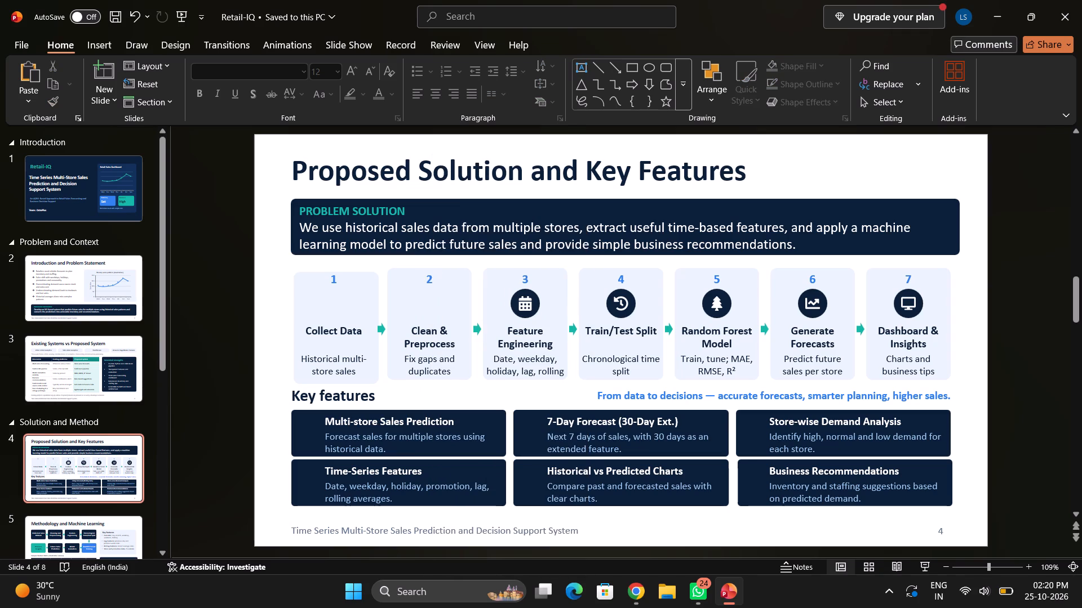
pyautogui.click(530, 310)
pyautogui.rightClick(530, 310)
pyautogui.click(558, 280)
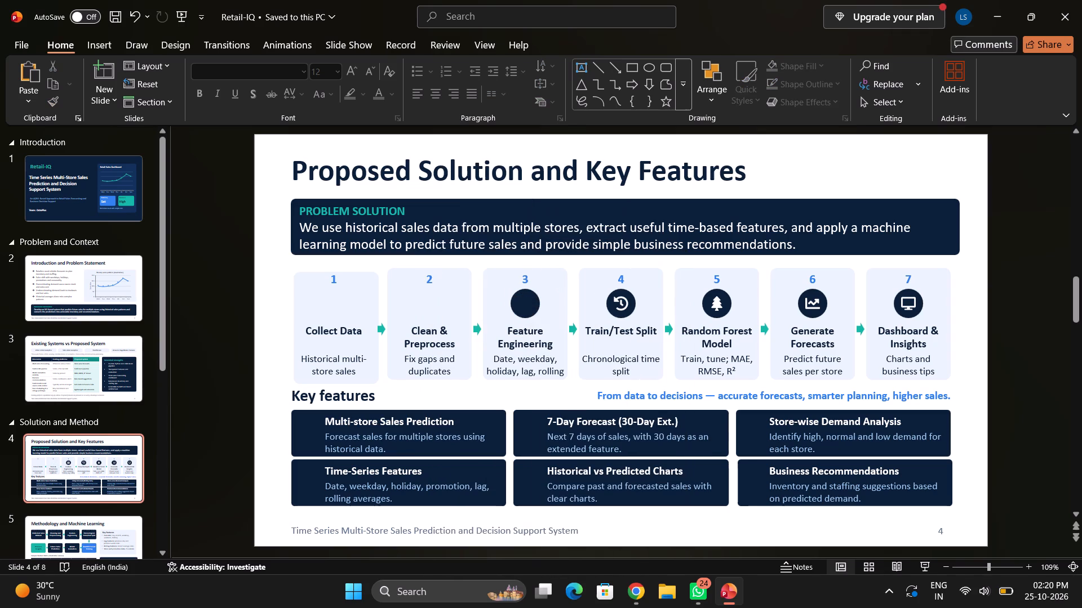
pyautogui.rightClick(518, 306)
pyautogui.click(558, 220)
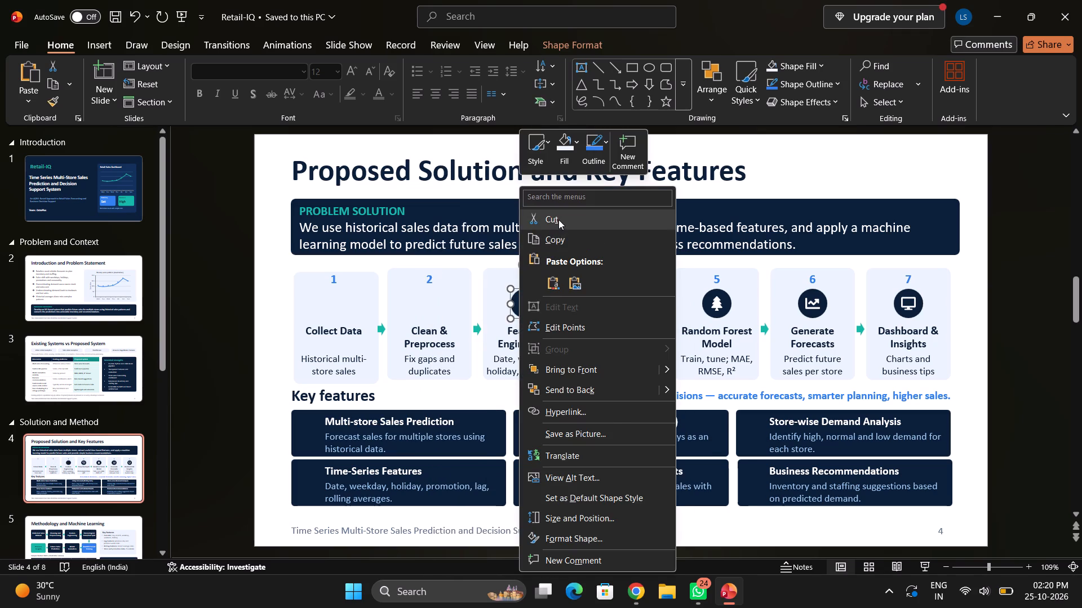
# Cut the icons and their dark circles from the Train/Test Split and Random Forest Model cards.
pyautogui.click(620, 308)
pyautogui.rightClick(620, 308)
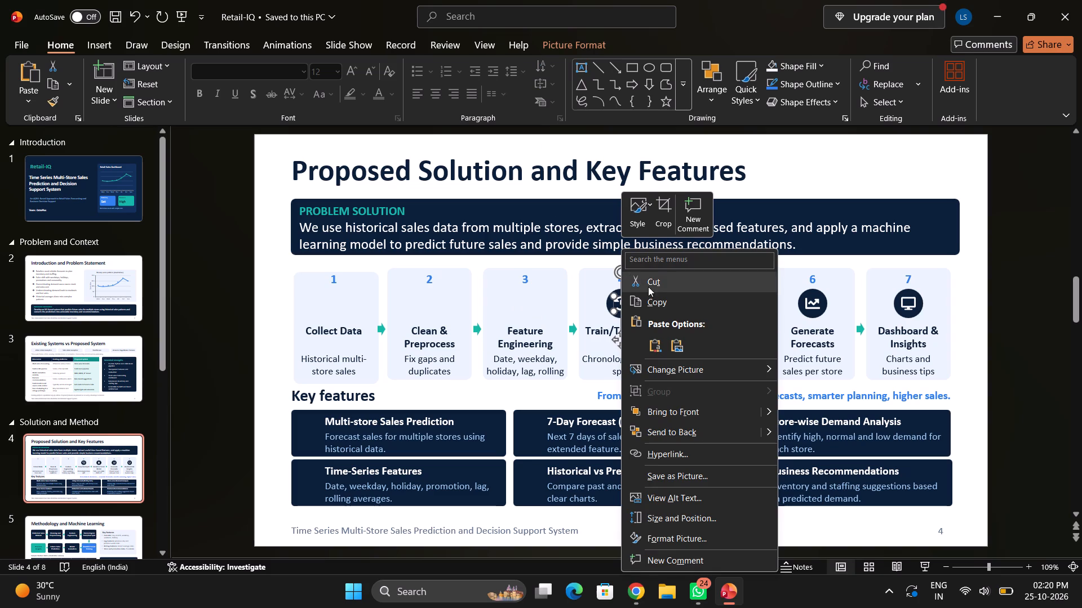
pyautogui.click(653, 287)
pyautogui.rightClick(622, 307)
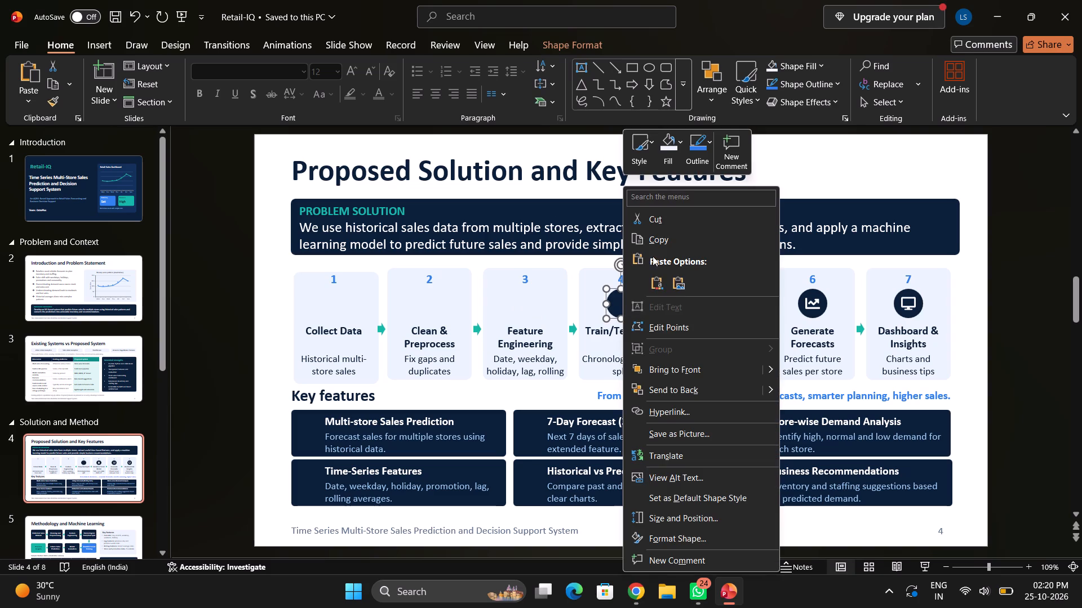
pyautogui.click(667, 220)
pyautogui.click(714, 313)
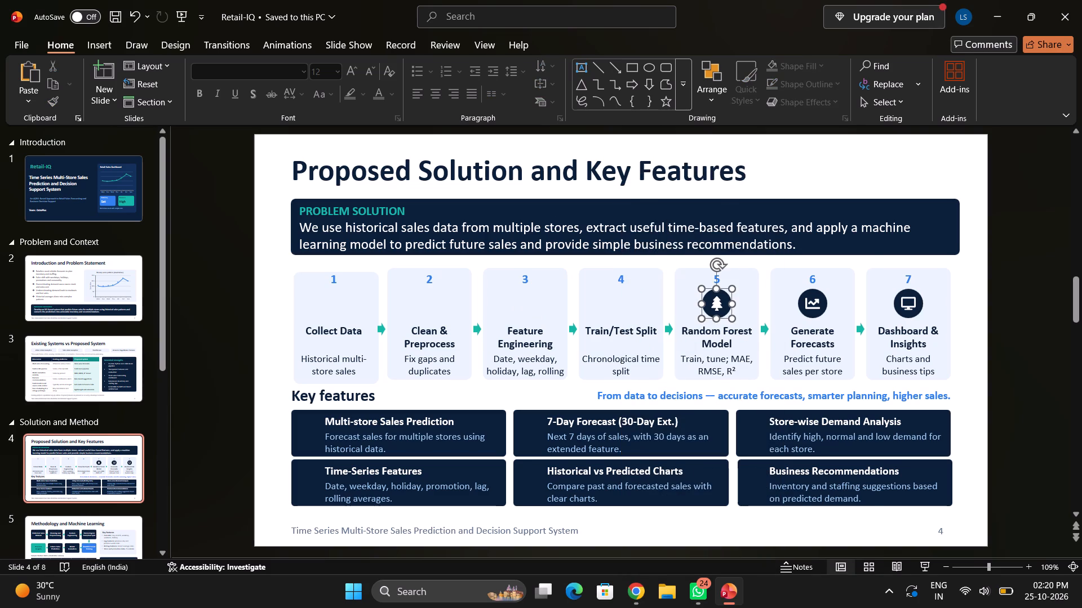
pyautogui.rightClick(714, 313)
pyautogui.click(755, 223)
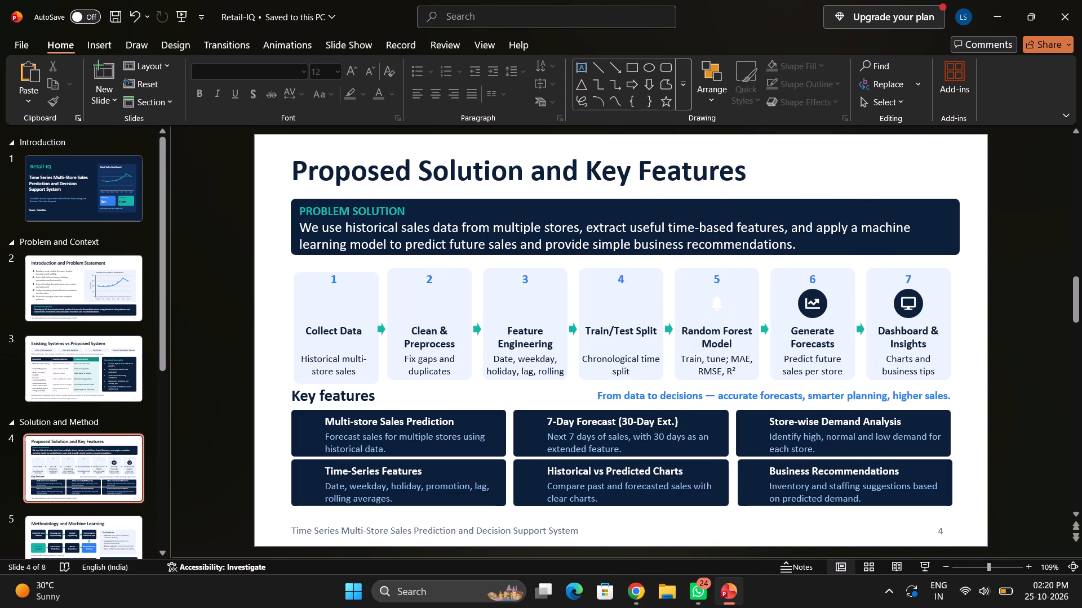
pyautogui.click(712, 304)
pyautogui.rightClick(712, 304)
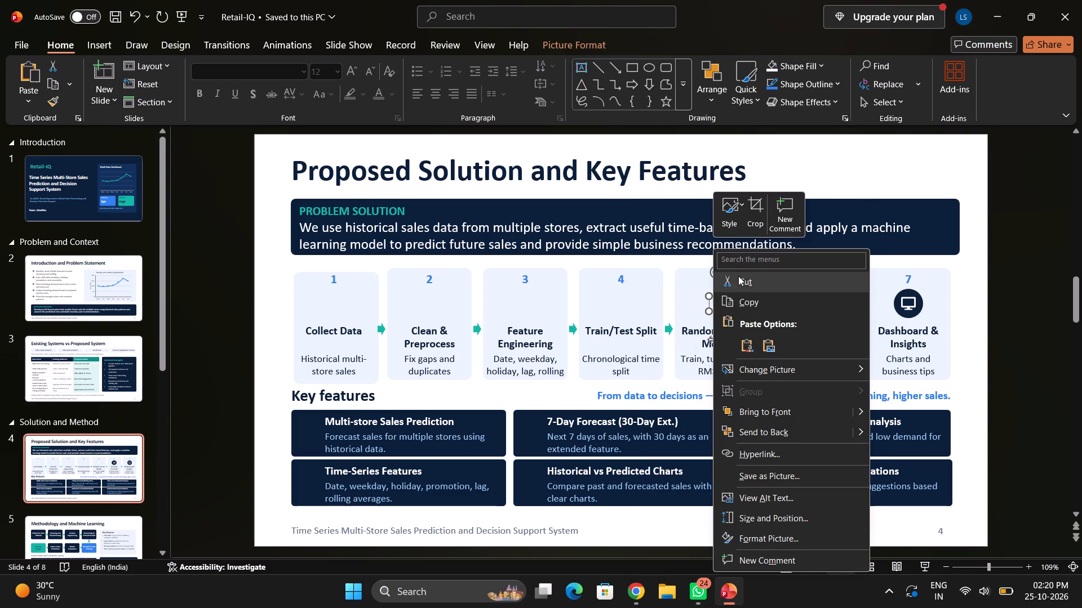
pyautogui.click(744, 275)
# Cut the icons and their dark circles from the Generate Forecasts and Dashboard & Insights cards.
pyautogui.click(815, 300)
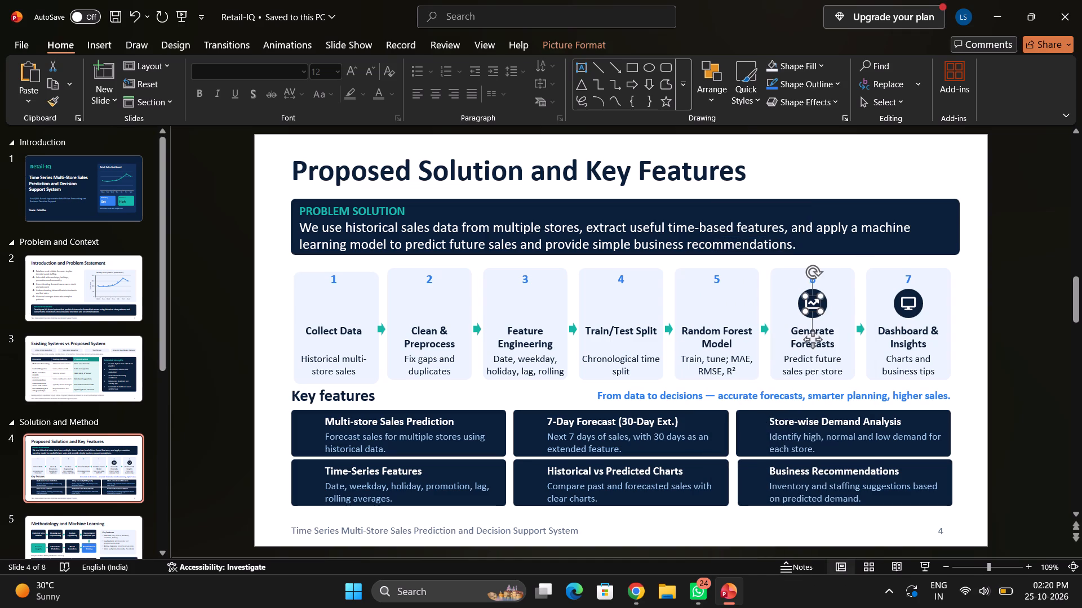
pyautogui.rightClick(815, 300)
pyautogui.click(853, 277)
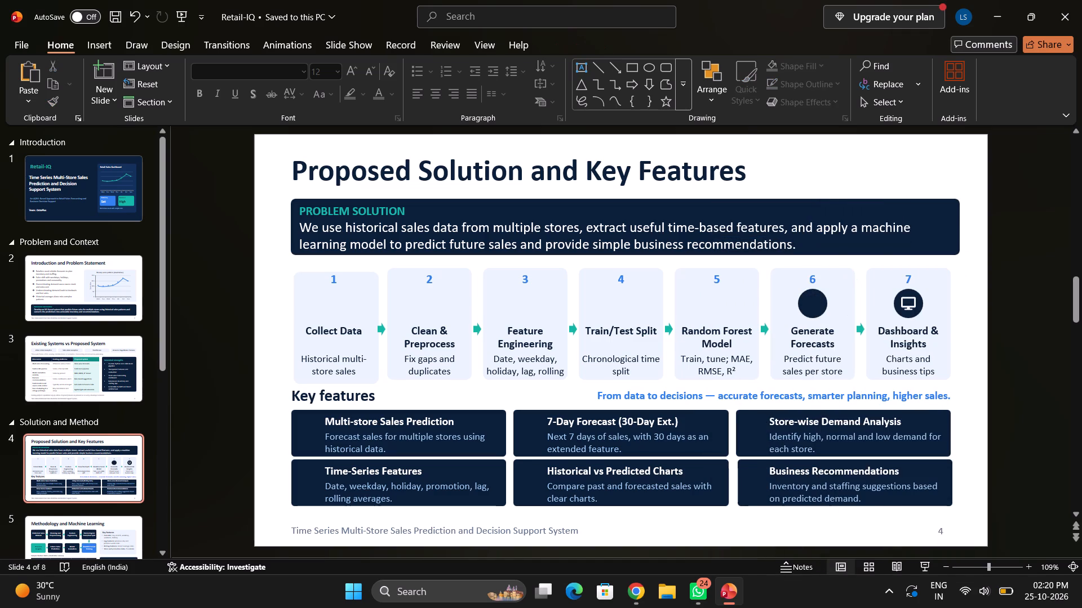
pyautogui.rightClick(812, 304)
pyautogui.click(860, 220)
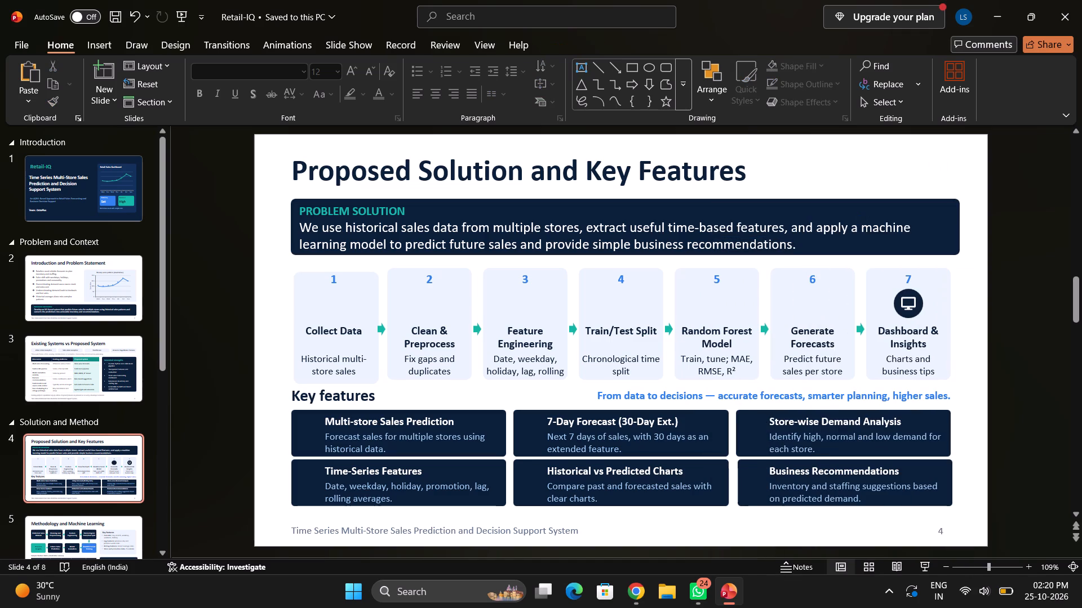
pyautogui.click(907, 305)
pyautogui.rightClick(907, 305)
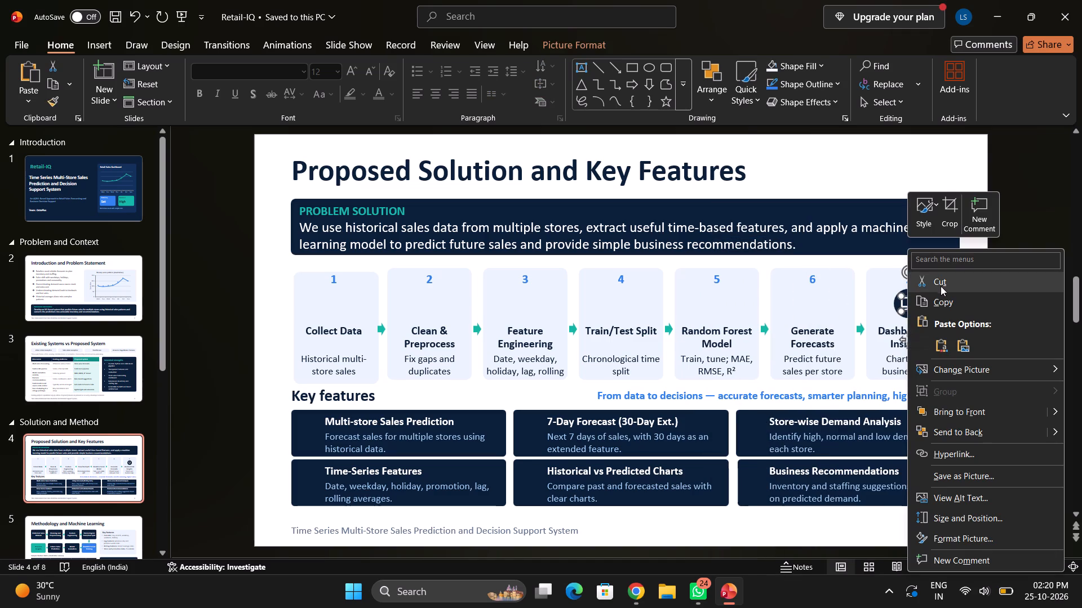
pyautogui.click(942, 285)
pyautogui.rightClick(910, 305)
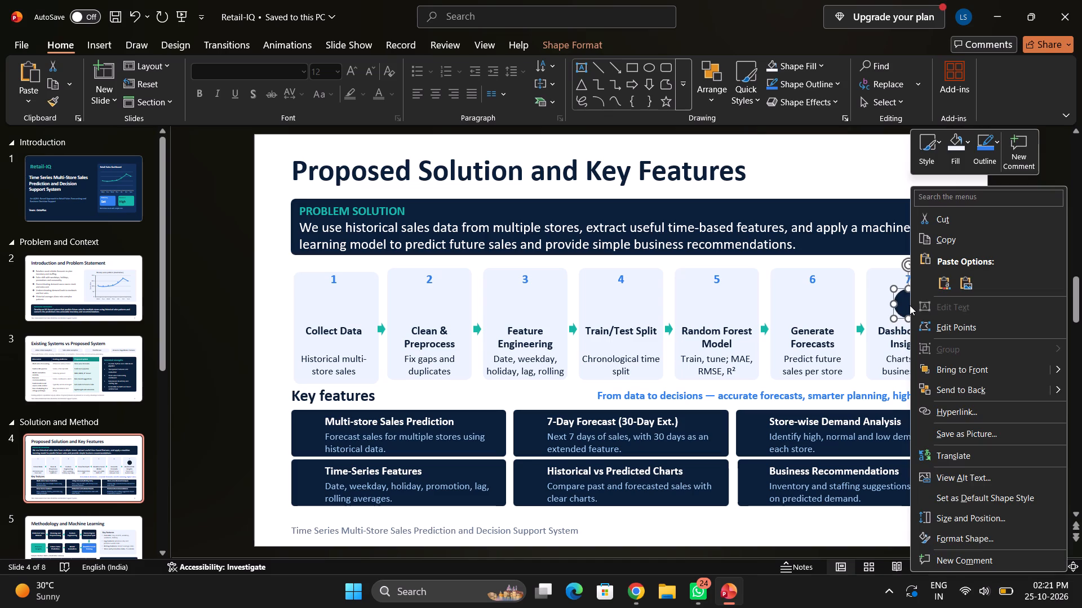
pyautogui.click(959, 220)
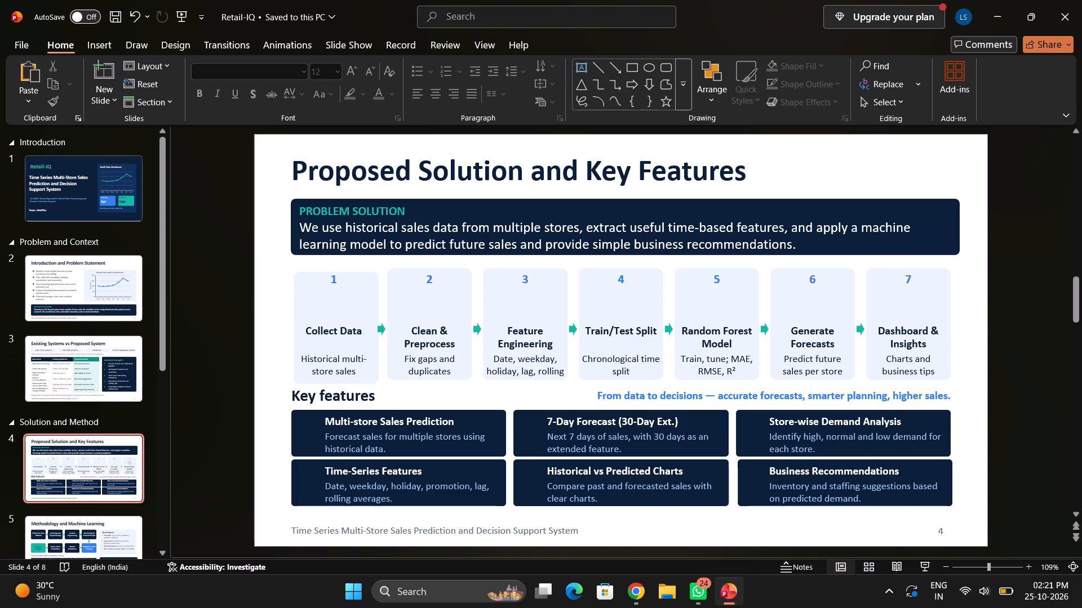
# Move the Collect Data heading up to just beneath the number 1 on slide 4's first process card.
pyautogui.click(343, 333)
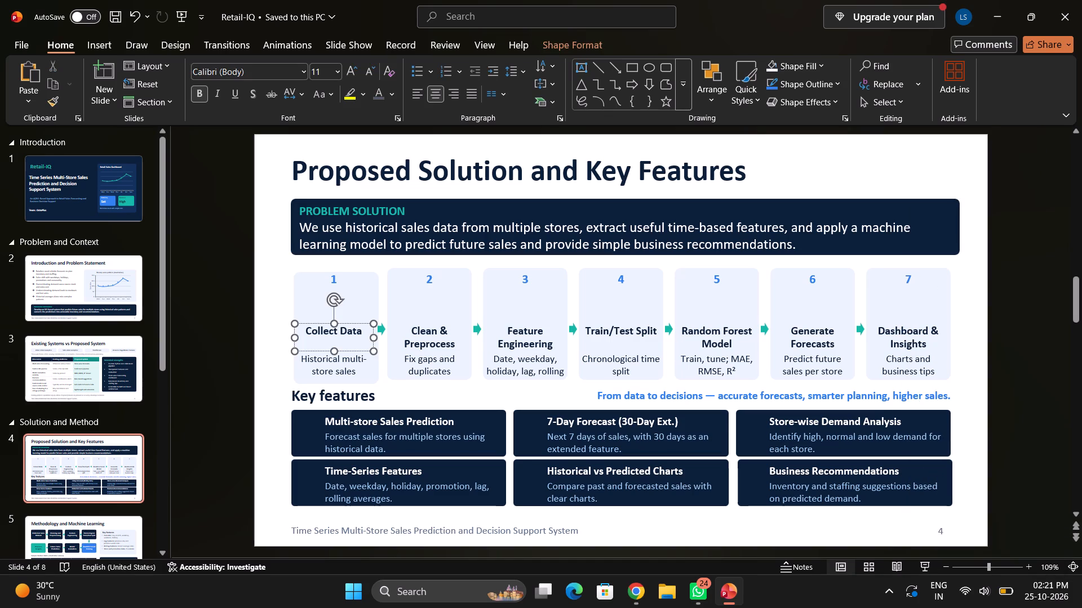
pyautogui.moveTo(351, 323); pyautogui.dragTo(351, 292)
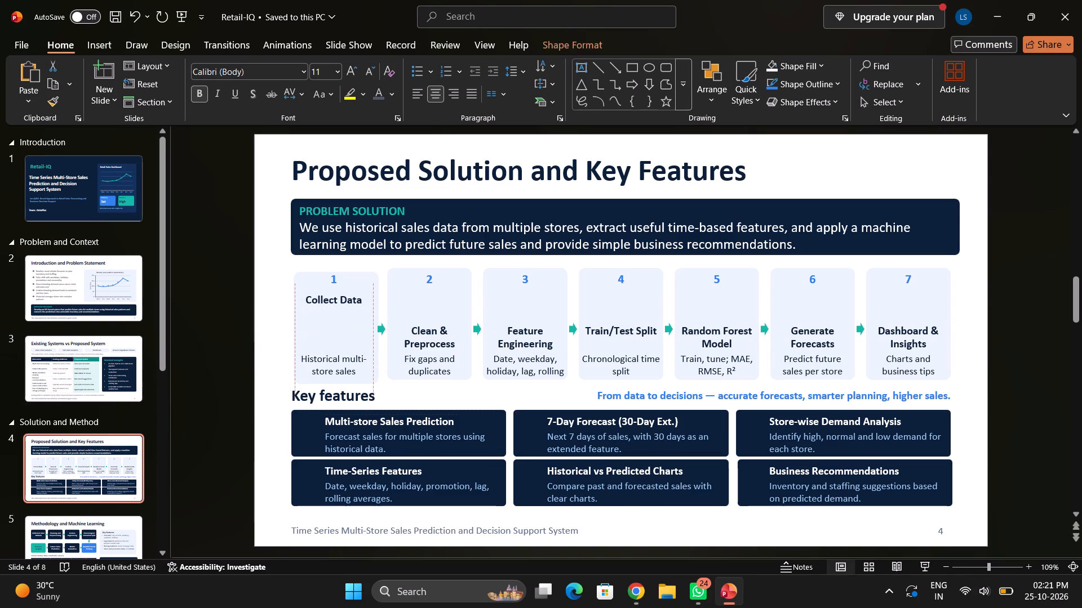
pyautogui.moveTo(351, 292); pyautogui.dragTo(352, 291)
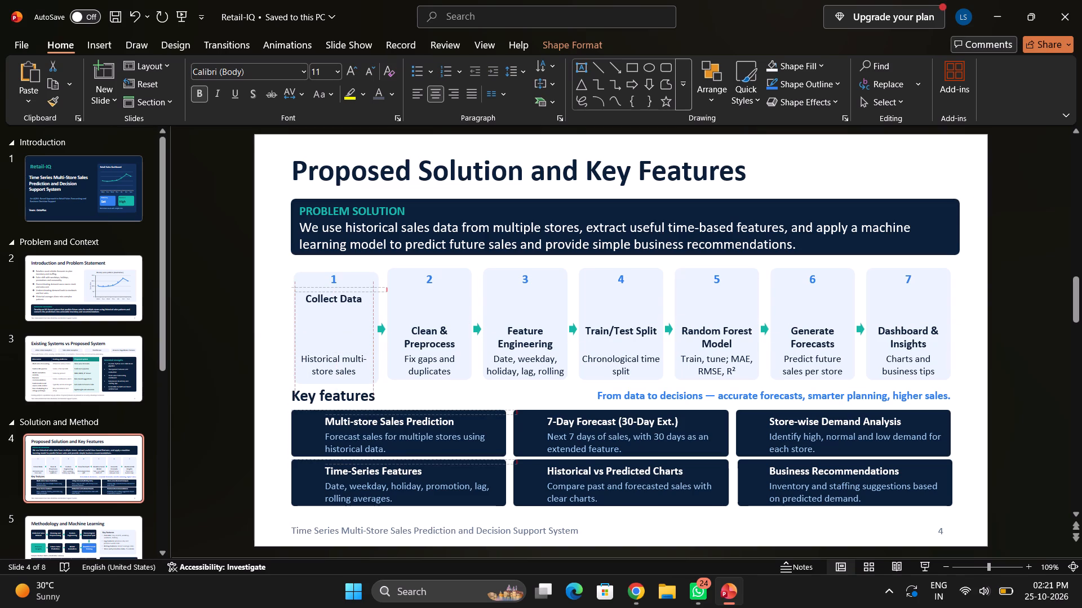
pyautogui.moveTo(352, 291); pyautogui.dragTo(352, 291)
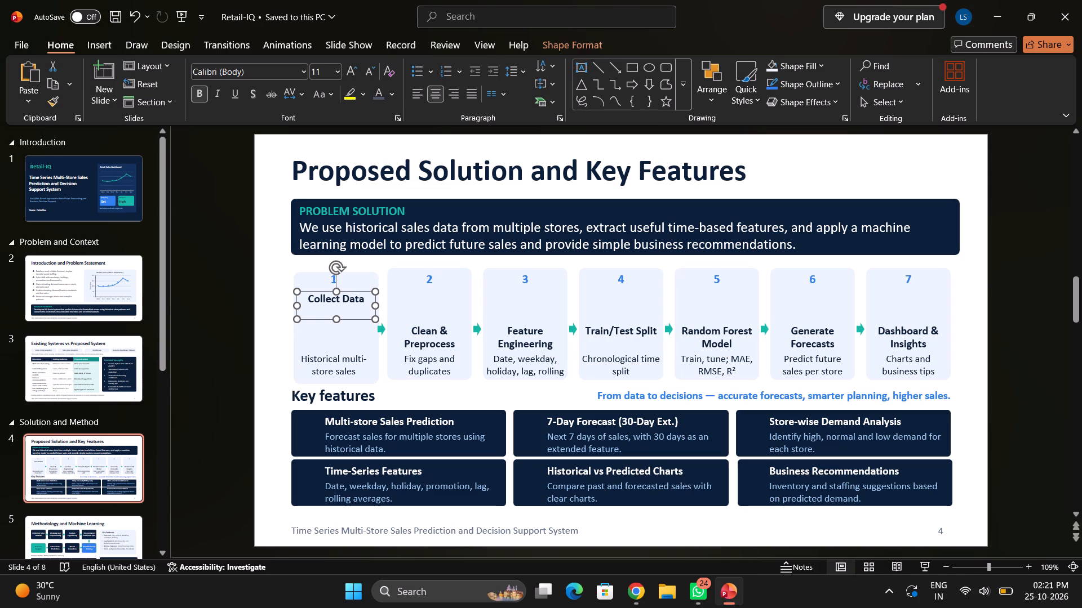
# Shift the Collect Data card's background shape up so its top edge lines up with the neighbouring process cards.
pyautogui.click(365, 278)
pyautogui.click(372, 311)
pyautogui.click(374, 340)
pyautogui.click(370, 341)
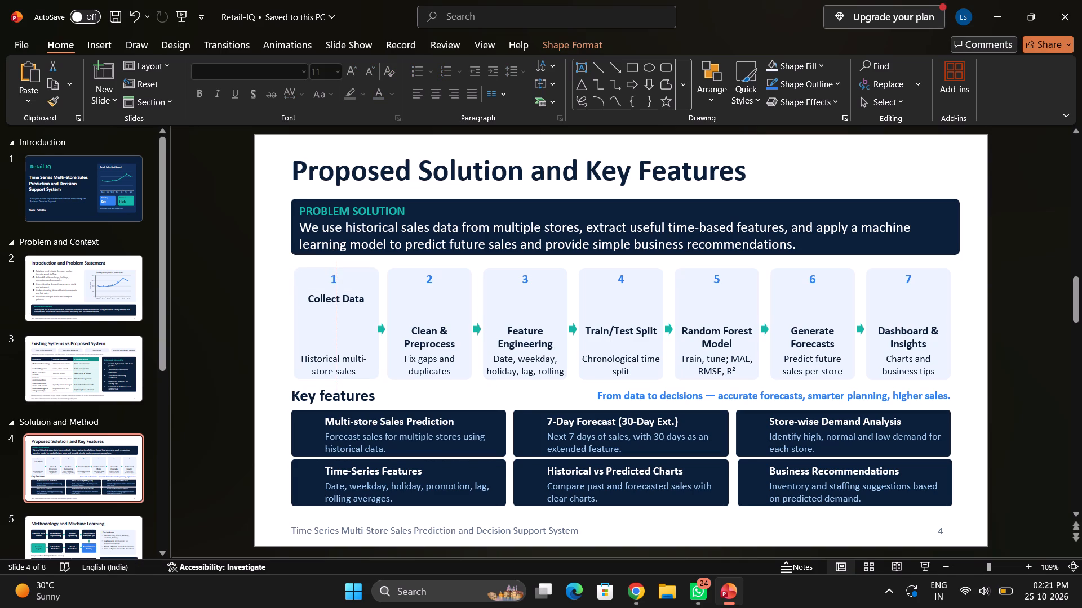
pyautogui.moveTo(327, 367); pyautogui.dragTo(348, 349)
pyautogui.click(346, 350)
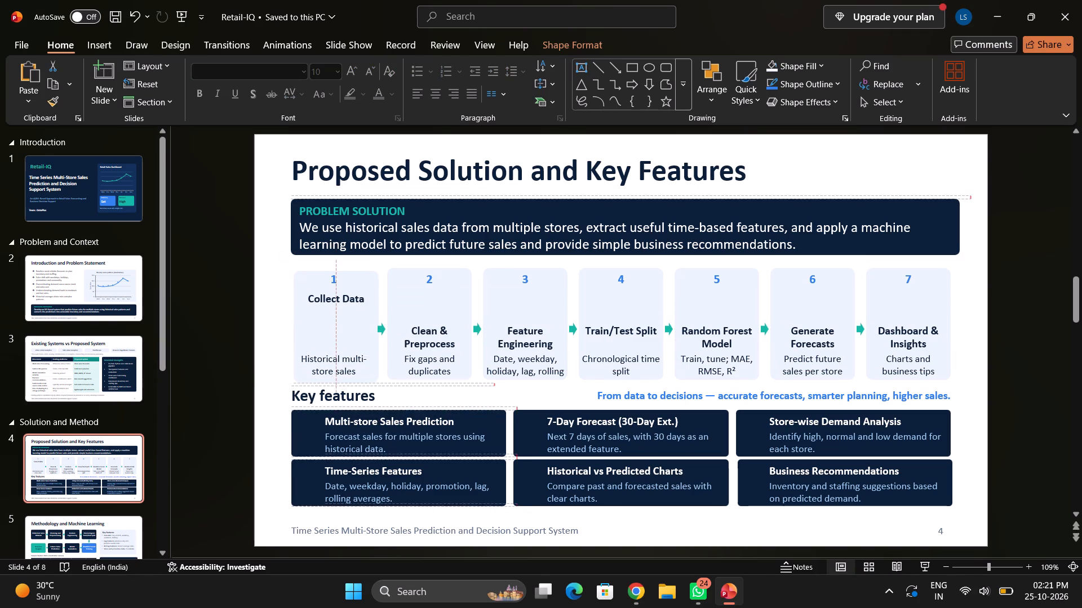
# Move the "Historical multi-store sales" description up to sit beneath the Collect Data heading.
pyautogui.click(322, 370)
pyautogui.moveTo(349, 351); pyautogui.dragTo(349, 335)
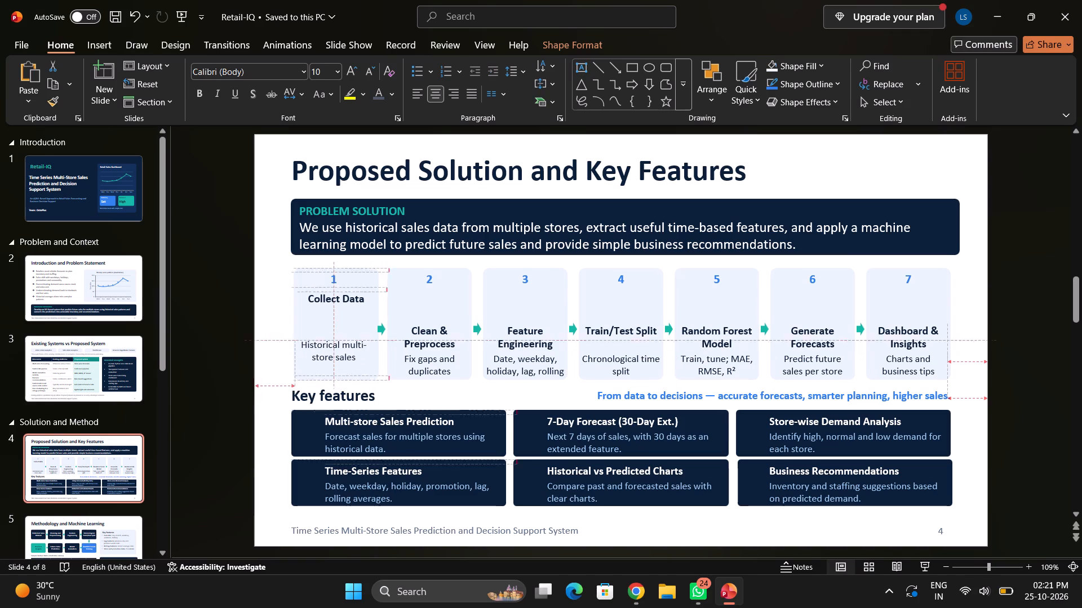
pyautogui.moveTo(349, 335); pyautogui.dragTo(350, 316)
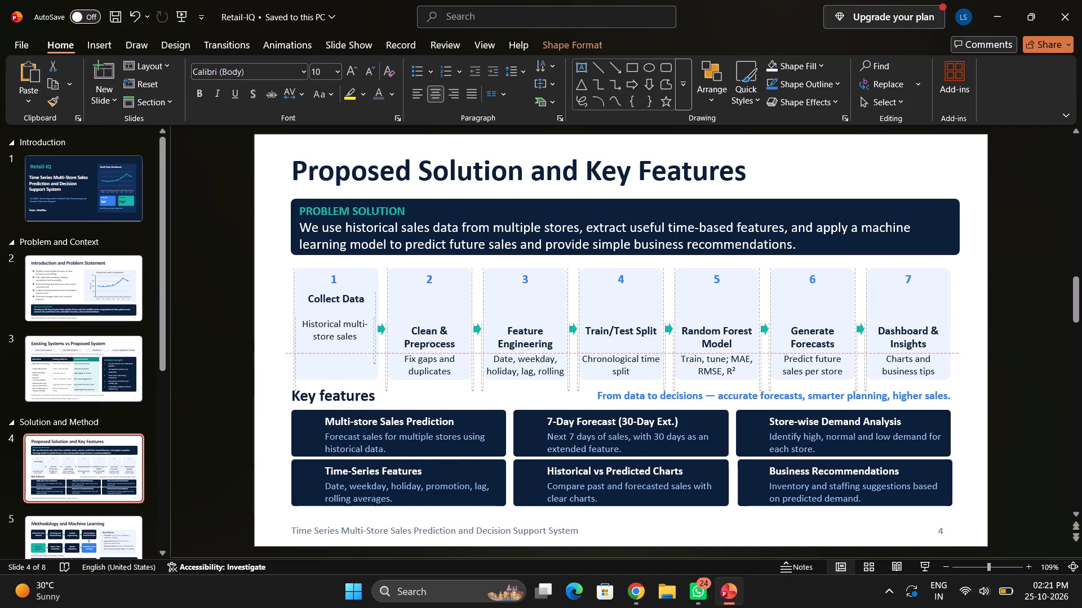
pyautogui.moveTo(350, 316); pyautogui.dragTo(351, 316)
# Lower the Collect Data heading slightly towards its description and centre the number 1 above it.
pyautogui.click(354, 302)
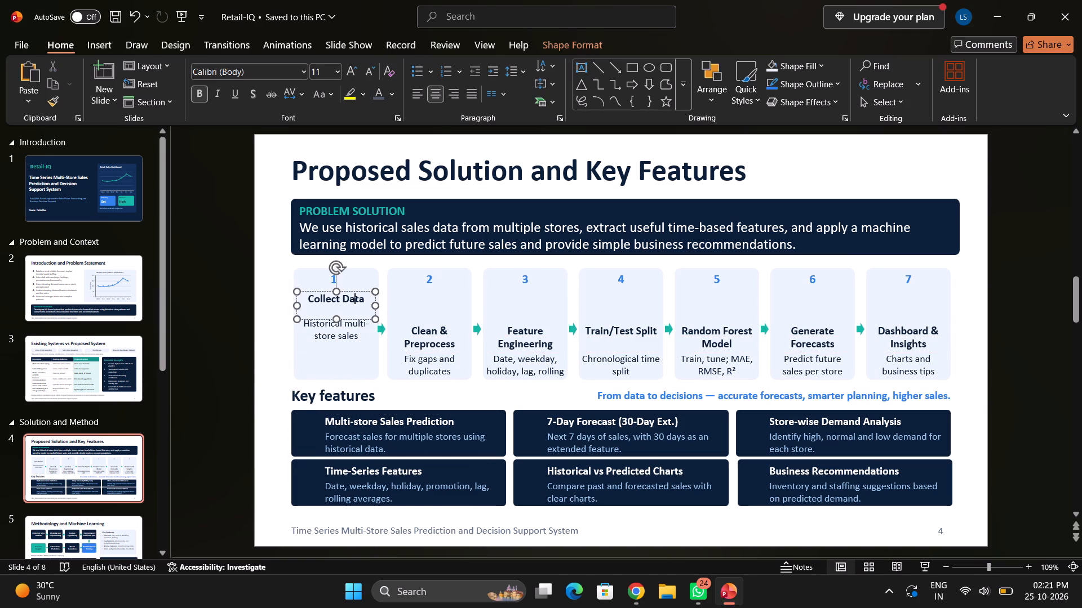
pyautogui.moveTo(357, 291); pyautogui.dragTo(357, 297)
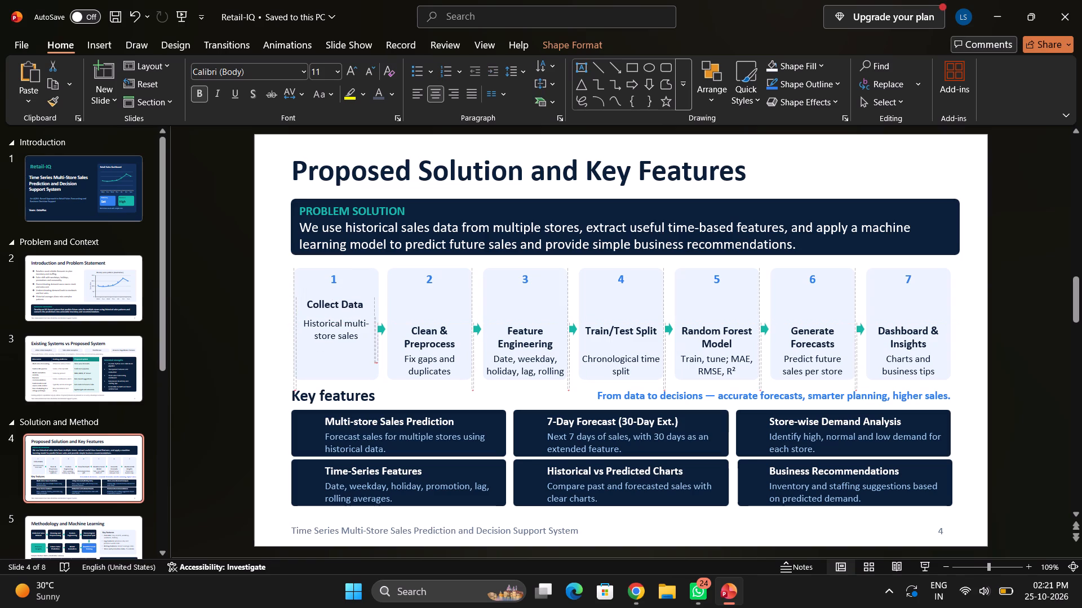
pyautogui.moveTo(357, 297); pyautogui.dragTo(358, 298)
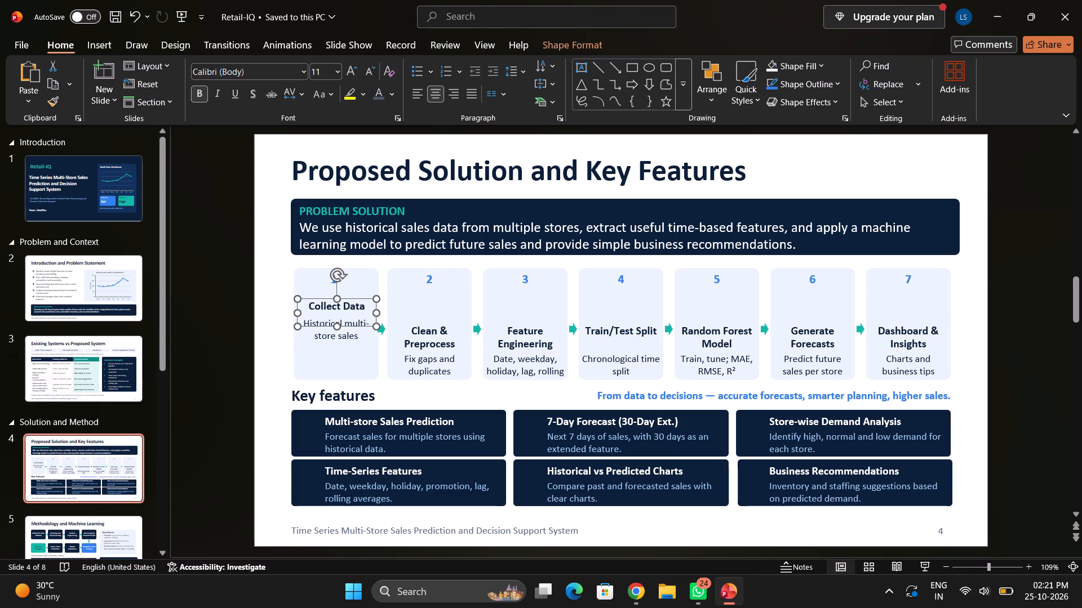
pyautogui.click(326, 284)
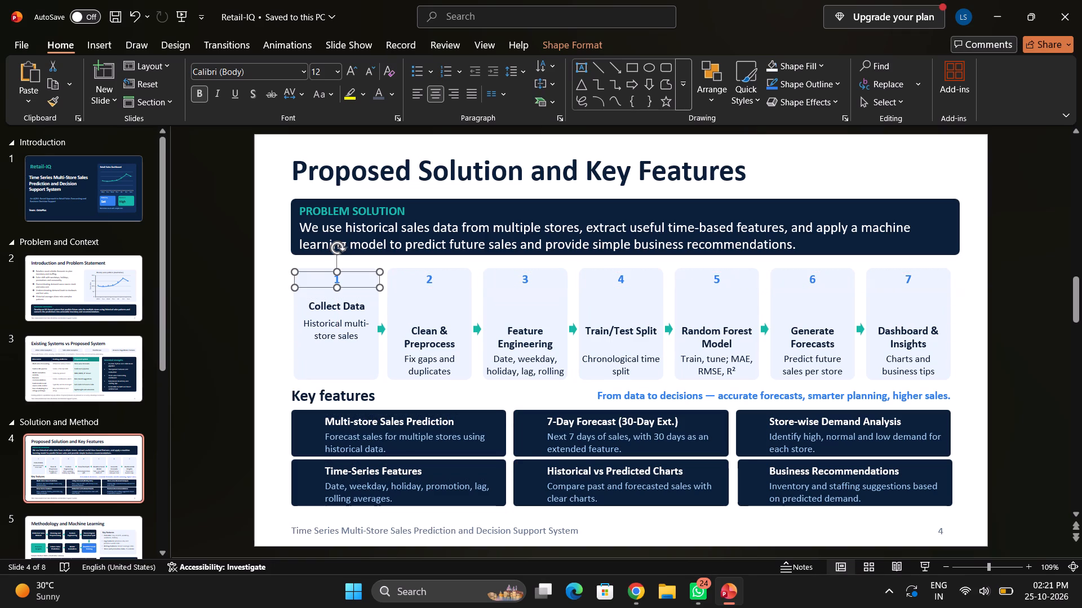
# Set the "Historical multi-store sales" description text to 10.5 pt.
pyautogui.click(362, 341)
pyautogui.moveTo(359, 336); pyautogui.dragTo(297, 322)
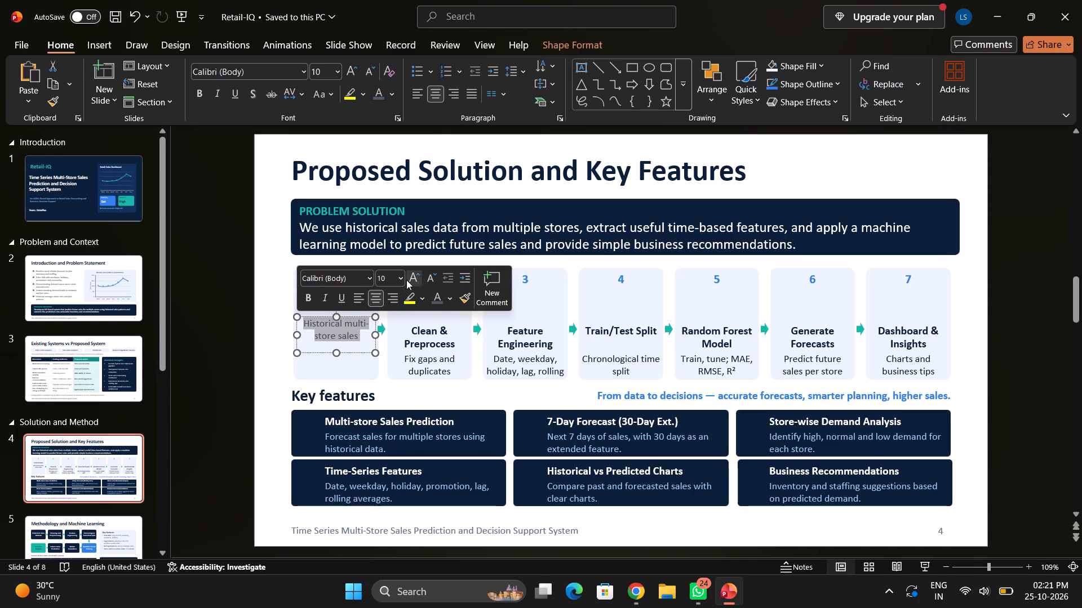
pyautogui.click(406, 280)
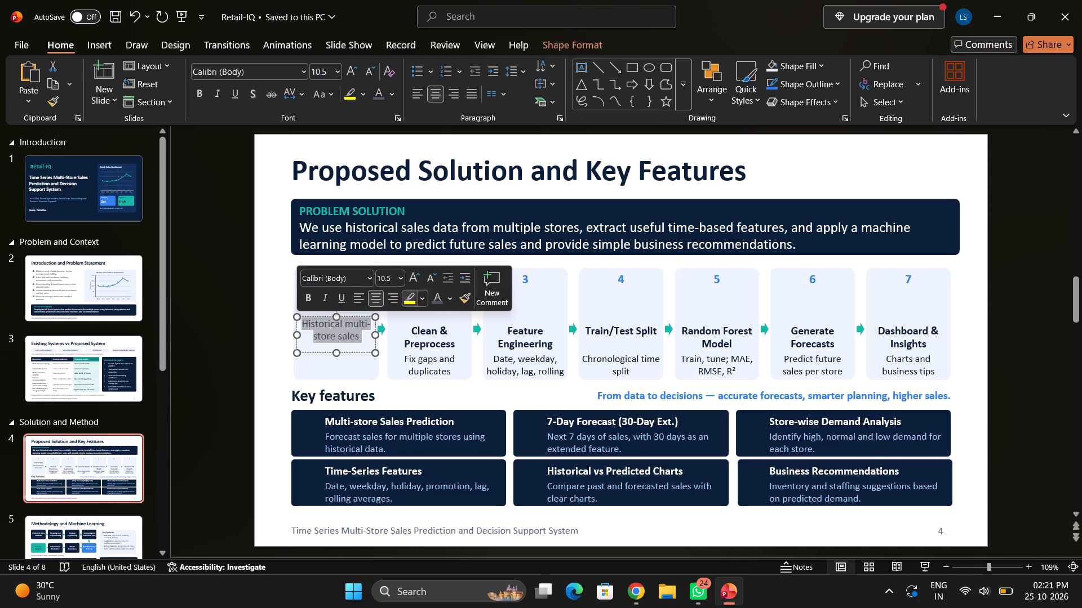
pyautogui.click(274, 387)
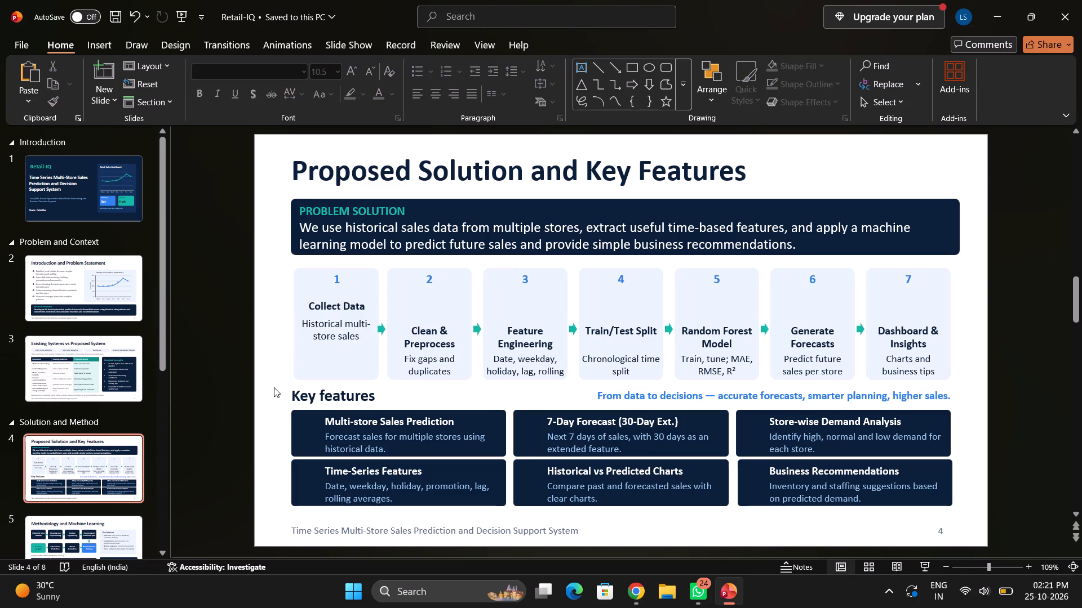
# Move the Clean & Preprocess heading up beneath the number 2 and bring its description up directly below the heading.
pyautogui.click(428, 332)
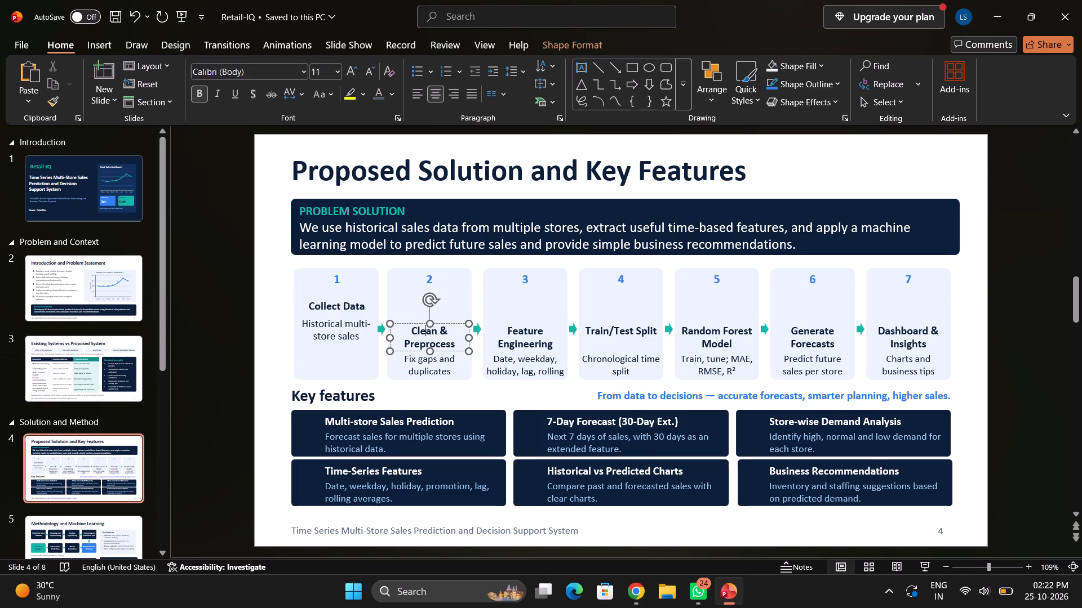
pyautogui.moveTo(453, 322); pyautogui.dragTo(453, 287)
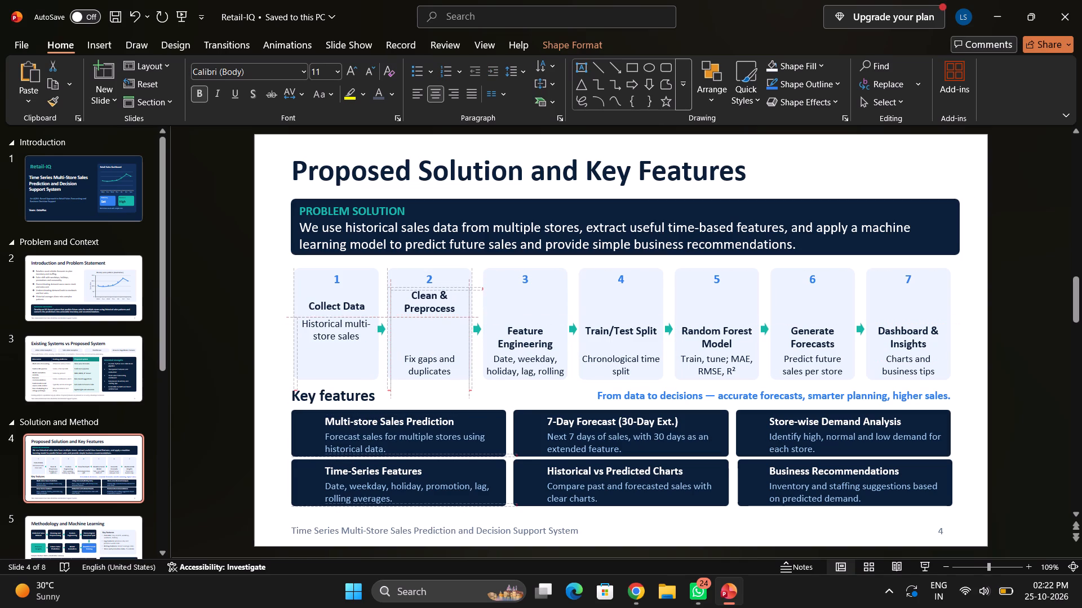
pyautogui.moveTo(453, 287); pyautogui.dragTo(453, 288)
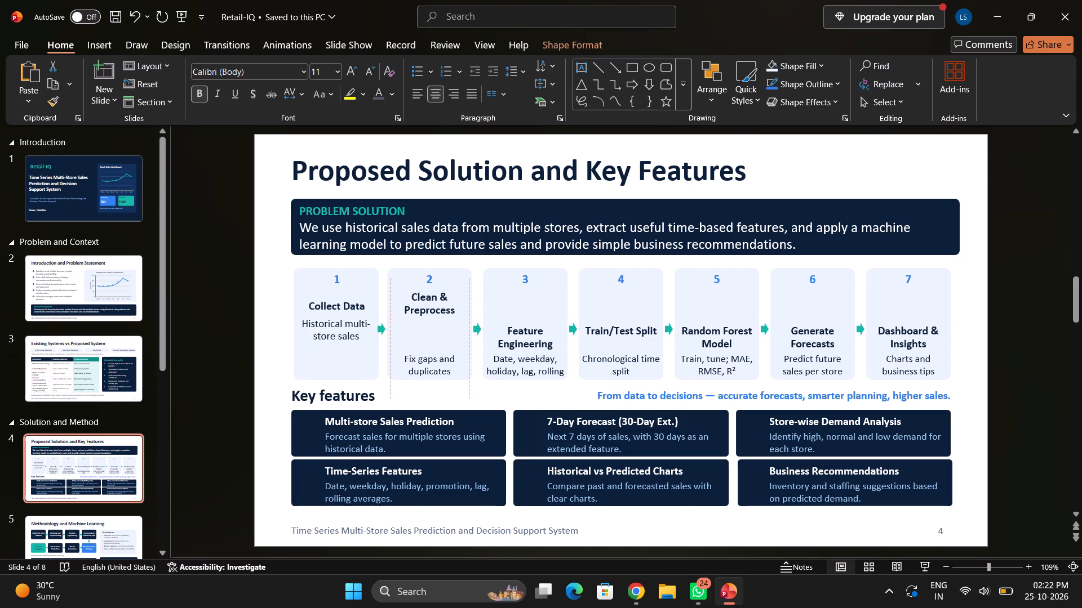
pyautogui.moveTo(453, 288); pyautogui.dragTo(453, 288)
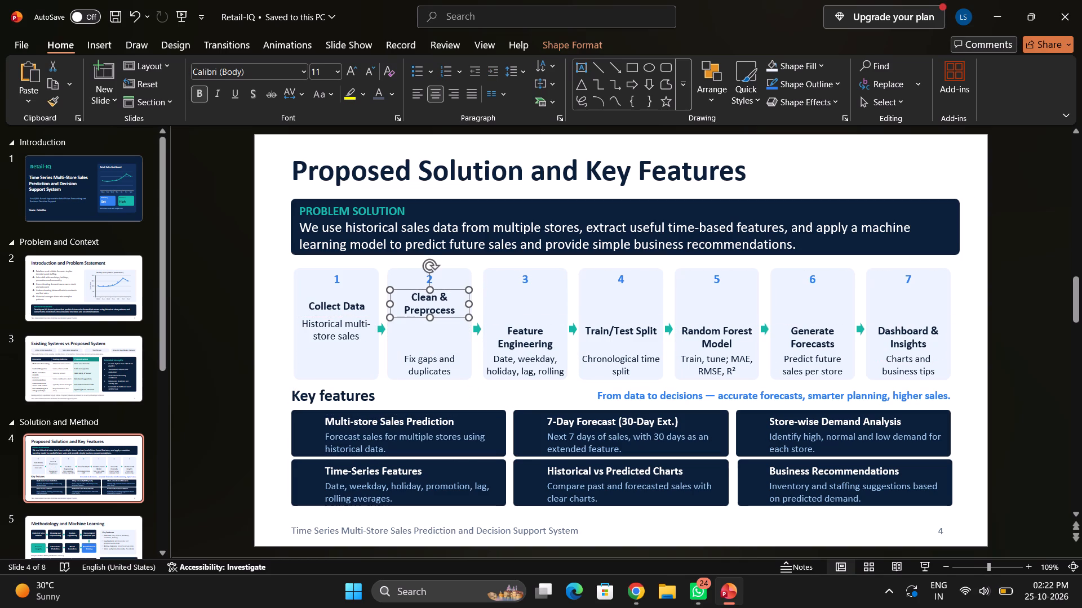
pyautogui.click(438, 372)
pyautogui.moveTo(450, 352); pyautogui.dragTo(450, 351)
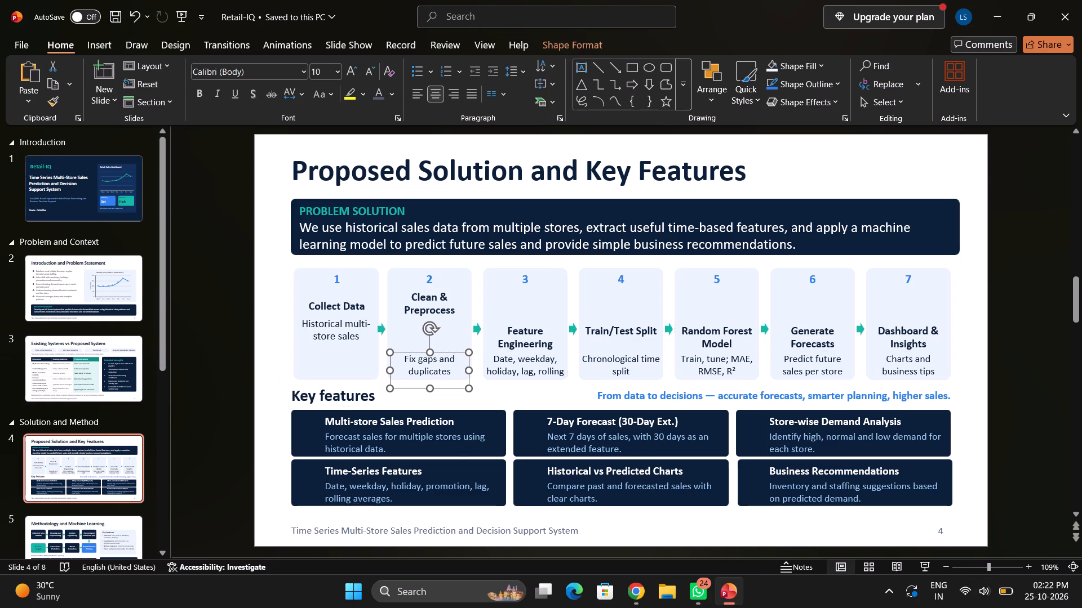
pyautogui.moveTo(450, 351); pyautogui.dragTo(450, 319)
# Set the "Fix gaps and duplicates" description text to 10.5 pt.
pyautogui.click(447, 332)
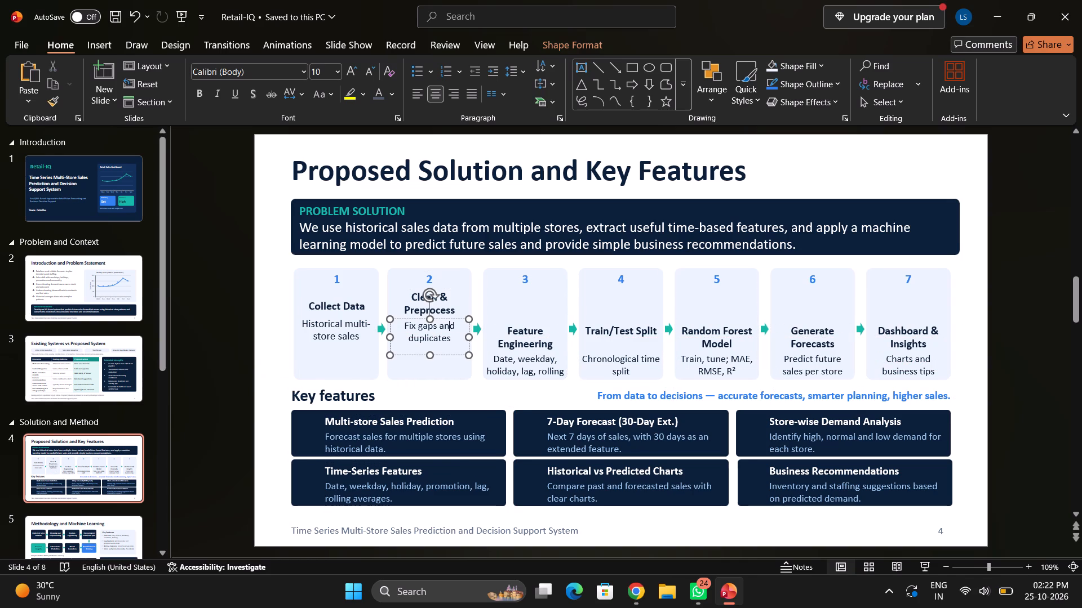
pyautogui.click(449, 337)
pyautogui.moveTo(451, 339); pyautogui.dragTo(426, 337)
pyautogui.moveTo(426, 337); pyautogui.dragTo(402, 324)
pyautogui.click(507, 283)
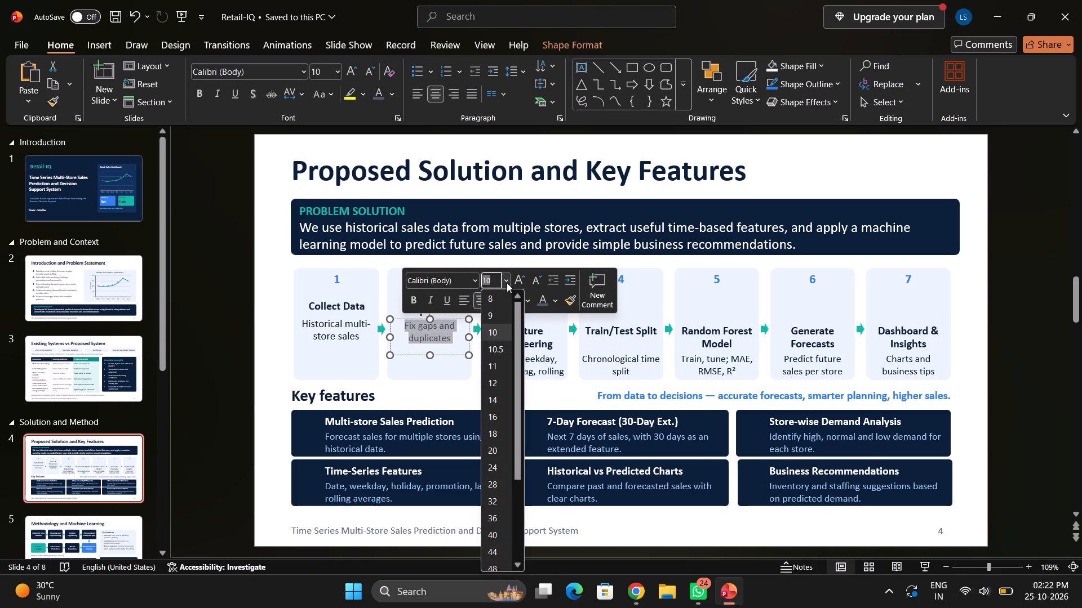
pyautogui.click(500, 347)
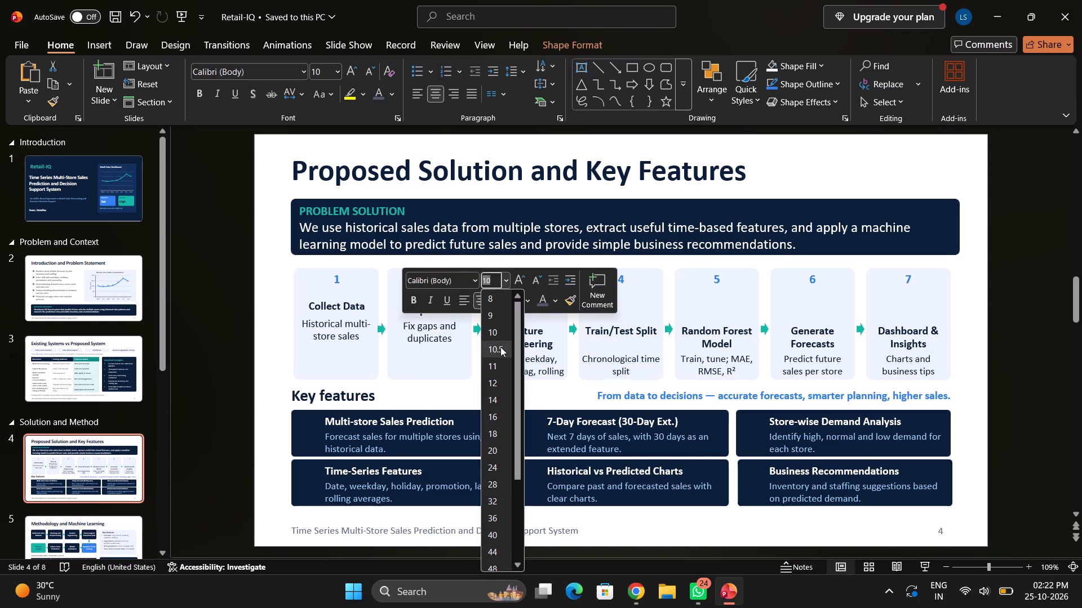
pyautogui.click(213, 387)
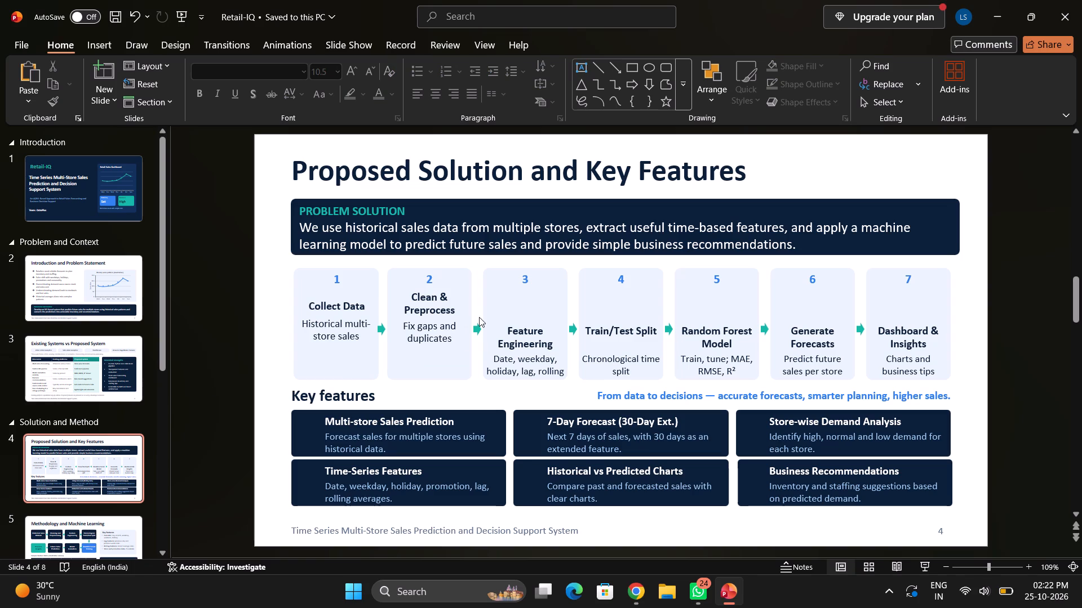
# Move the Feature Engineering heading up beneath the number 3 and bring its description up directly below the heading.
pyautogui.click(520, 336)
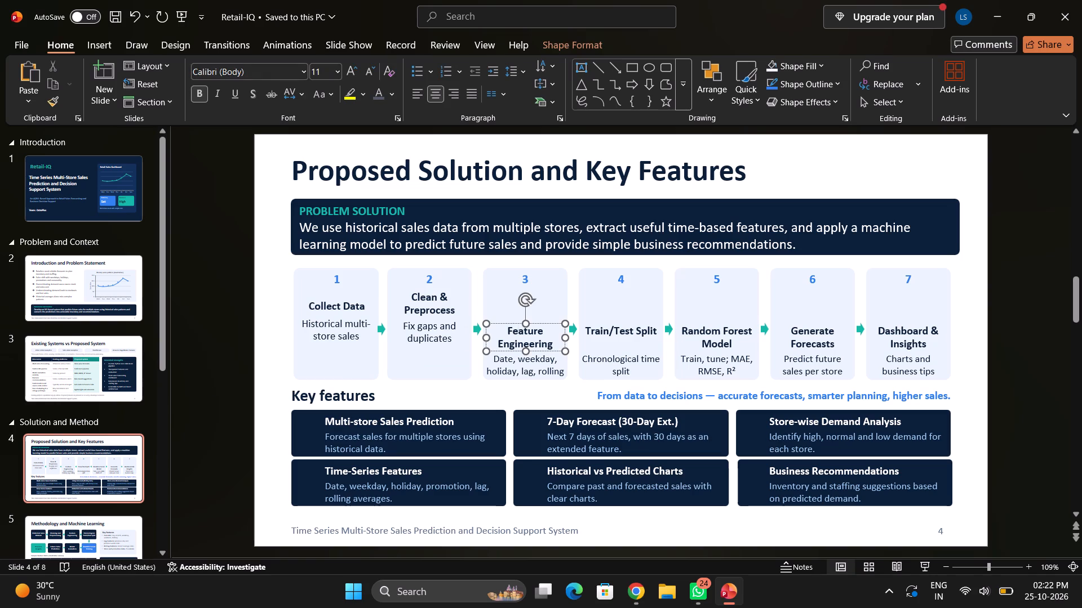
pyautogui.moveTo(539, 322); pyautogui.dragTo(540, 315)
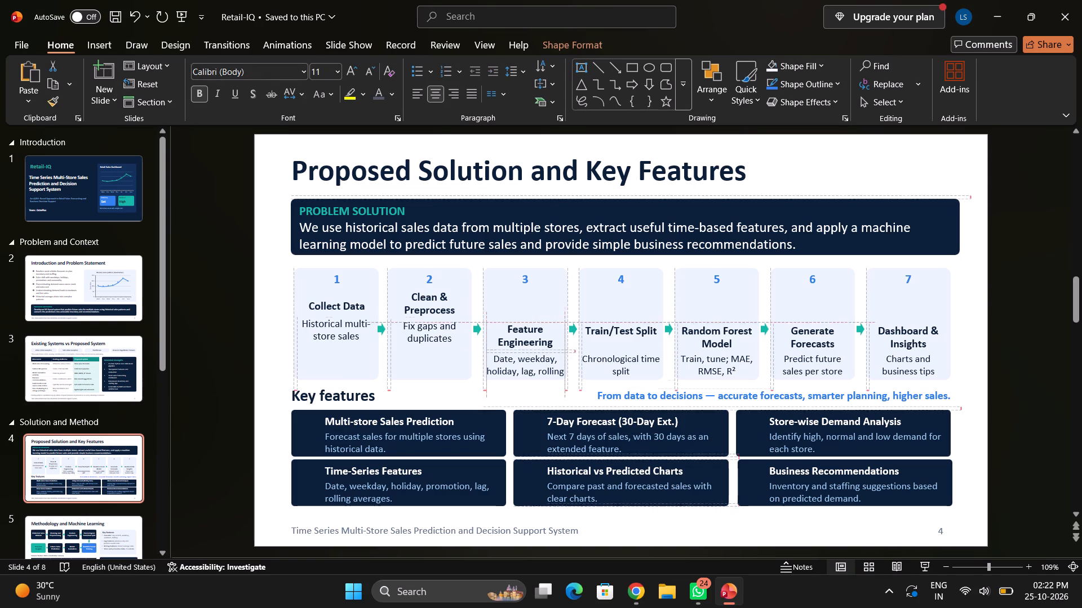
pyautogui.moveTo(540, 315); pyautogui.dragTo(540, 289)
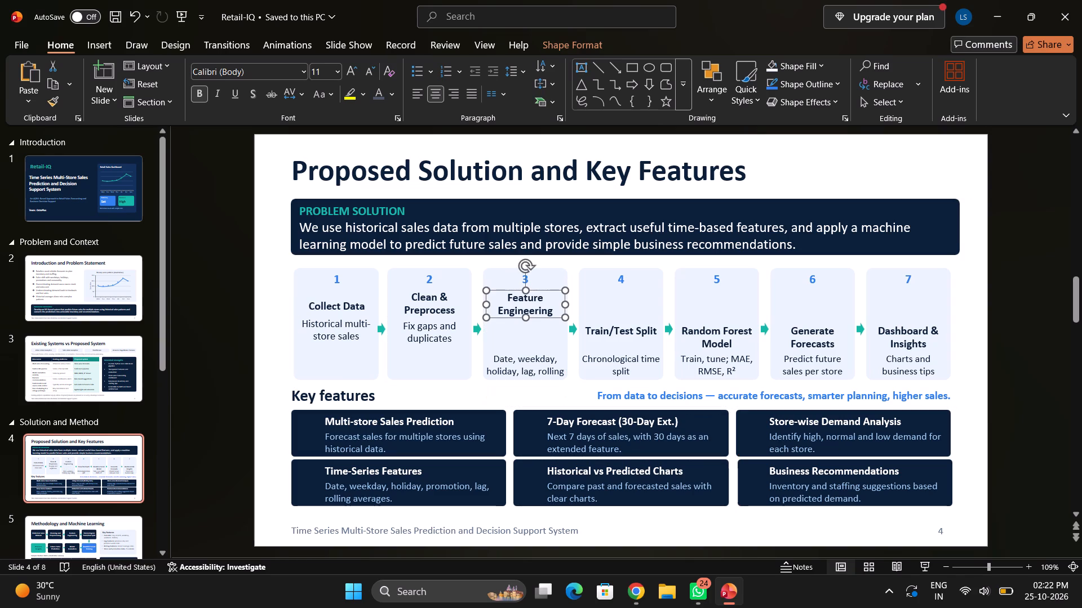
pyautogui.moveTo(537, 367); pyautogui.dragTo(538, 352)
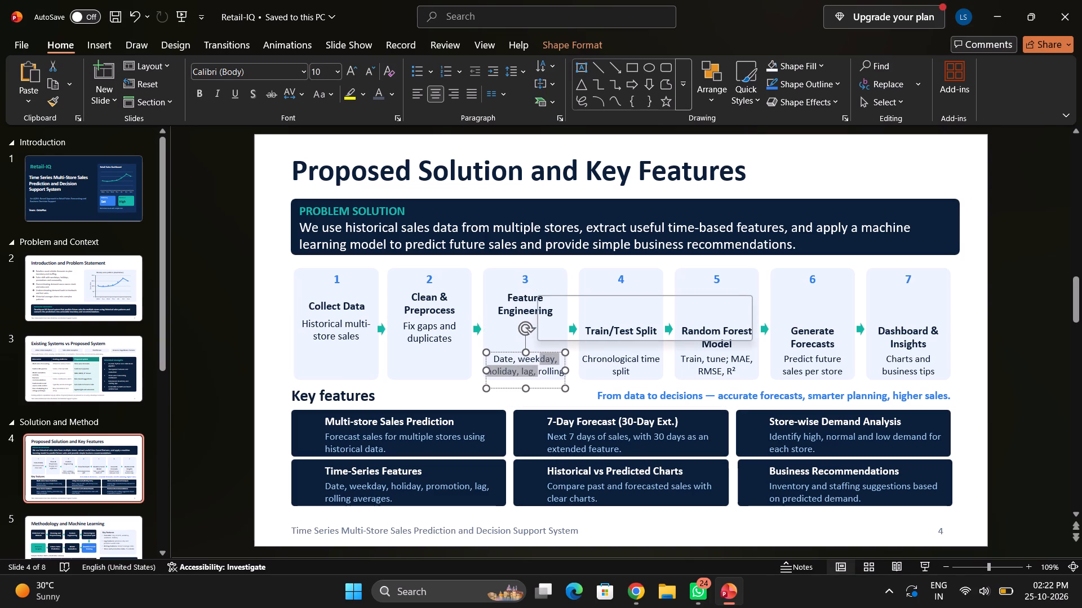
pyautogui.moveTo(538, 351); pyautogui.dragTo(540, 319)
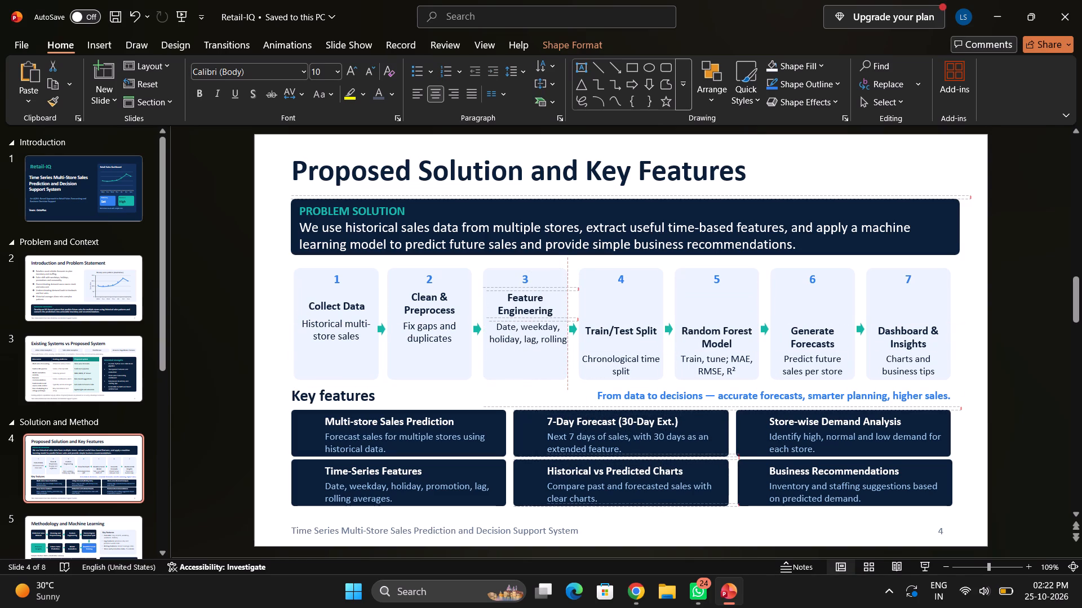
pyautogui.moveTo(540, 319); pyautogui.dragTo(538, 319)
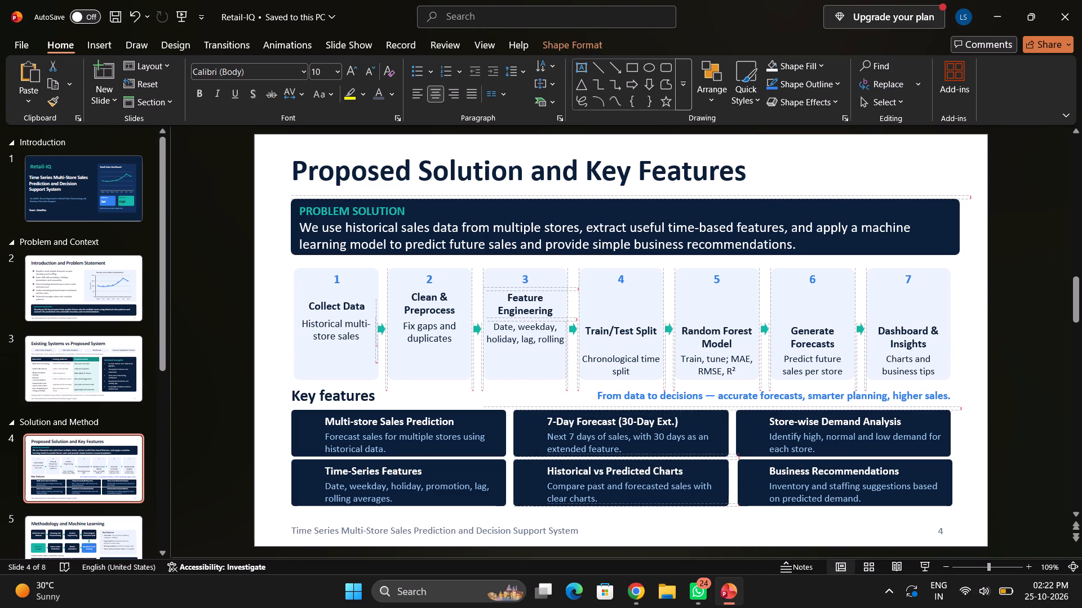
pyautogui.moveTo(538, 319); pyautogui.dragTo(539, 318)
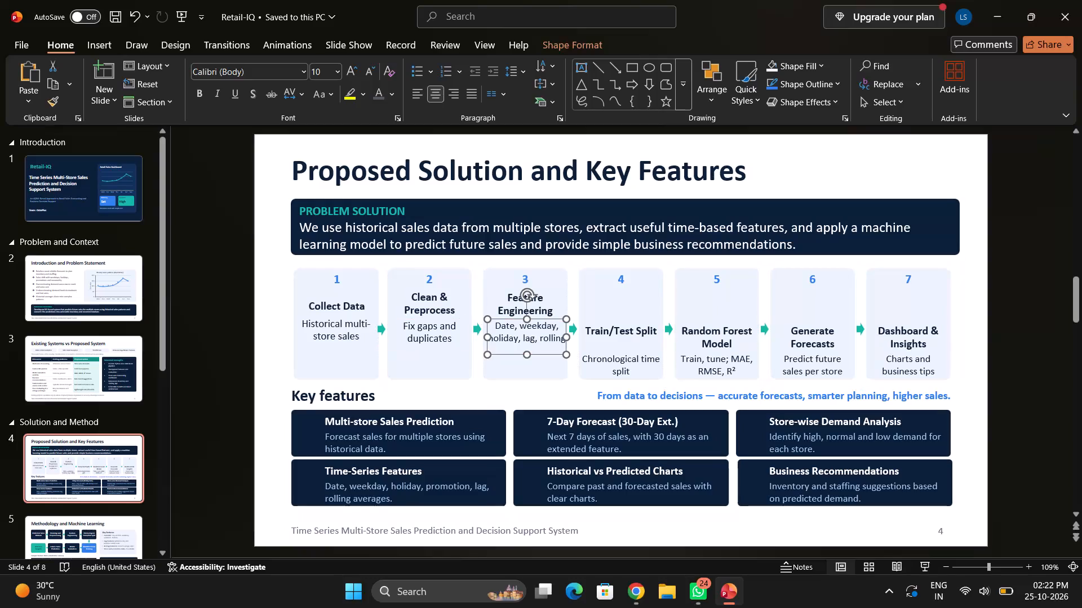
# Move the Train/Test Split heading up beneath the number 4 and bring its description up below the heading.
pyautogui.click(644, 335)
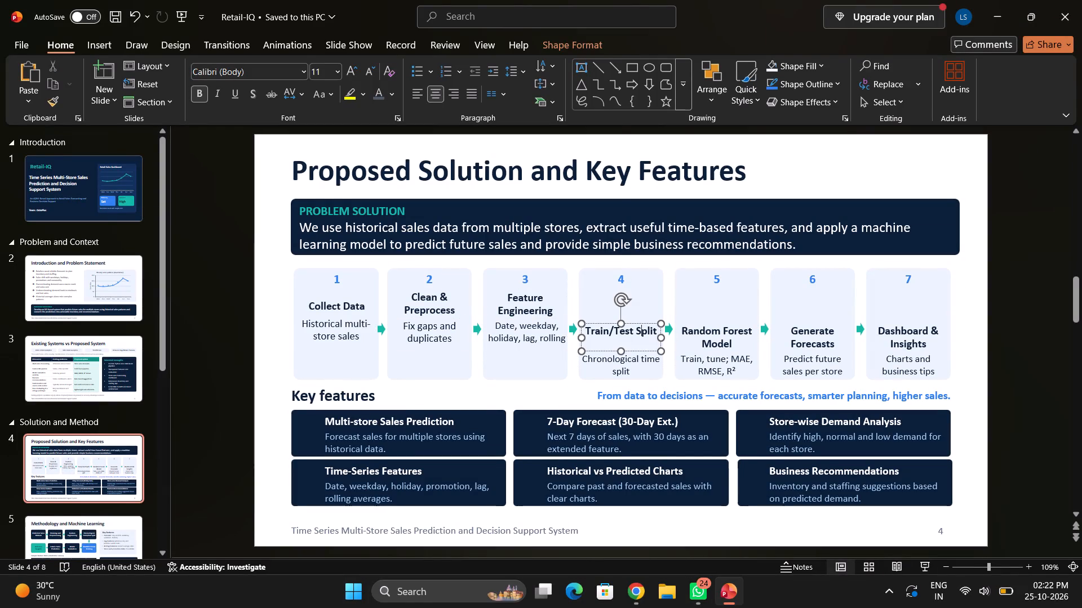
pyautogui.moveTo(642, 324); pyautogui.dragTo(640, 294)
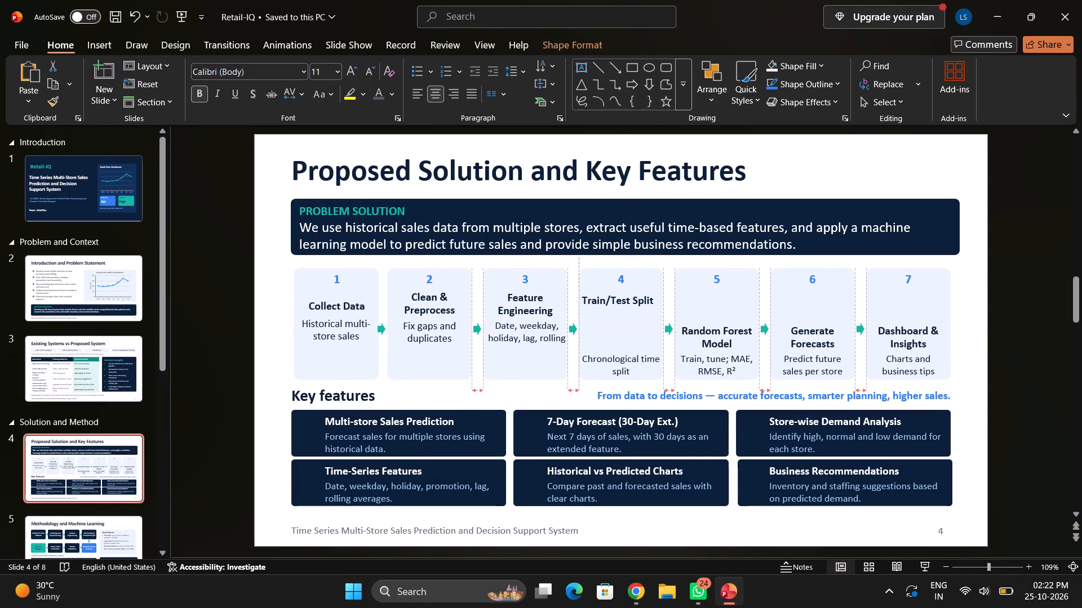
pyautogui.moveTo(640, 294); pyautogui.dragTo(641, 294)
pyautogui.moveTo(641, 294); pyautogui.dragTo(642, 294)
pyautogui.click(633, 357)
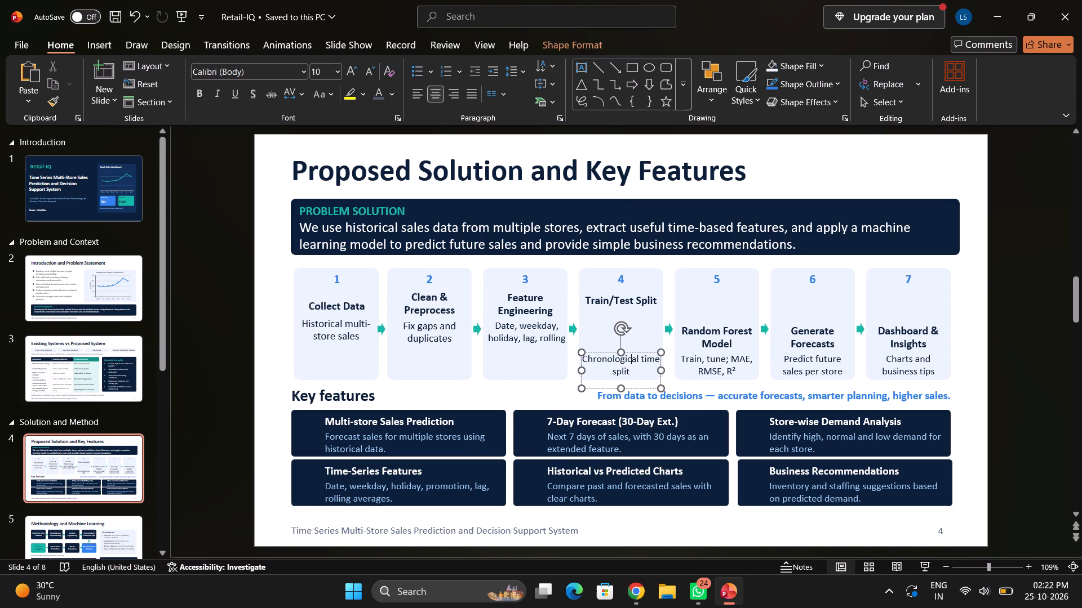
pyautogui.moveTo(638, 352); pyautogui.dragTo(638, 310)
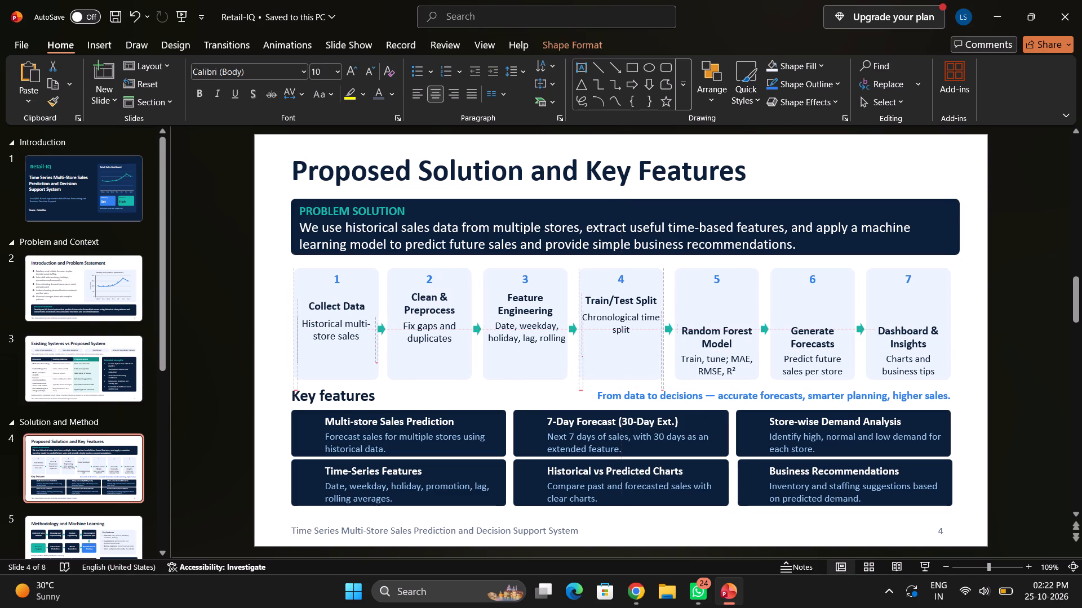
pyautogui.moveTo(638, 310); pyautogui.dragTo(638, 315)
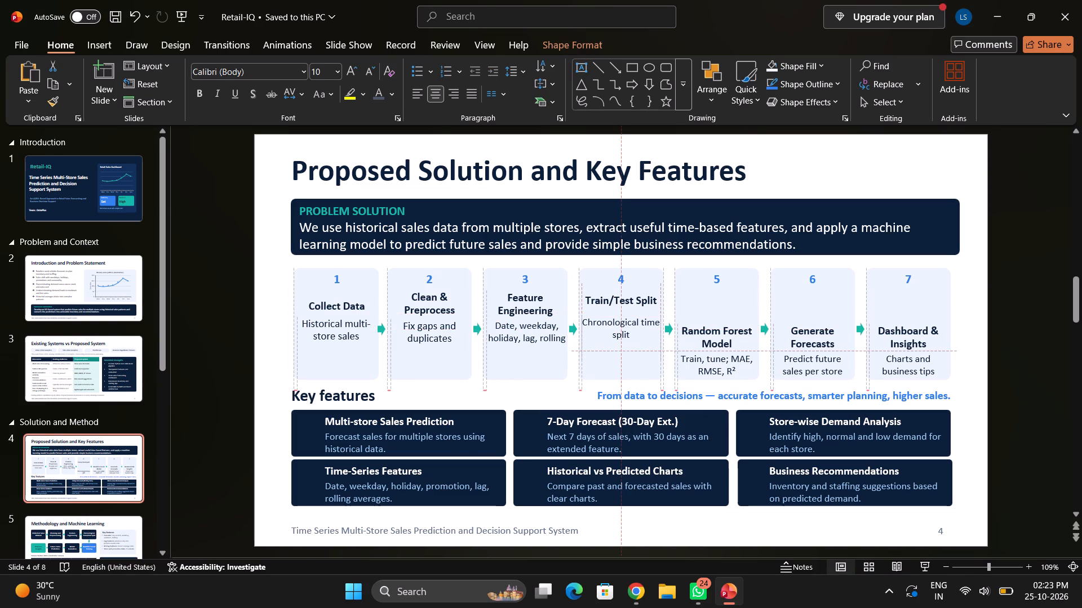
pyautogui.moveTo(638, 315); pyautogui.dragTo(638, 315)
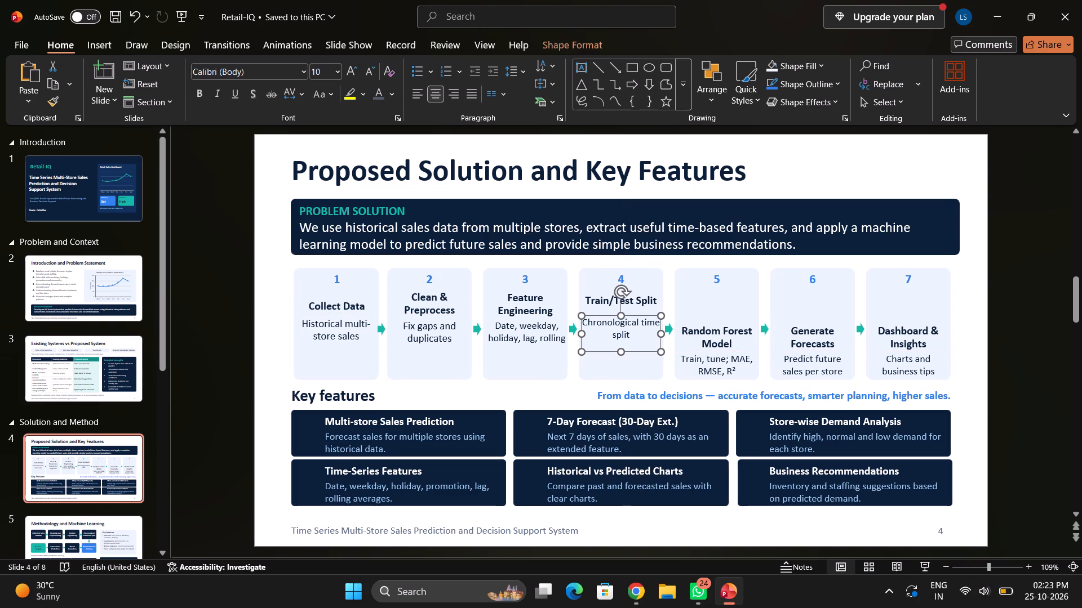
# Move the Random Forest Model heading up beneath the number 5 and bring its description up directly below the heading.
pyautogui.moveTo(723, 336); pyautogui.dragTo(735, 324)
pyautogui.moveTo(735, 324); pyautogui.dragTo(733, 294)
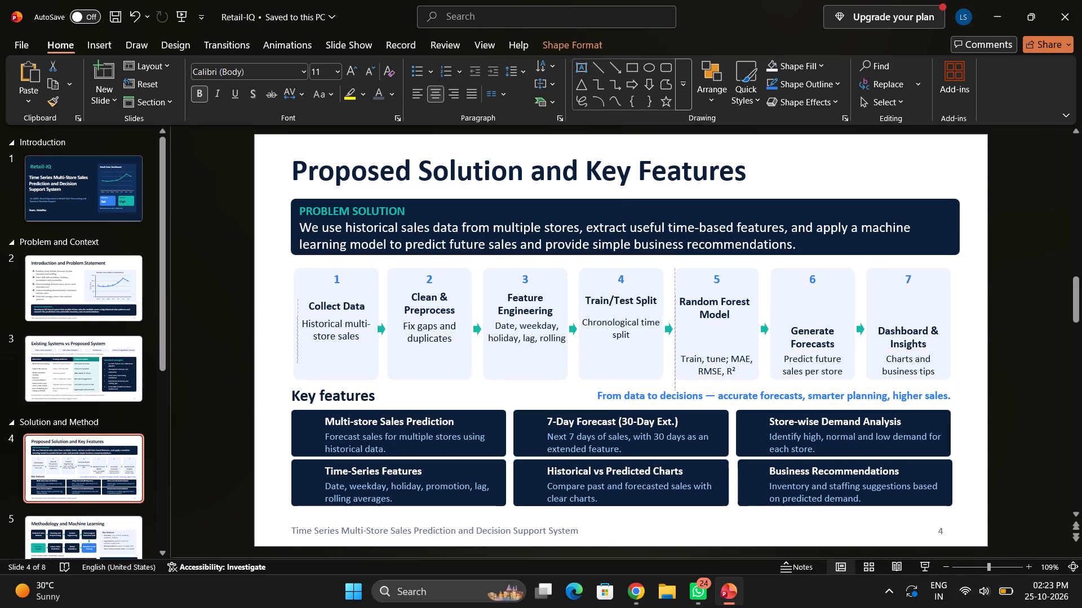
pyautogui.moveTo(733, 294); pyautogui.dragTo(735, 291)
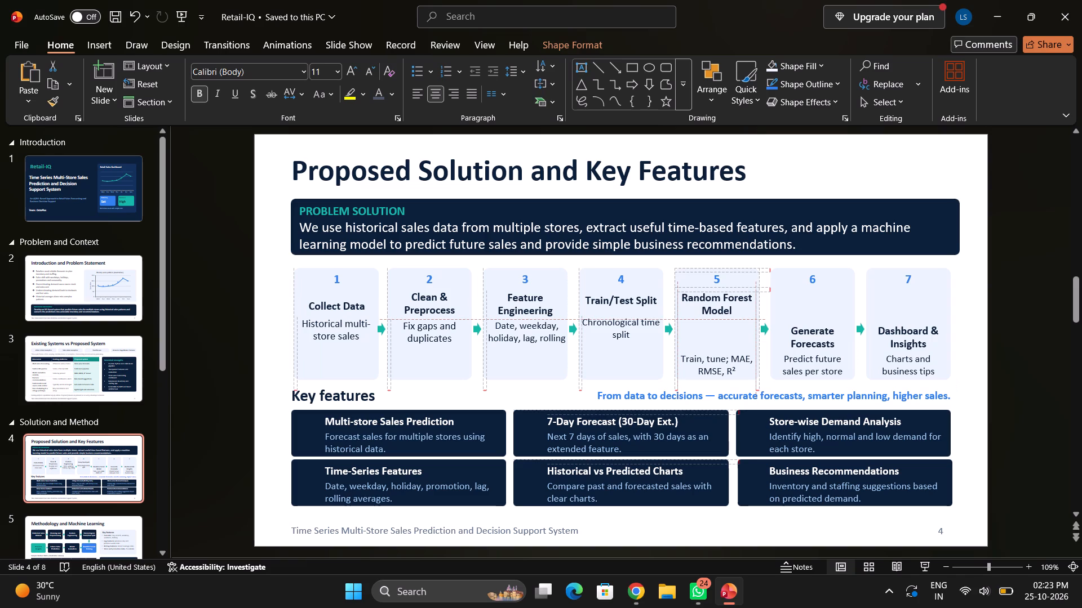
pyautogui.moveTo(735, 291); pyautogui.dragTo(734, 292)
pyautogui.click(718, 359)
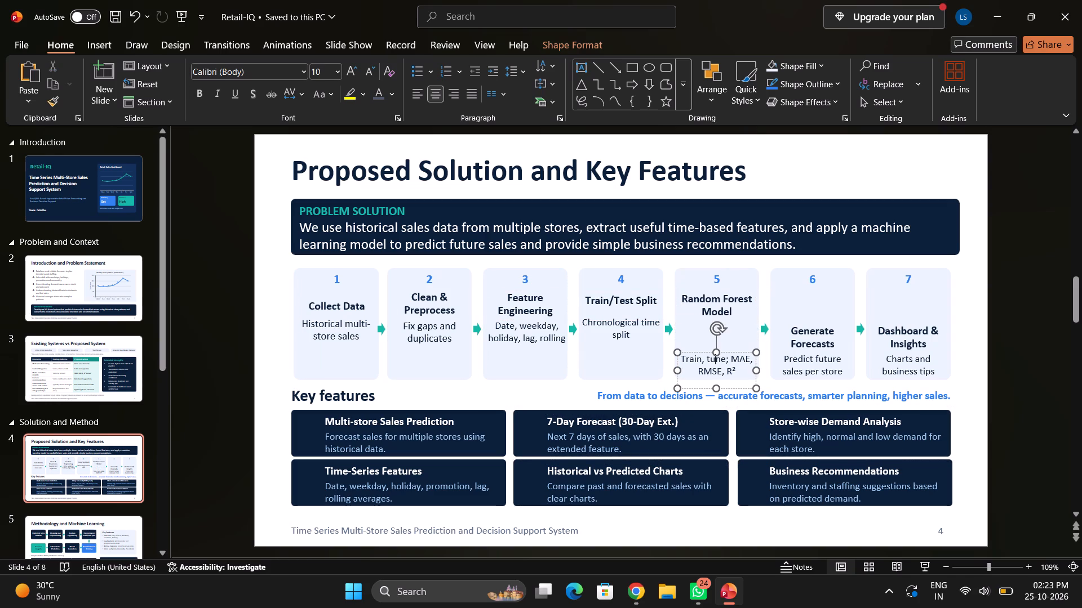
pyautogui.moveTo(730, 351); pyautogui.dragTo(730, 335)
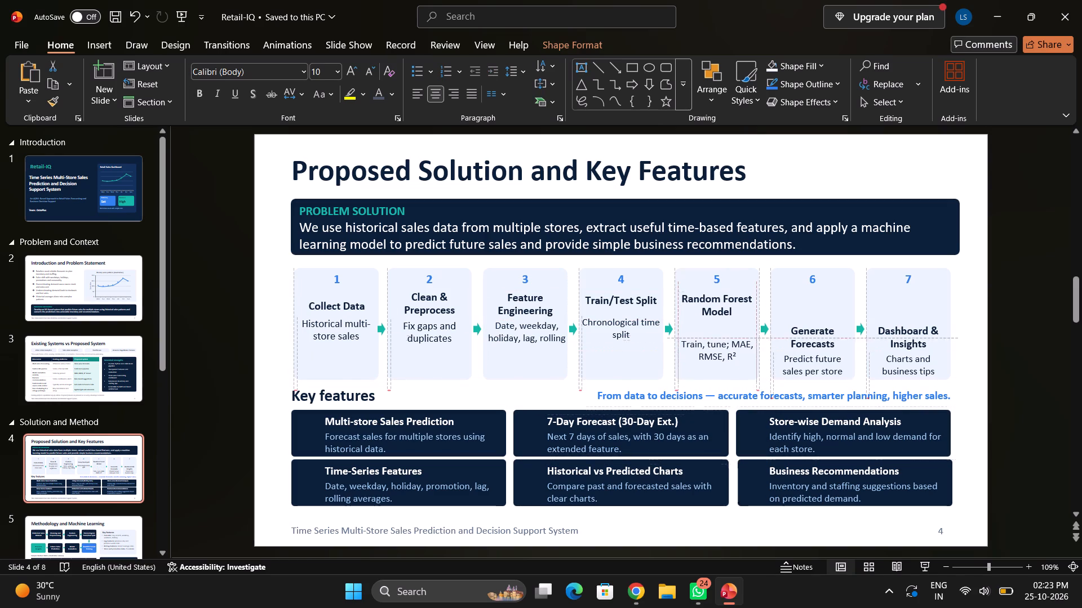
pyautogui.moveTo(730, 335); pyautogui.dragTo(730, 320)
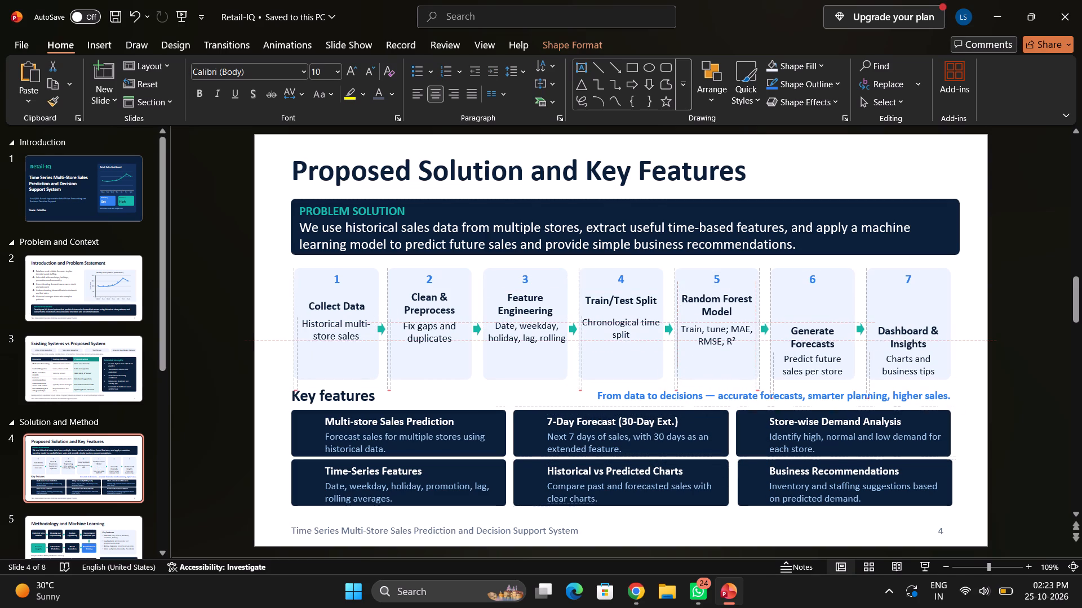
pyautogui.moveTo(730, 320); pyautogui.dragTo(730, 320)
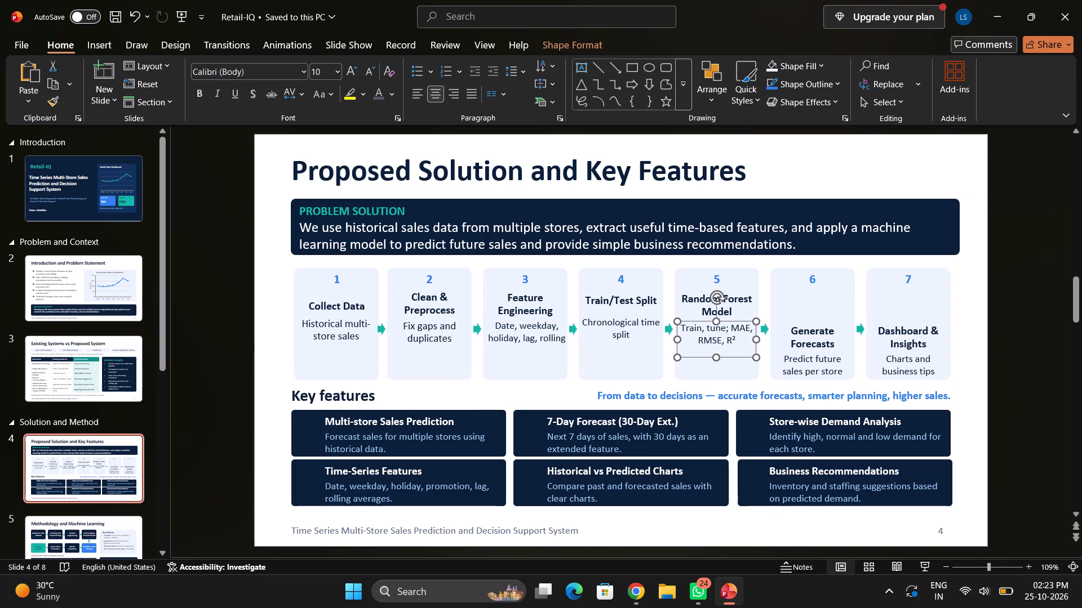
# Move the Generate Forecasts heading up beneath the number 6 and bring its description up directly below the heading.
pyautogui.click(830, 352)
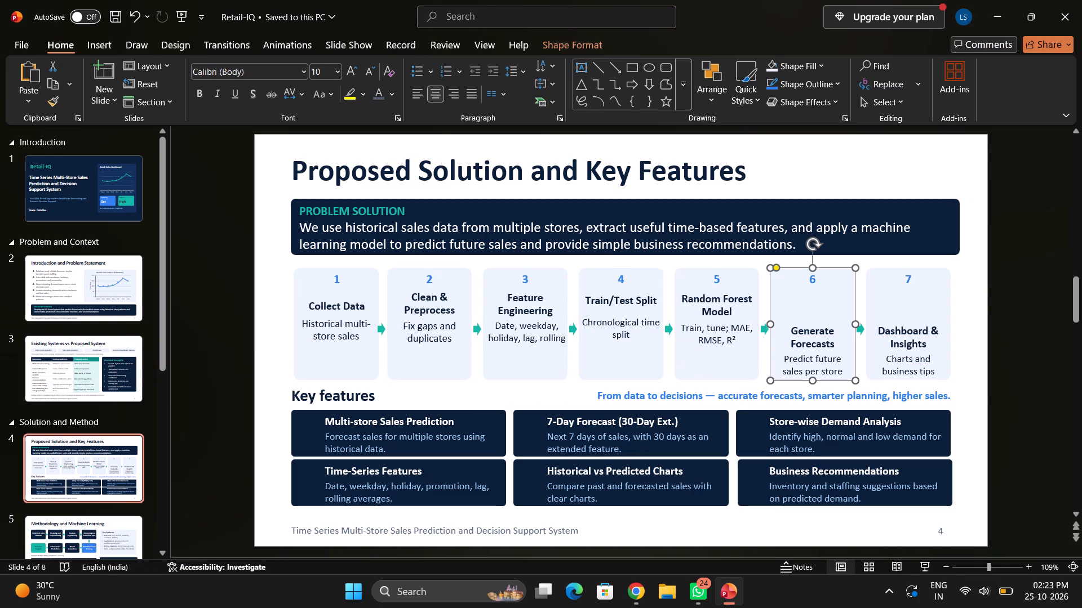
pyautogui.click(822, 337)
pyautogui.moveTo(828, 324); pyautogui.dragTo(829, 302)
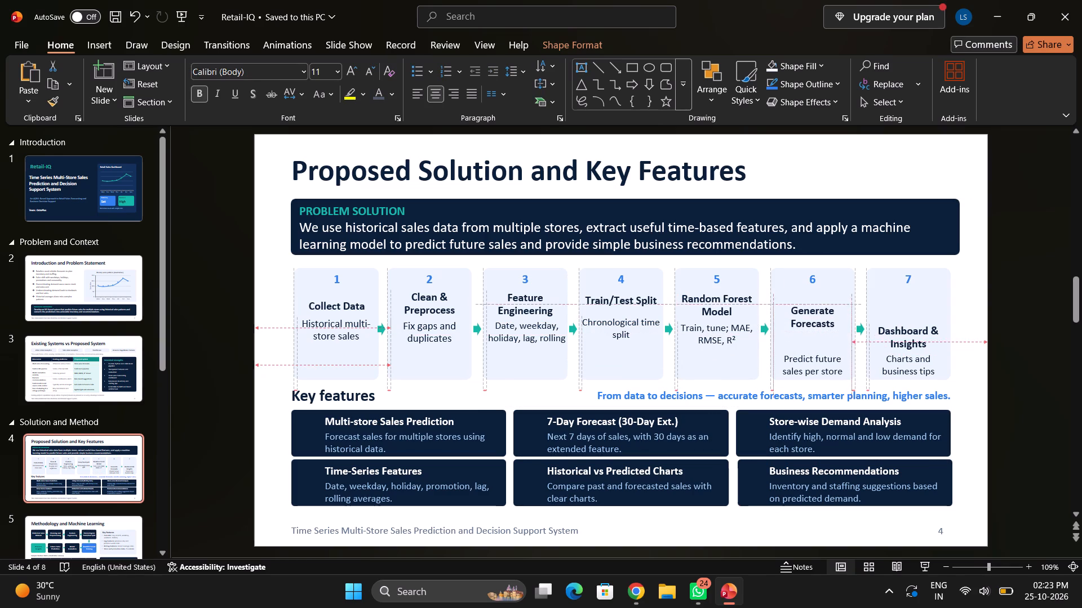
pyautogui.moveTo(829, 302); pyautogui.dragTo(829, 294)
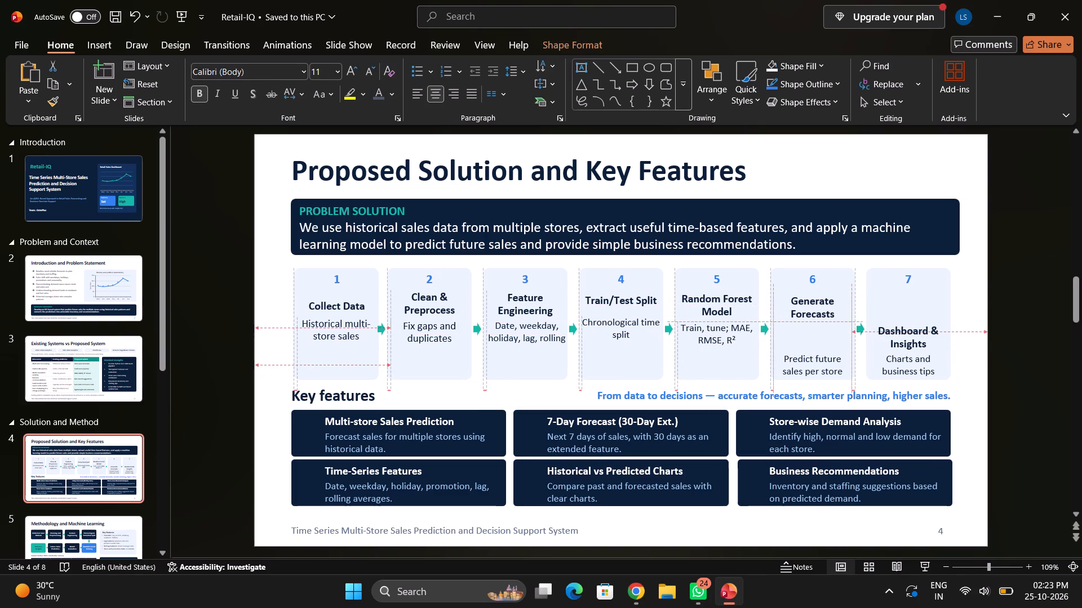
pyautogui.moveTo(829, 294); pyautogui.dragTo(830, 292)
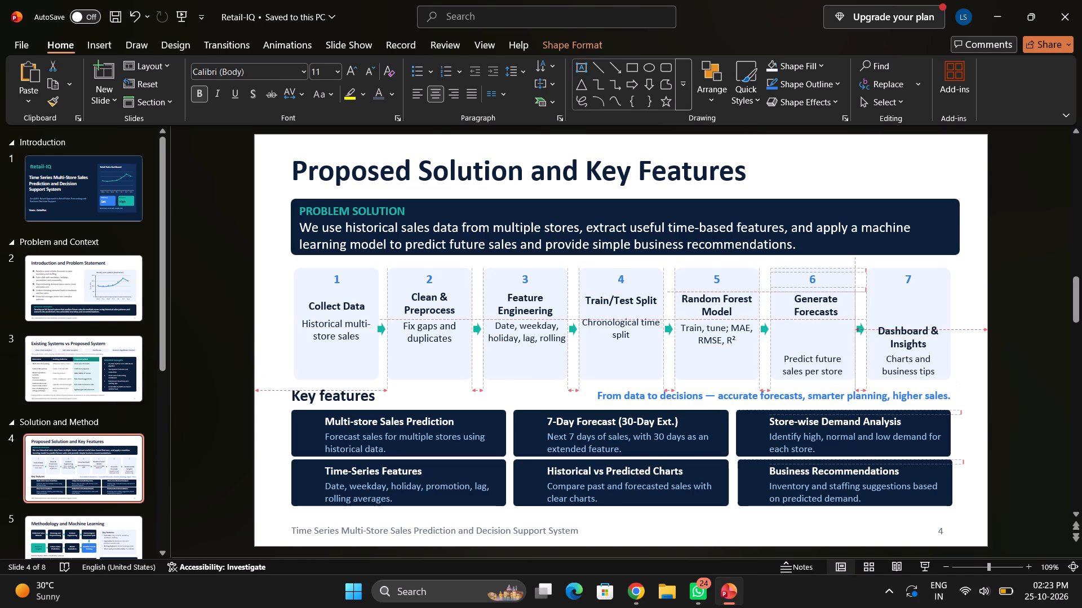
pyautogui.moveTo(830, 292); pyautogui.dragTo(828, 292)
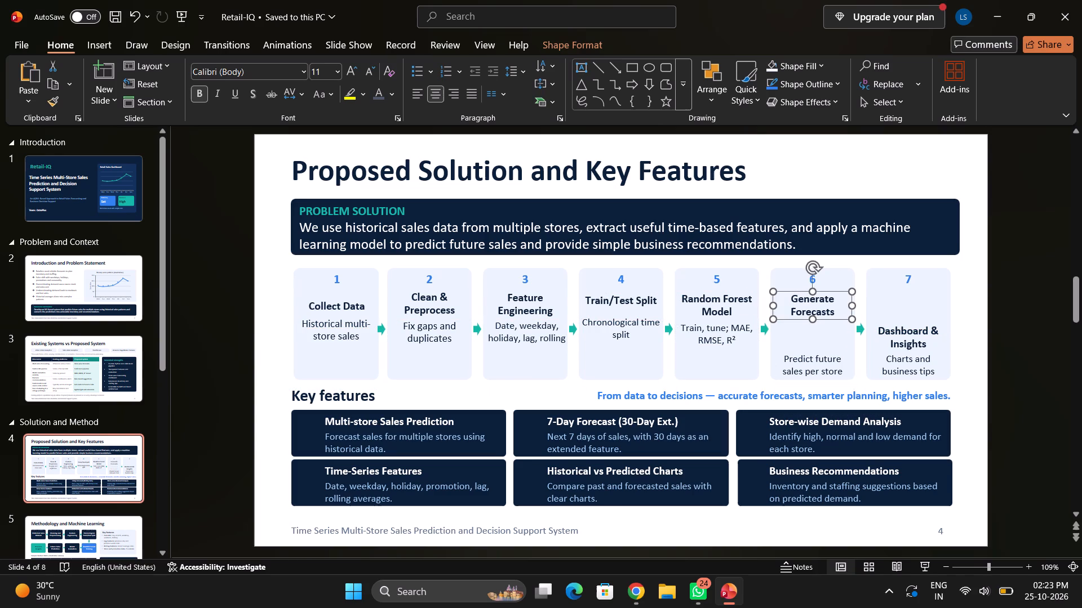
pyautogui.click(829, 378)
pyautogui.moveTo(829, 351); pyautogui.dragTo(830, 328)
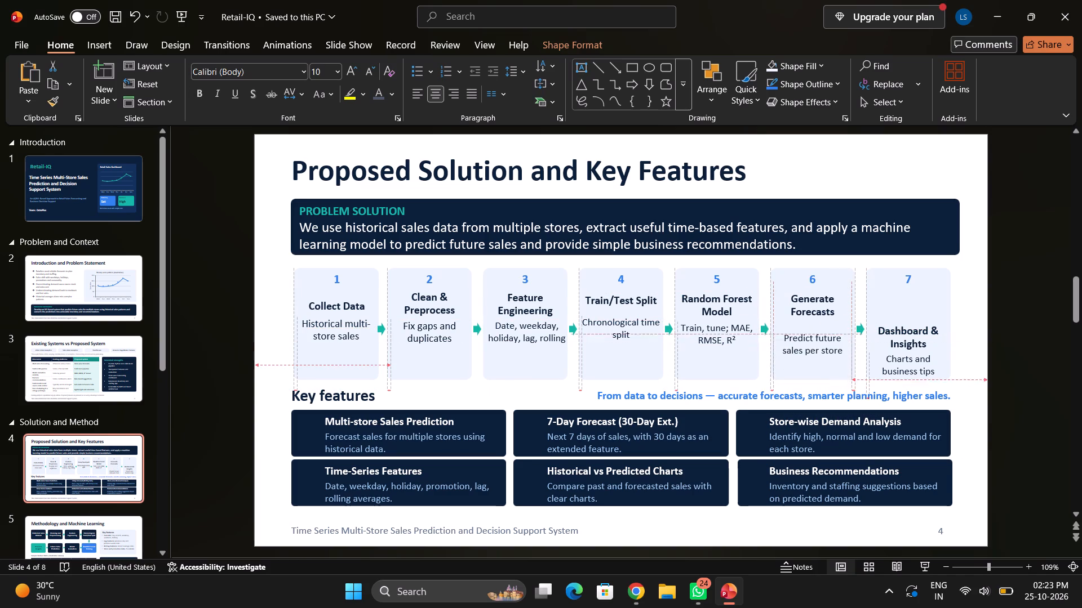
pyautogui.moveTo(830, 328); pyautogui.dragTo(830, 316)
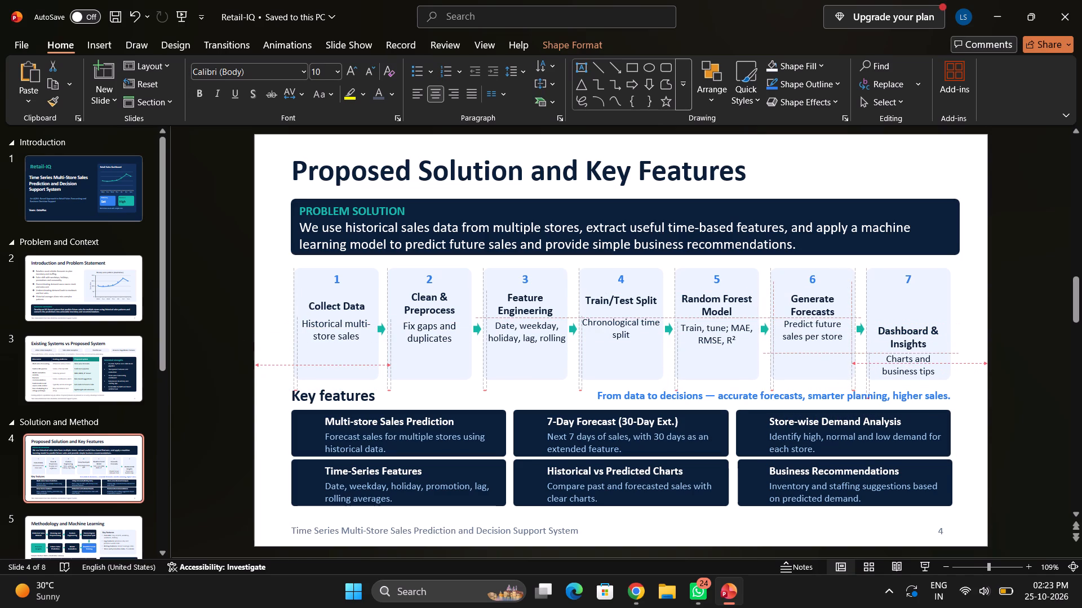
pyautogui.moveTo(830, 316); pyautogui.dragTo(830, 318)
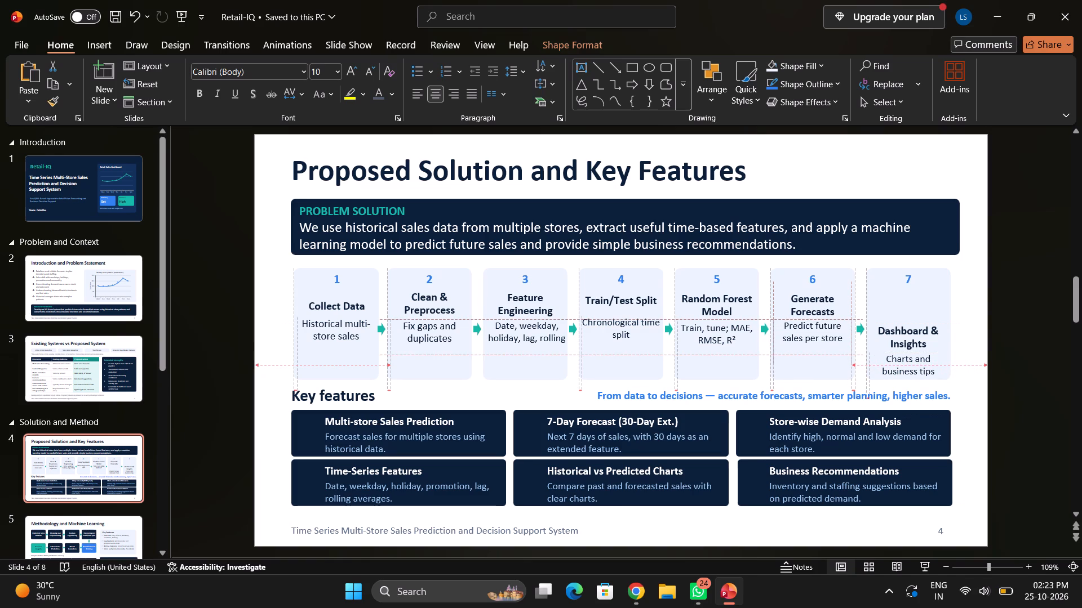
pyautogui.moveTo(830, 318); pyautogui.dragTo(830, 317)
# Move the Dashboard & Insights heading up directly beneath the number 7.
pyautogui.moveTo(894, 337); pyautogui.dragTo(928, 324)
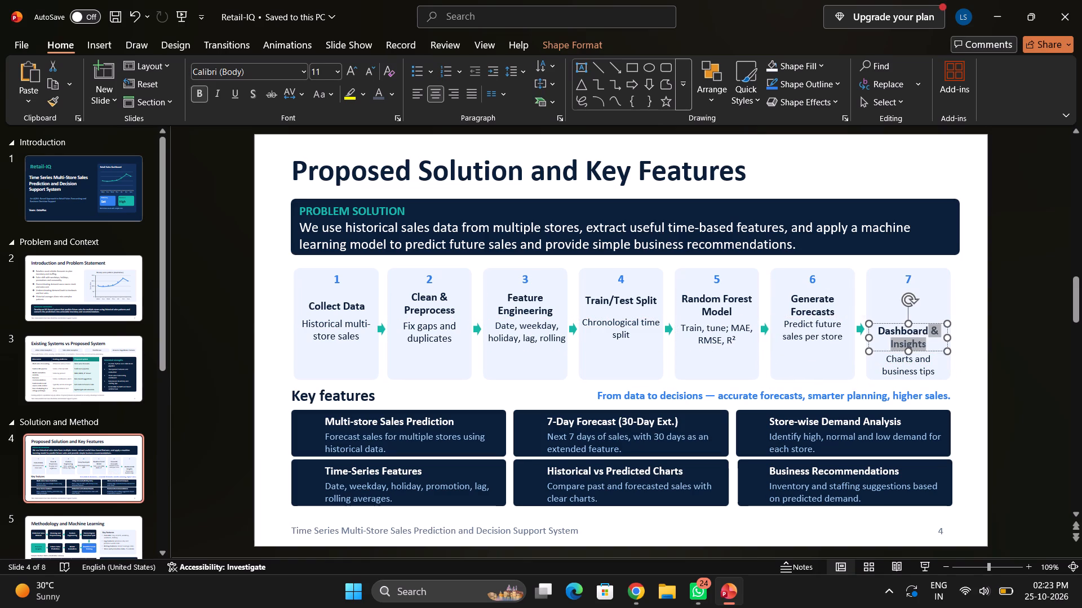
pyautogui.moveTo(923, 324); pyautogui.dragTo(920, 289)
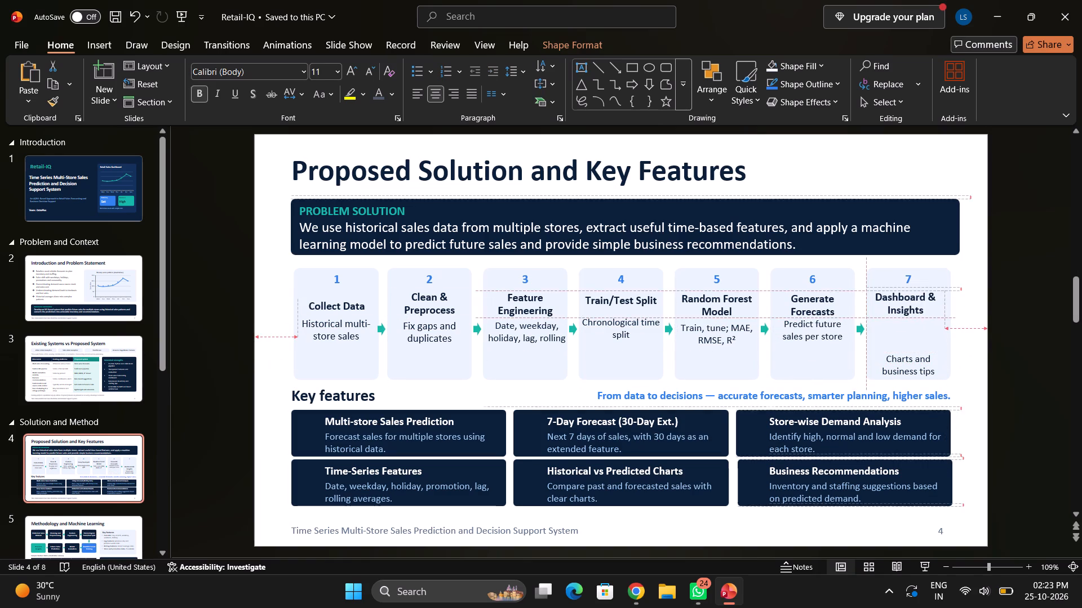
pyautogui.moveTo(920, 289); pyautogui.dragTo(923, 287)
pyautogui.click(916, 366)
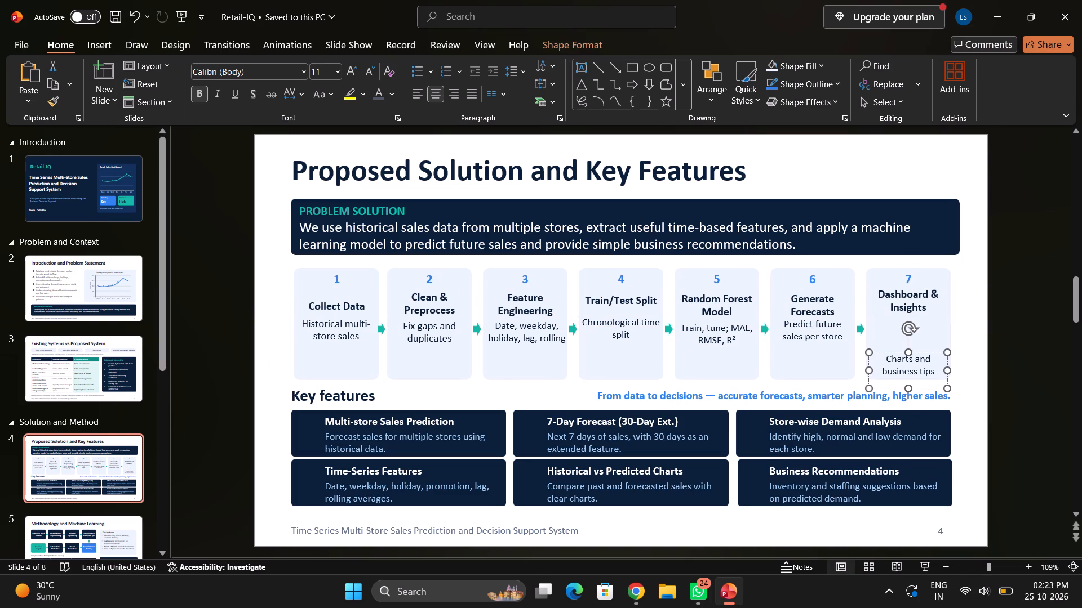
pyautogui.moveTo(916, 301); pyautogui.dragTo(919, 294)
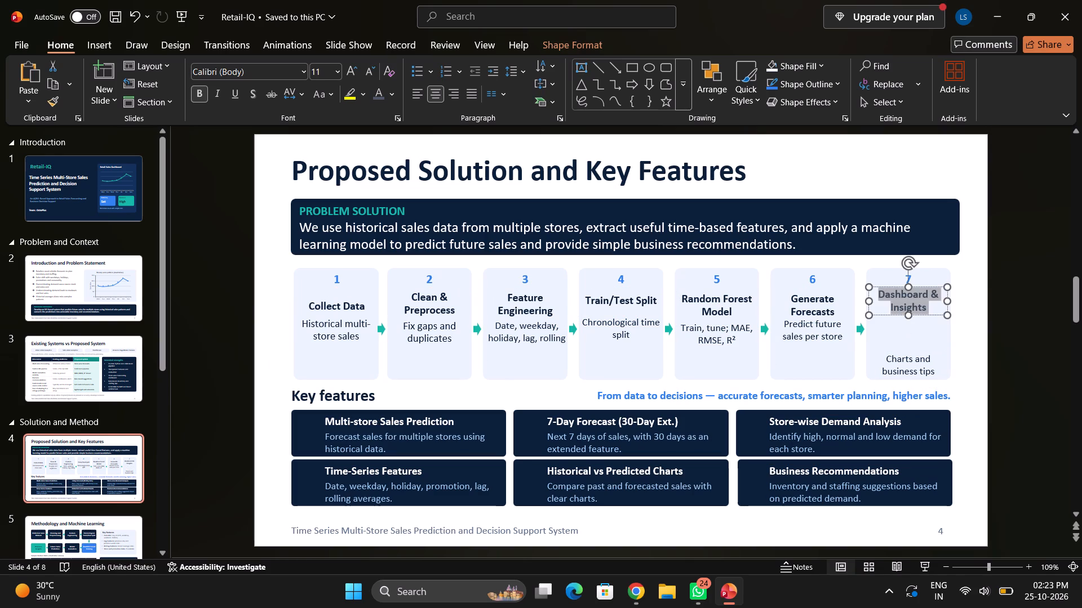
pyautogui.moveTo(919, 294); pyautogui.dragTo(923, 290)
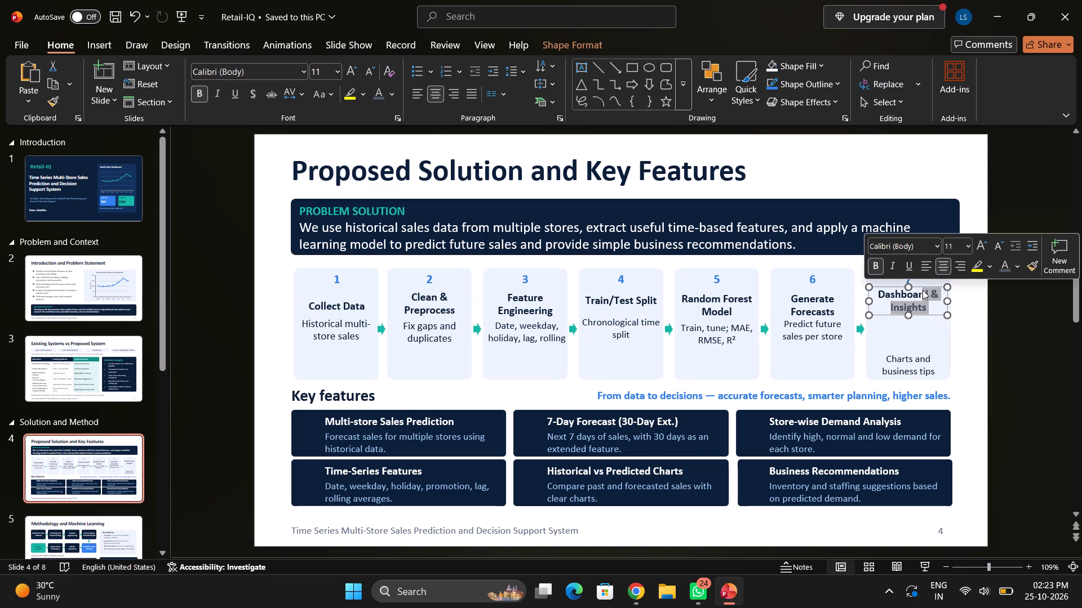
# Nudge the Generate Forecasts heading up slightly, level with the Dashboard & Insights heading and clear of its description.
pyautogui.click(743, 303)
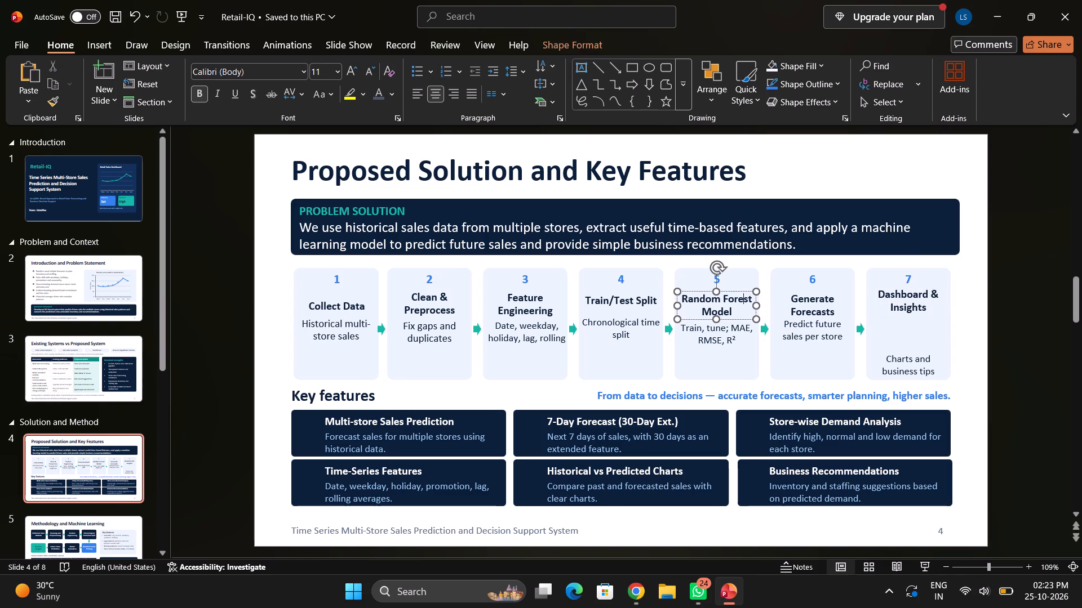
pyautogui.click(789, 313)
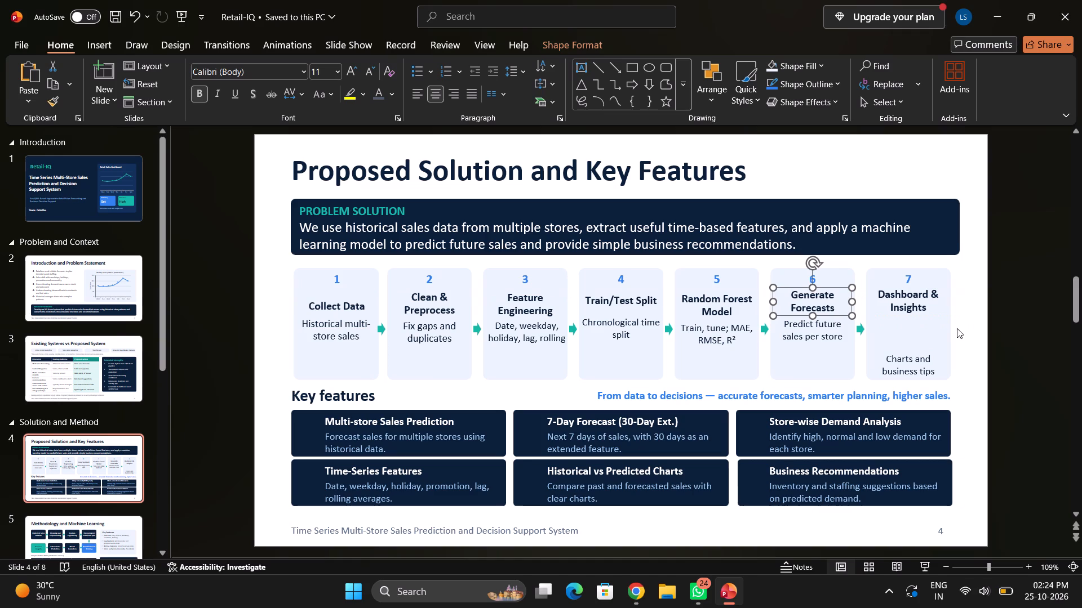
# Move the "Charts and business tips" description up directly below the Dashboard & Insights heading.
pyautogui.moveTo(914, 366); pyautogui.dragTo(923, 349)
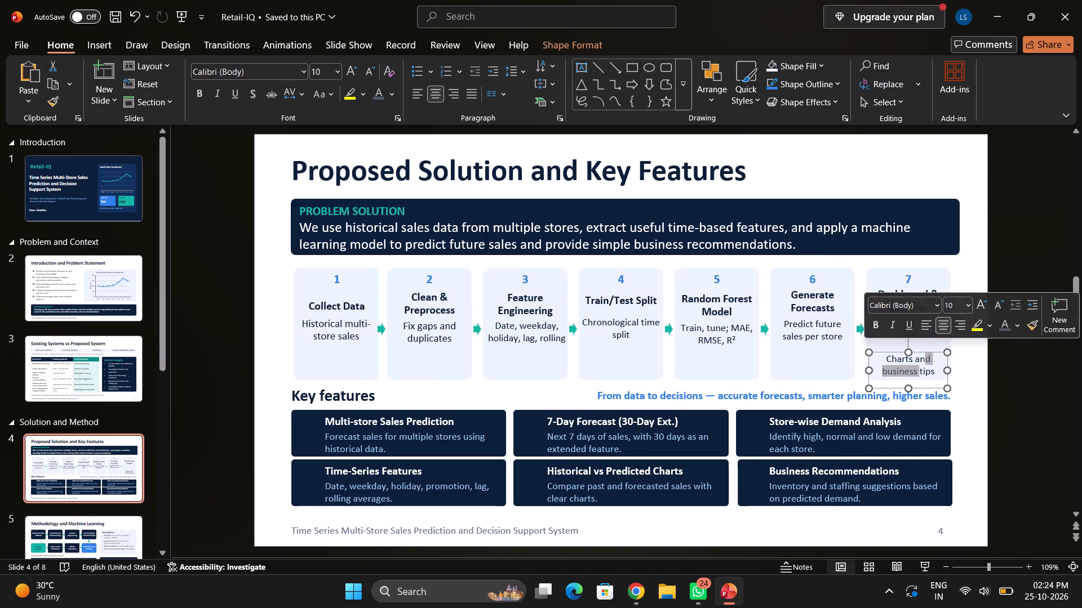
pyautogui.moveTo(921, 353); pyautogui.dragTo(922, 316)
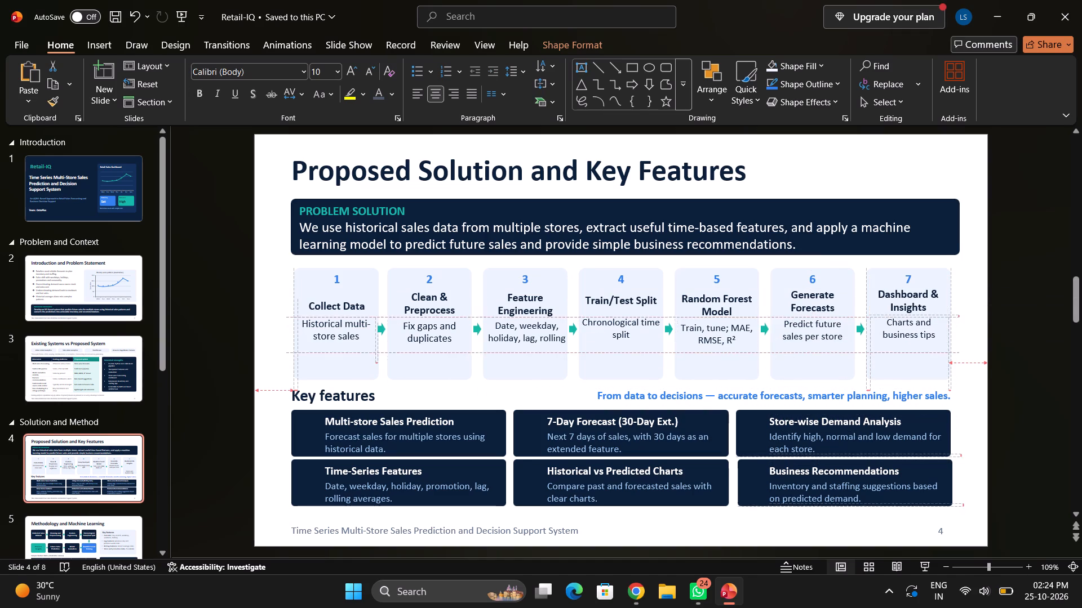
pyautogui.moveTo(922, 316); pyautogui.dragTo(921, 316)
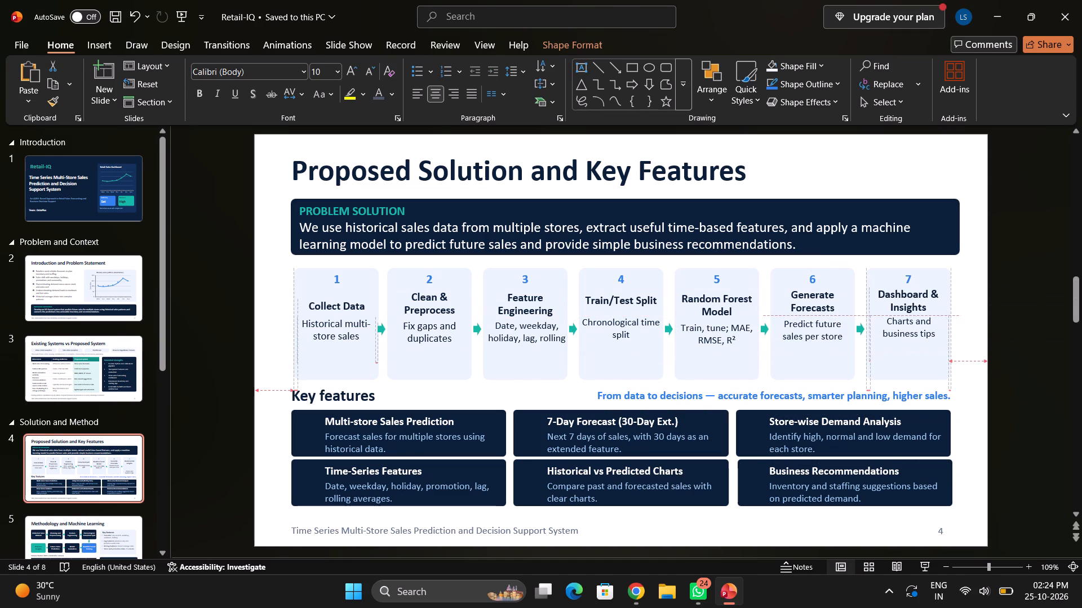
pyautogui.moveTo(921, 316); pyautogui.dragTo(920, 316)
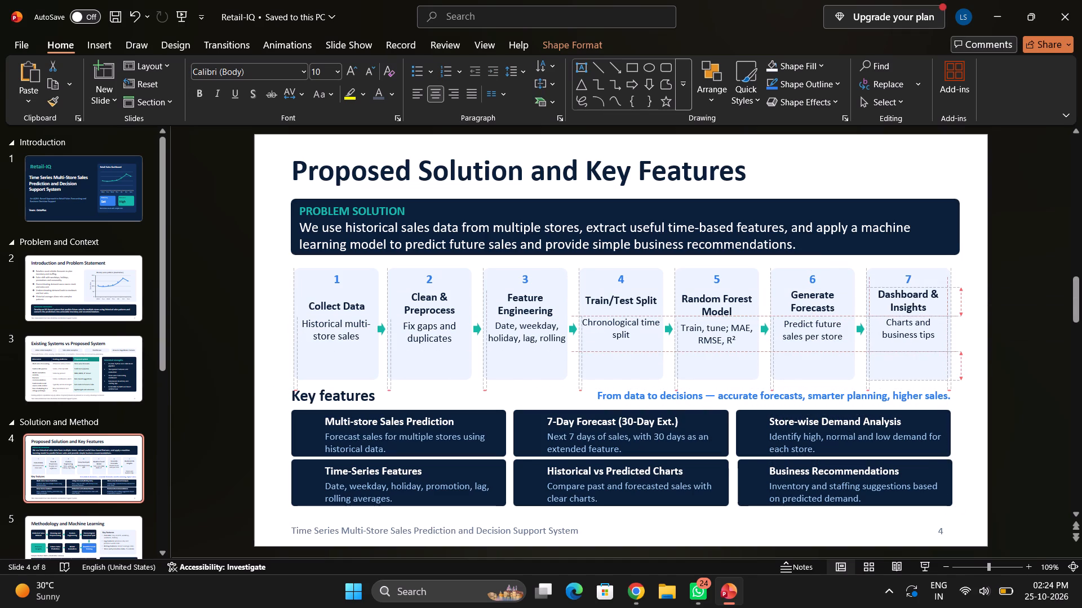
pyautogui.moveTo(920, 316); pyautogui.dragTo(921, 318)
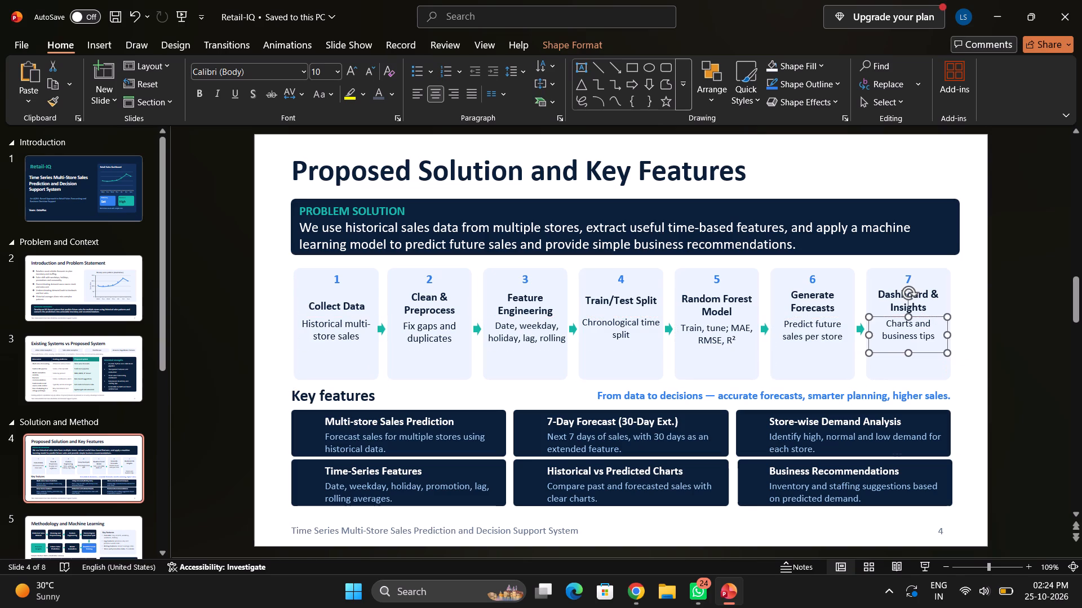
pyautogui.click(1013, 316)
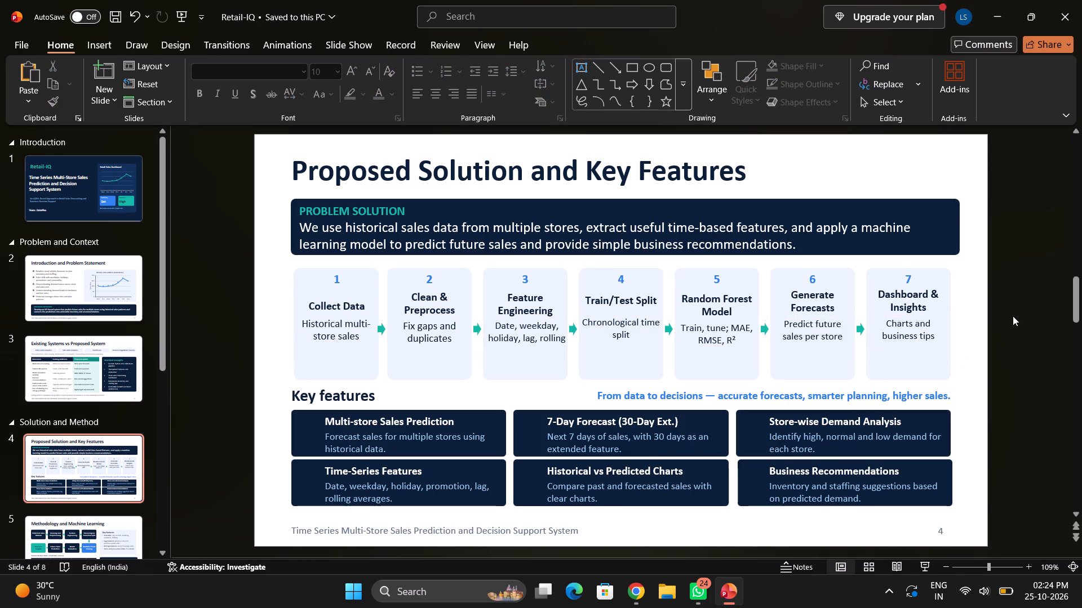
# Set the description text of the Feature Engineering and Train/Test Split cards to font size 10.5.
pyautogui.click(550, 338)
pyautogui.click(567, 337)
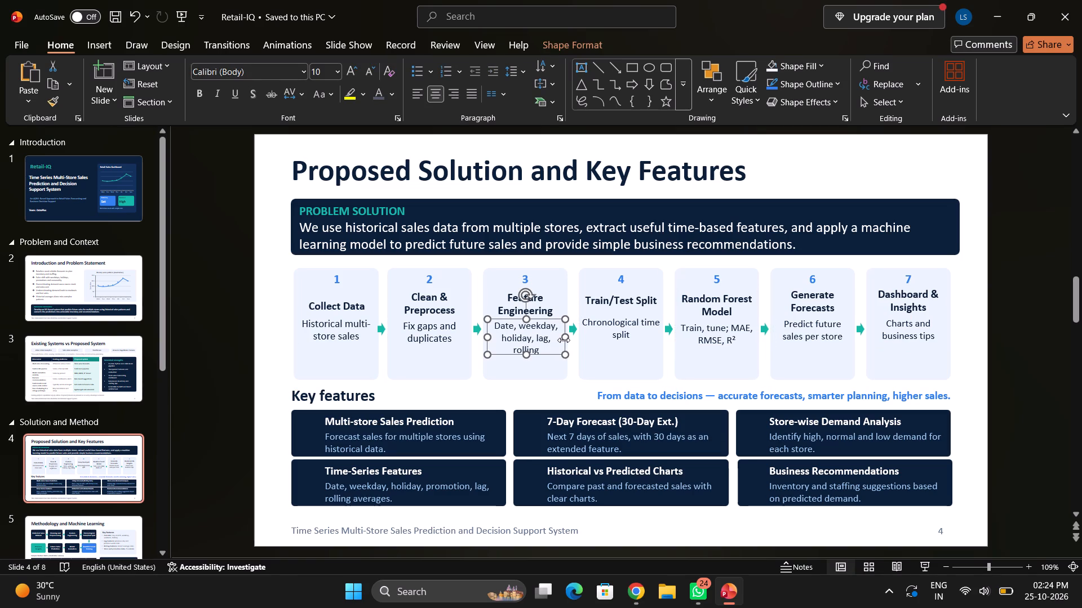
pyautogui.moveTo(543, 351); pyautogui.dragTo(491, 322)
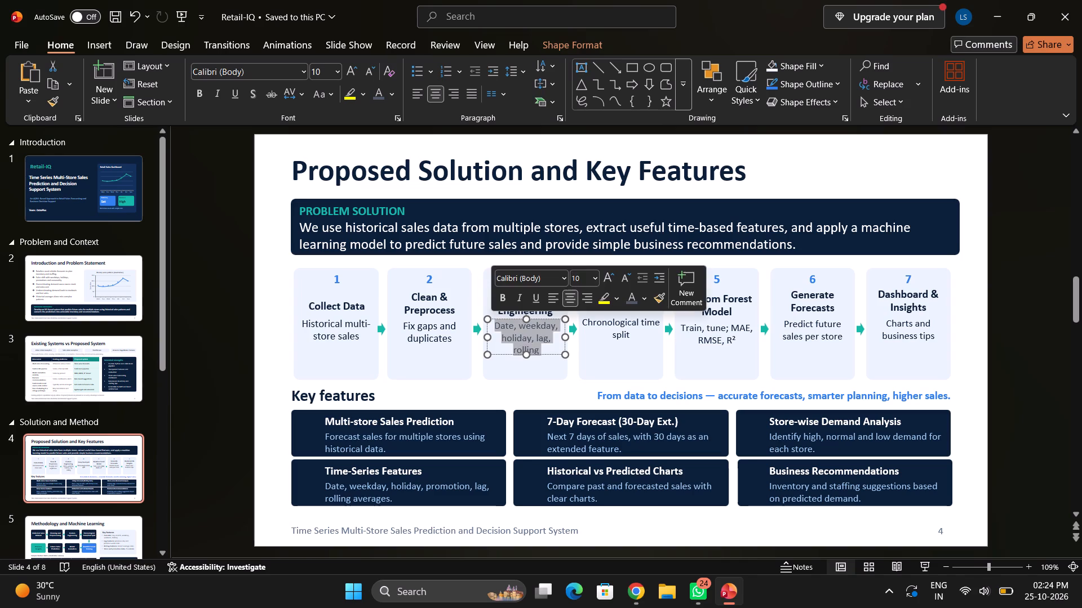
pyautogui.click(597, 275)
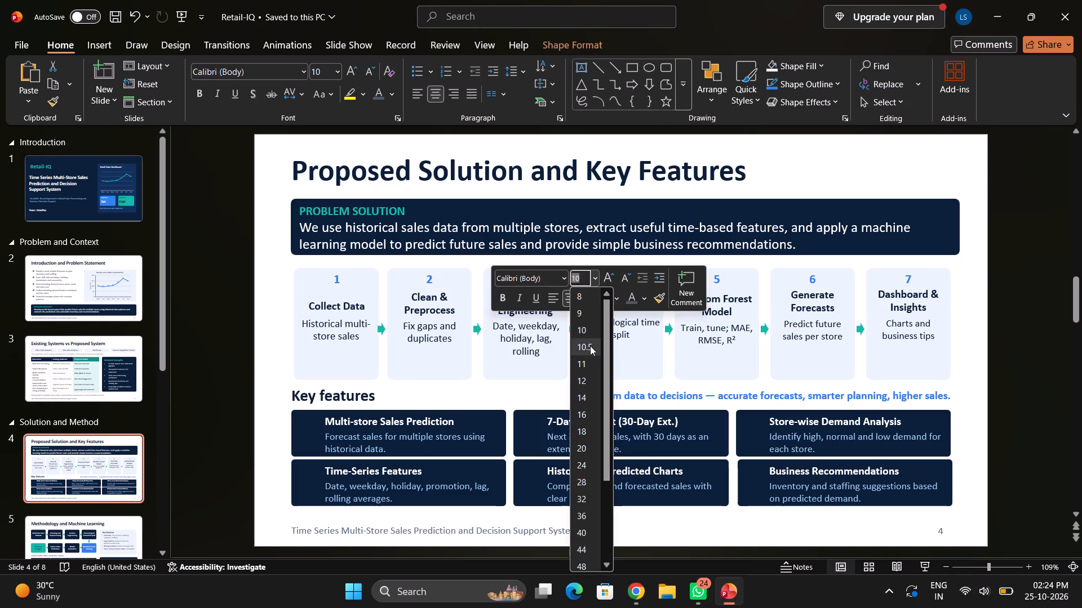
pyautogui.click(590, 346)
pyautogui.moveTo(638, 333); pyautogui.dragTo(632, 336)
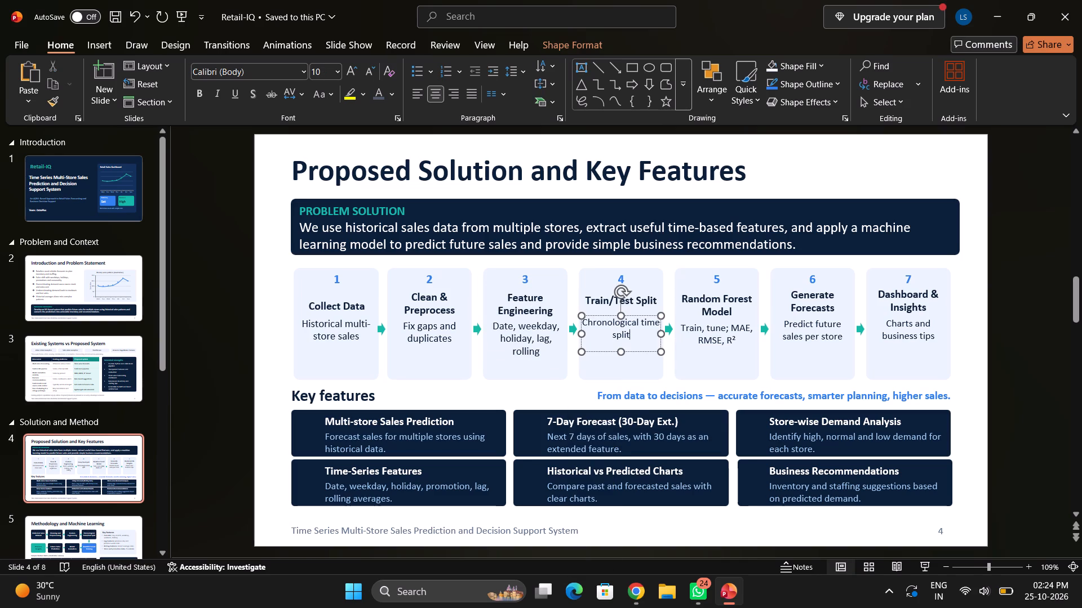
pyautogui.moveTo(632, 336); pyautogui.dragTo(584, 319)
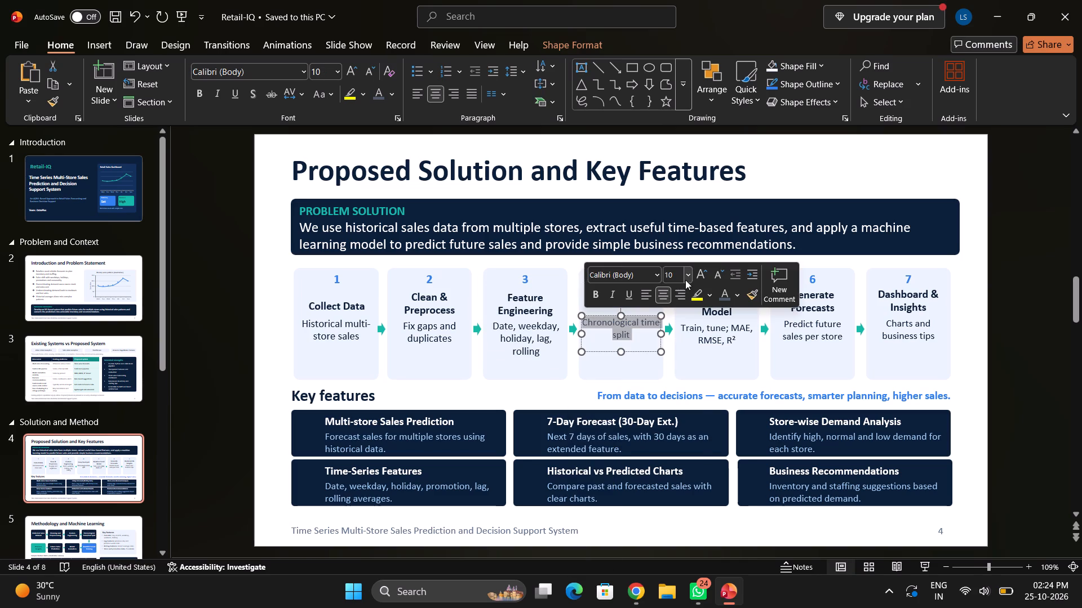
pyautogui.click(685, 280)
pyautogui.click(680, 340)
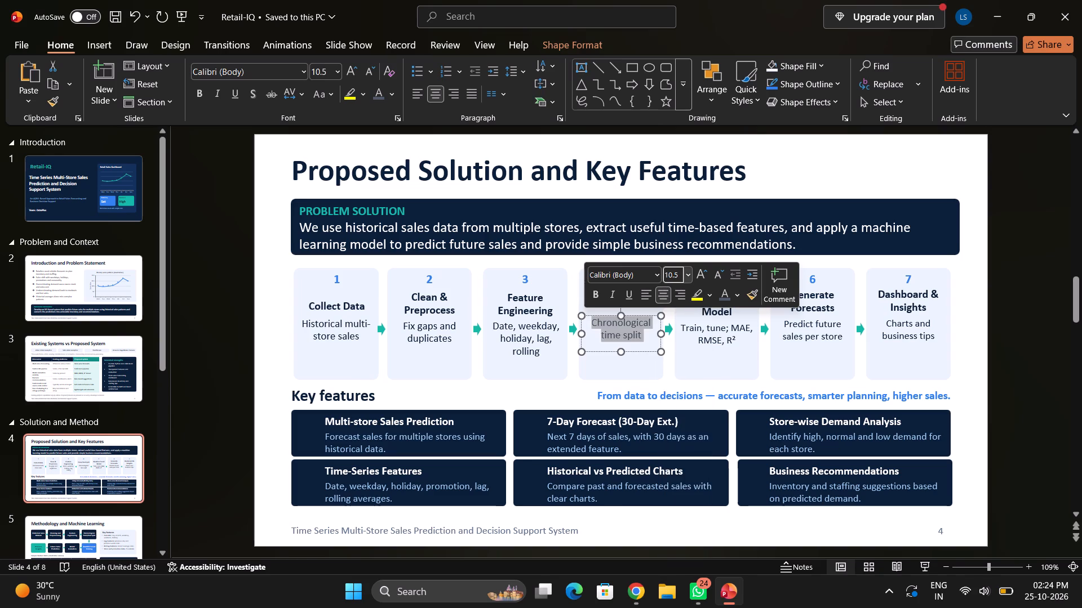
# Set the description text of the Random Forest Model, Generate Forecasts and Dashboard & Insights cards to font size 10.5.
pyautogui.click(735, 341)
pyautogui.moveTo(735, 341); pyautogui.dragTo(671, 328)
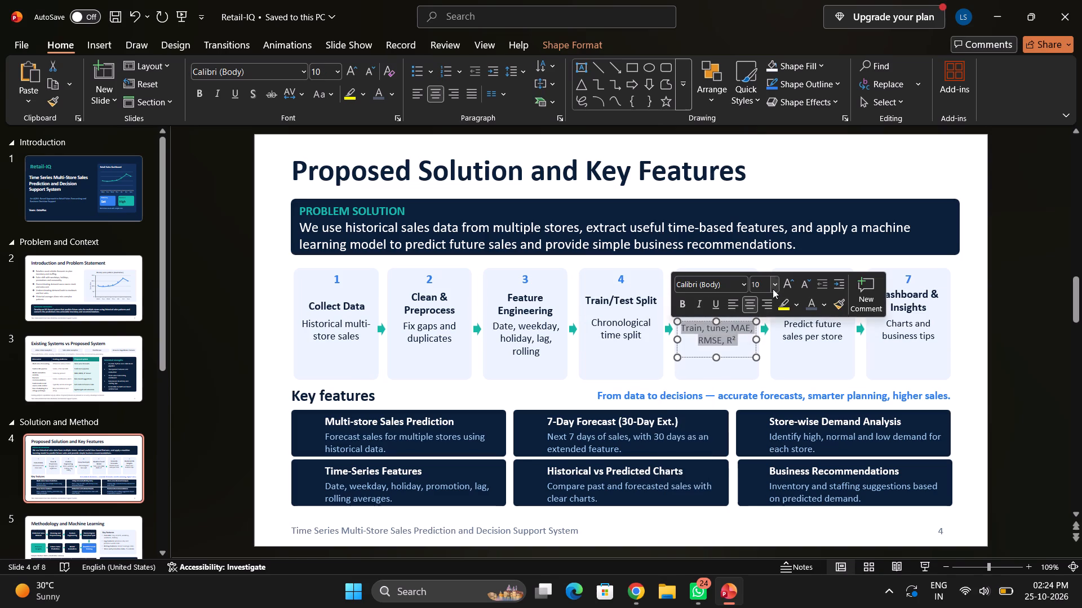
pyautogui.click(775, 287)
pyautogui.click(768, 353)
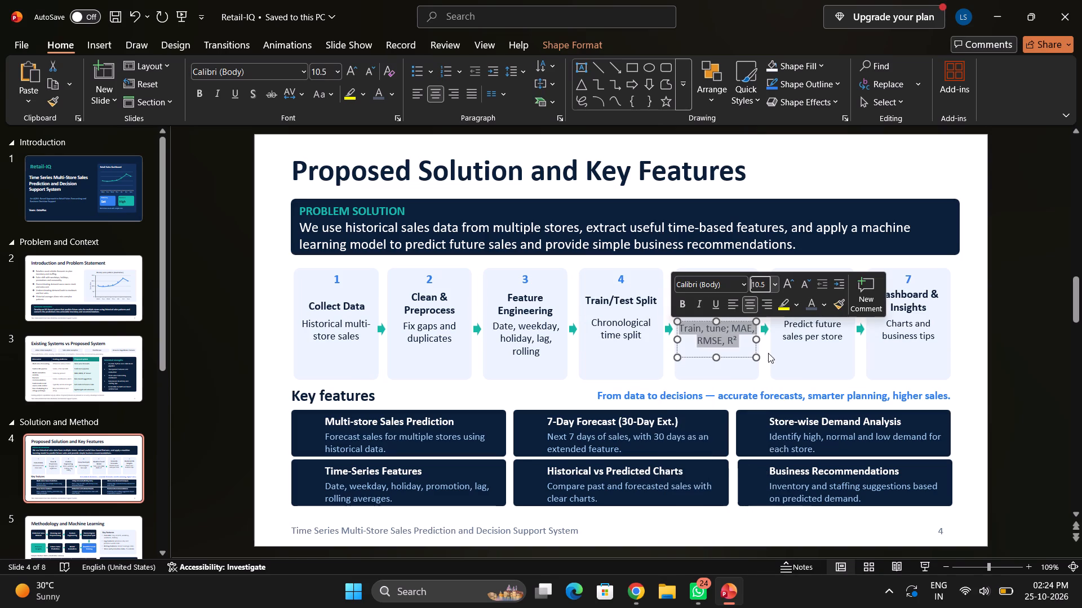
pyautogui.click(843, 338)
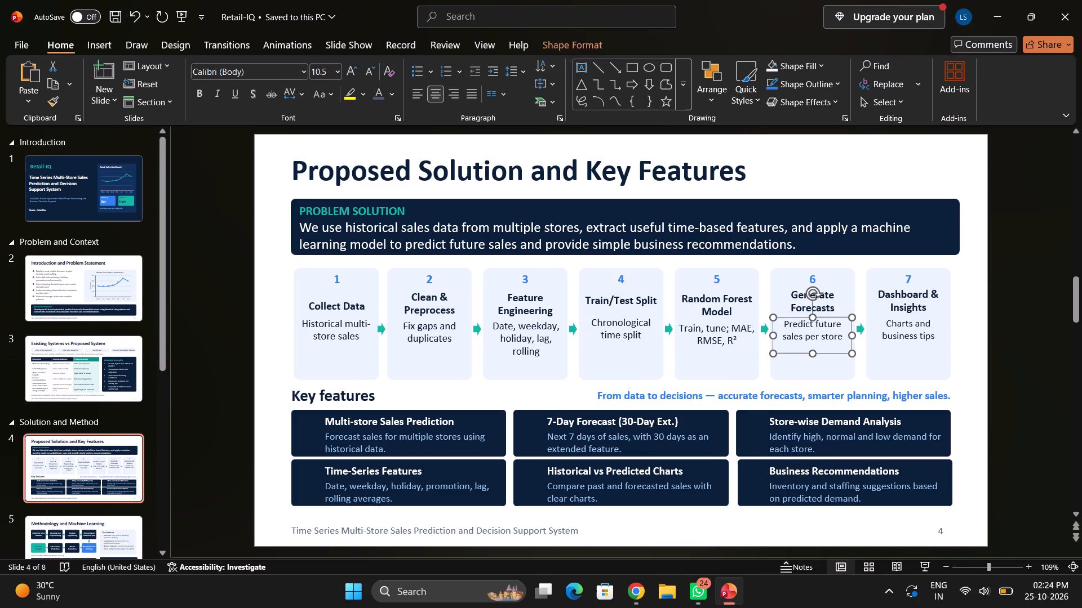
pyautogui.moveTo(841, 337); pyautogui.dragTo(778, 324)
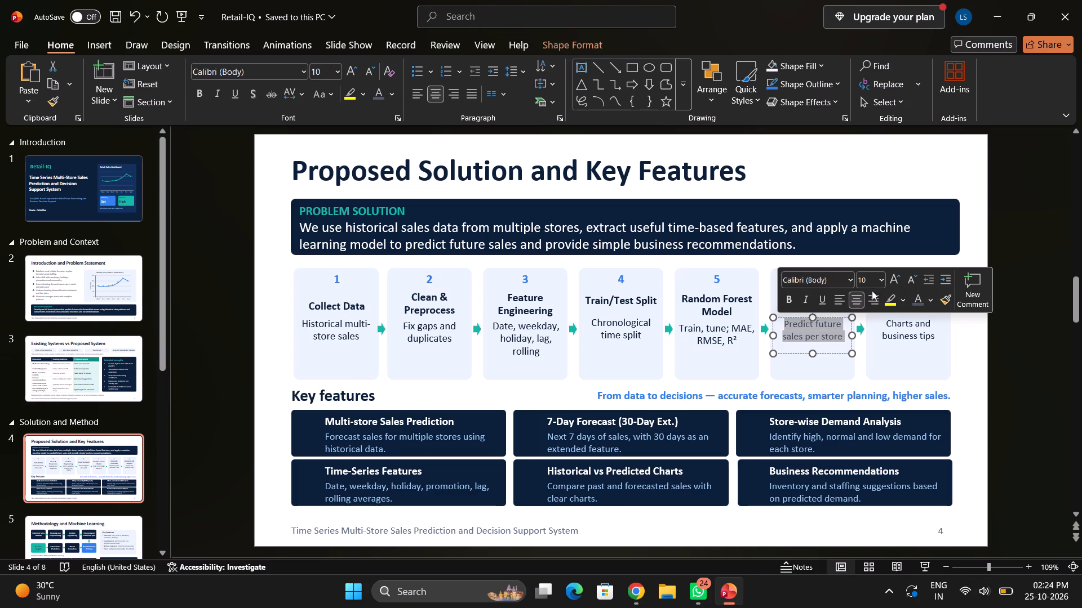
pyautogui.click(880, 283)
pyautogui.click(870, 347)
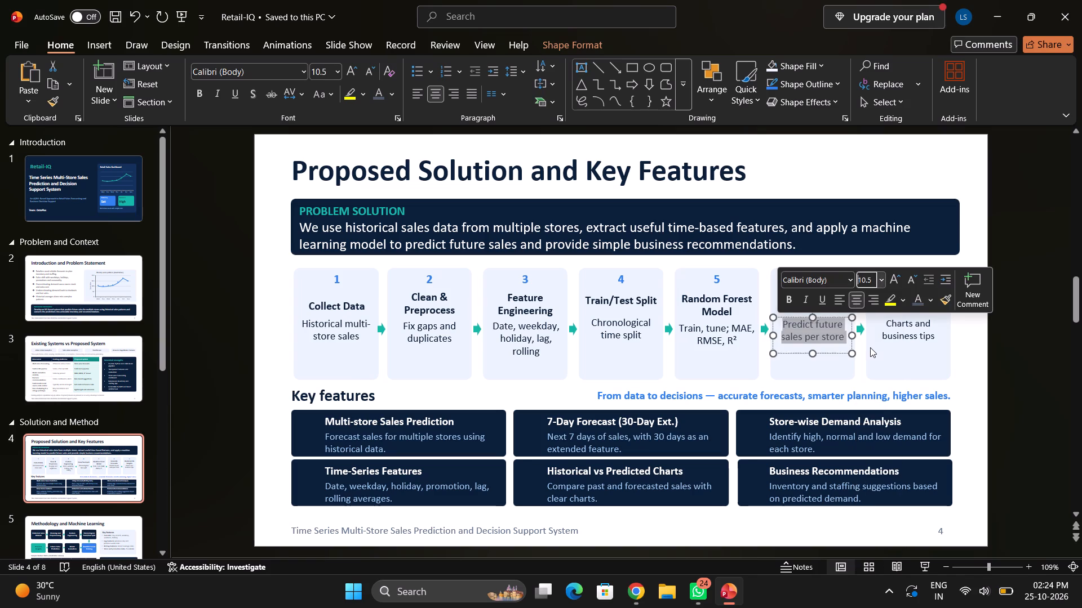
pyautogui.click(939, 338)
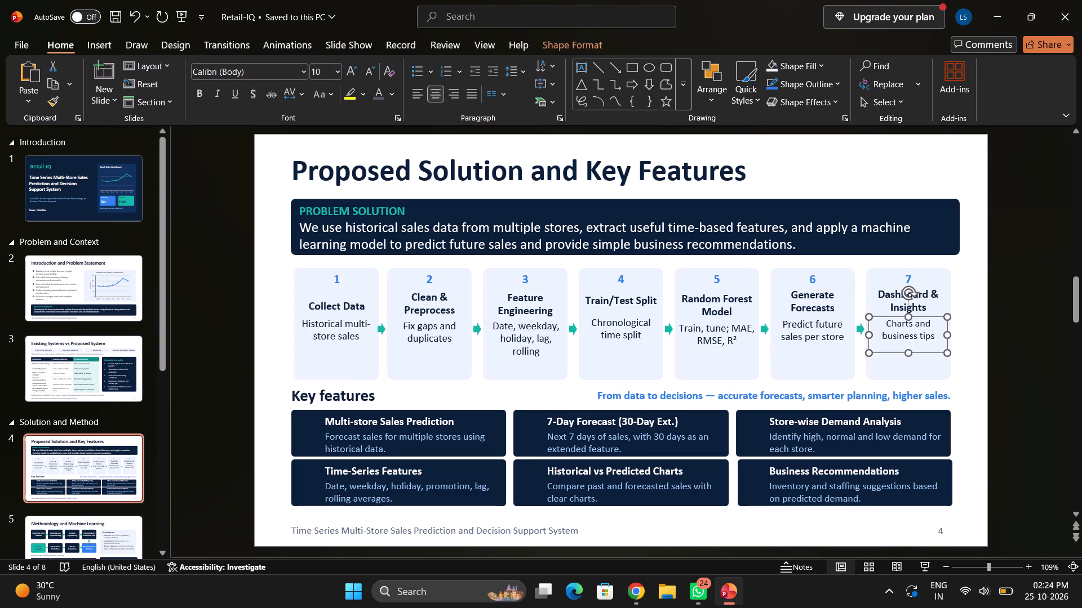
pyautogui.moveTo(933, 336); pyautogui.dragTo(881, 322)
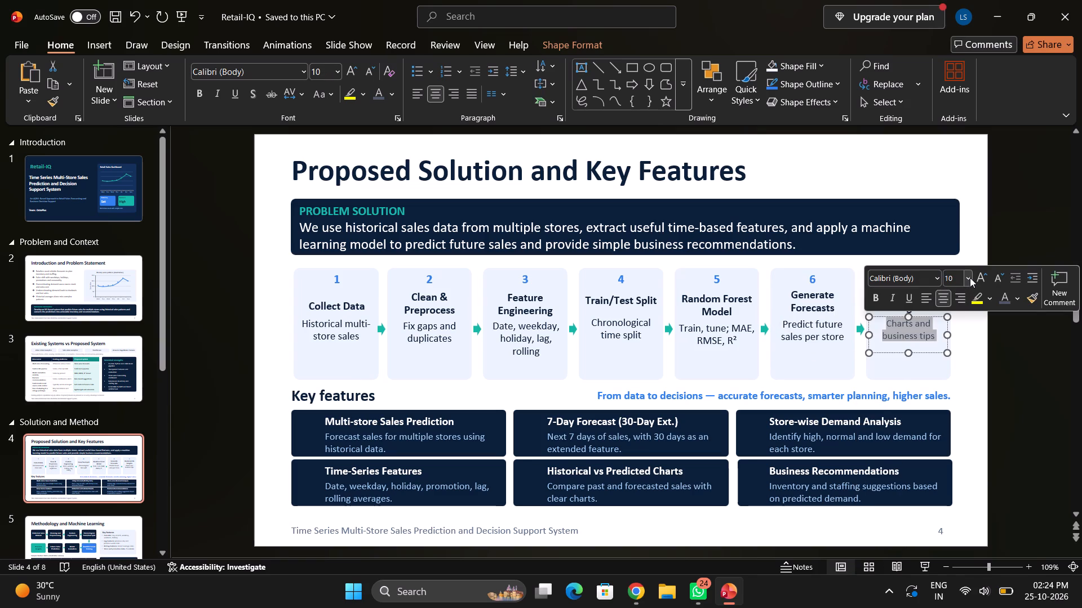
pyautogui.click(970, 278)
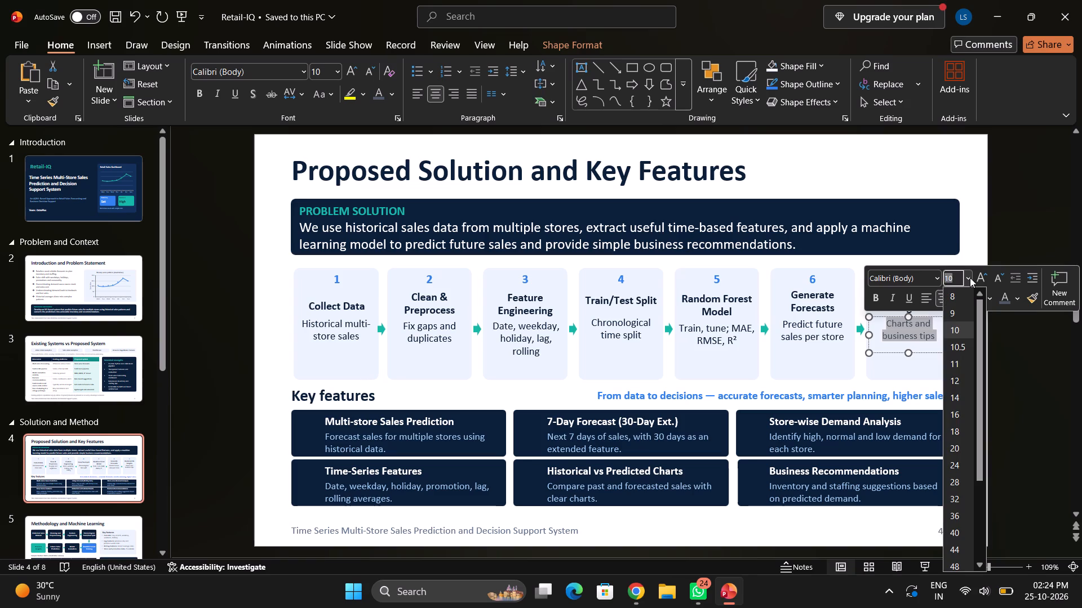
pyautogui.click(968, 346)
pyautogui.click(1028, 377)
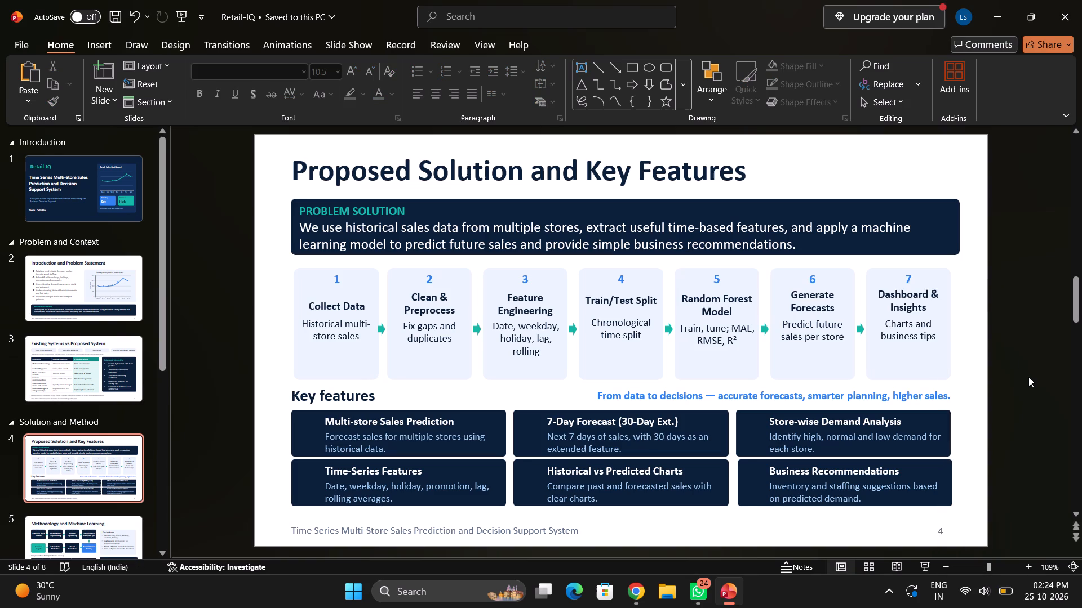
# Nudge the "Date, weekday, holiday, lag, rolling" description slightly left within the Feature Engineering card.
pyautogui.click(544, 342)
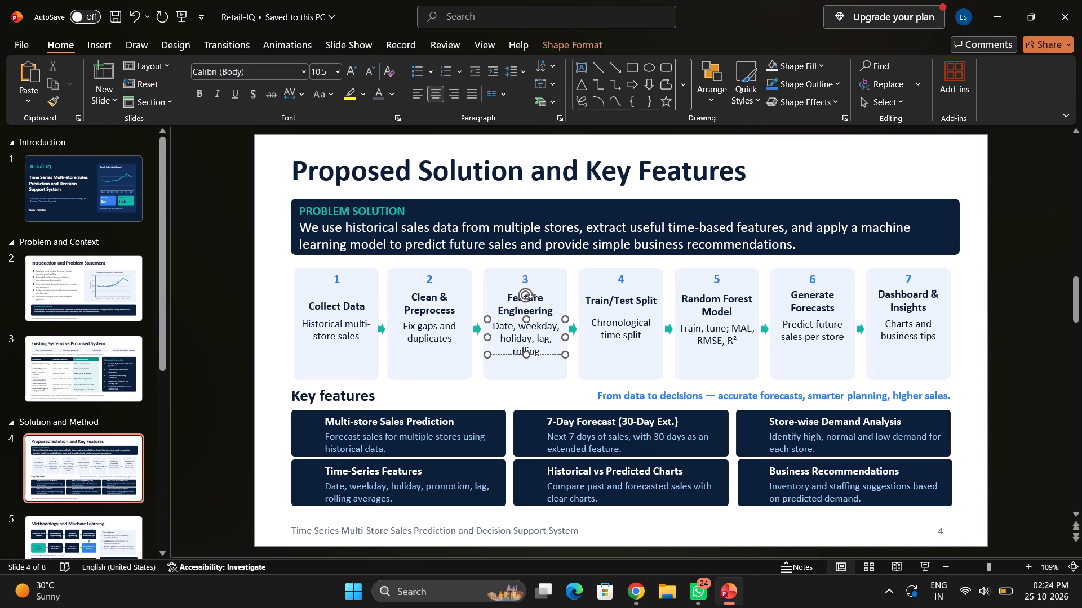
pyautogui.click(544, 320)
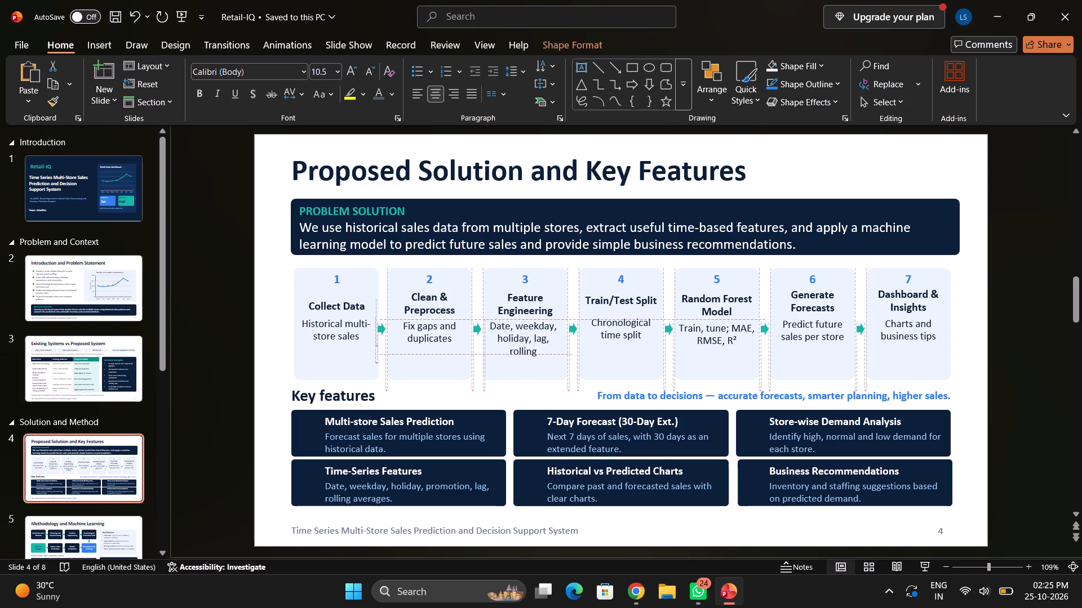
pyautogui.click(1017, 302)
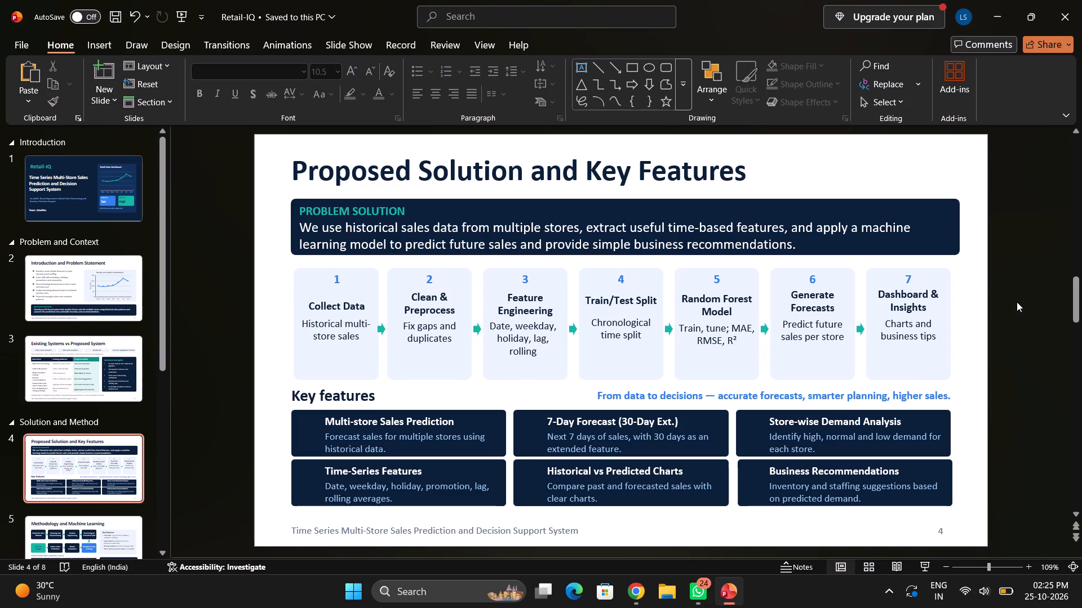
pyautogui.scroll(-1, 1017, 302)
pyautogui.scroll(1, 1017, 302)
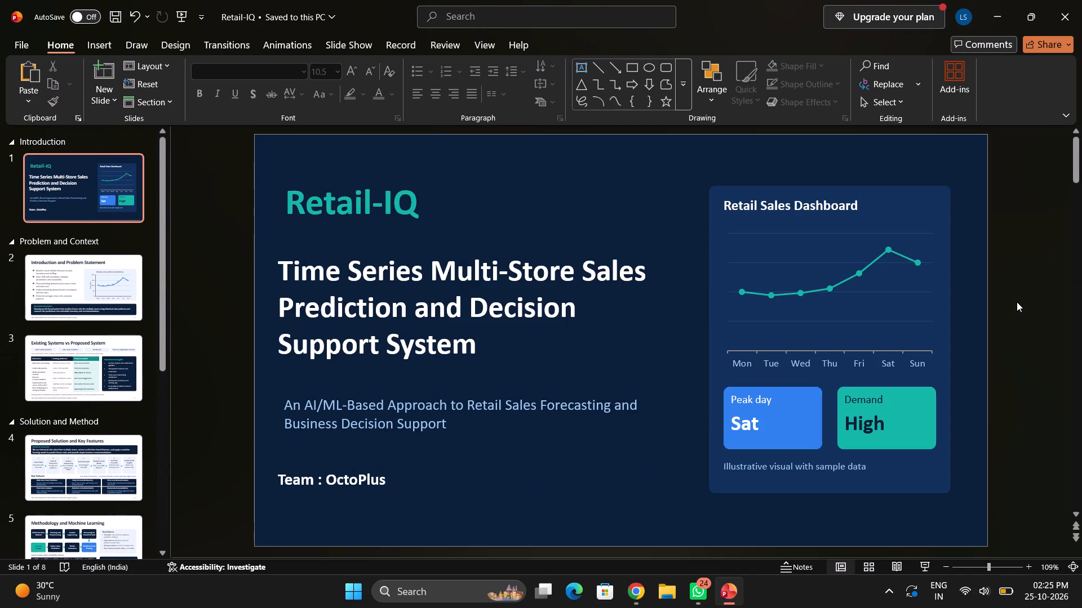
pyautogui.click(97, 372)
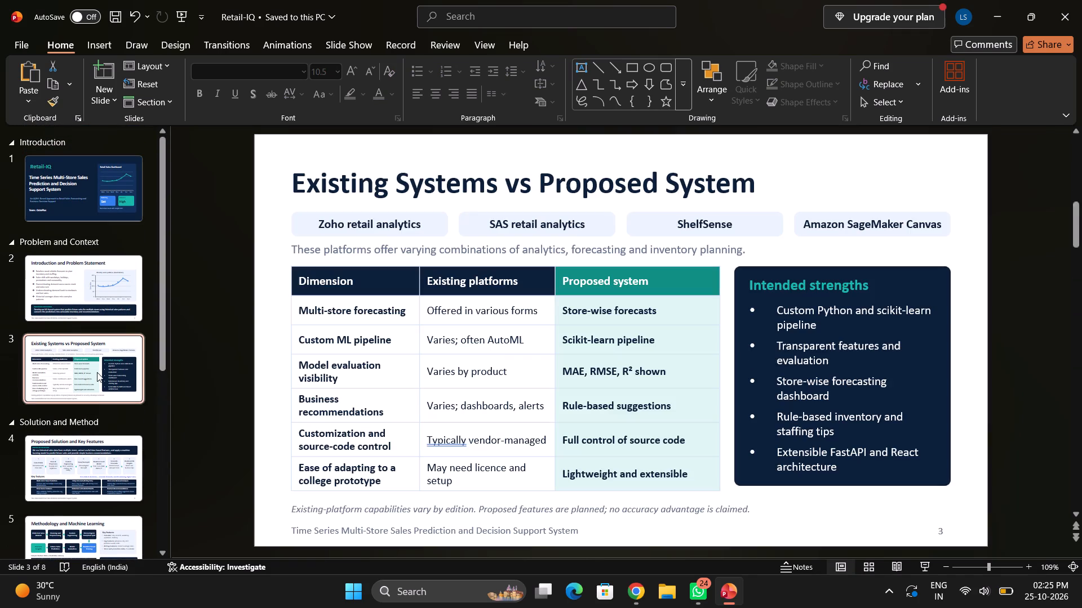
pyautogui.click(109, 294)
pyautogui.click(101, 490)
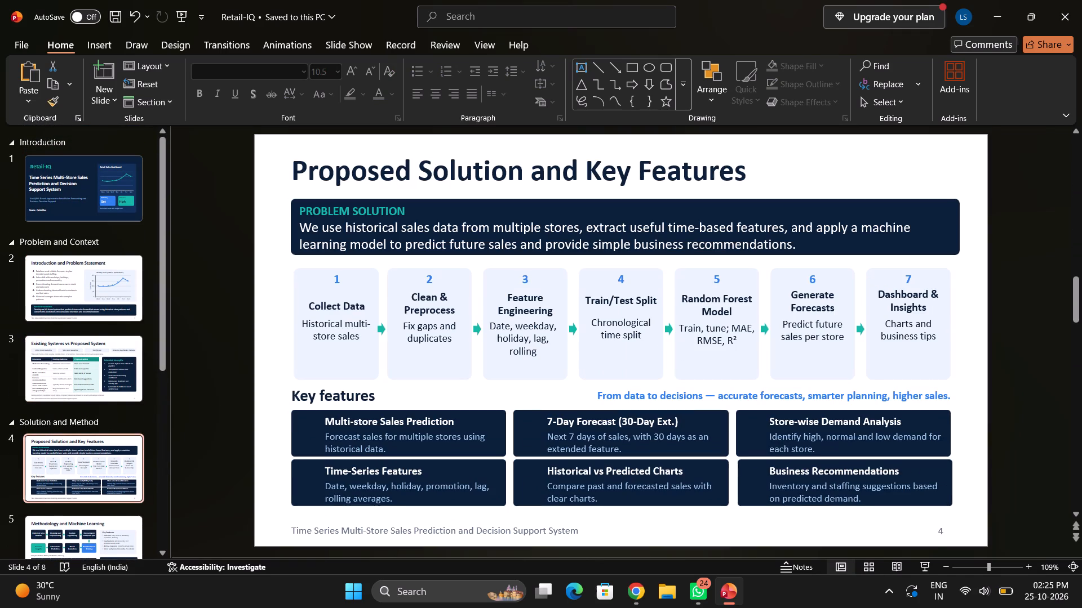
# Remove the blue "From data to decisions — accurate forecasts, smarter planning, higher sales." tagline beside the Key features heading.
pyautogui.click(950, 395)
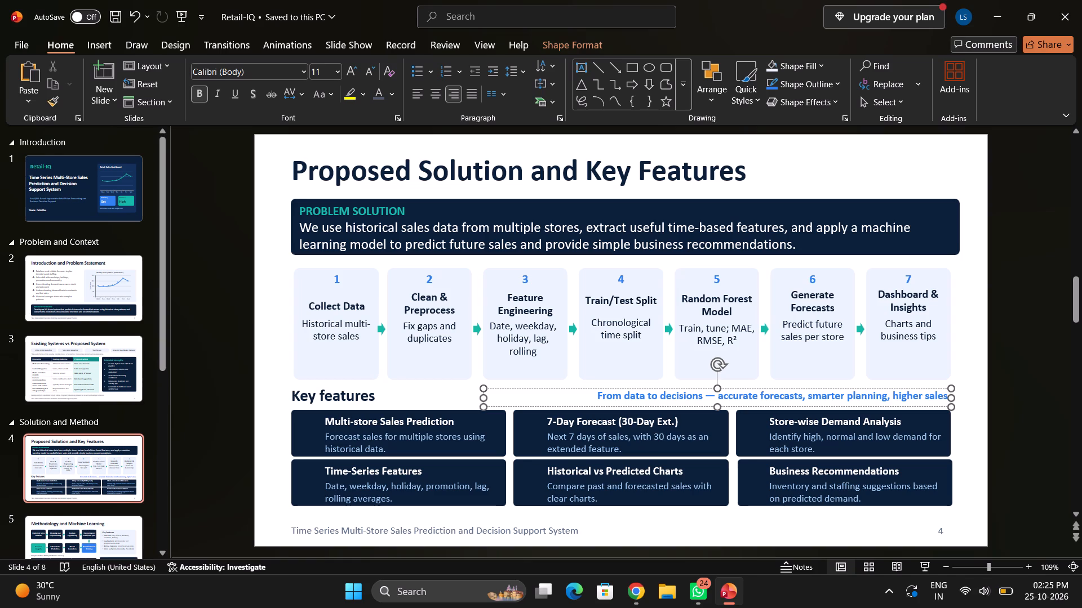
pyautogui.click(945, 397)
pyautogui.click(823, 400)
pyautogui.rightClick(823, 400)
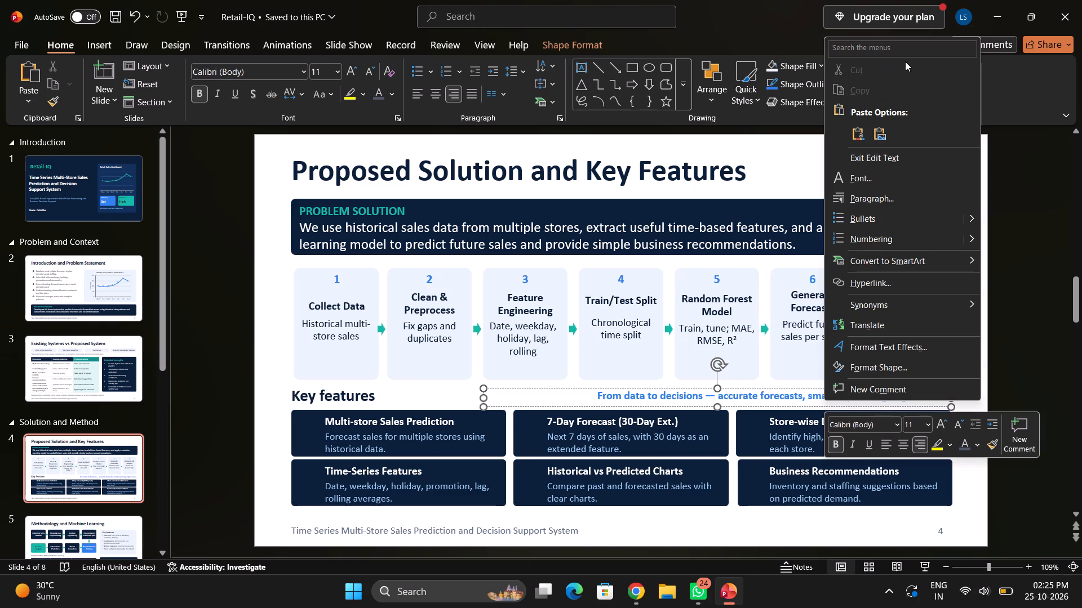
pyautogui.click(743, 390)
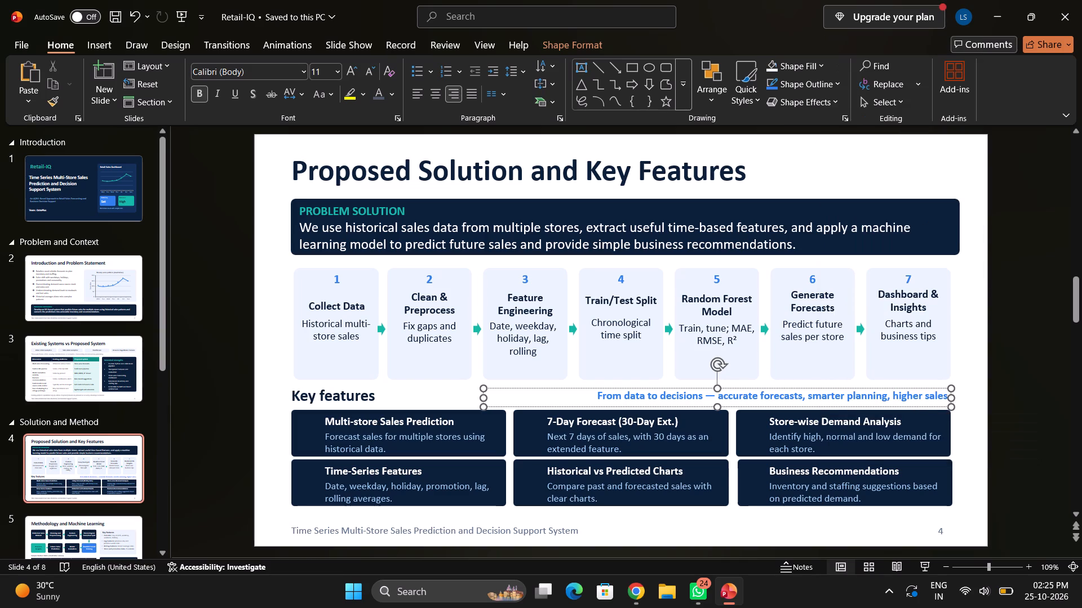
pyautogui.click(933, 387)
pyautogui.rightClick(933, 387)
pyautogui.click(849, 37)
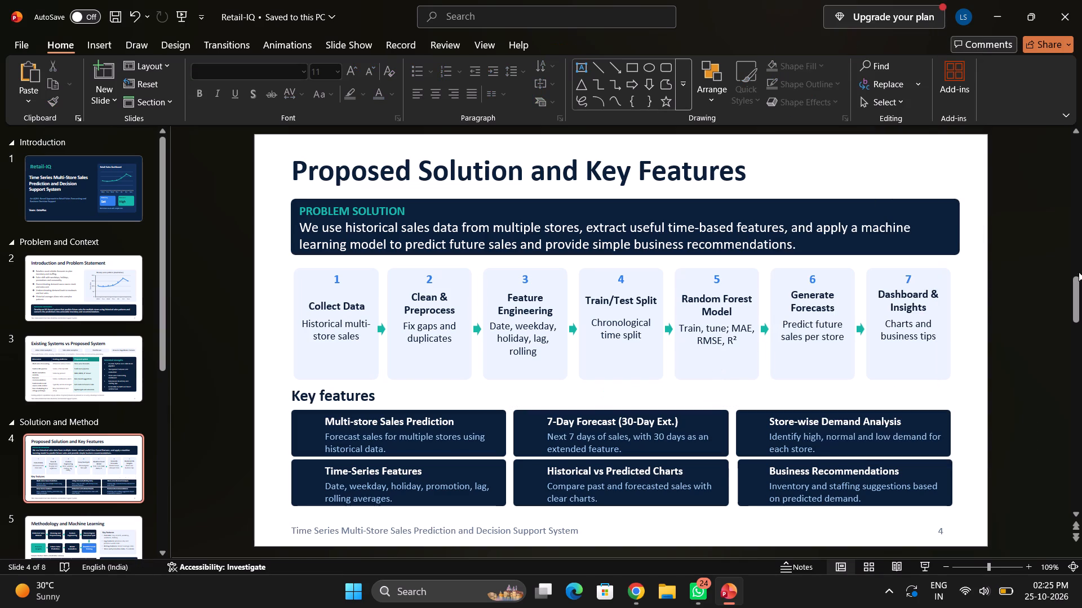
pyautogui.click(1038, 301)
# Set the two-line paragraph beneath PROBLEM SOLUTION in the dark banner to font size 13.
pyautogui.moveTo(801, 248); pyautogui.dragTo(309, 230)
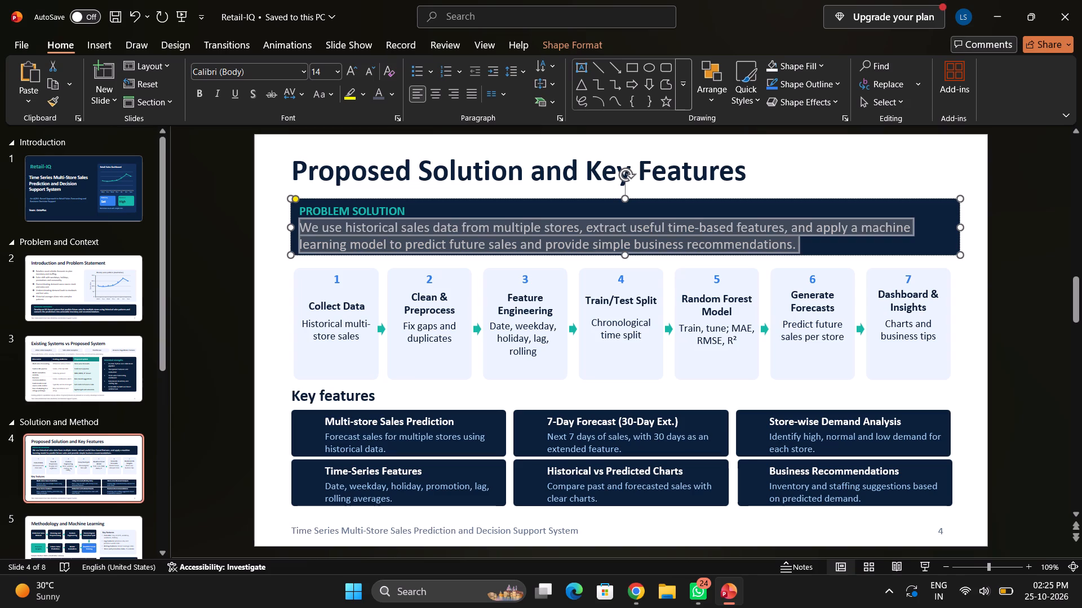
pyautogui.moveTo(309, 230); pyautogui.dragTo(309, 230)
pyautogui.click(402, 187)
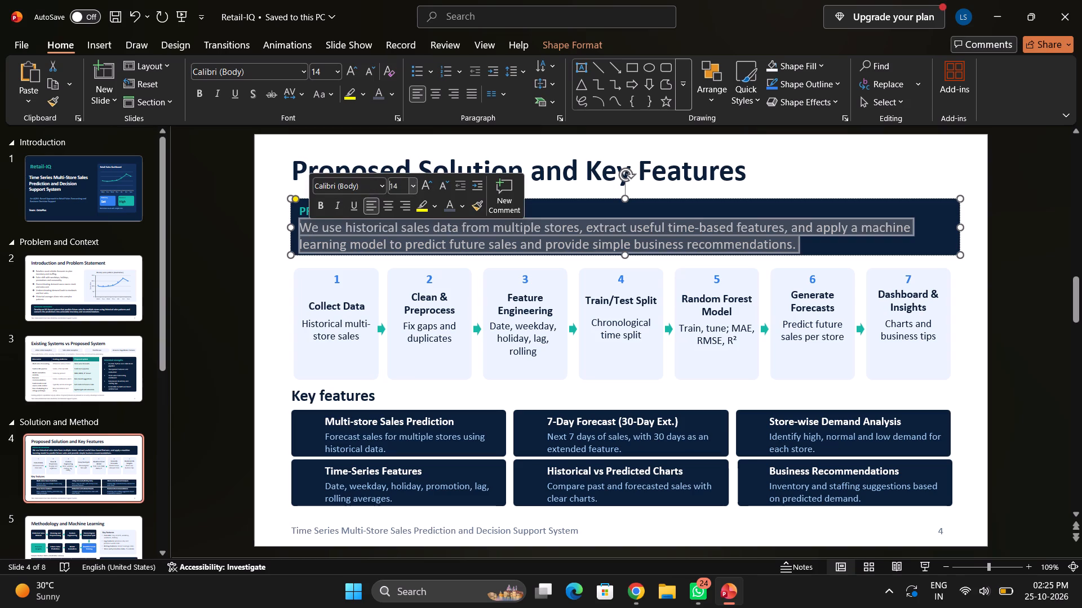
pyautogui.press('BackSpace')
pyautogui.write('13')
pyautogui.click(1009, 273)
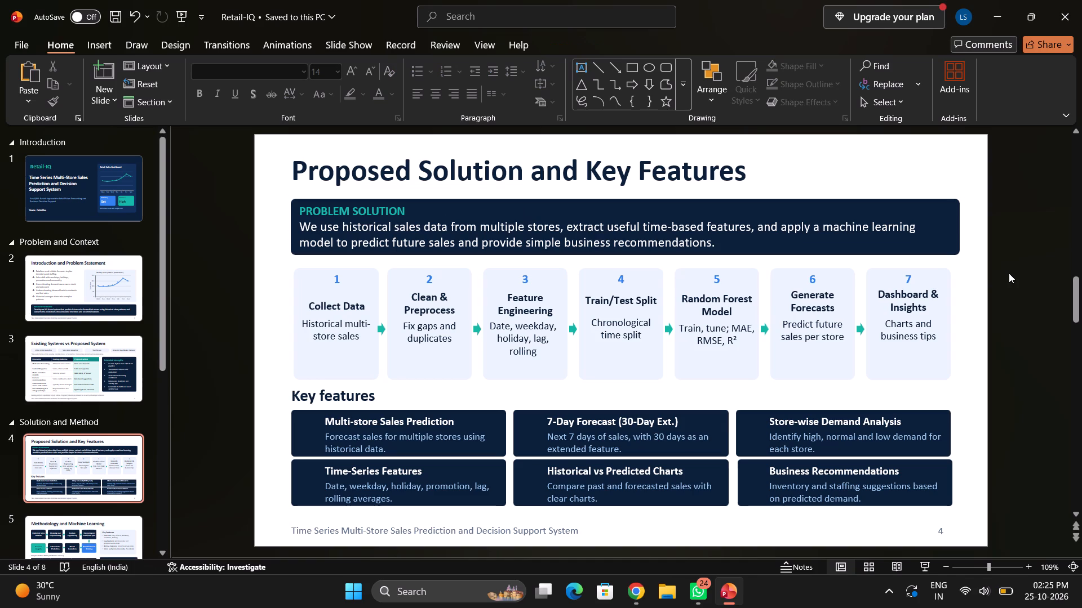
# On slide 3, remove and reapply the bullets on all five Intended strengths items to tighten their indentation.
pyautogui.click(93, 452)
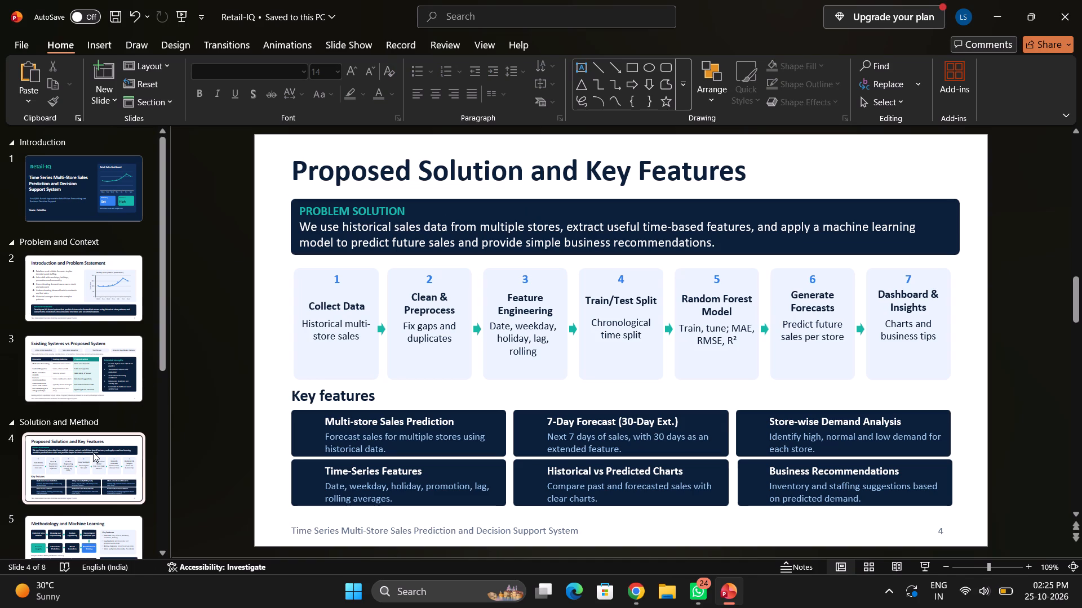
pyautogui.click(92, 352)
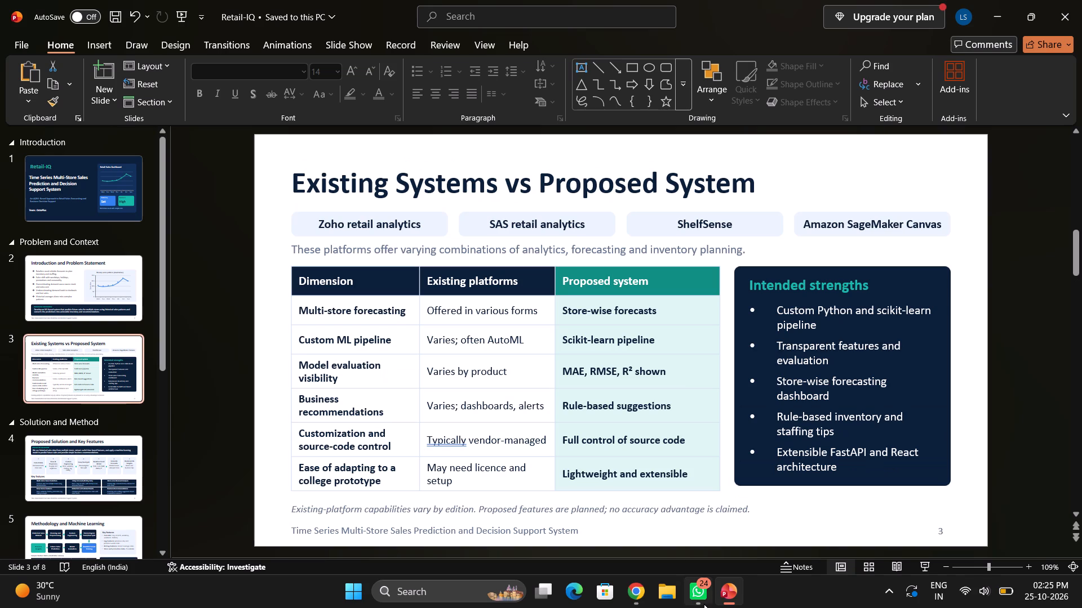
pyautogui.moveTo(841, 470); pyautogui.dragTo(703, 440)
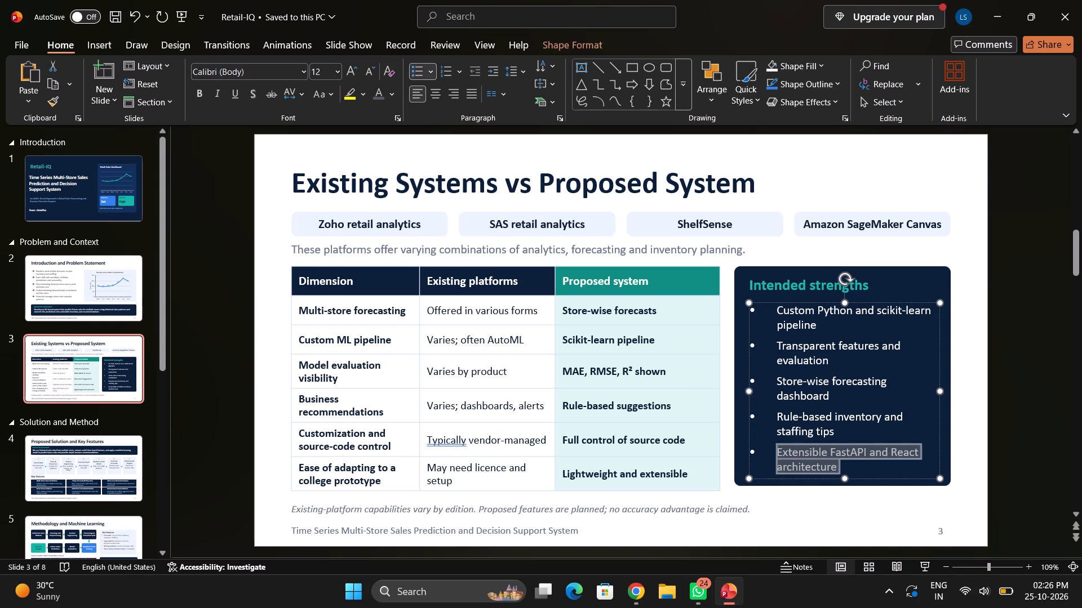
pyautogui.moveTo(703, 440); pyautogui.dragTo(730, 299)
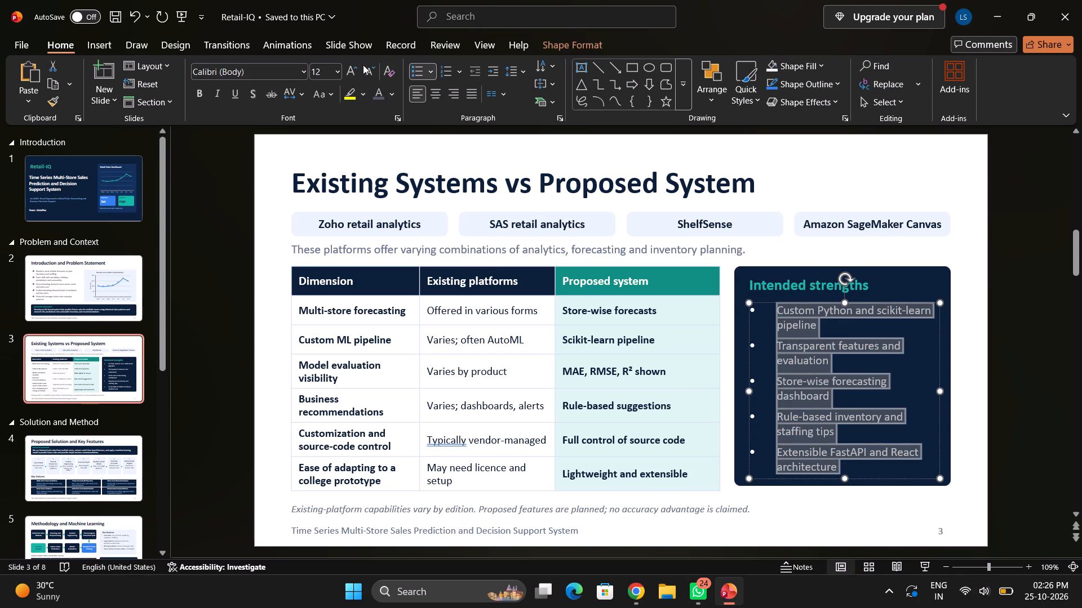
pyautogui.click(423, 71)
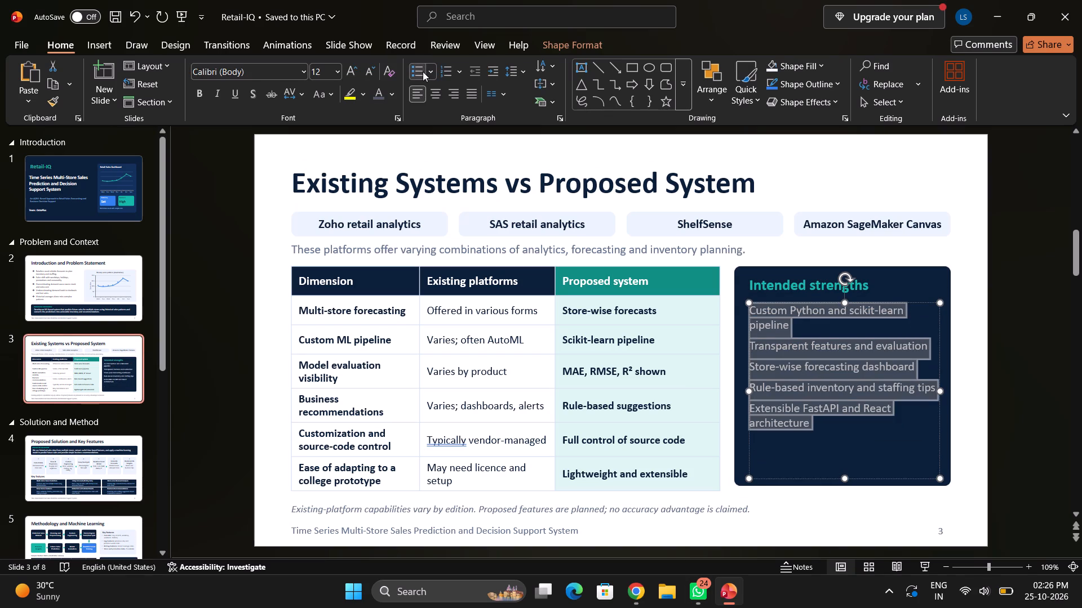
pyautogui.click(423, 71)
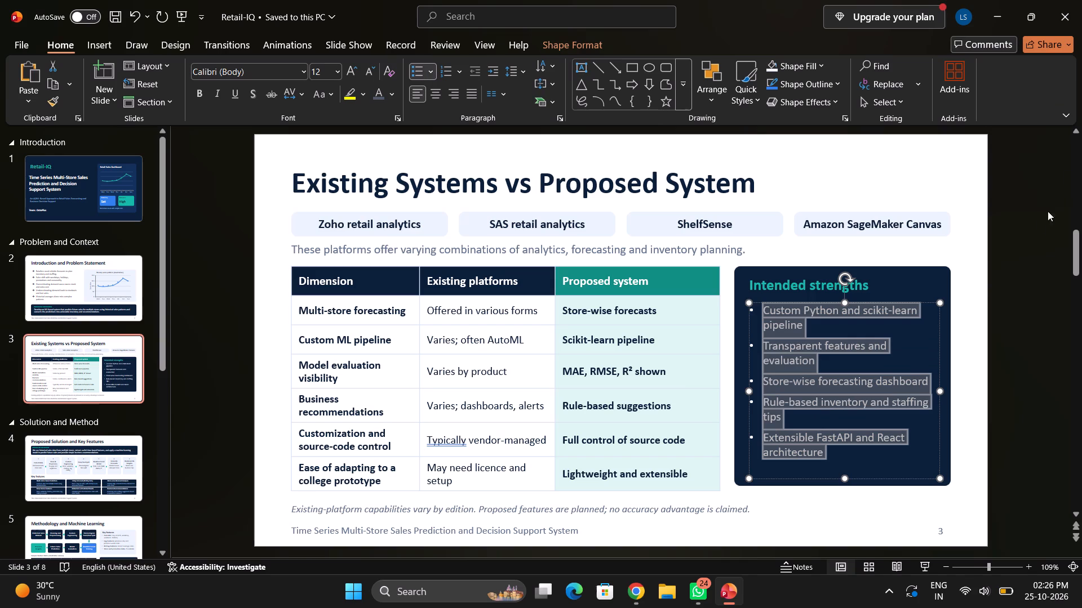
pyautogui.click(1039, 220)
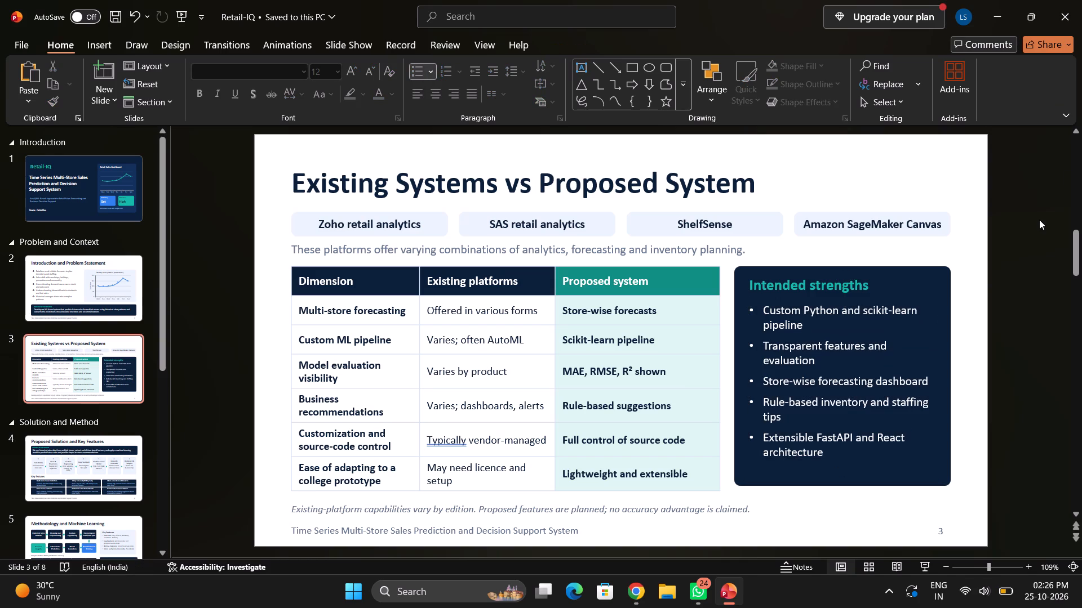
# Review slides 1 to 8 for layout and text, and recheck slides 2 and 3.
pyautogui.click(86, 289)
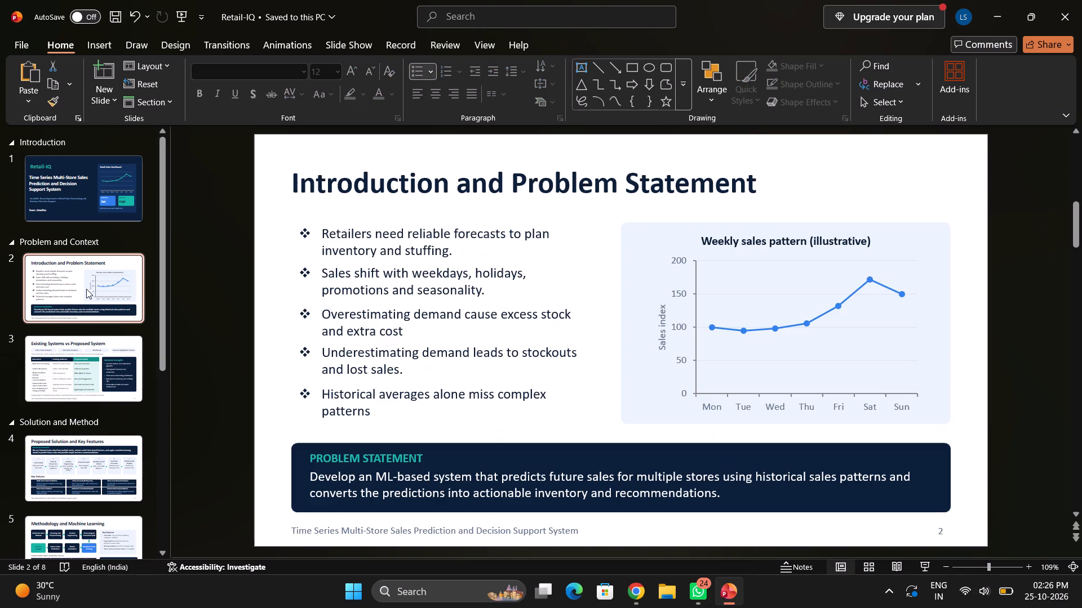
pyautogui.click(95, 189)
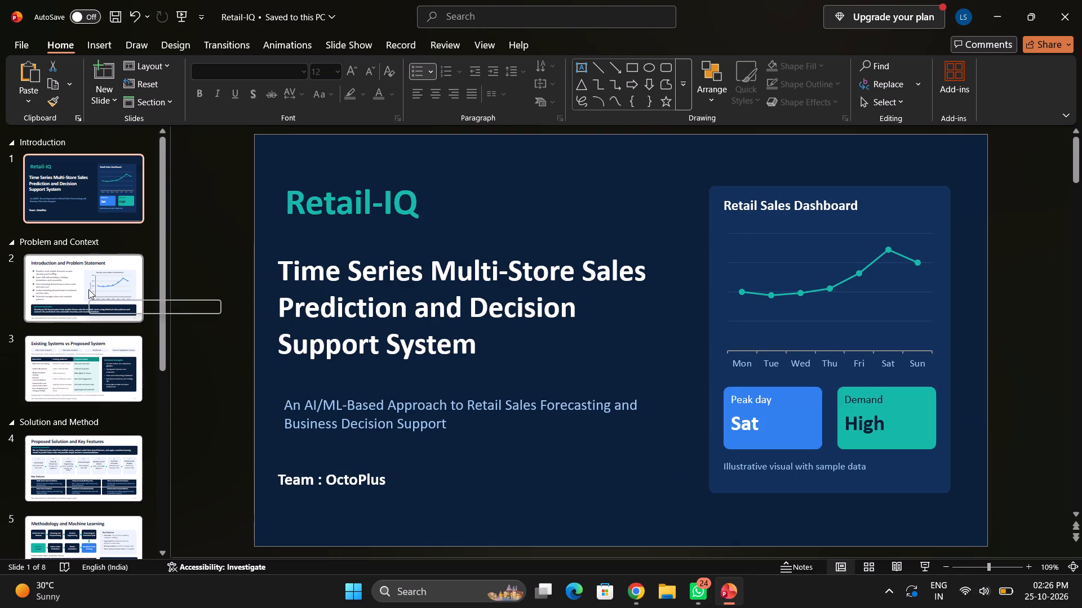
pyautogui.click(88, 289)
pyautogui.click(94, 177)
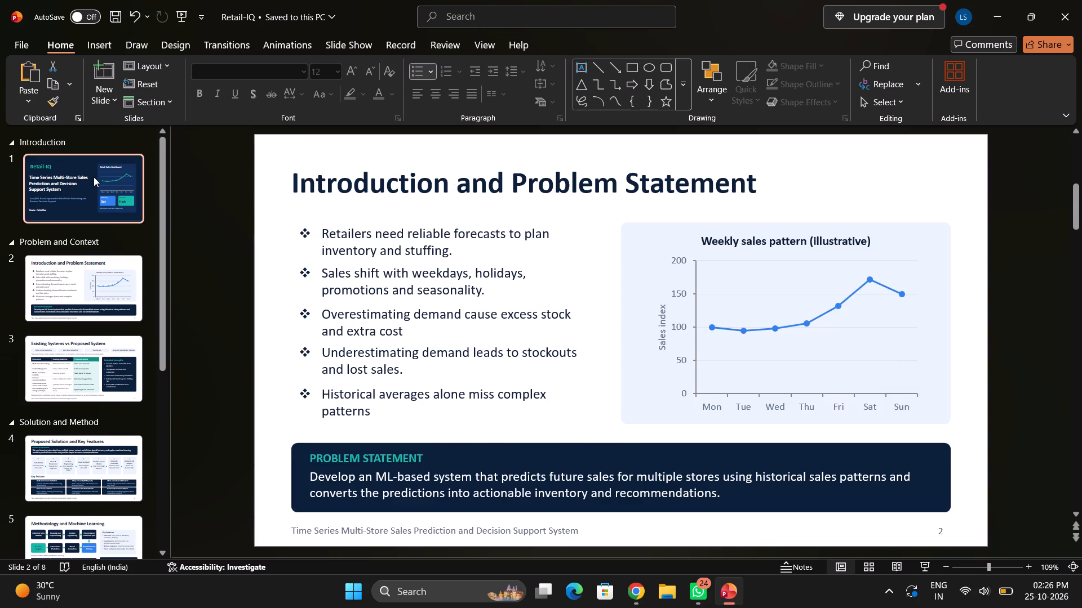
pyautogui.click(95, 293)
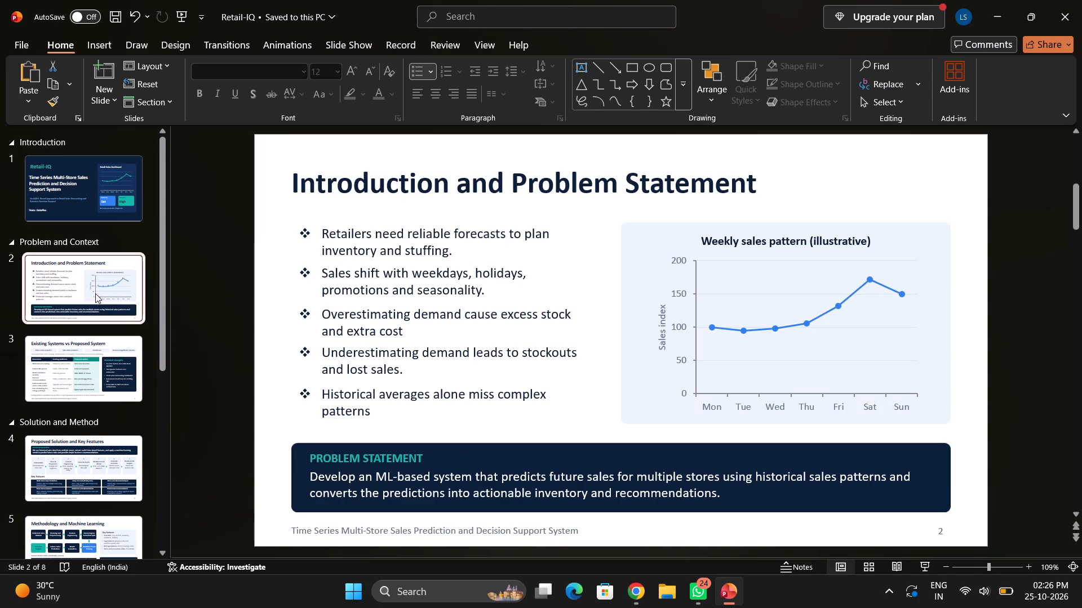
pyautogui.click(95, 364)
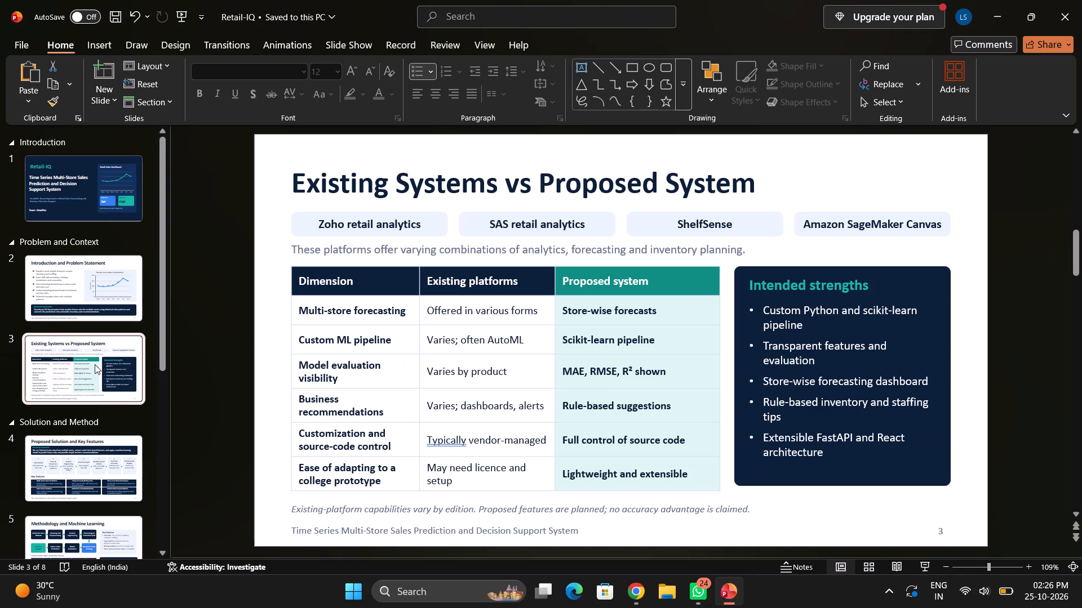
pyautogui.click(92, 458)
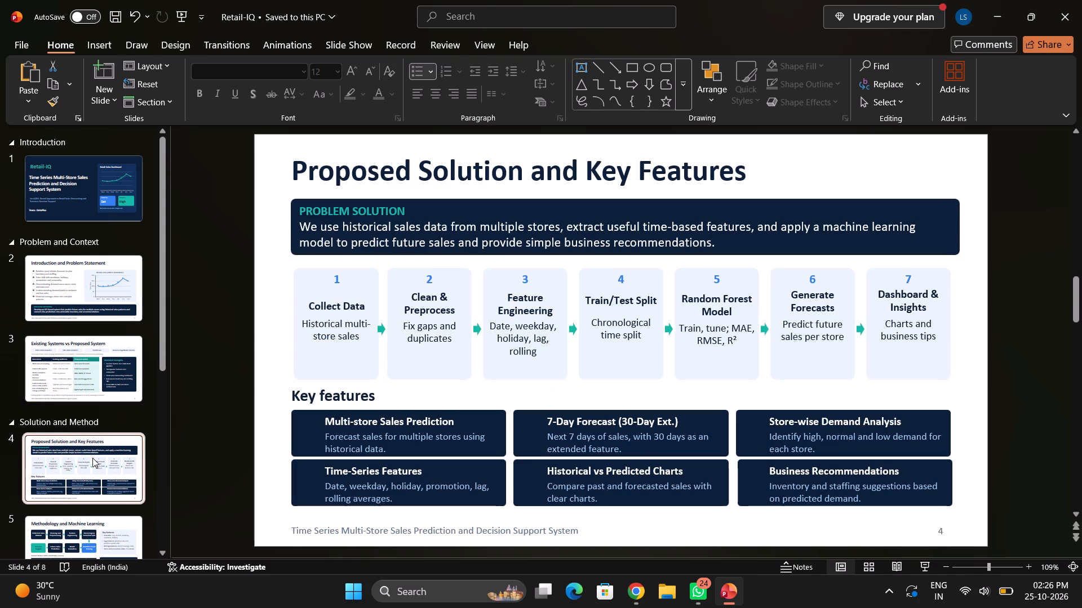
pyautogui.scroll(-2, 92, 458)
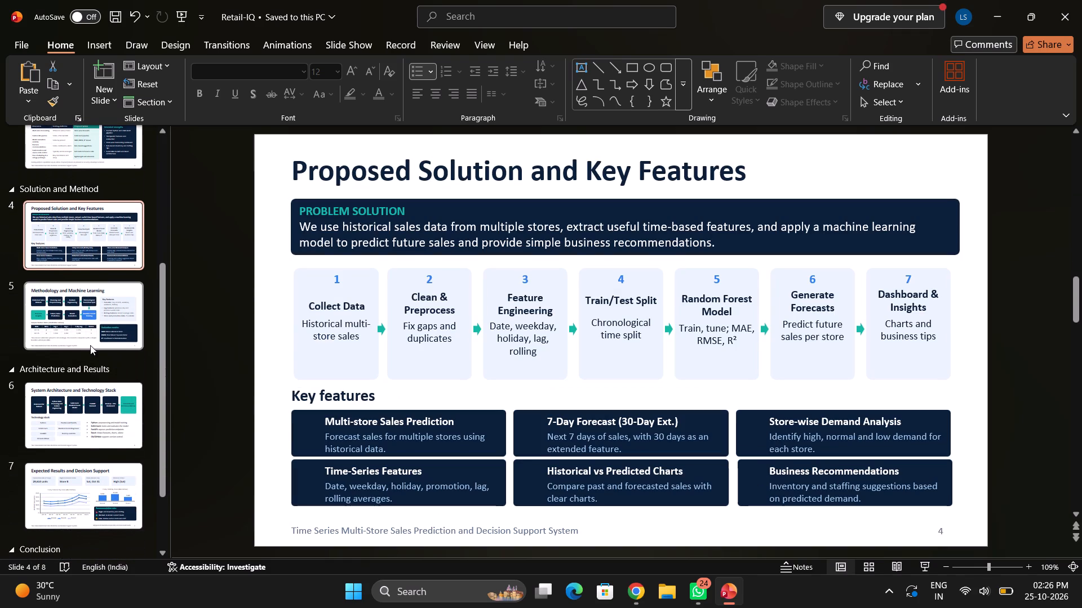
pyautogui.click(77, 319)
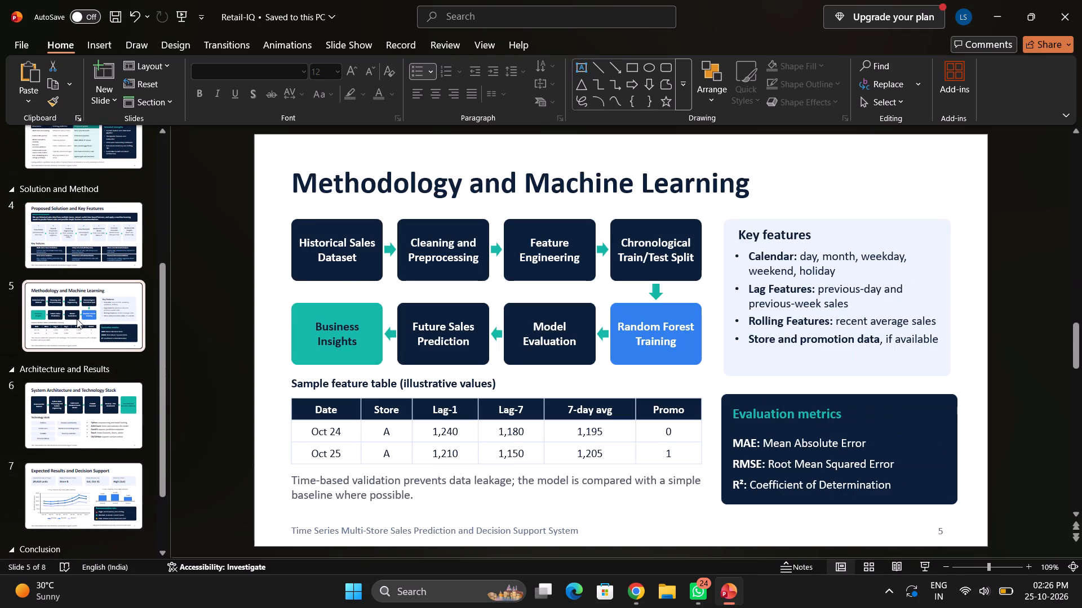
pyautogui.click(81, 405)
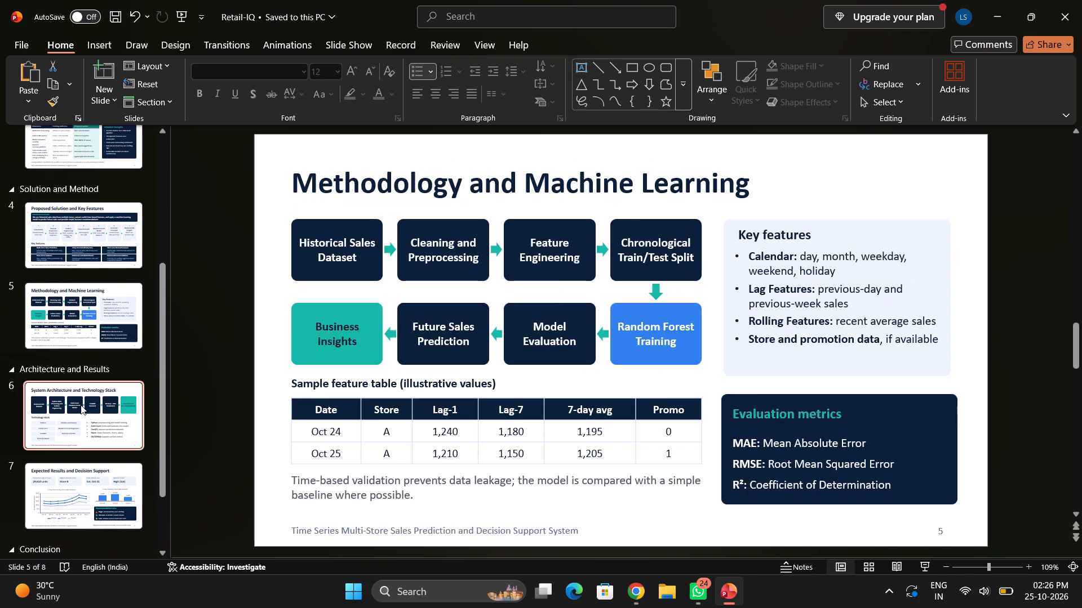
pyautogui.scroll(-1, 81, 405)
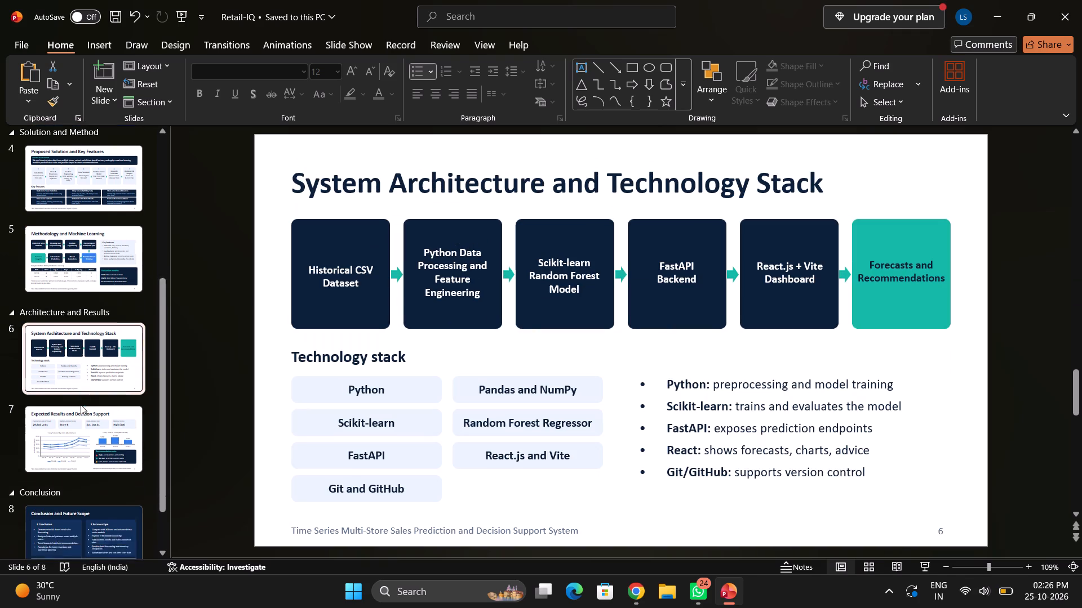
pyautogui.scroll(-1, 81, 405)
pyautogui.click(81, 405)
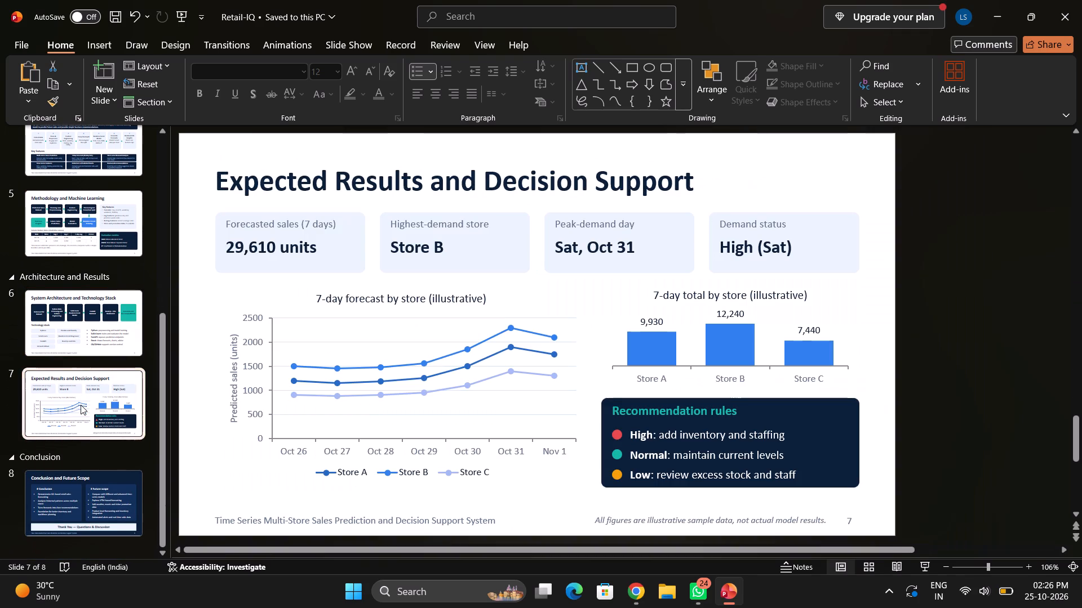
pyautogui.scroll(-1, 81, 405)
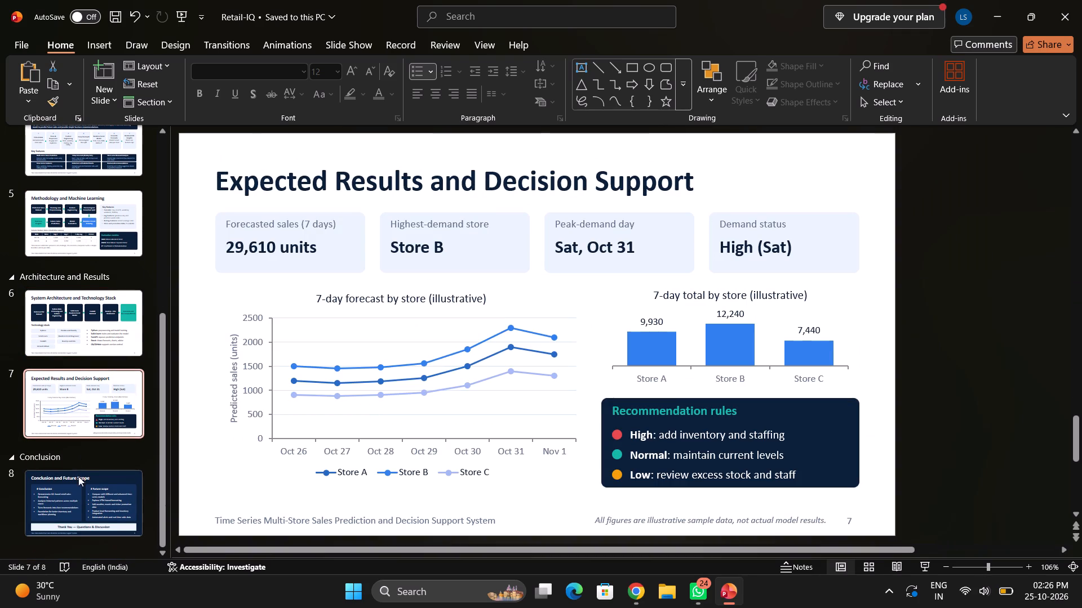
pyautogui.click(81, 499)
pyautogui.scroll(8, 83, 349)
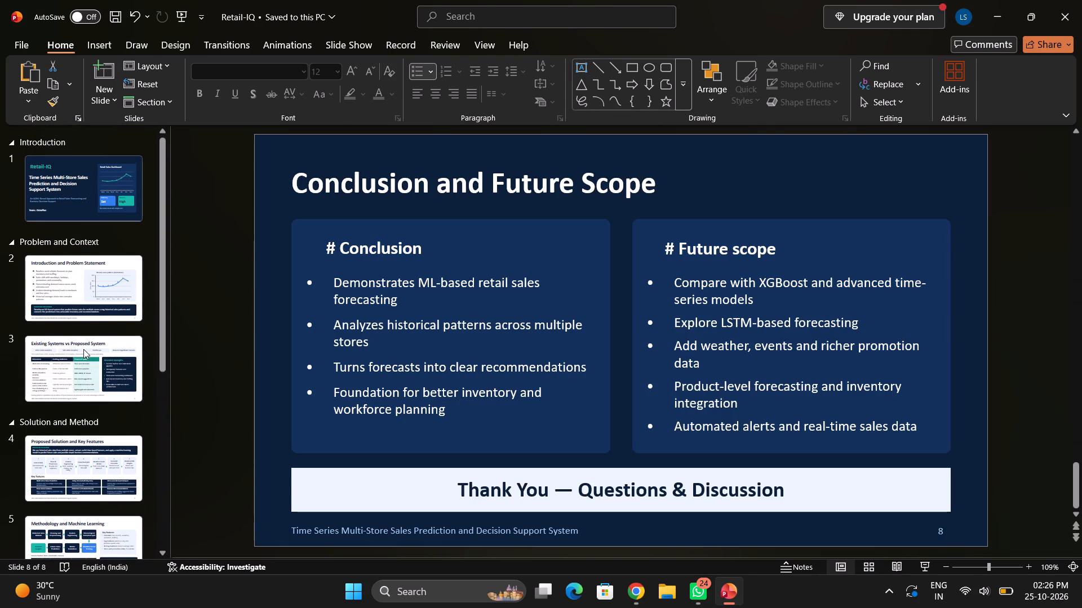
pyautogui.moveTo(83, 247); pyautogui.dragTo(77, 281)
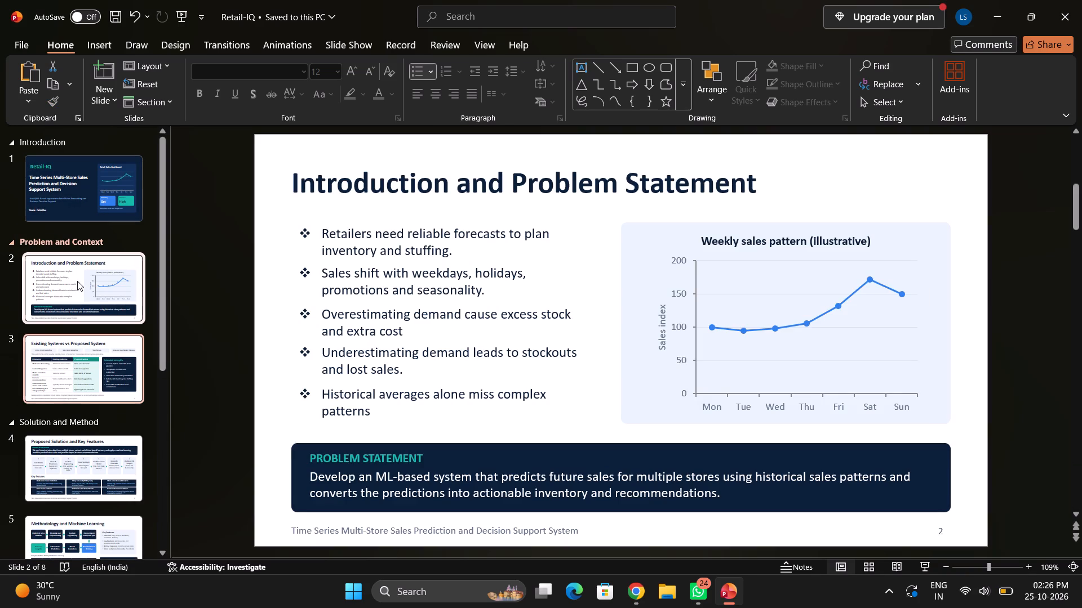
pyautogui.click(77, 281)
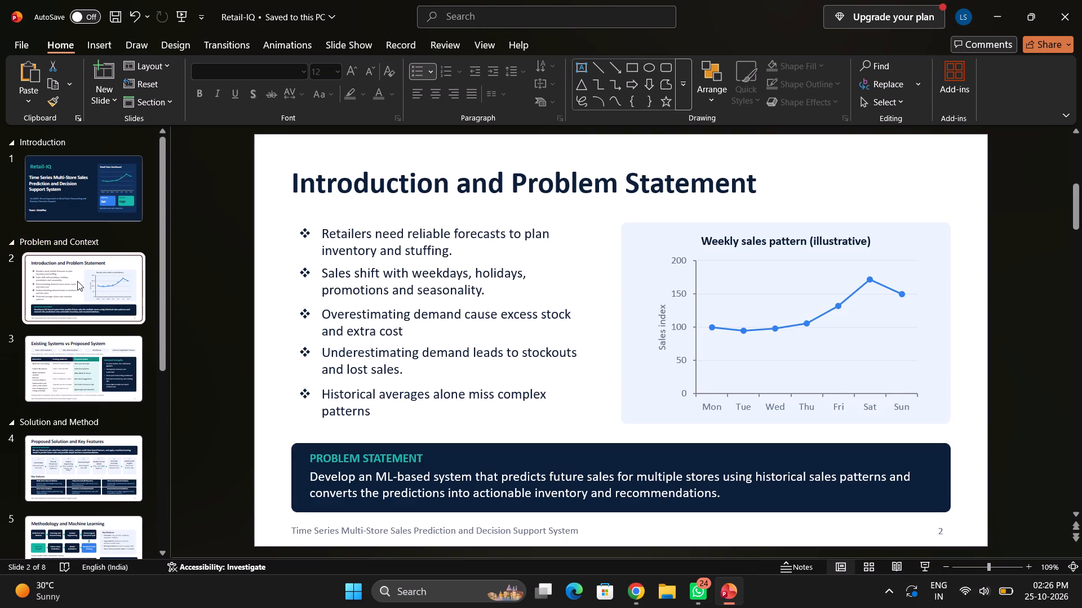
pyautogui.click(85, 370)
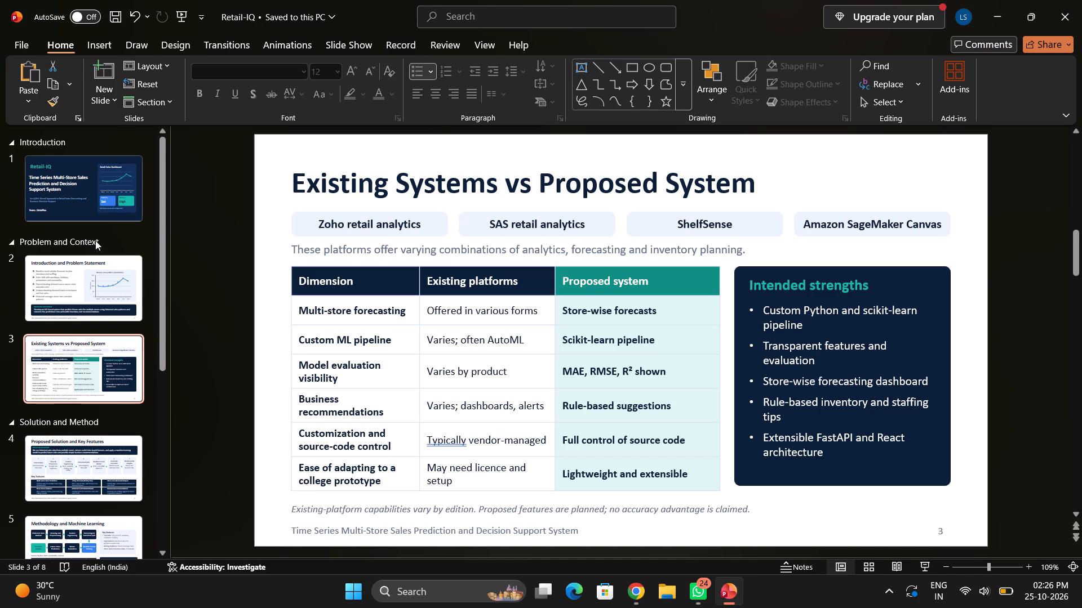
# Apply the teal theme colour to the "Retail-IQ" heading text on slide 1.
pyautogui.click(73, 194)
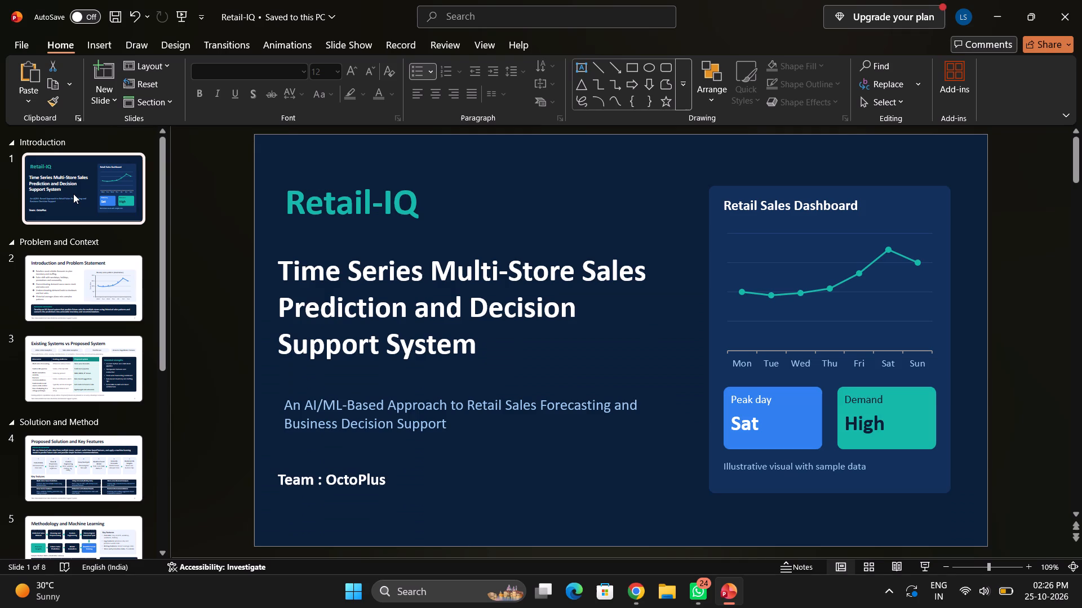
pyautogui.click(418, 205)
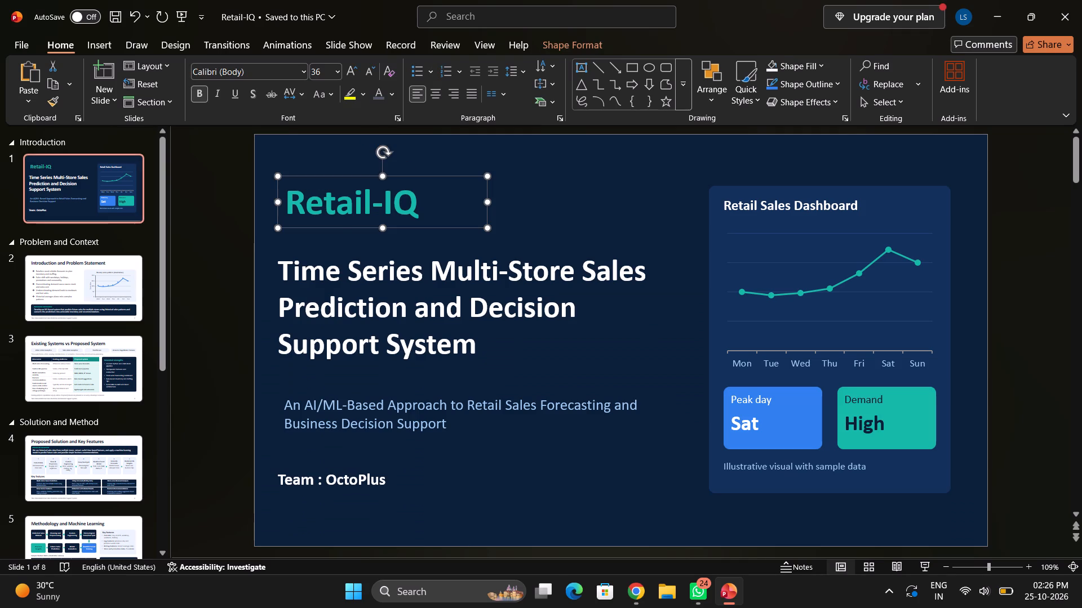
pyautogui.moveTo(416, 205); pyautogui.dragTo(275, 203)
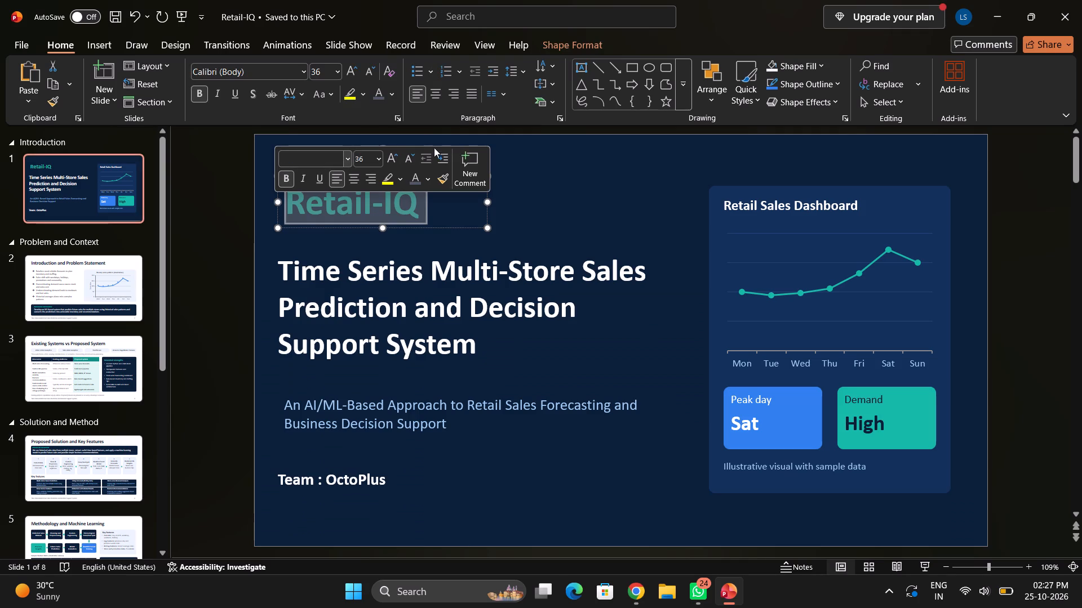
pyautogui.click(427, 177)
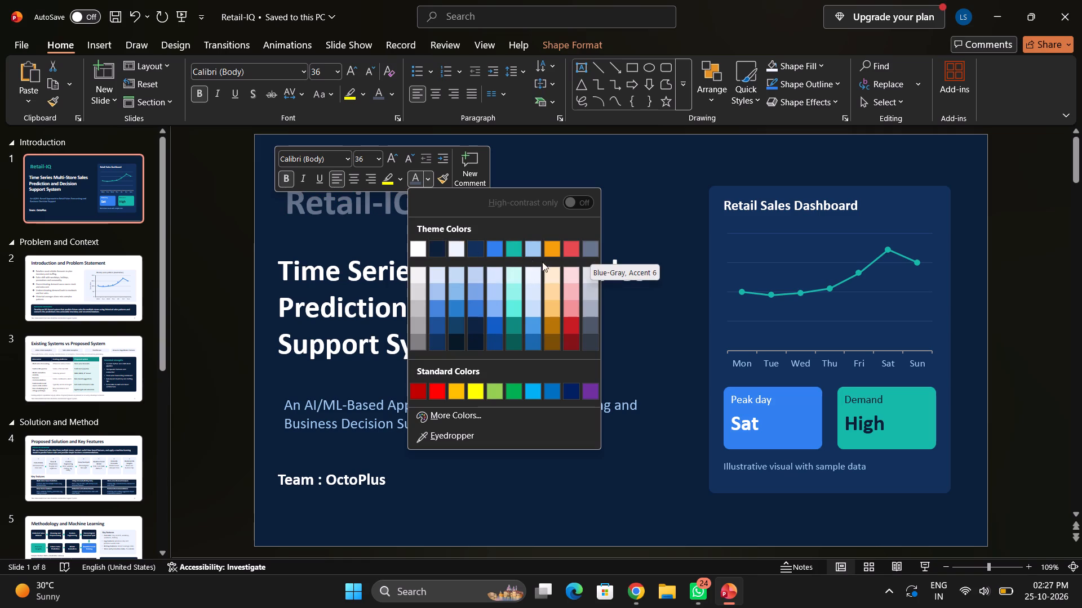
pyautogui.click(513, 252)
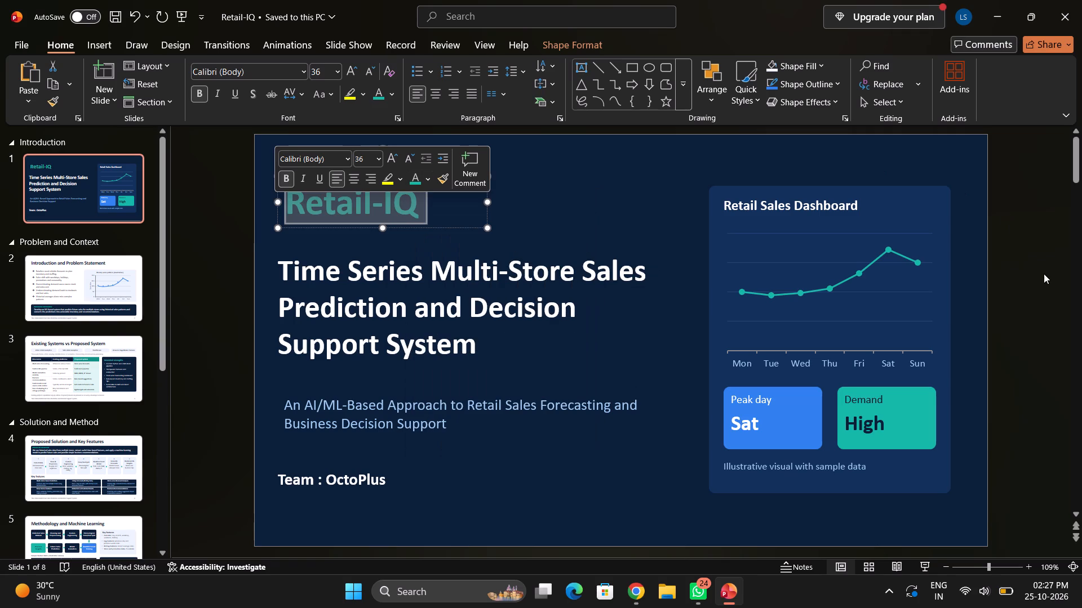
pyautogui.click(1044, 274)
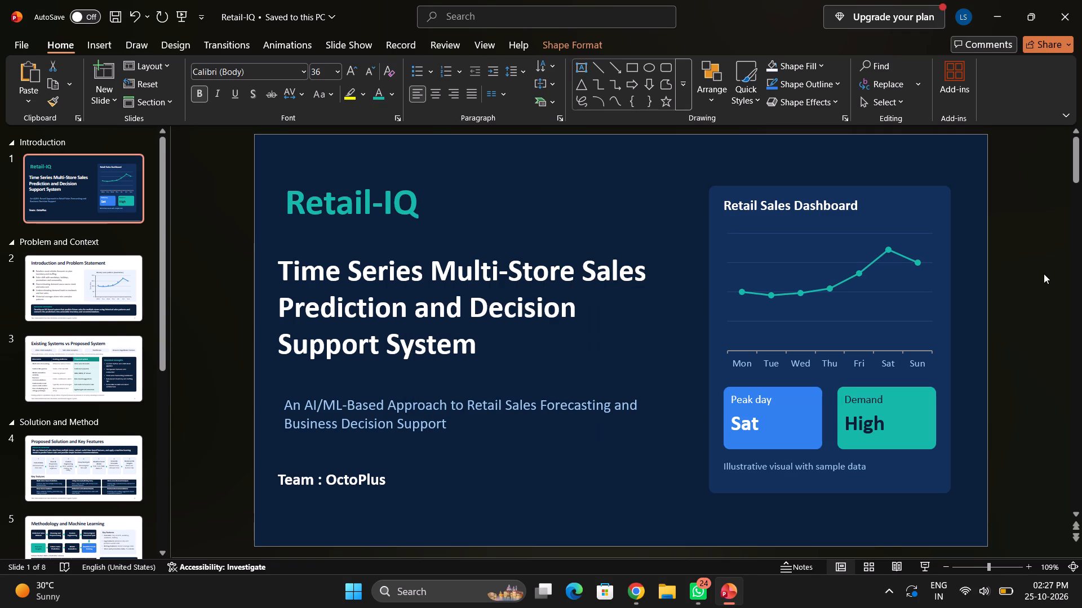
# On slide 4, cut the description text box beneath the Multi-store Sales Prediction heading in the Key features cards.
pyautogui.click(97, 292)
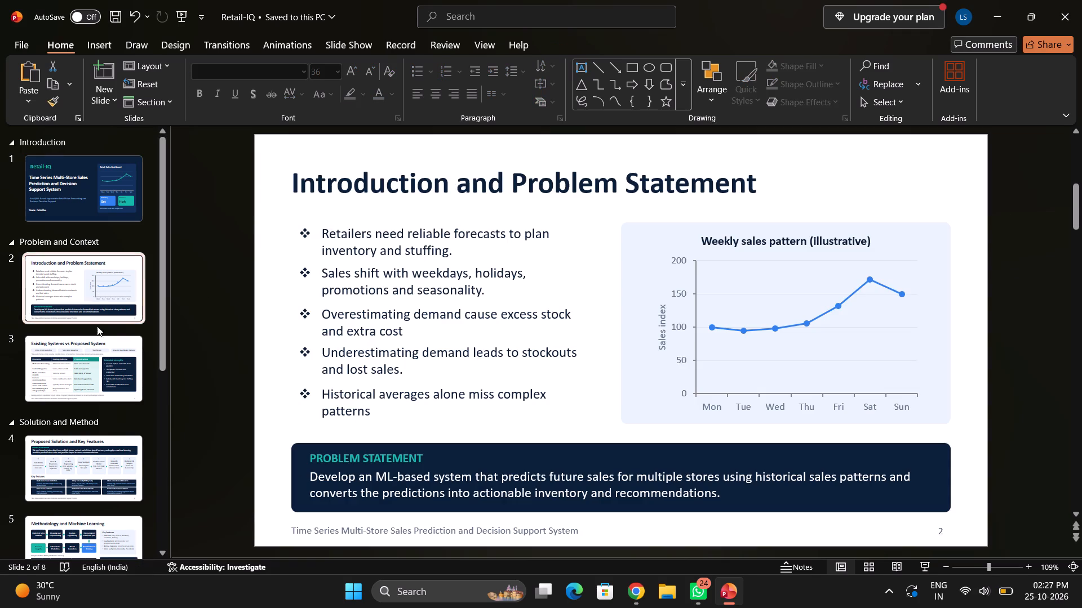
pyautogui.click(83, 369)
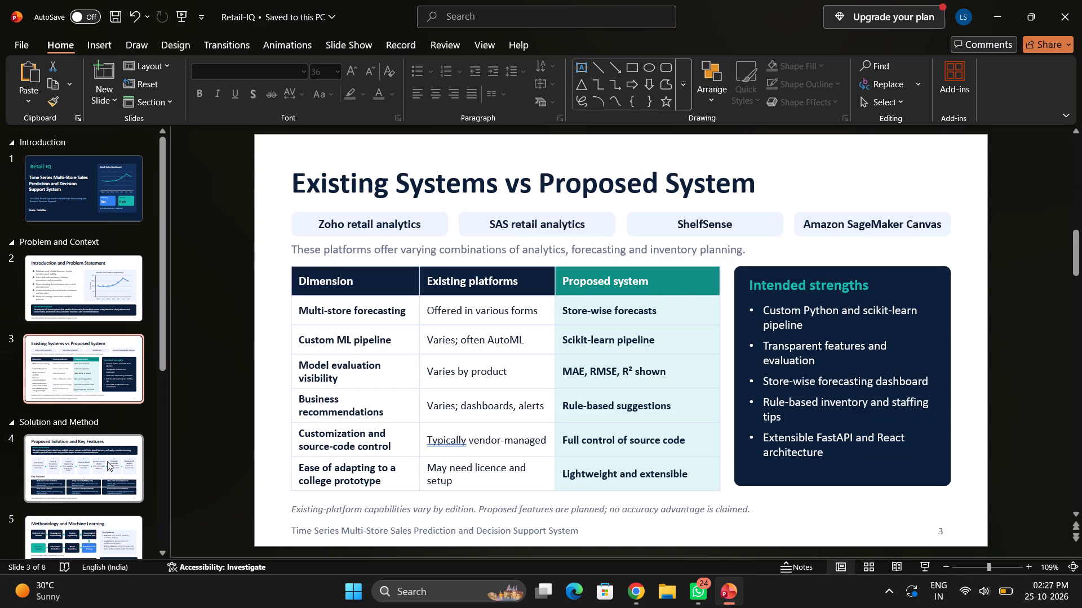
pyautogui.click(103, 463)
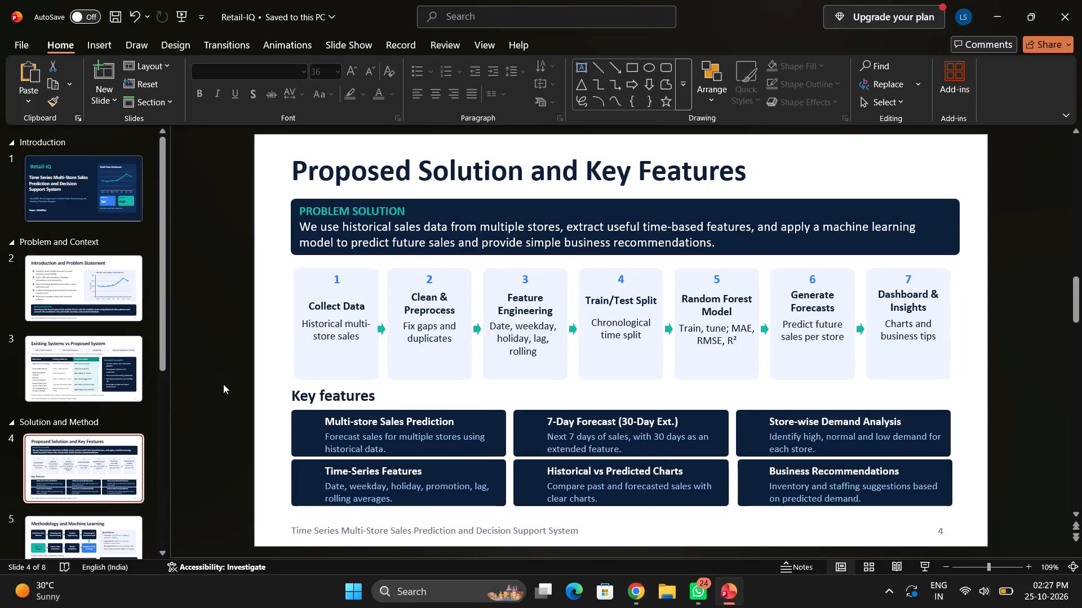
pyautogui.scroll(-1, 223, 384)
pyautogui.scroll(2, 223, 384)
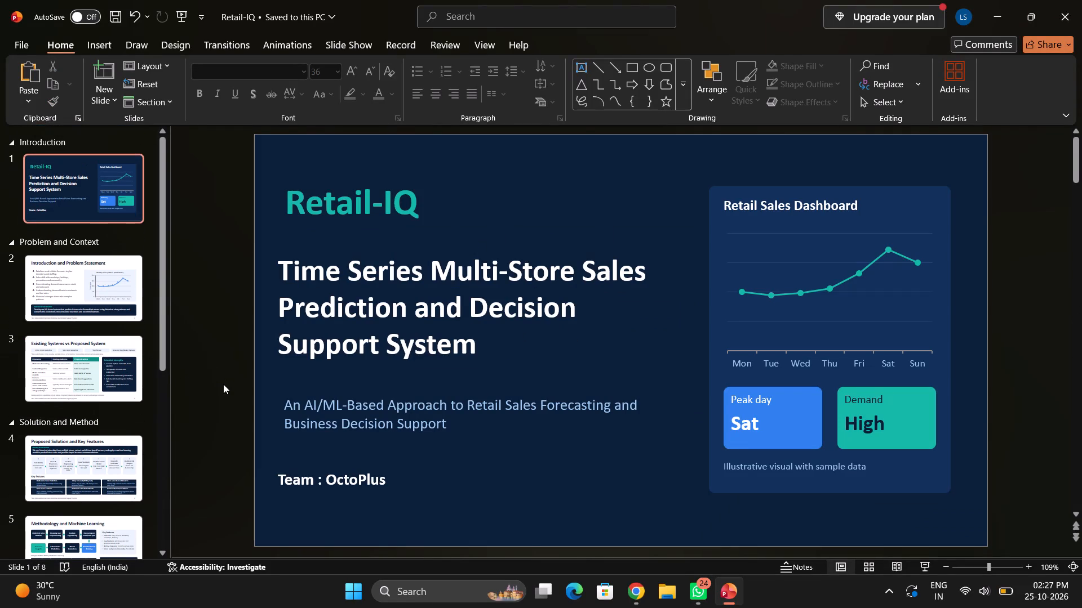
pyautogui.click(73, 491)
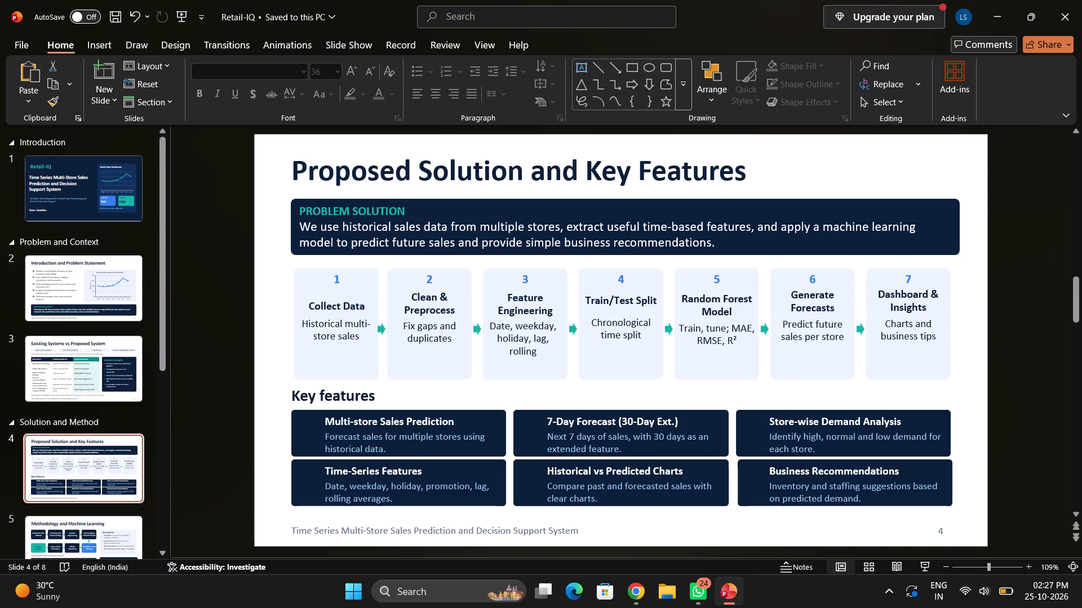
pyautogui.moveTo(387, 450); pyautogui.dragTo(322, 437)
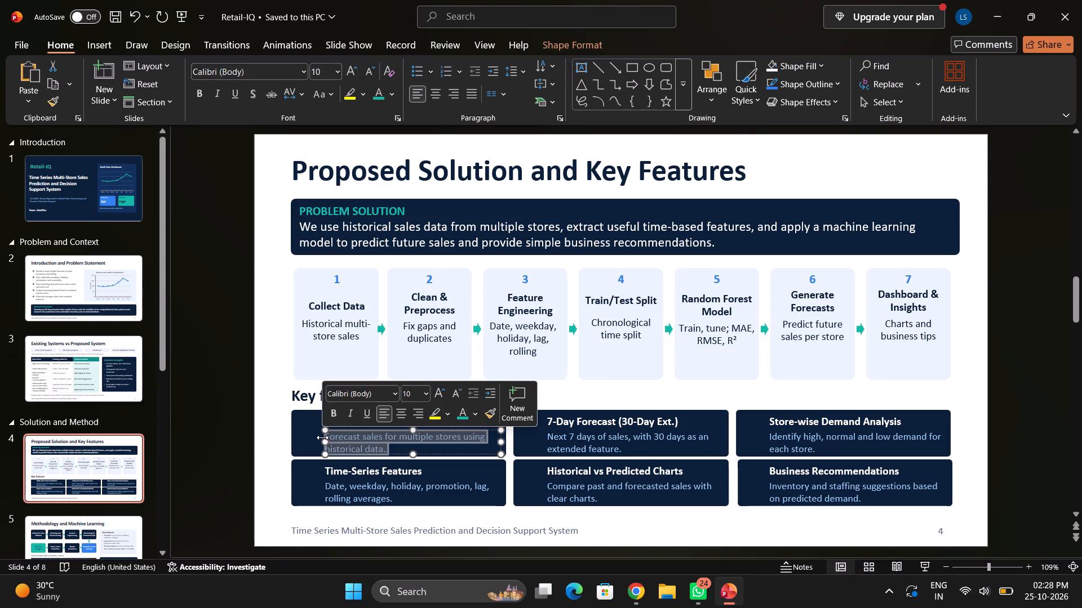
pyautogui.click(467, 452)
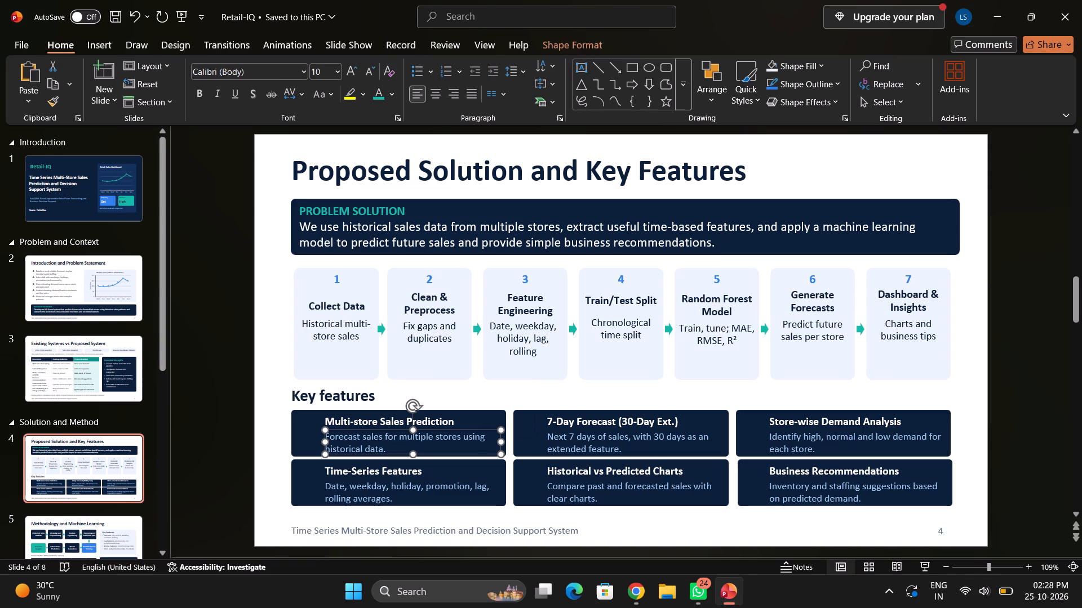
pyautogui.click(467, 430)
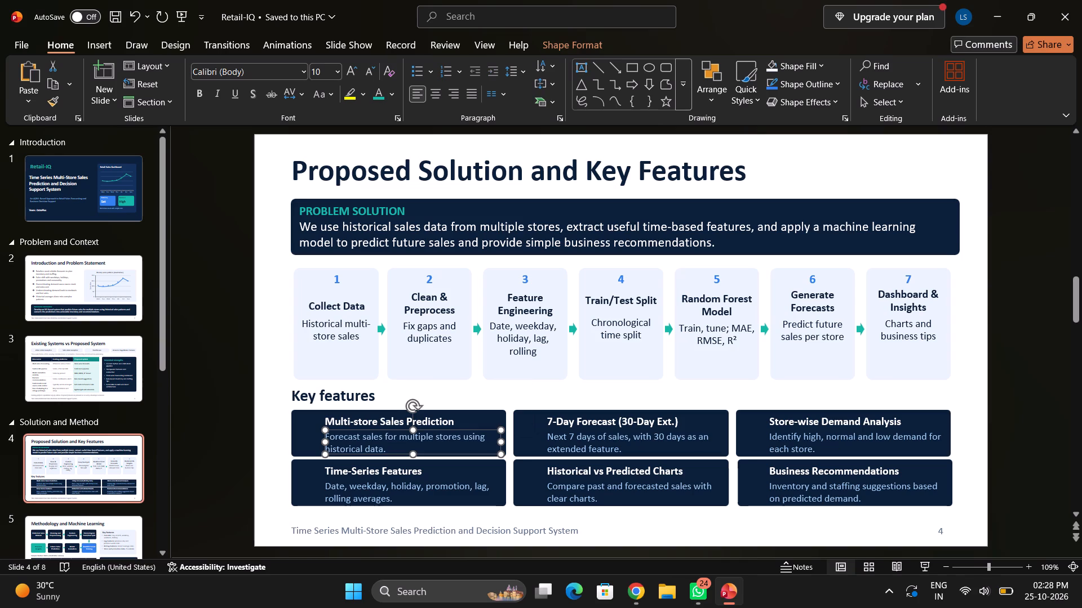
pyautogui.click(471, 430)
pyautogui.click(431, 432)
pyautogui.click(465, 431)
pyautogui.rightClick(465, 431)
pyautogui.click(549, 83)
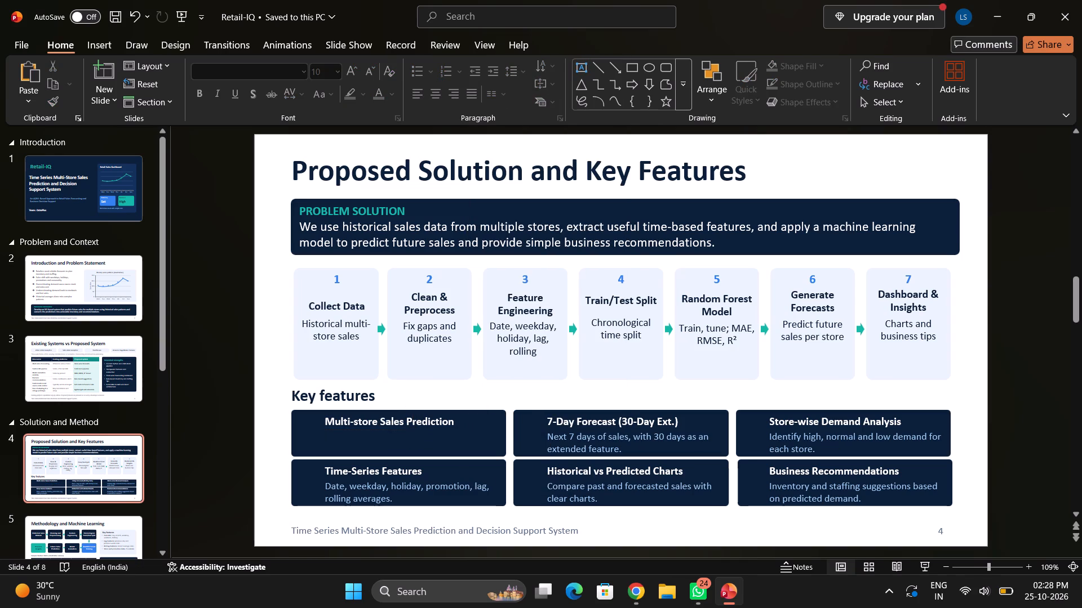
# Cut the description text boxes from the 7-Day Forecast (30-Day Ext.) and Store-wise Demand Analysis cards.
pyautogui.click(606, 444)
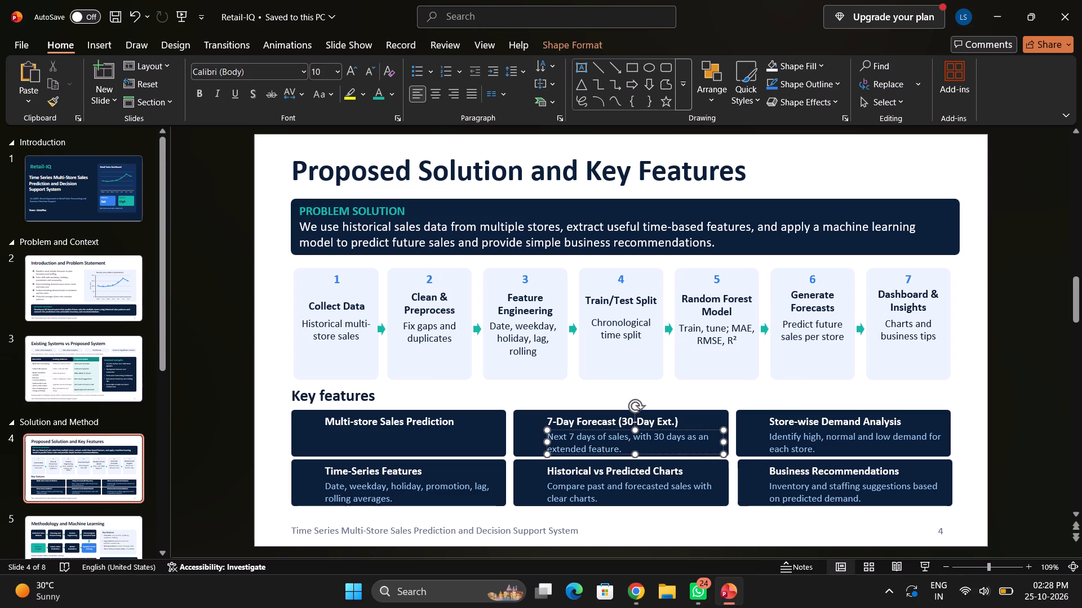
pyautogui.rightClick(694, 430)
pyautogui.click(756, 81)
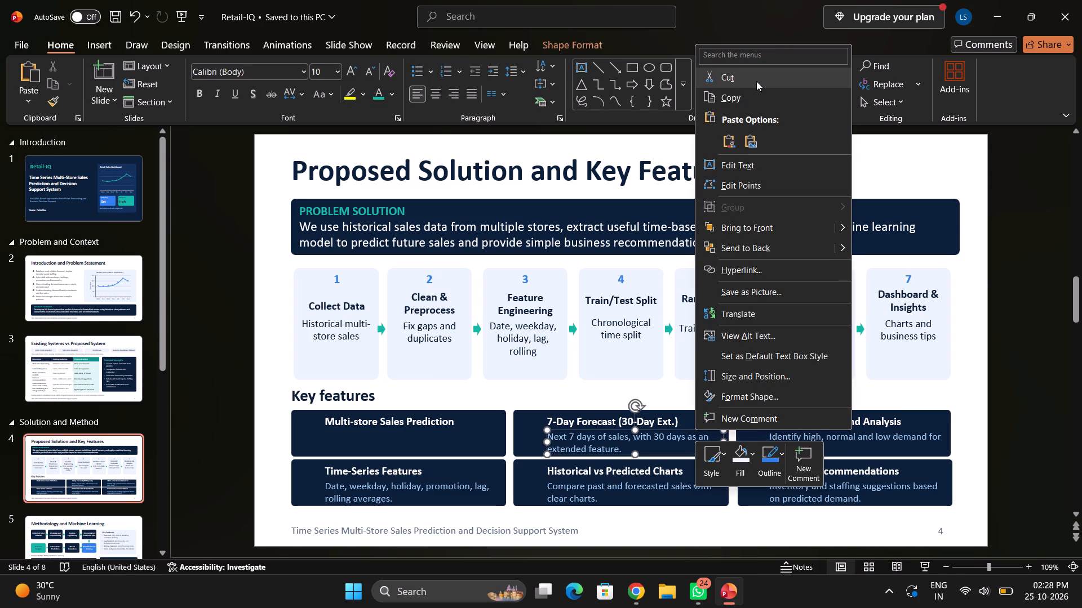
pyautogui.click(876, 436)
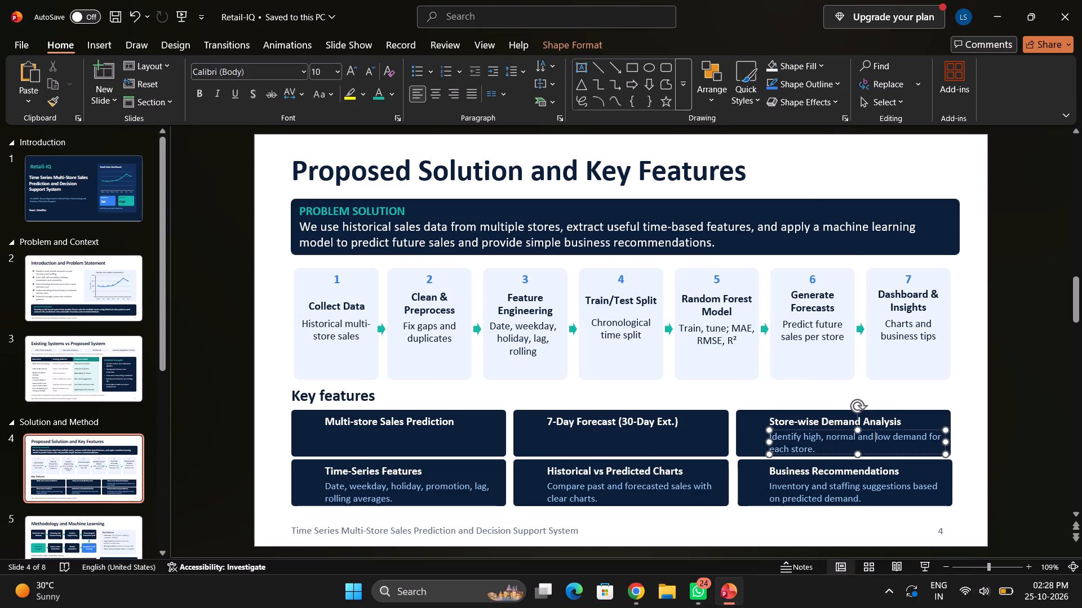
pyautogui.rightClick(919, 429)
pyautogui.click(990, 78)
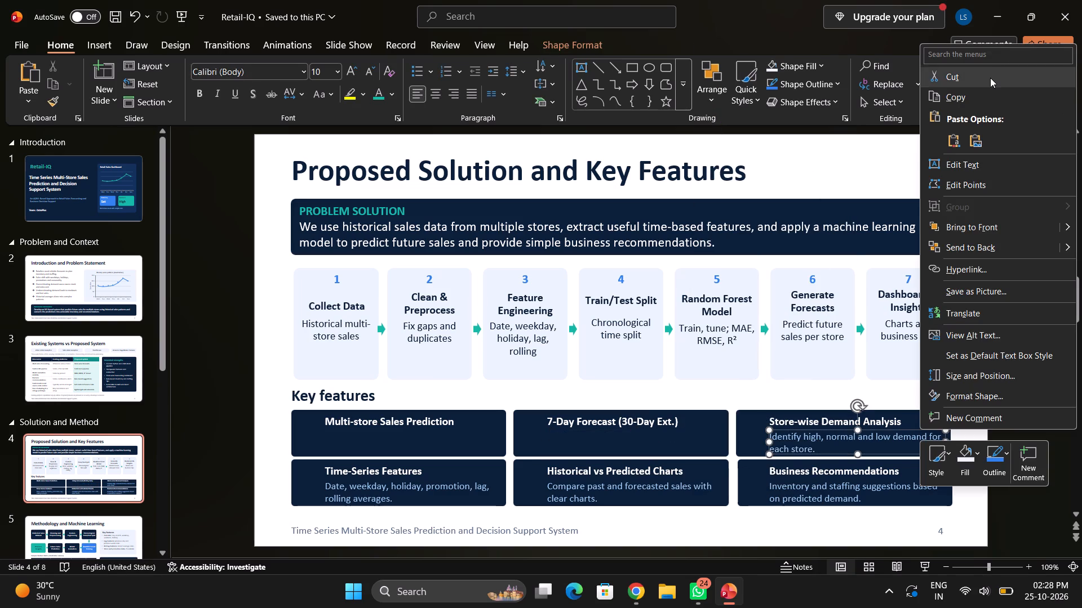
# Cut the description text boxes from the Time-Series Features, Historical vs Predicted Charts and Business Recommendations cards.
pyautogui.click(433, 489)
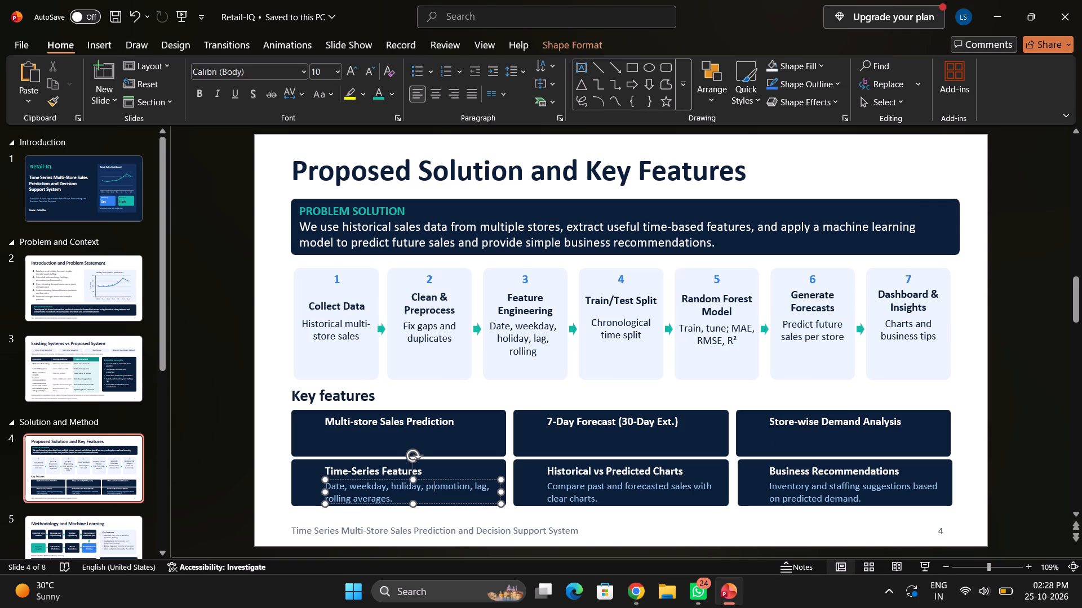
pyautogui.rightClick(444, 480)
pyautogui.click(512, 127)
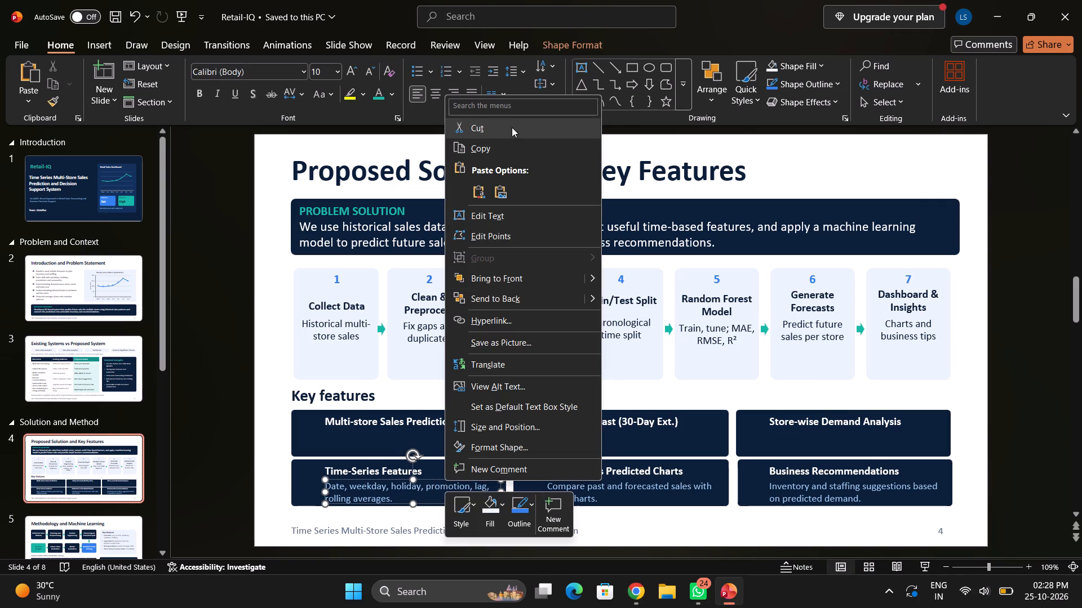
pyautogui.click(693, 485)
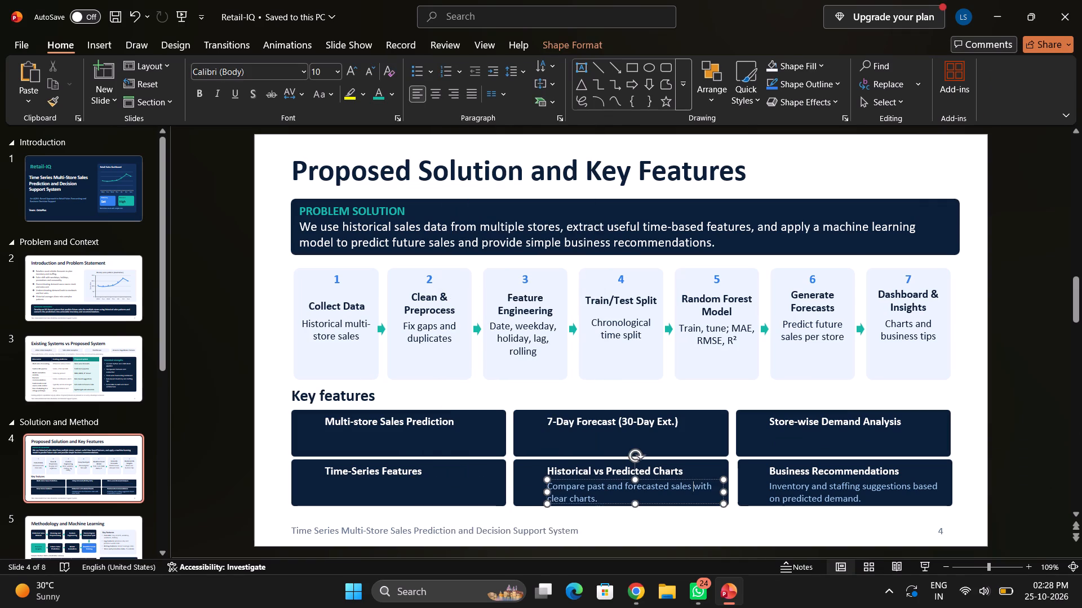
pyautogui.rightClick(699, 478)
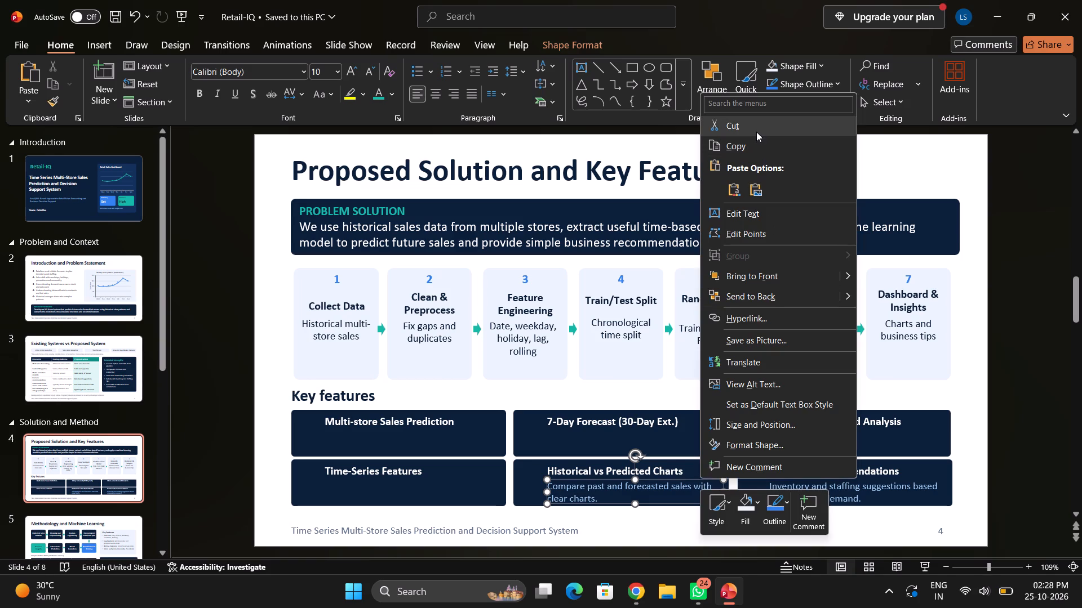
pyautogui.click(757, 132)
pyautogui.click(892, 493)
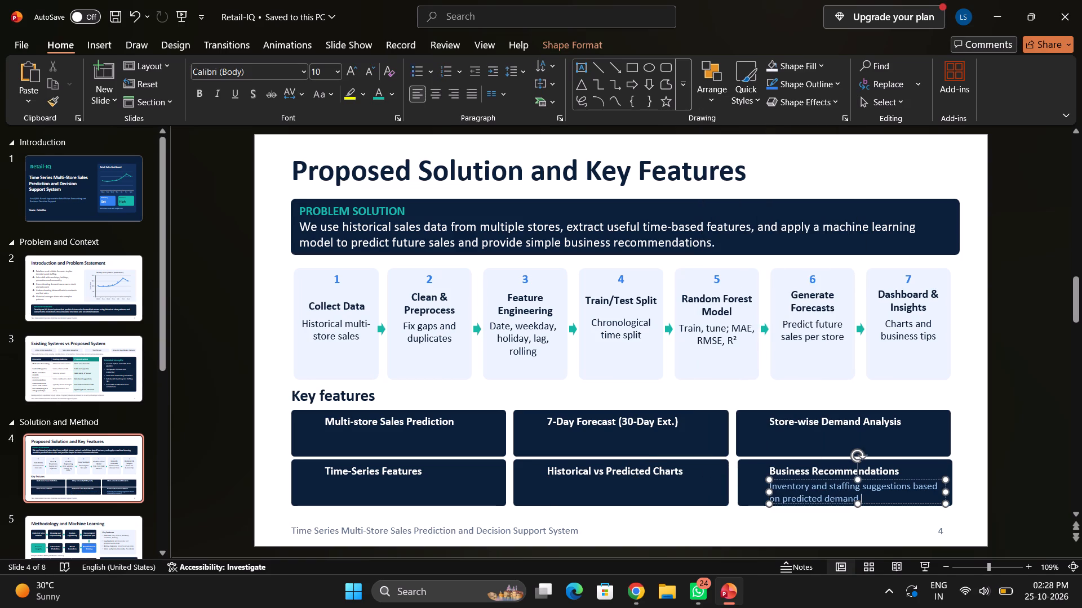
pyautogui.rightClick(918, 479)
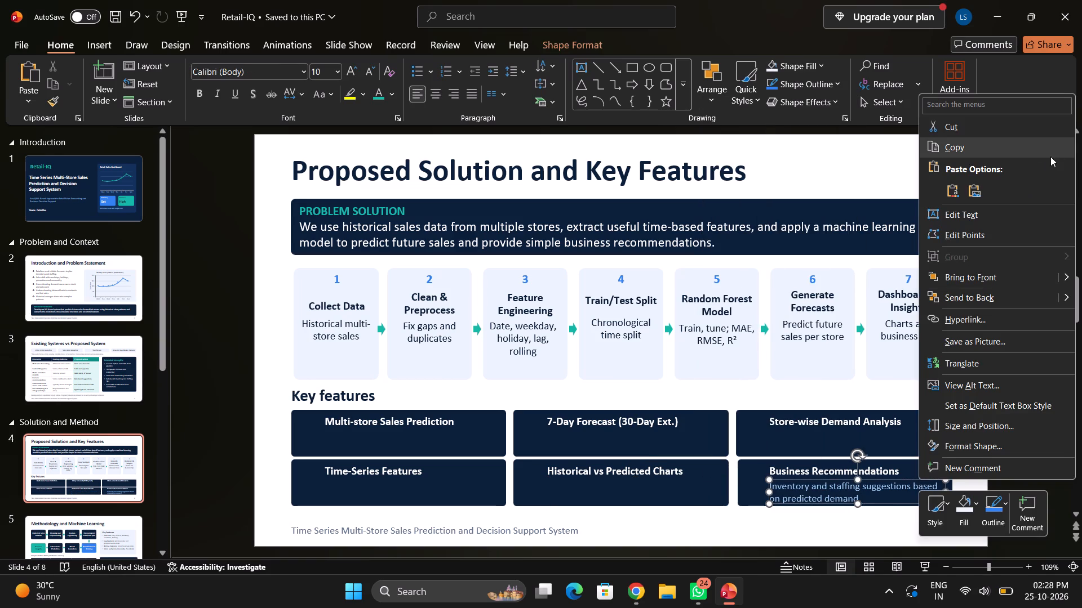
pyautogui.click(1008, 135)
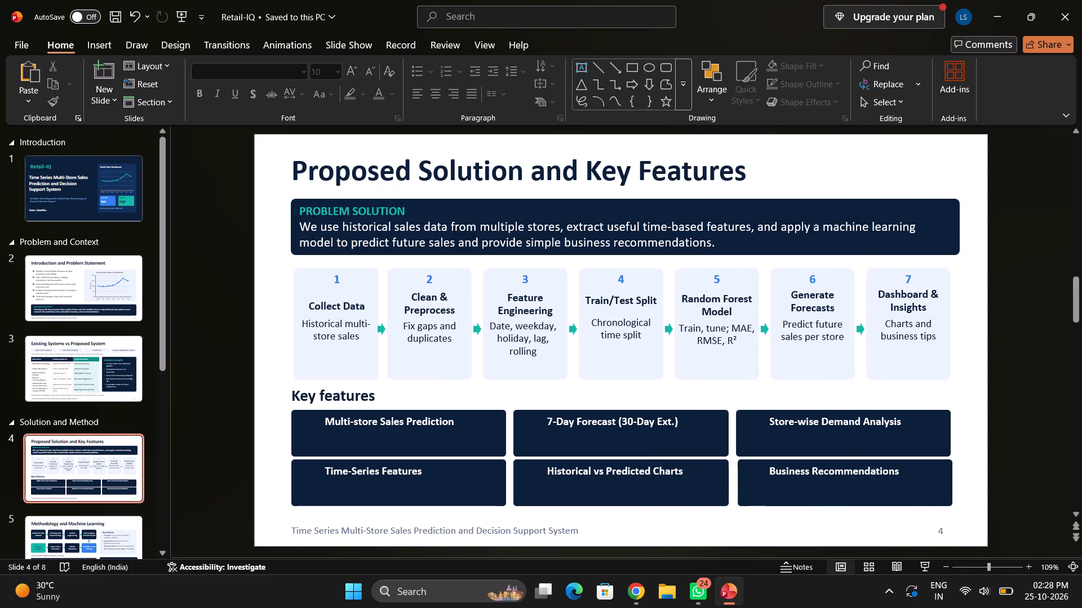
# Move the three upper-row Key features headings down and slightly right to centre them vertically in their cards, aligned with each other.
pyautogui.click(413, 423)
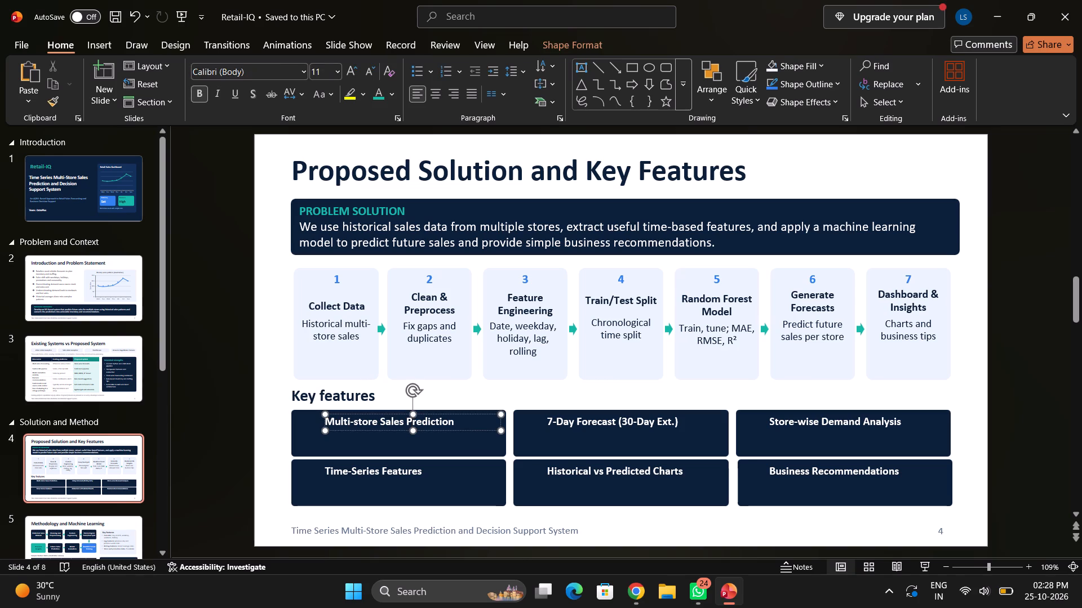
pyautogui.moveTo(457, 416); pyautogui.dragTo(460, 427)
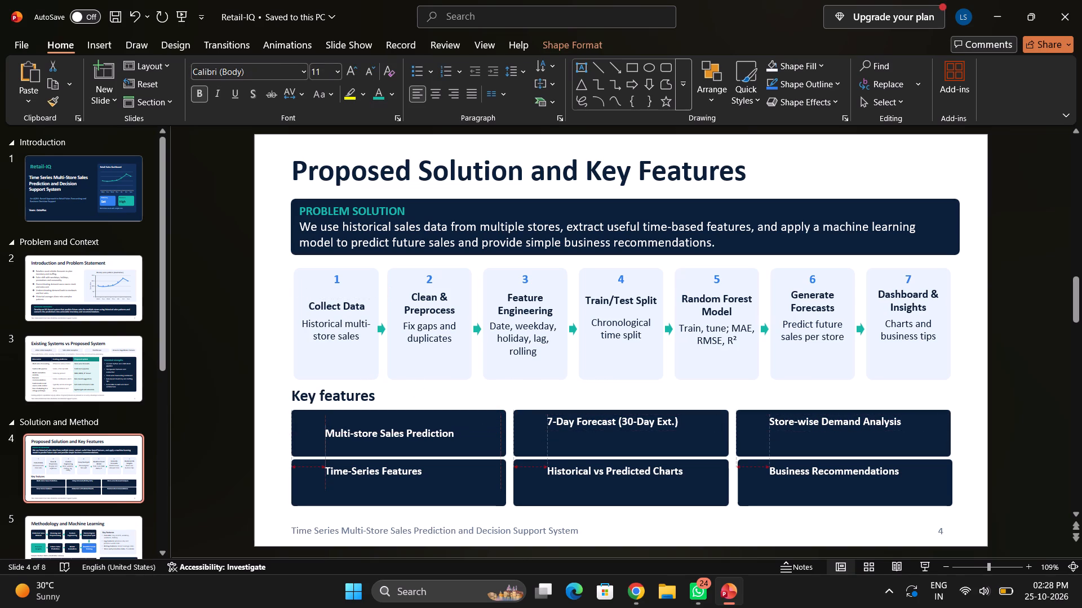
pyautogui.moveTo(460, 427); pyautogui.dragTo(461, 427)
pyautogui.click(643, 418)
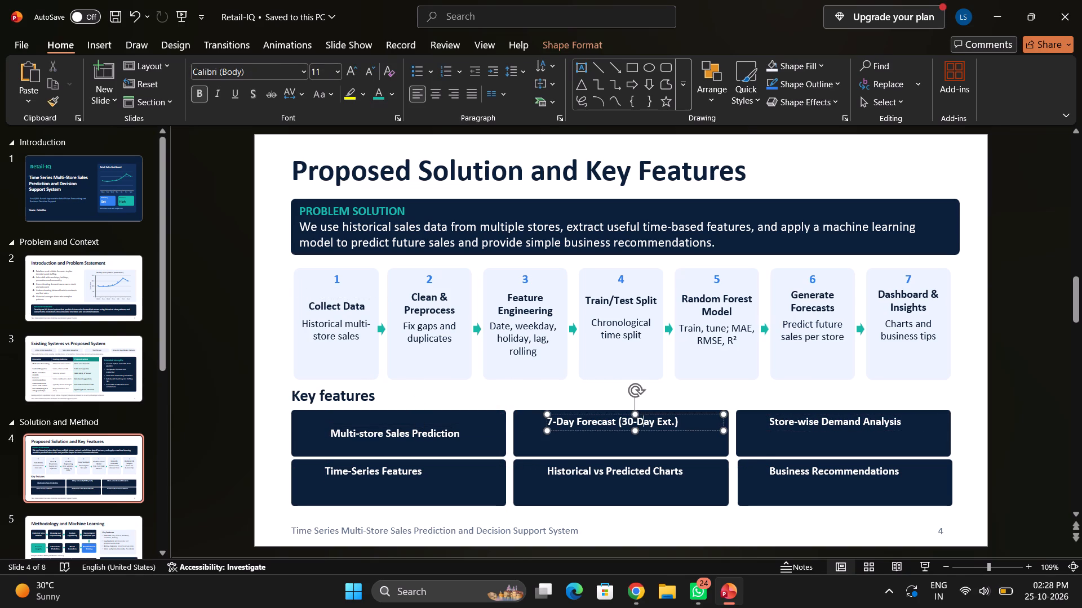
pyautogui.moveTo(673, 414); pyautogui.dragTo(678, 426)
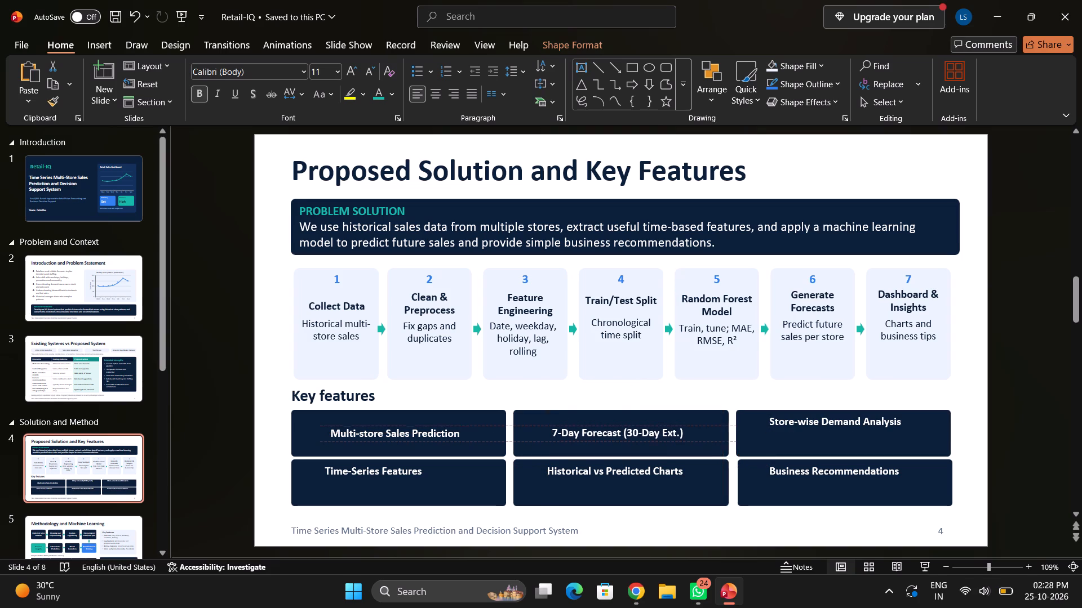
pyautogui.moveTo(678, 426); pyautogui.dragTo(679, 426)
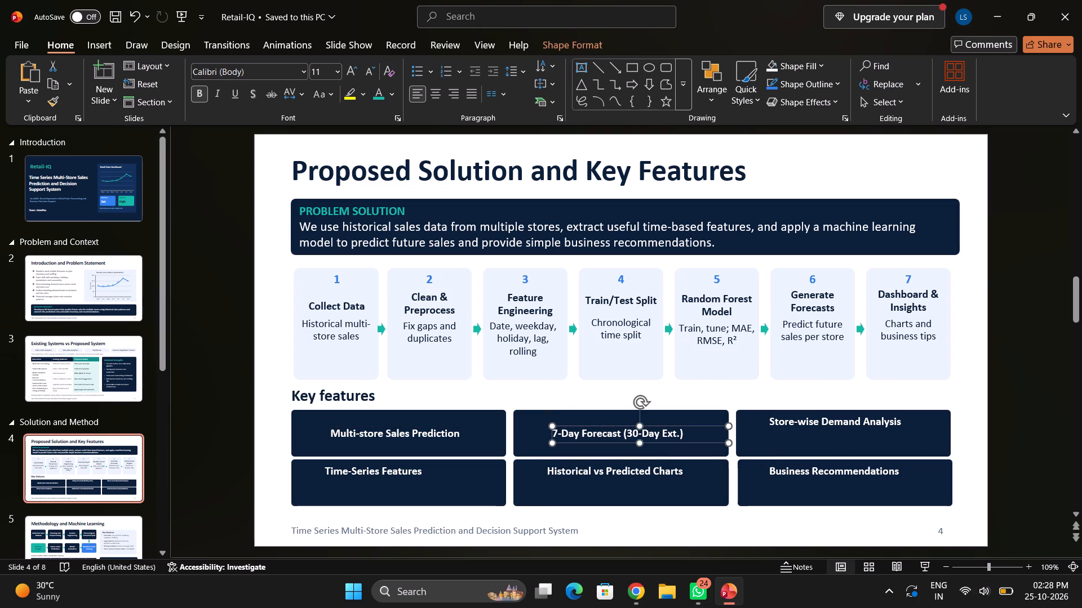
pyautogui.click(835, 424)
pyautogui.moveTo(900, 415); pyautogui.dragTo(900, 416)
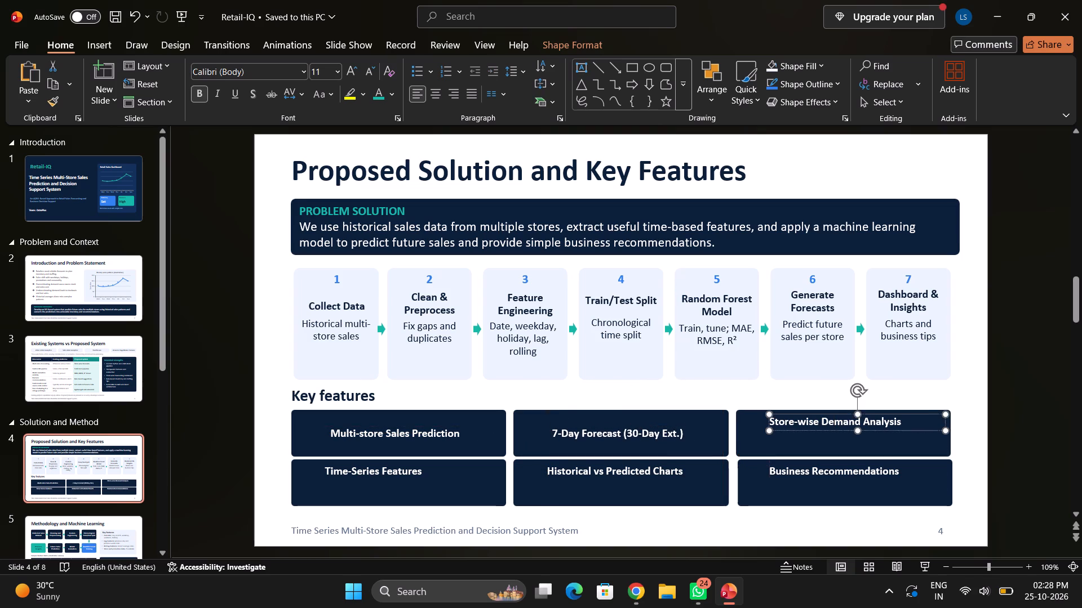
pyautogui.moveTo(900, 416); pyautogui.dragTo(902, 427)
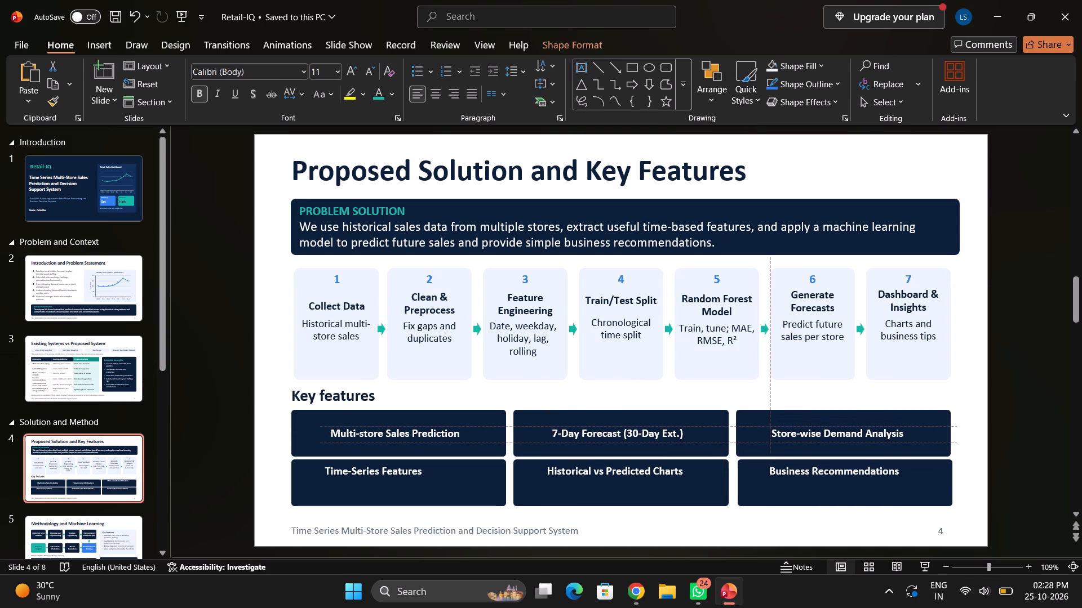
pyautogui.moveTo(902, 427); pyautogui.dragTo(900, 427)
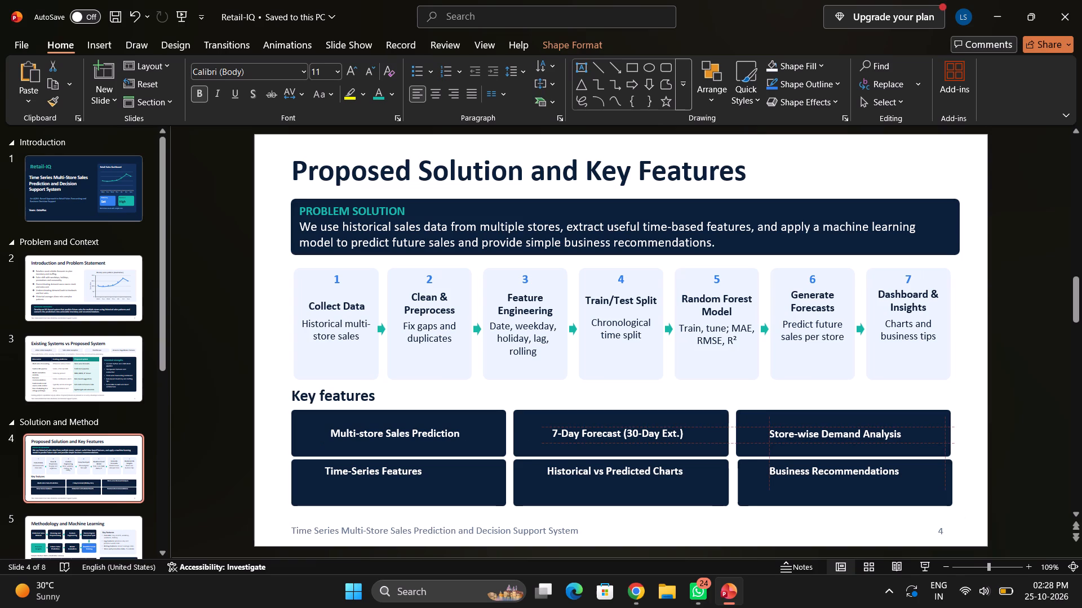
pyautogui.moveTo(900, 427); pyautogui.dragTo(903, 427)
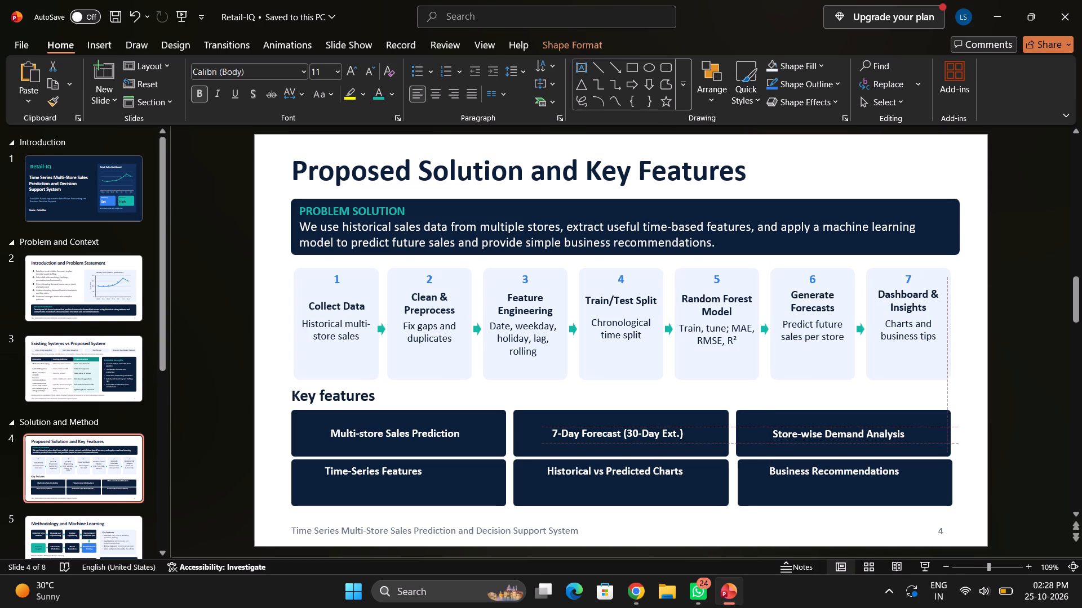
pyautogui.moveTo(903, 427); pyautogui.dragTo(903, 427)
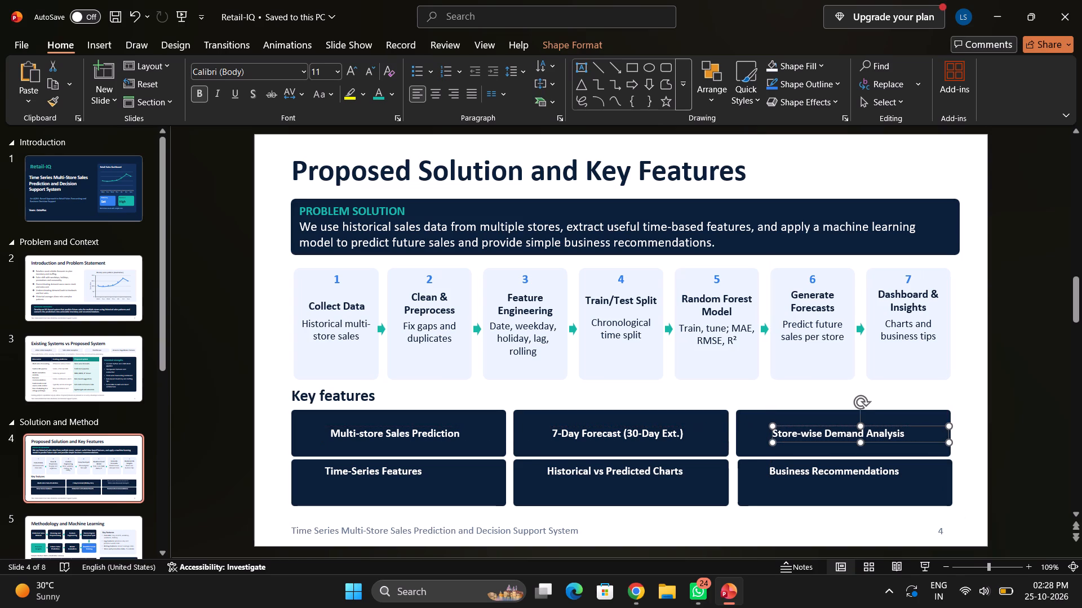
# Move the three lower-row Key features headings down and slightly right to centre them in their cards, aligned with each other.
pyautogui.click(414, 476)
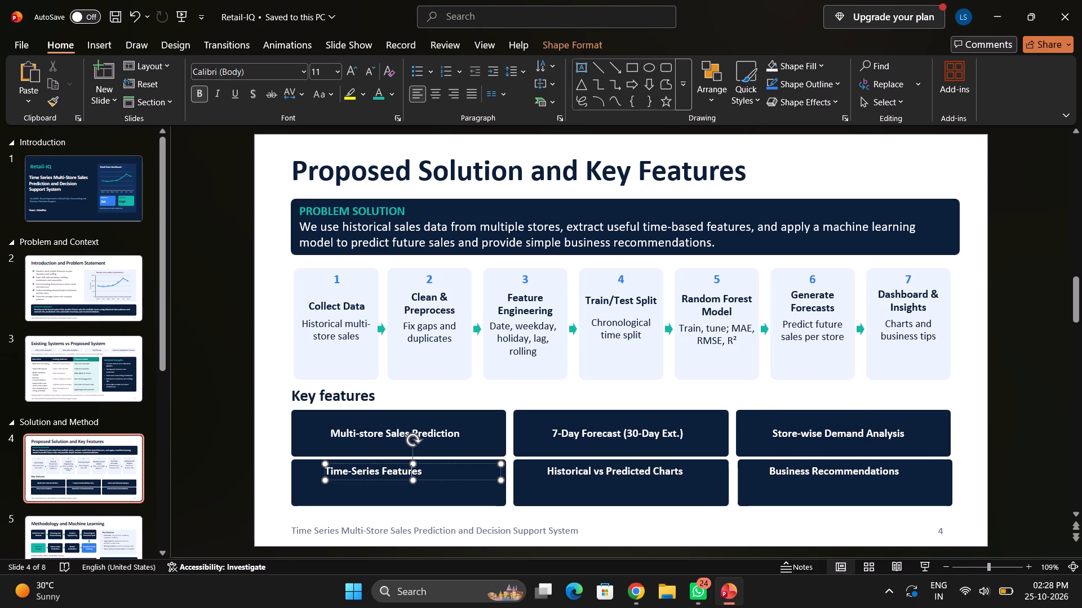
pyautogui.moveTo(452, 464); pyautogui.dragTo(468, 474)
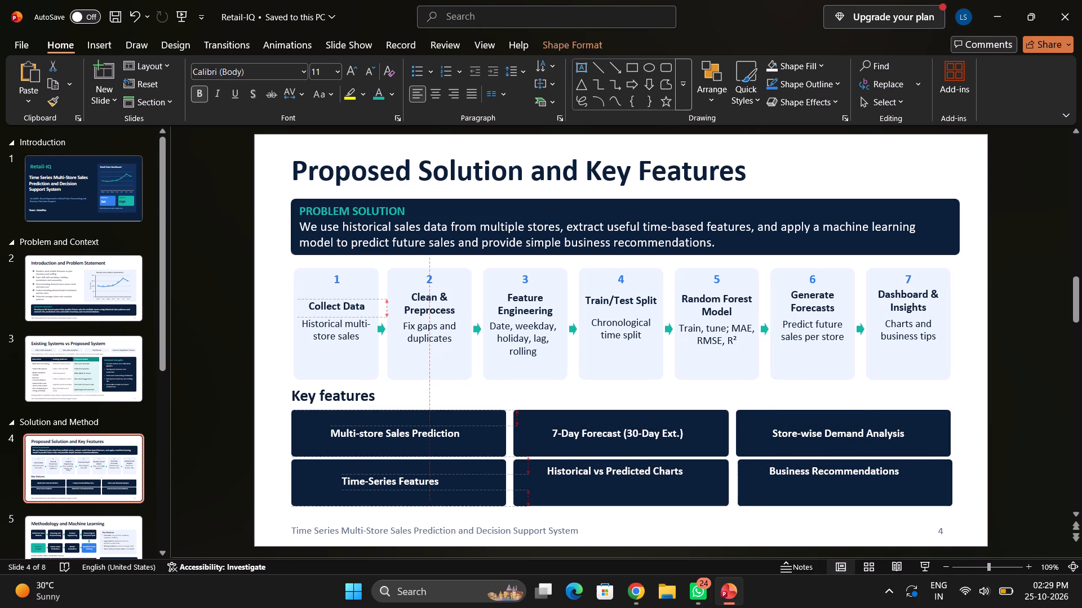
pyautogui.moveTo(468, 474); pyautogui.dragTo(470, 476)
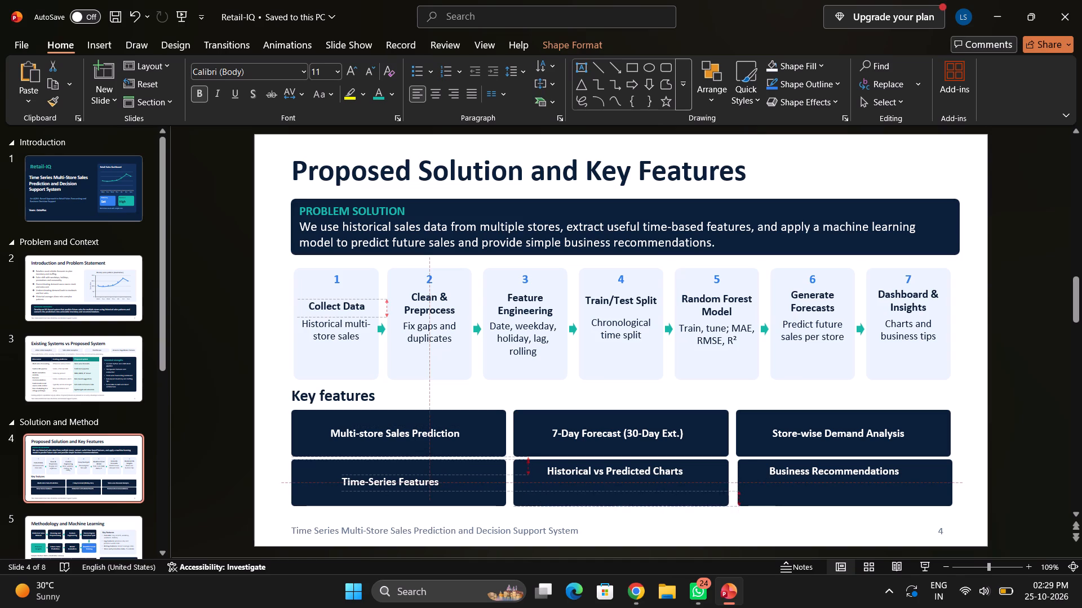
pyautogui.moveTo(470, 476); pyautogui.dragTo(474, 477)
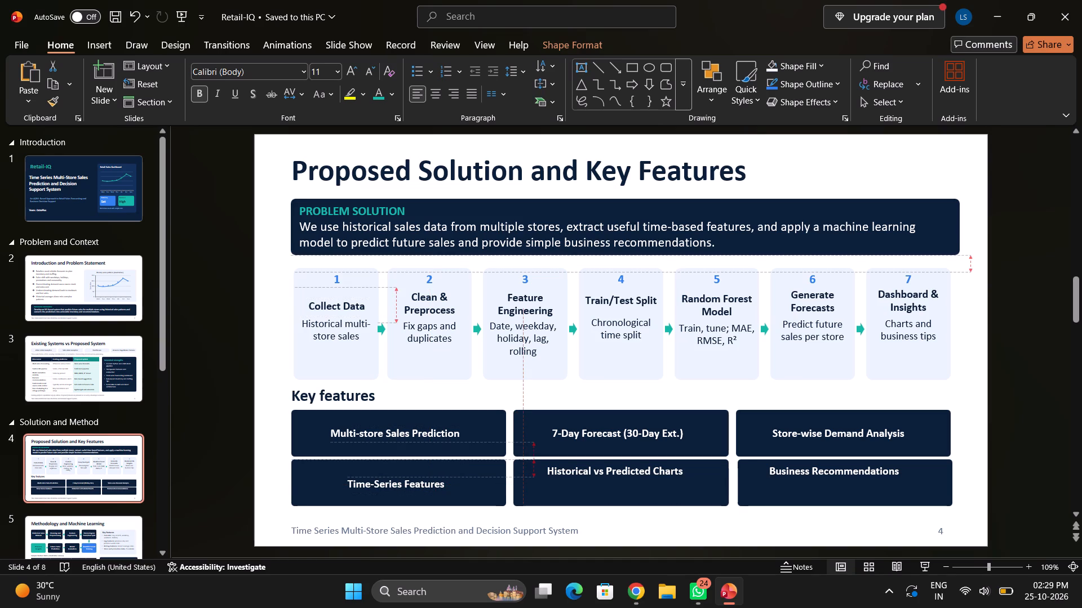
pyautogui.moveTo(474, 477); pyautogui.dragTo(475, 476)
pyautogui.click(623, 473)
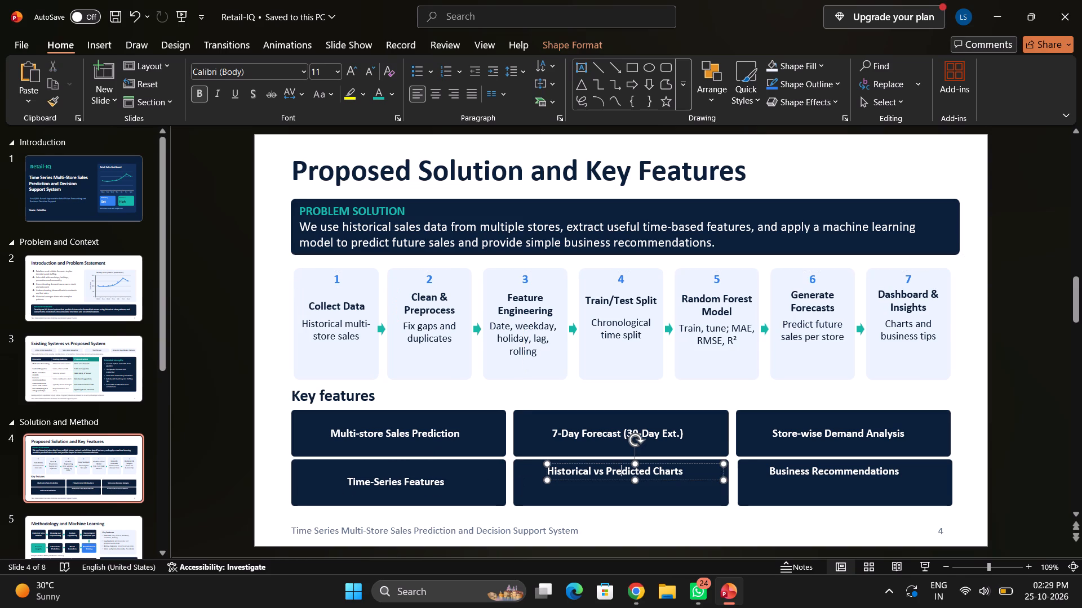
pyautogui.moveTo(682, 462); pyautogui.dragTo(688, 472)
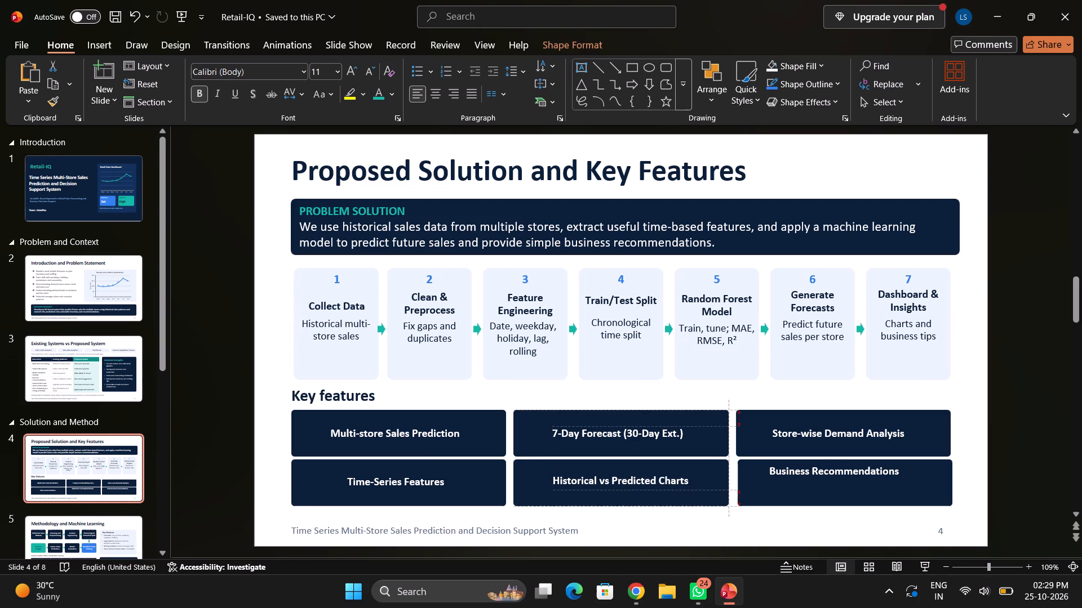
pyautogui.moveTo(688, 472); pyautogui.dragTo(688, 472)
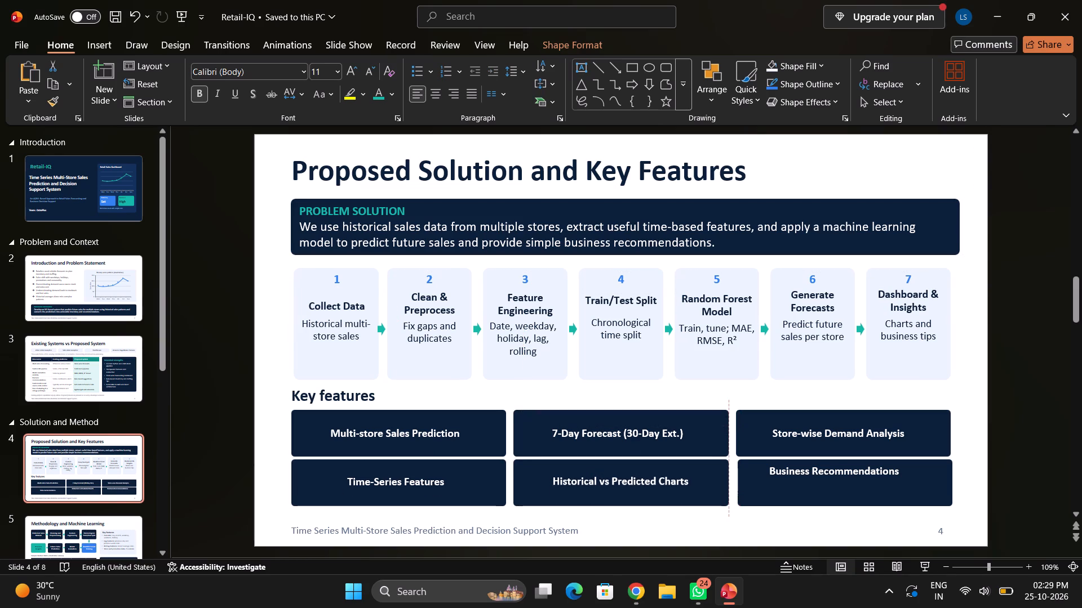
pyautogui.moveTo(688, 472); pyautogui.dragTo(688, 472)
pyautogui.click(820, 477)
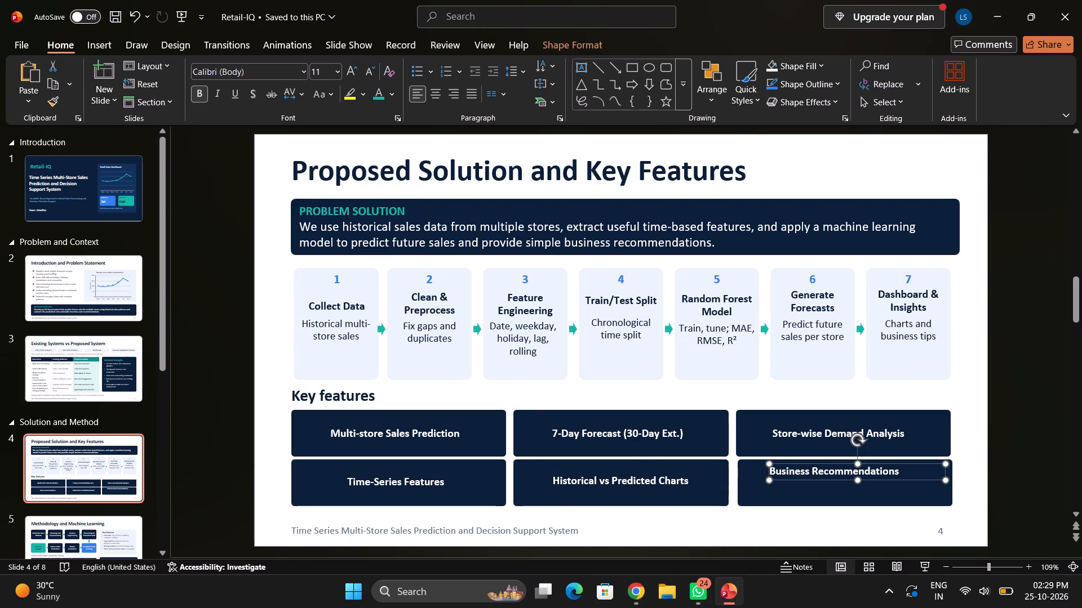
pyautogui.moveTo(886, 464); pyautogui.dragTo(887, 473)
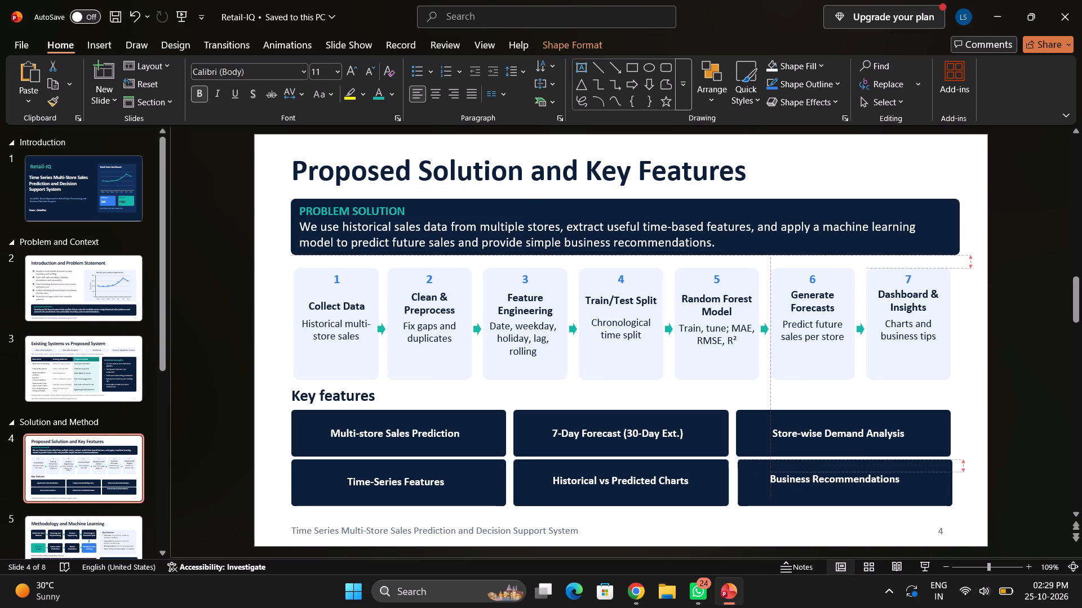
pyautogui.moveTo(887, 473); pyautogui.dragTo(892, 473)
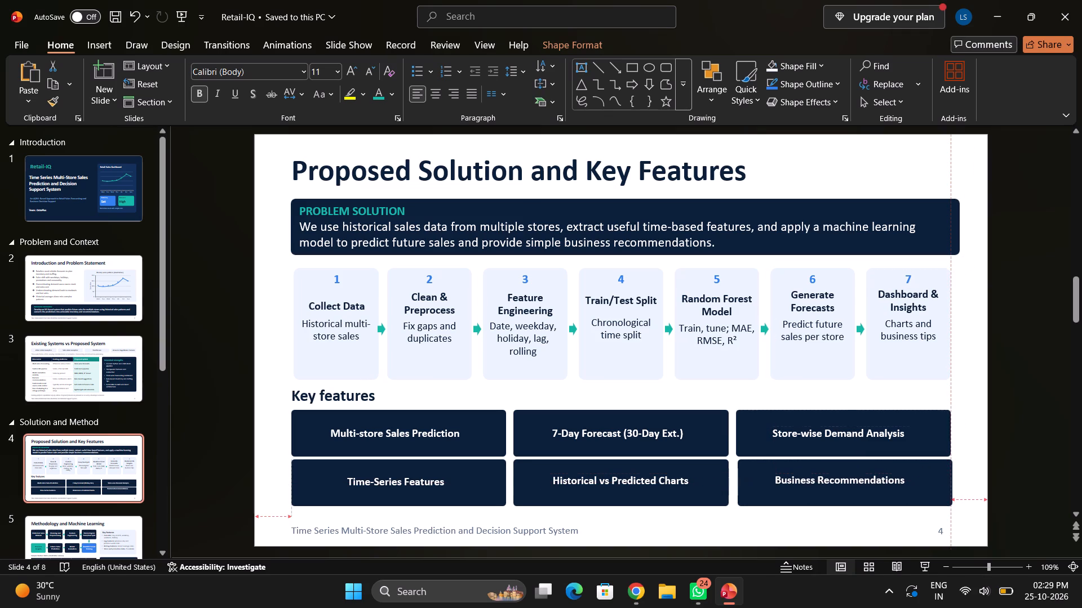
pyautogui.moveTo(892, 473); pyautogui.dragTo(892, 475)
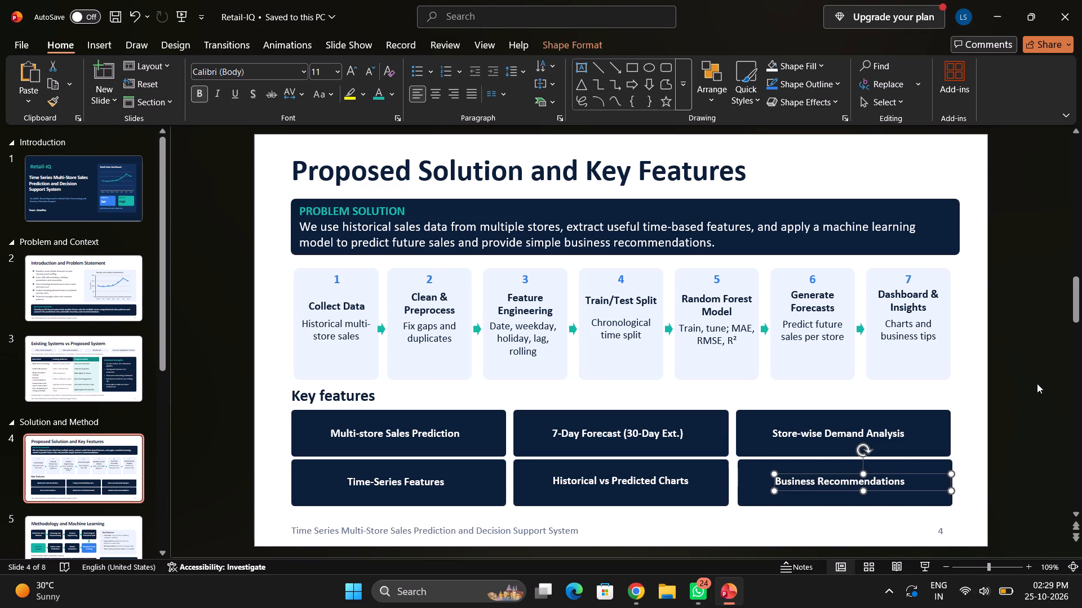
pyautogui.click(1037, 383)
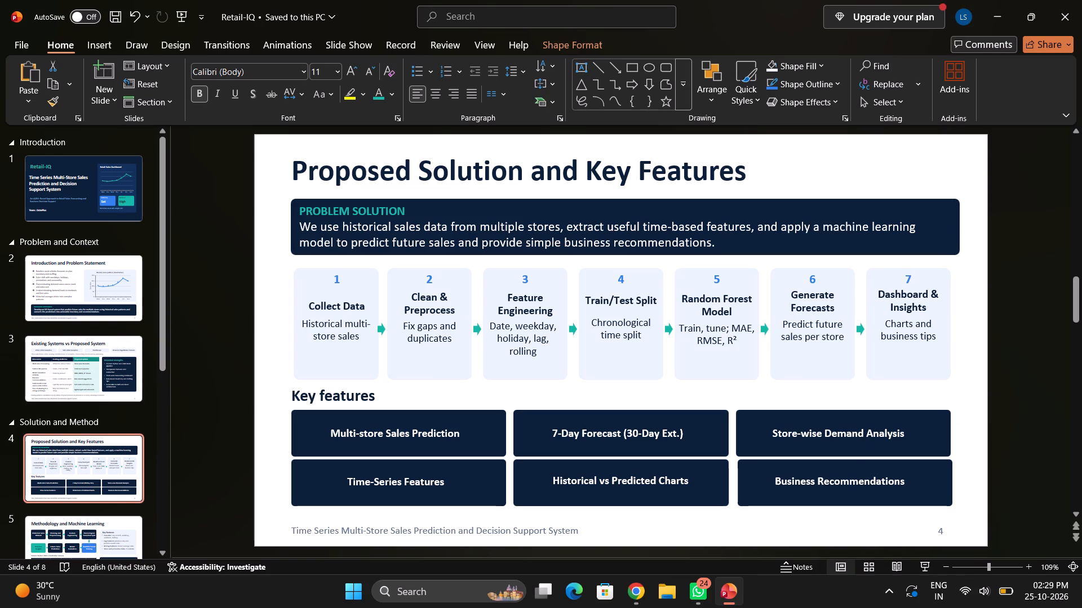
# Set the font size of the PROBLEM SOLUTION body text on slide 4 to 12.5.
pyautogui.moveTo(716, 243); pyautogui.dragTo(296, 230)
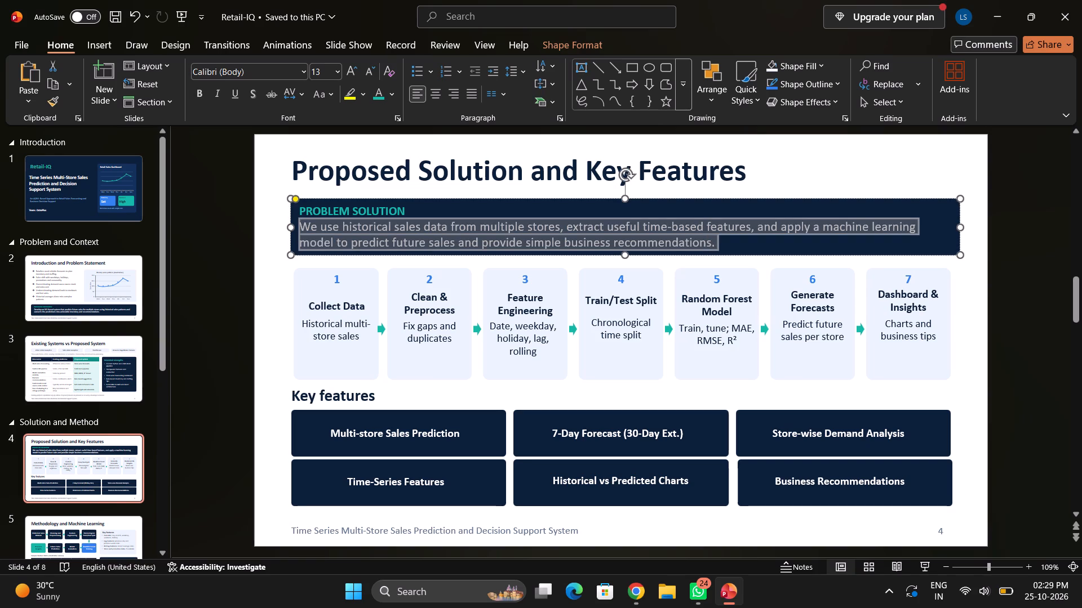
pyautogui.moveTo(296, 230); pyautogui.dragTo(296, 230)
pyautogui.click(388, 186)
pyautogui.press('BackSpace')
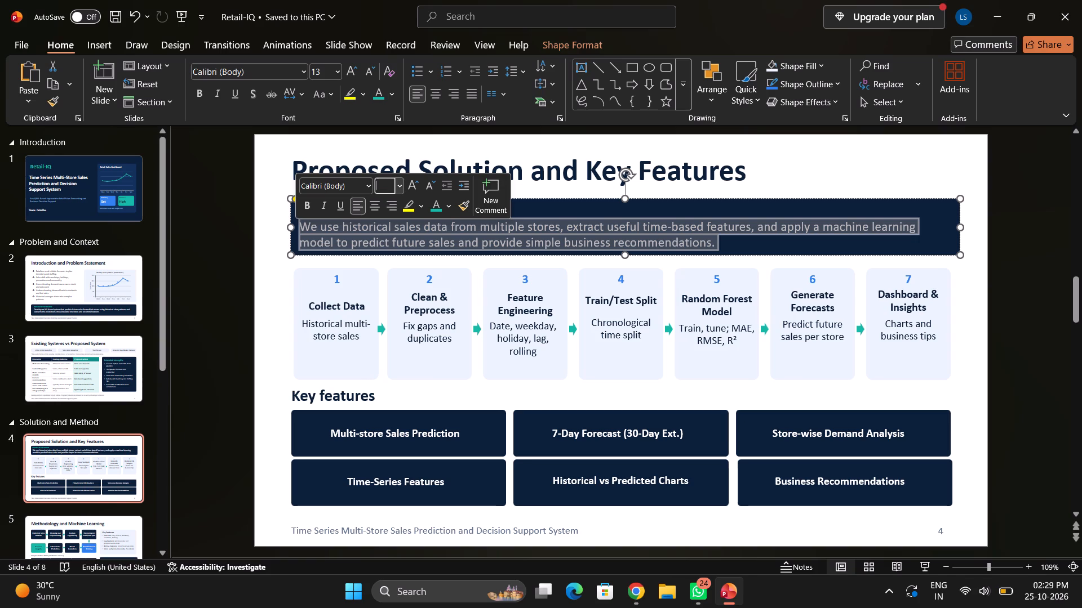
pyautogui.write('12.5')
pyautogui.click(1022, 331)
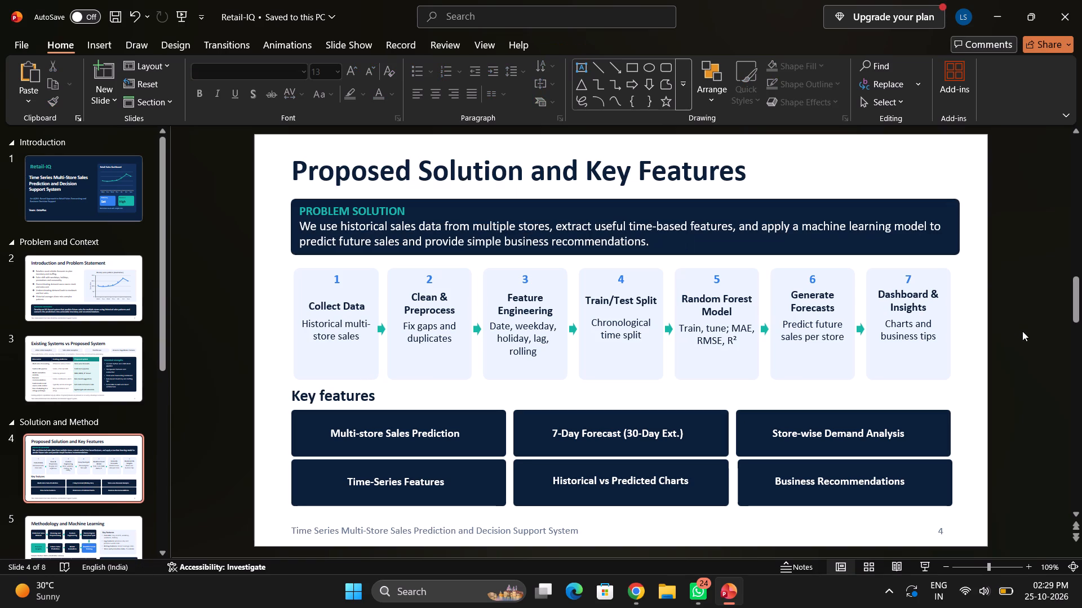
# On slide 2, set the font size of the PROBLEM STATEMENT body text to 12.
pyautogui.click(111, 210)
pyautogui.click(99, 280)
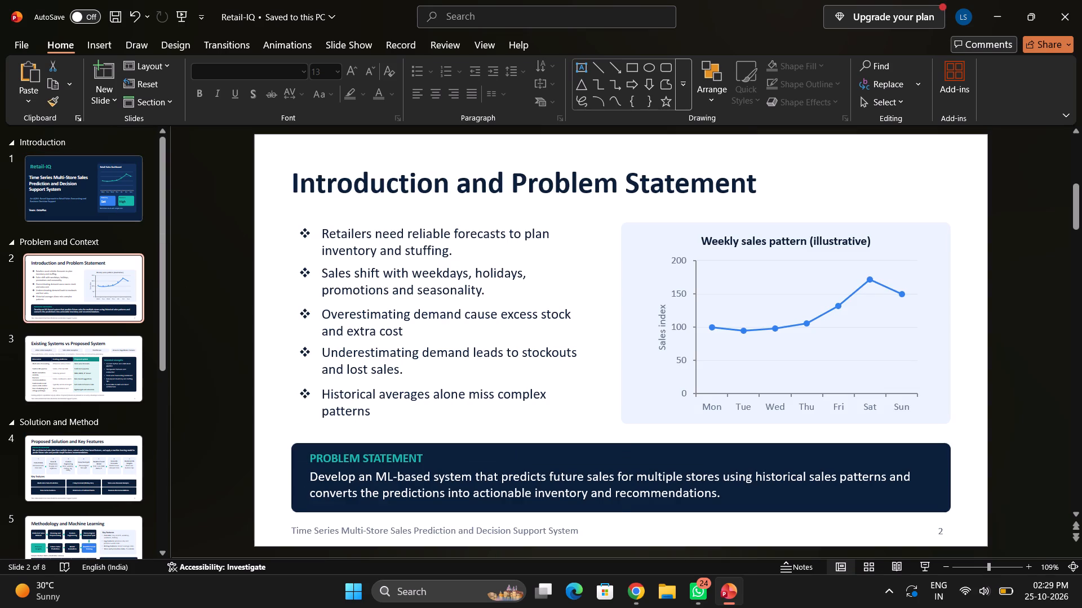
pyautogui.moveTo(719, 493); pyautogui.dragTo(338, 464)
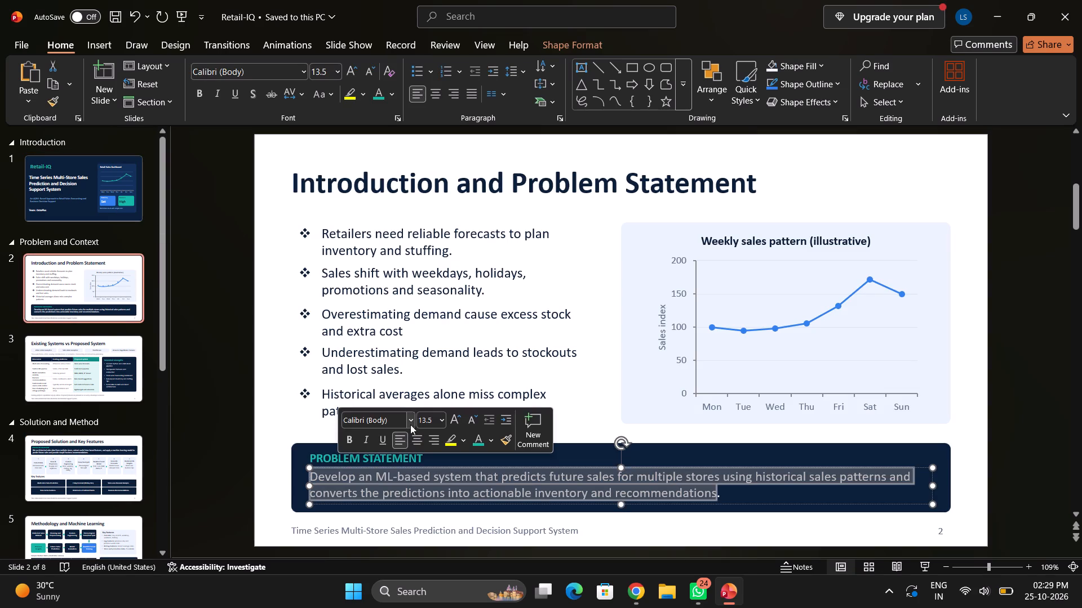
pyautogui.click(436, 419)
pyautogui.press('BackSpace')
pyautogui.write('12')
pyautogui.click(1032, 390)
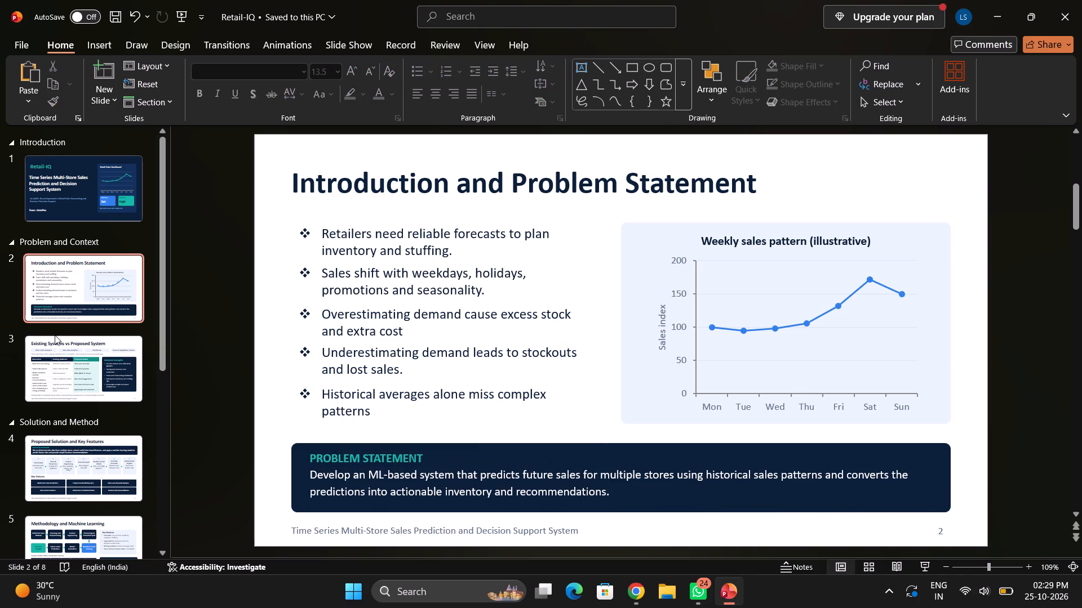
# Review slides 3 to 7 one after another for remaining layout and content issues, ending on Expected Results and Decision Support.
pyautogui.click(74, 359)
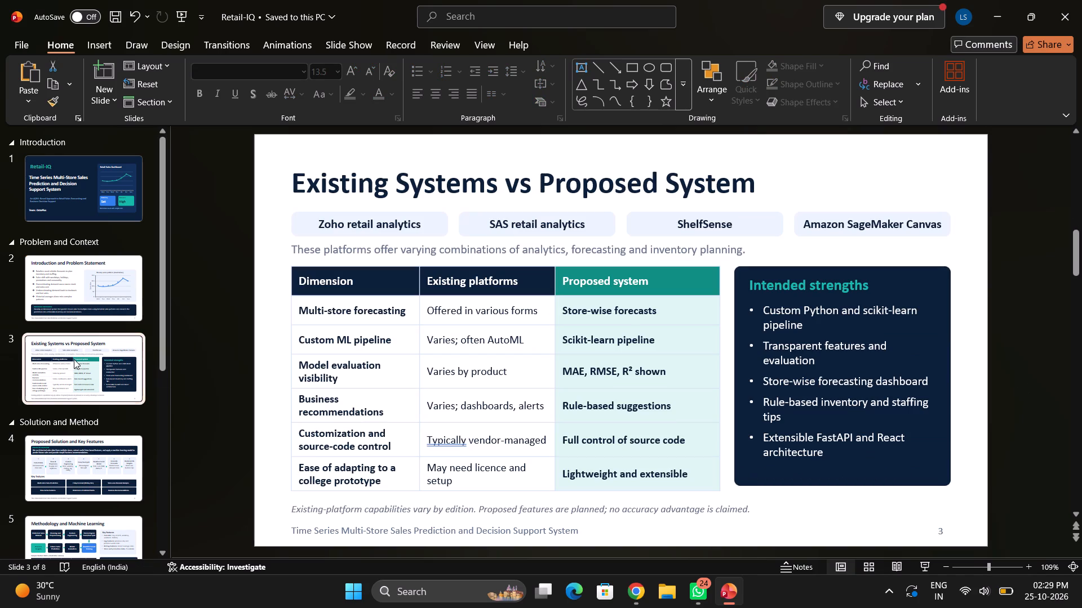
pyautogui.click(86, 454)
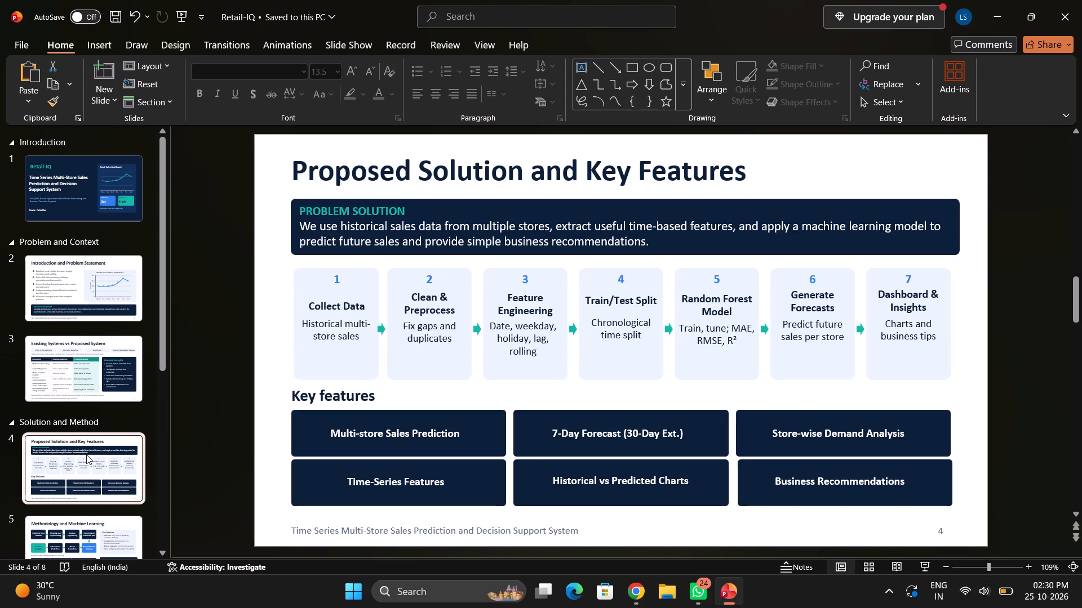
pyautogui.scroll(-2, 86, 454)
pyautogui.click(95, 324)
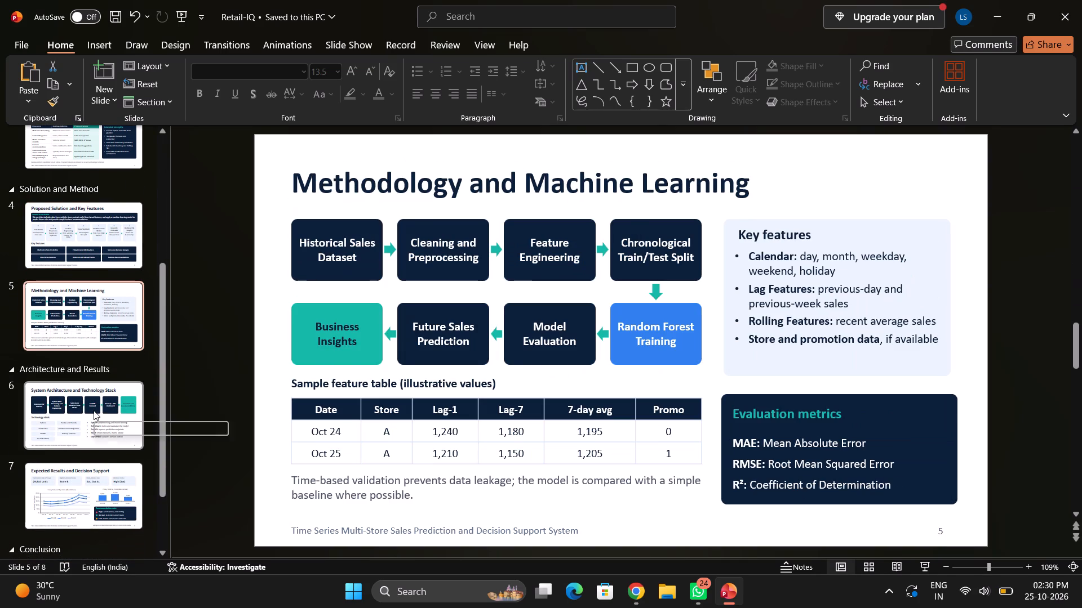
pyautogui.click(94, 410)
pyautogui.scroll(-1, 94, 410)
pyautogui.keyDown('ctrl'); pyautogui.scroll(1, 94, 410); pyautogui.keyUp('ctrl')
pyautogui.keyDown('ctrl'); pyautogui.scroll(-1, 94, 410); pyautogui.keyUp('ctrl')
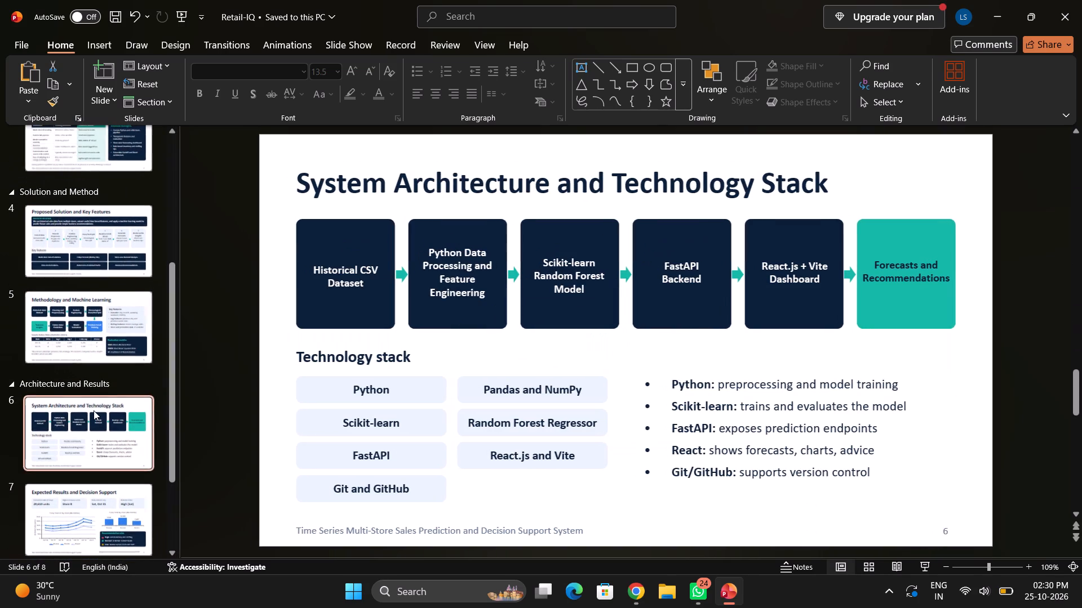
pyautogui.click(86, 514)
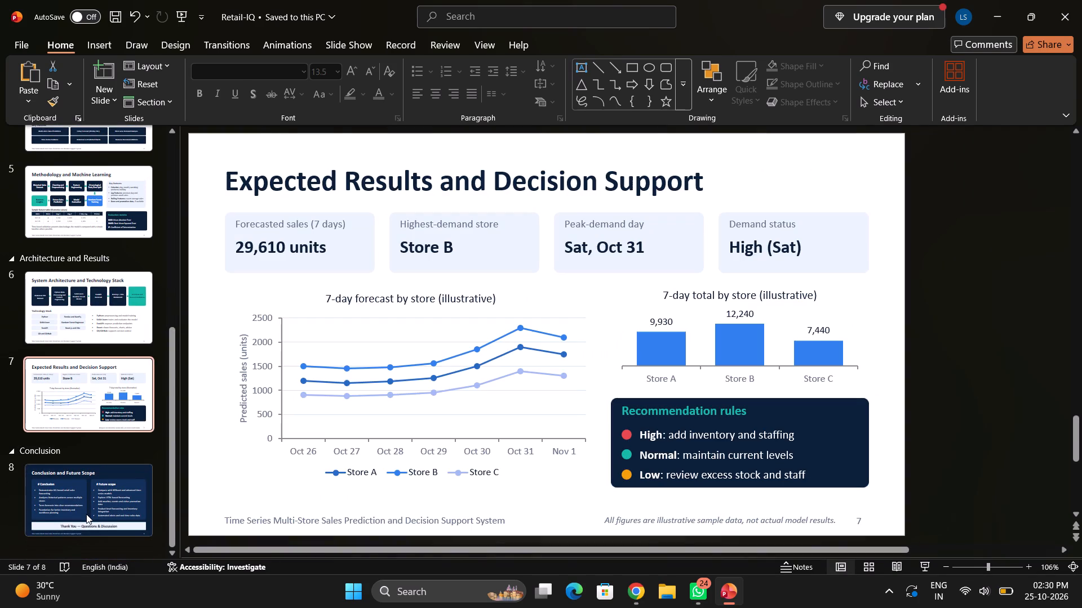
pyautogui.scroll(-2, 121, 336)
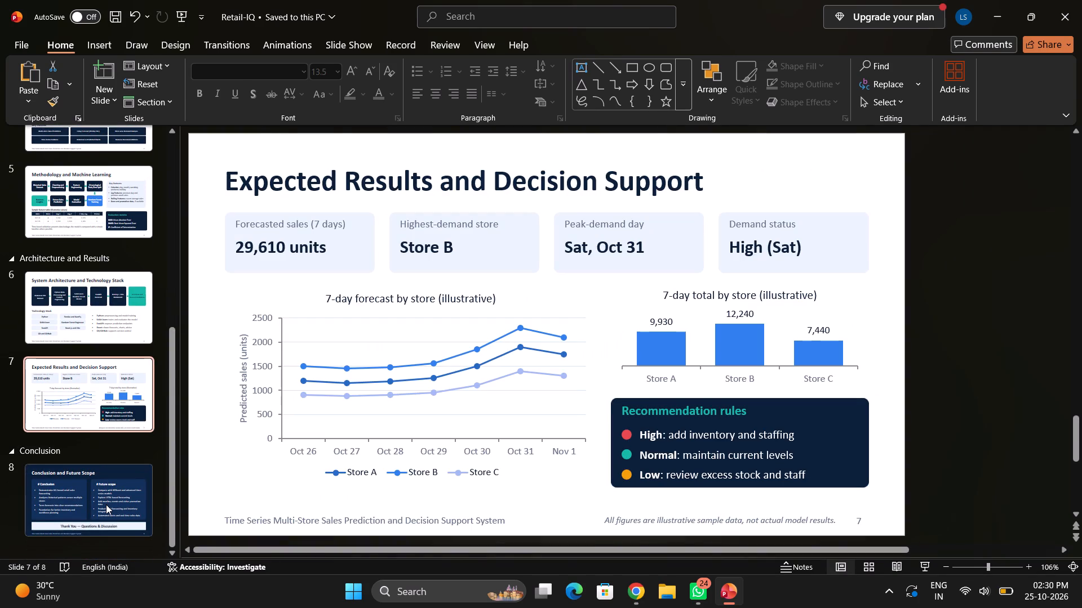
pyautogui.click(106, 504)
pyautogui.click(114, 428)
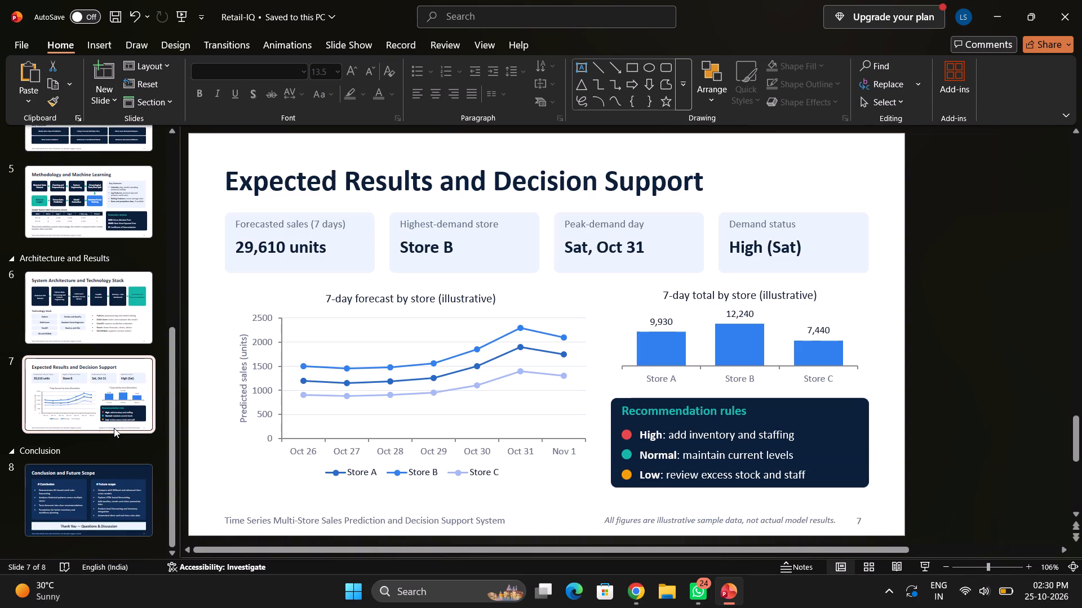
# On slide 7, cut the red, green and orange dots beside the High, Normal and Low recommendation rules.
pyautogui.doubleClick(627, 436)
pyautogui.rightClick(627, 436)
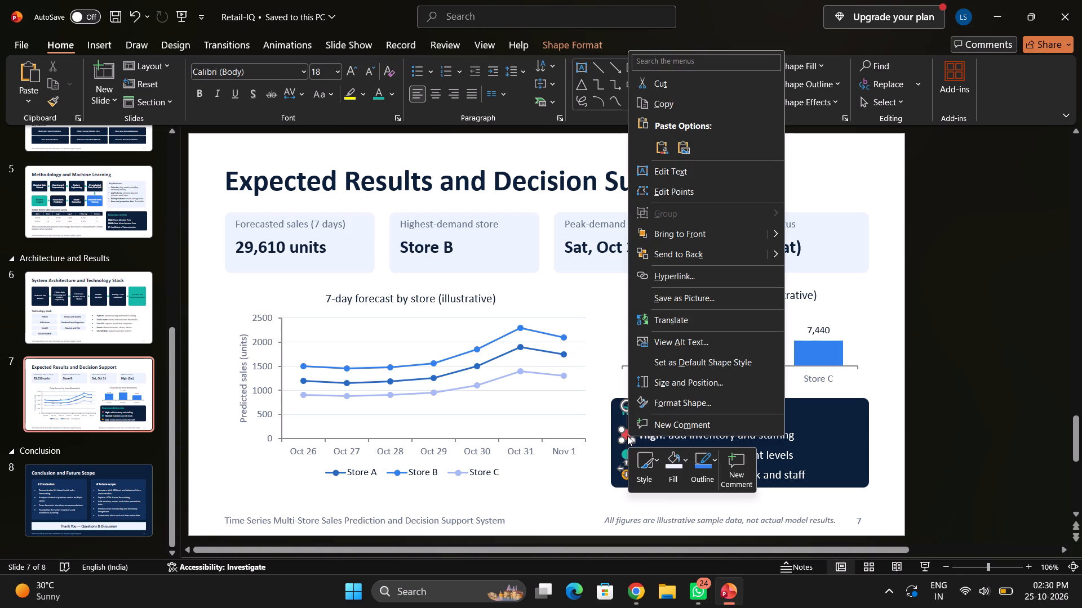
pyautogui.click(696, 90)
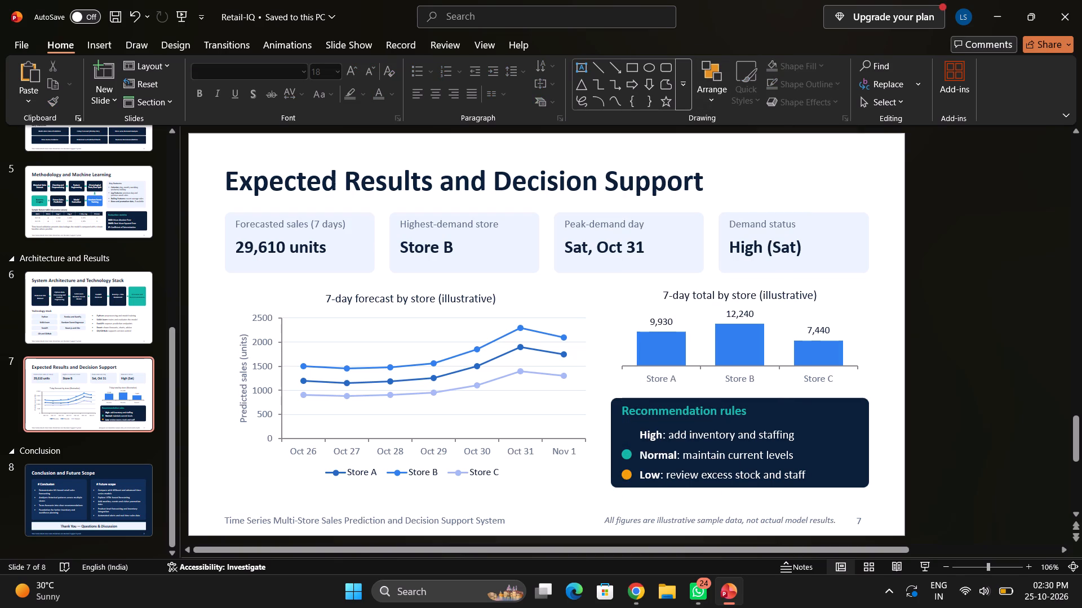
pyautogui.click(627, 458)
pyautogui.rightClick(627, 458)
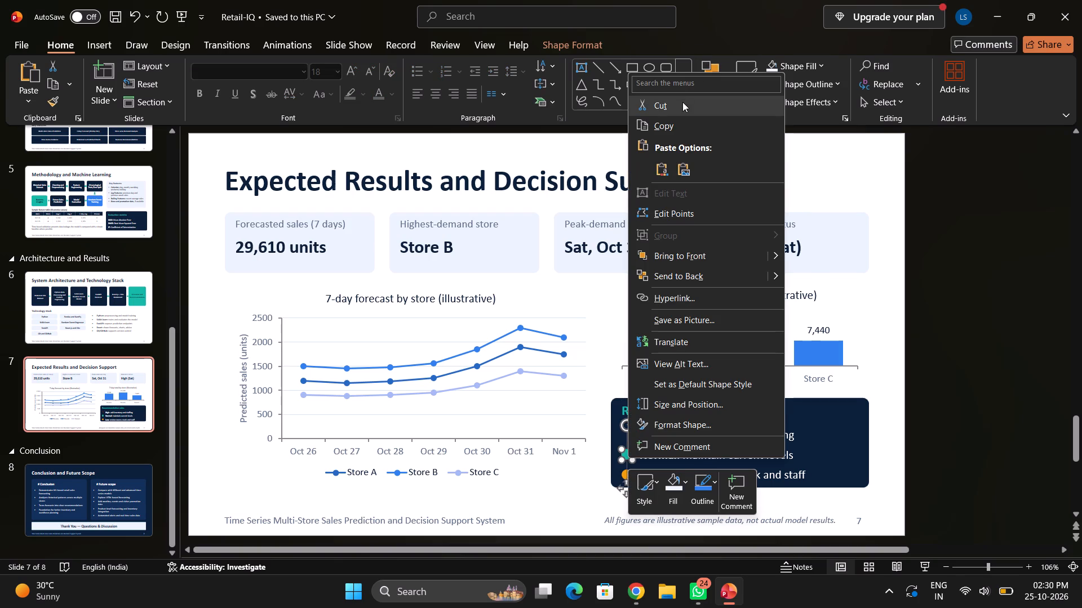
pyautogui.click(682, 102)
pyautogui.click(626, 475)
pyautogui.rightClick(626, 475)
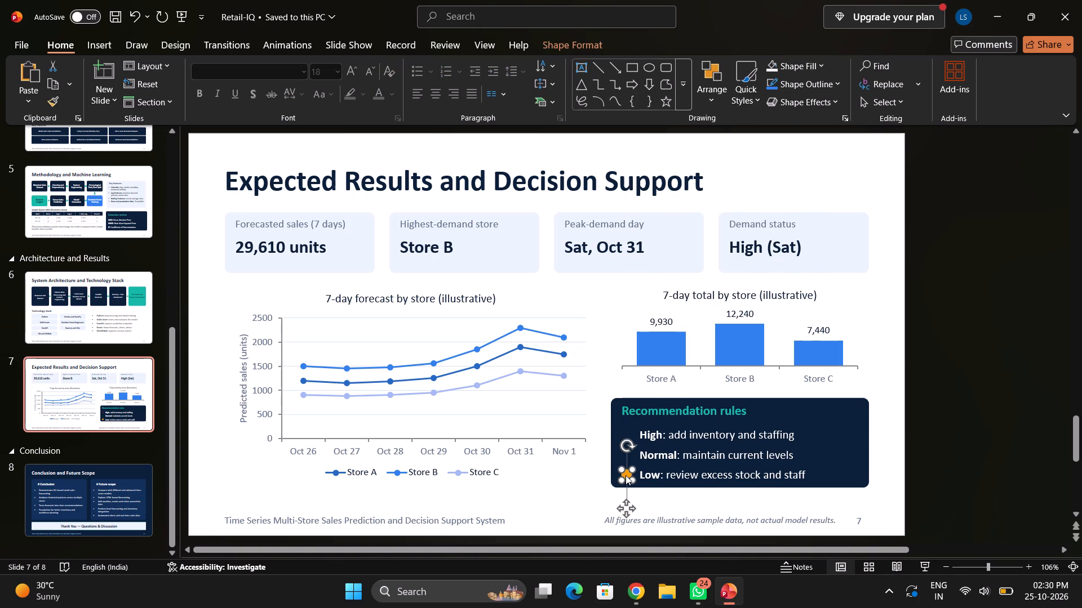
pyautogui.click(686, 126)
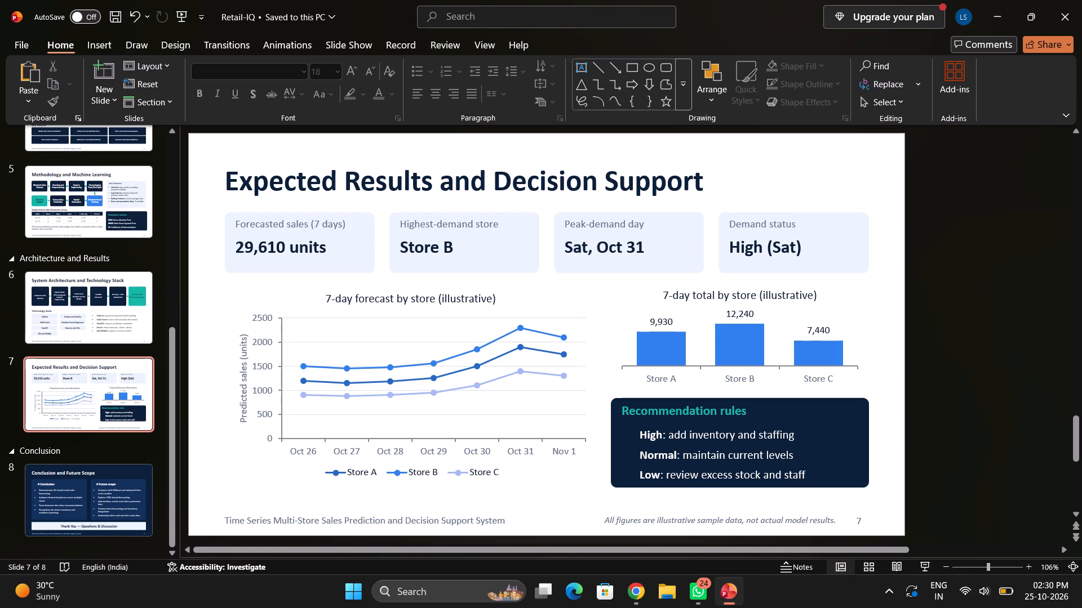
# On slide 7, move the High, Normal and Low rule texts left so they line up beneath the Recommendation rules heading.
pyautogui.moveTo(765, 438); pyautogui.dragTo(783, 424)
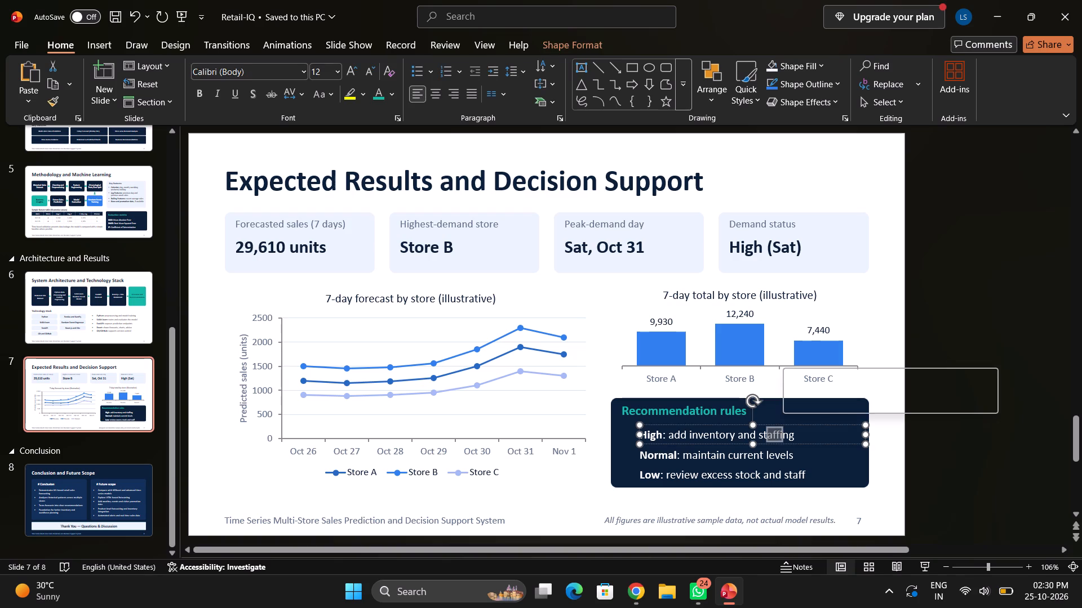
pyautogui.moveTo(793, 426); pyautogui.dragTo(780, 423)
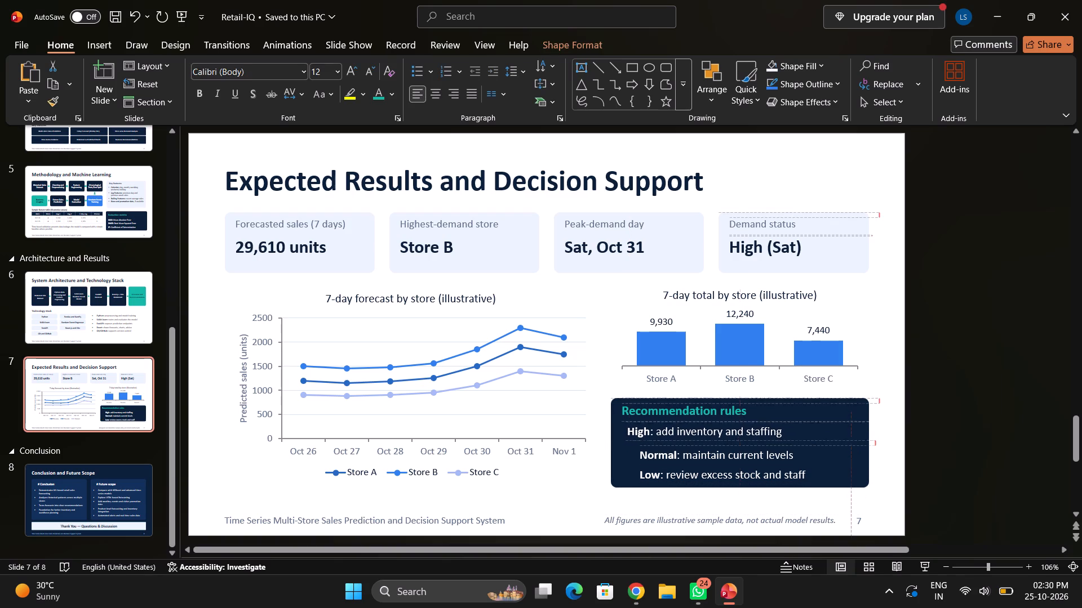
pyautogui.moveTo(780, 423); pyautogui.dragTo(774, 424)
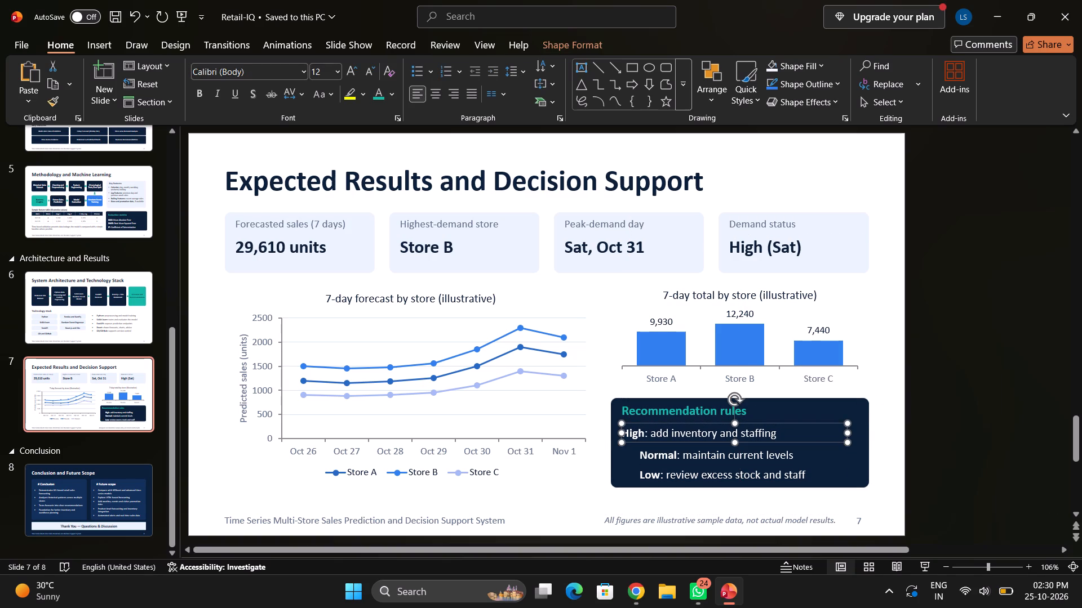
pyautogui.click(797, 459)
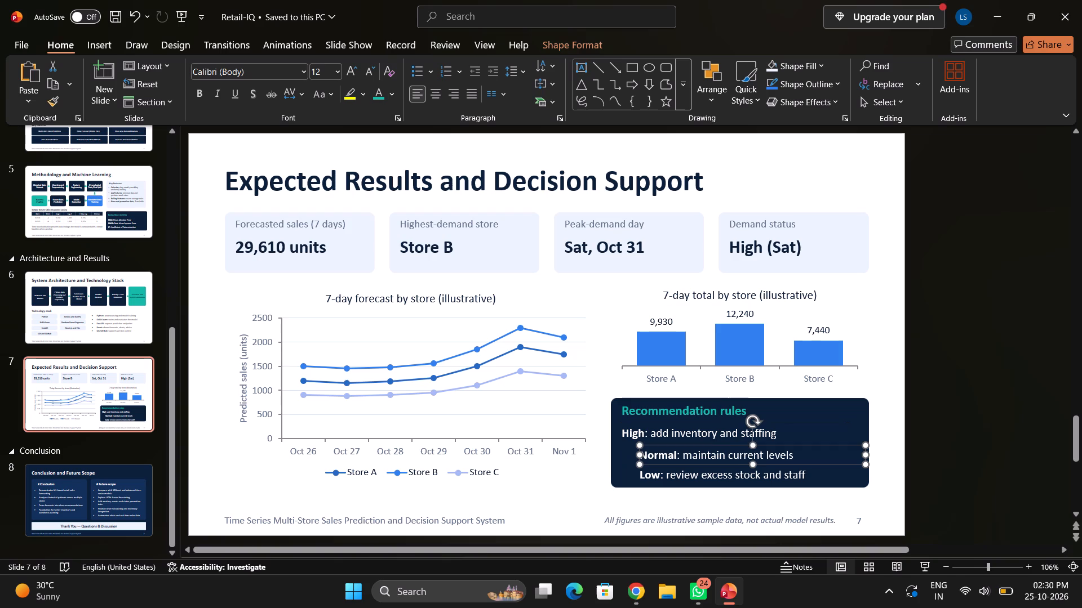
pyautogui.moveTo(808, 446); pyautogui.dragTo(792, 446)
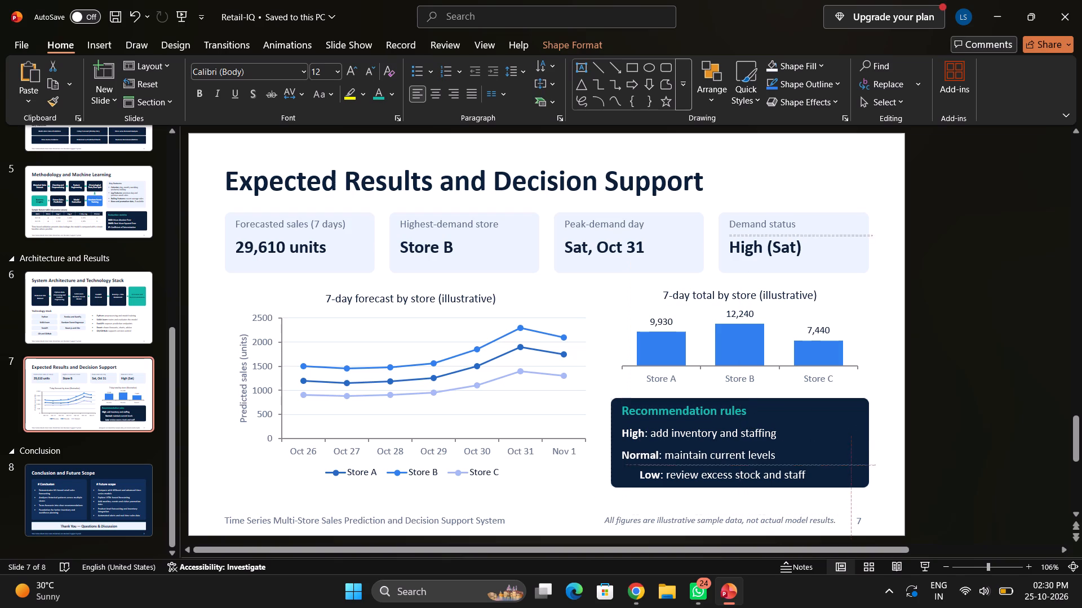
pyautogui.moveTo(792, 446); pyautogui.dragTo(788, 445)
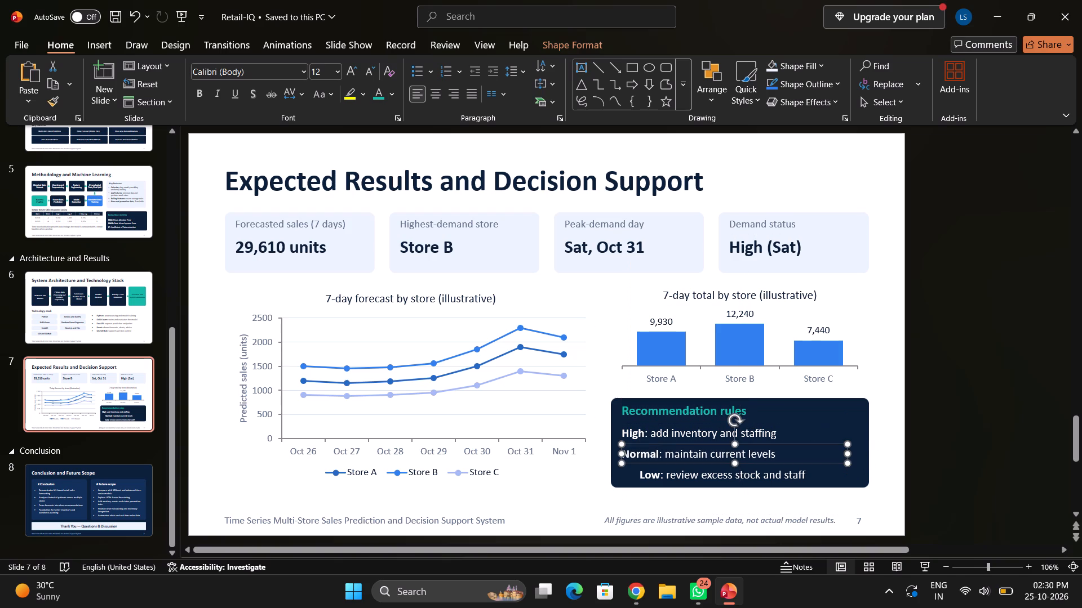
pyautogui.click(809, 479)
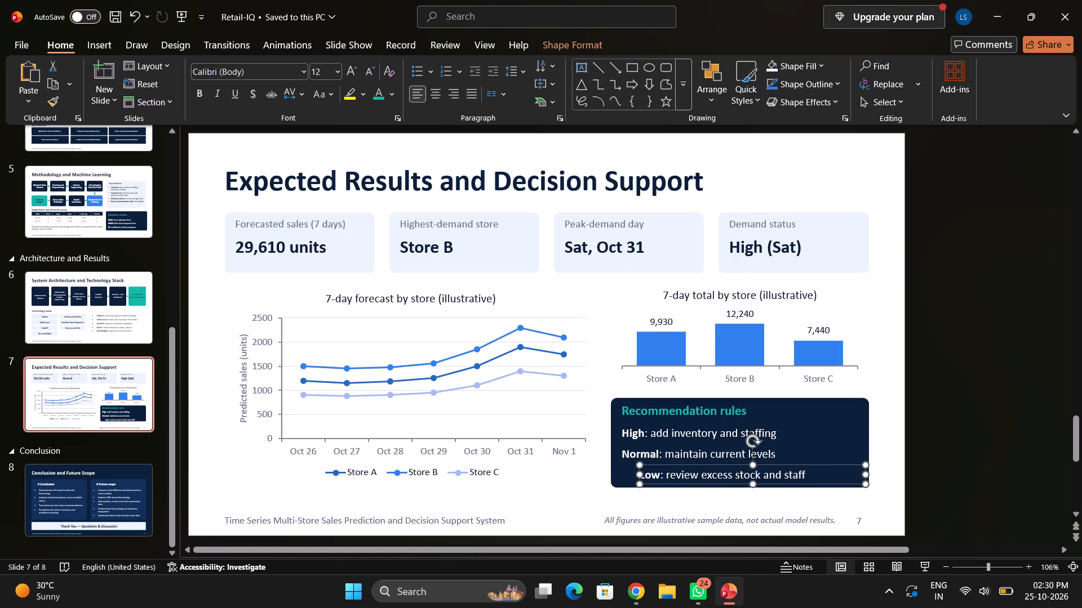
pyautogui.moveTo(813, 464); pyautogui.dragTo(795, 464)
pyautogui.click(1031, 343)
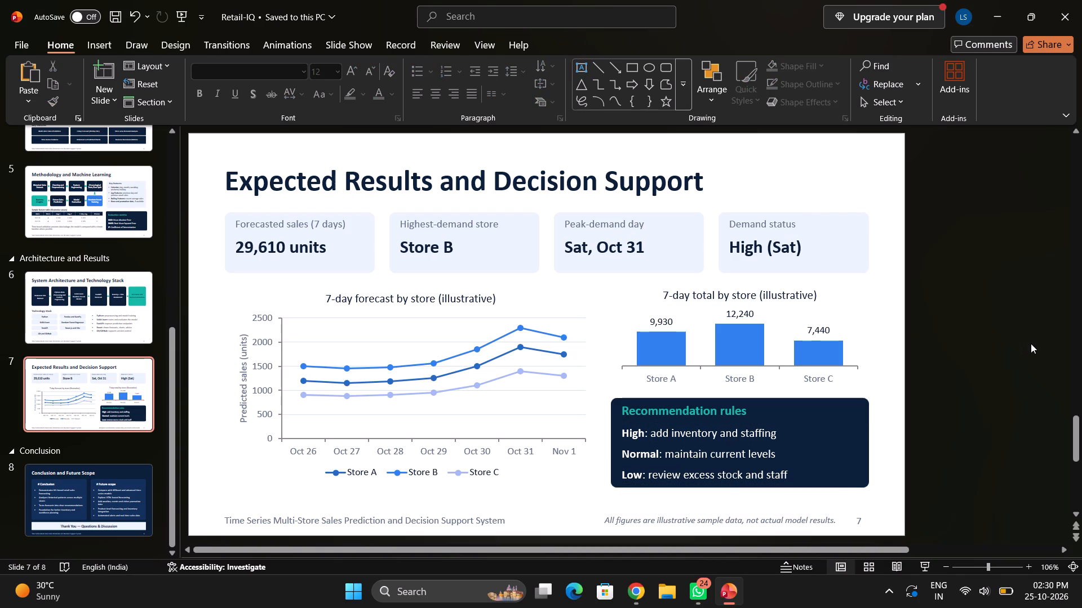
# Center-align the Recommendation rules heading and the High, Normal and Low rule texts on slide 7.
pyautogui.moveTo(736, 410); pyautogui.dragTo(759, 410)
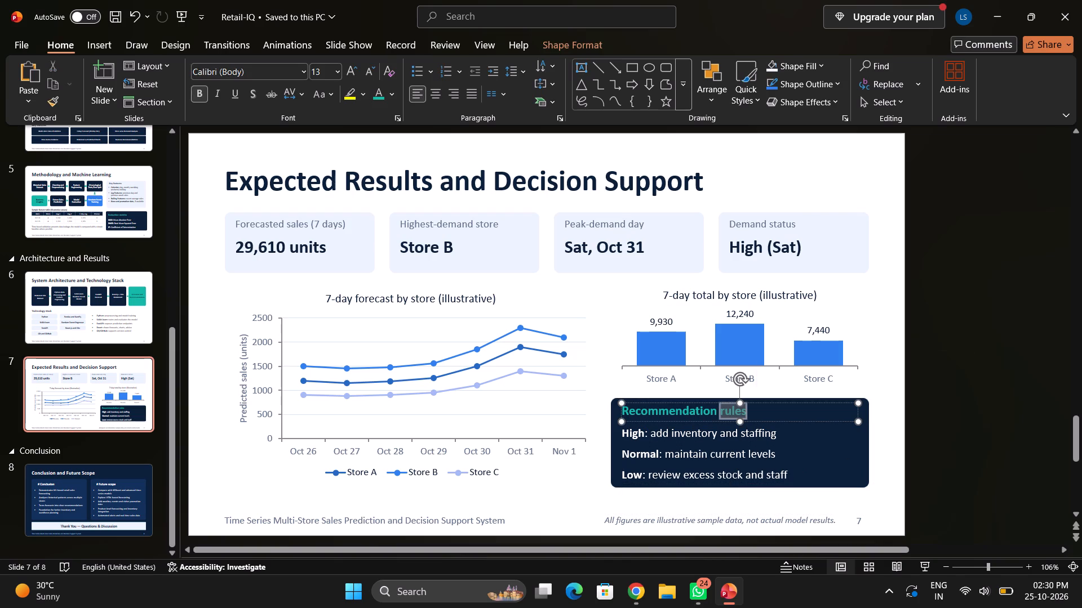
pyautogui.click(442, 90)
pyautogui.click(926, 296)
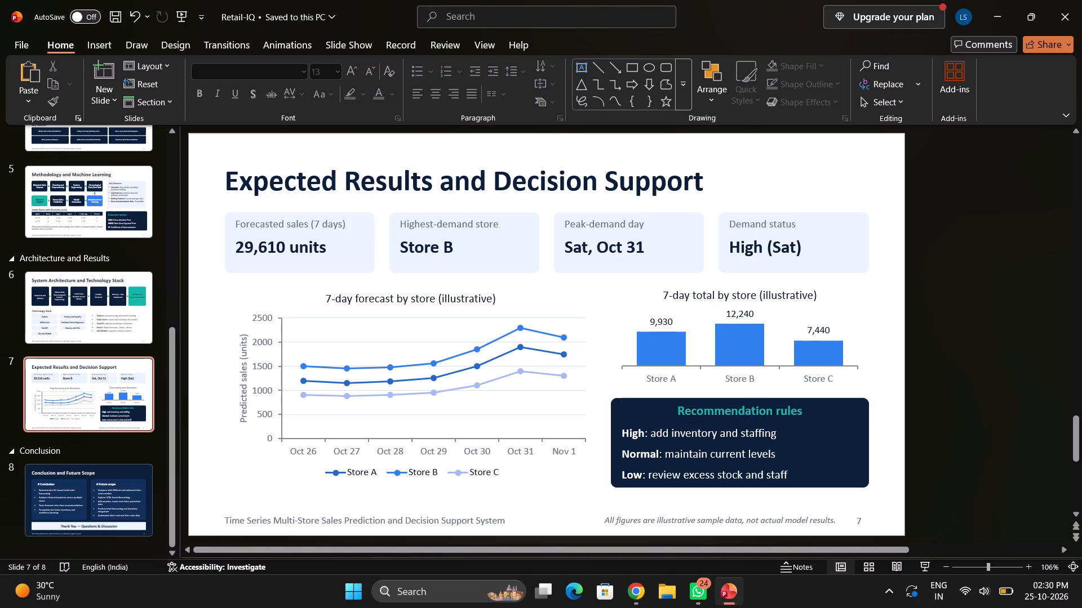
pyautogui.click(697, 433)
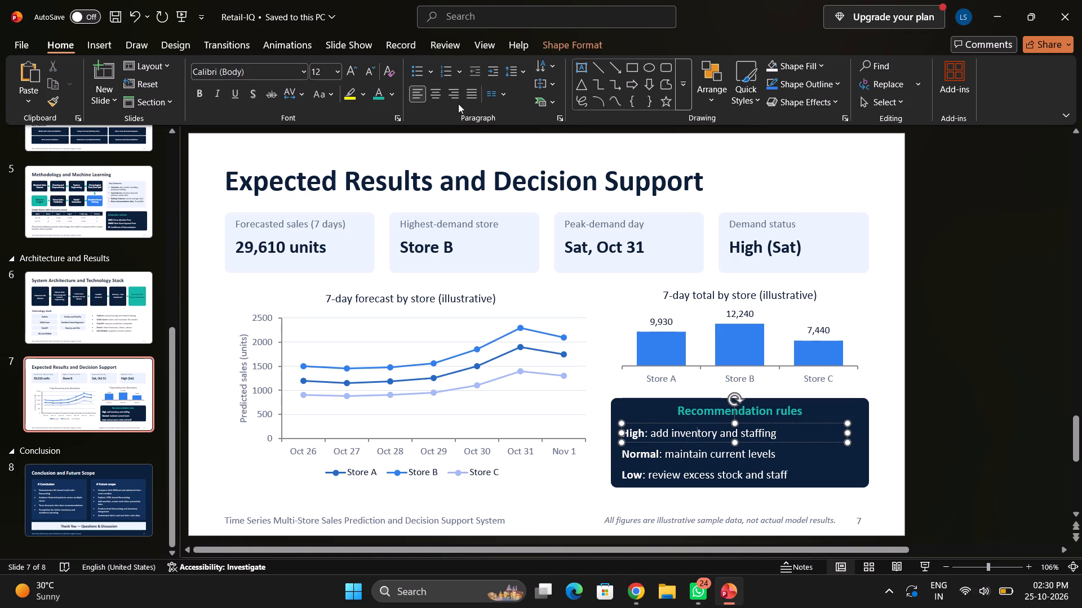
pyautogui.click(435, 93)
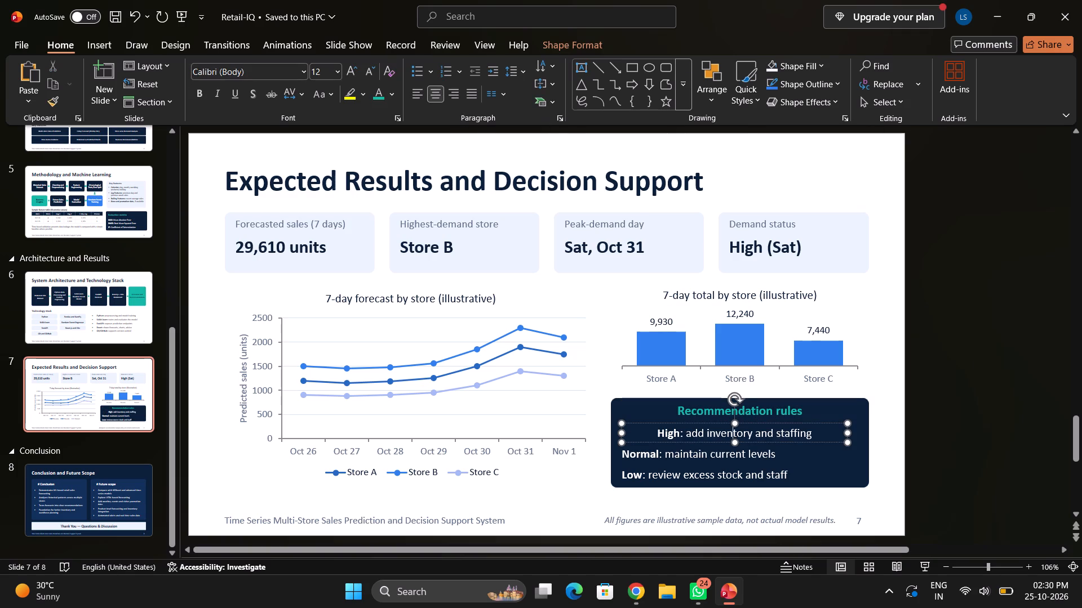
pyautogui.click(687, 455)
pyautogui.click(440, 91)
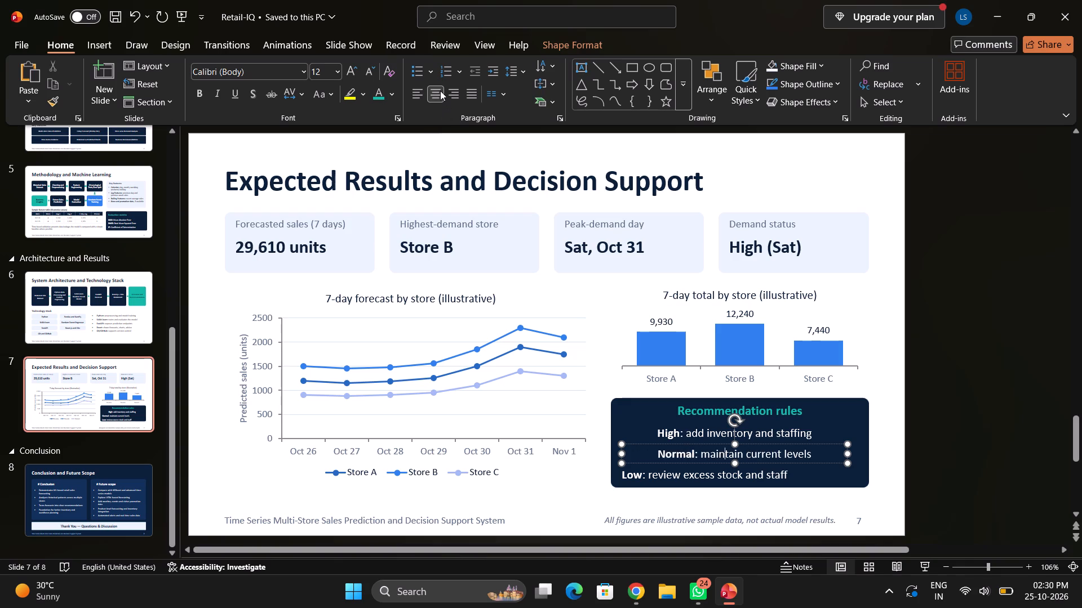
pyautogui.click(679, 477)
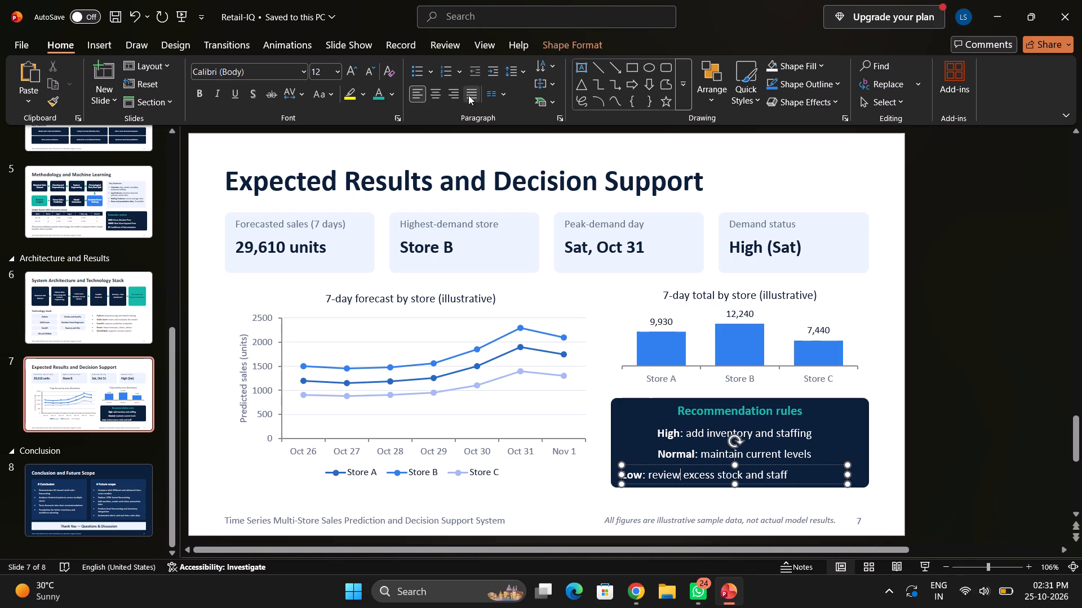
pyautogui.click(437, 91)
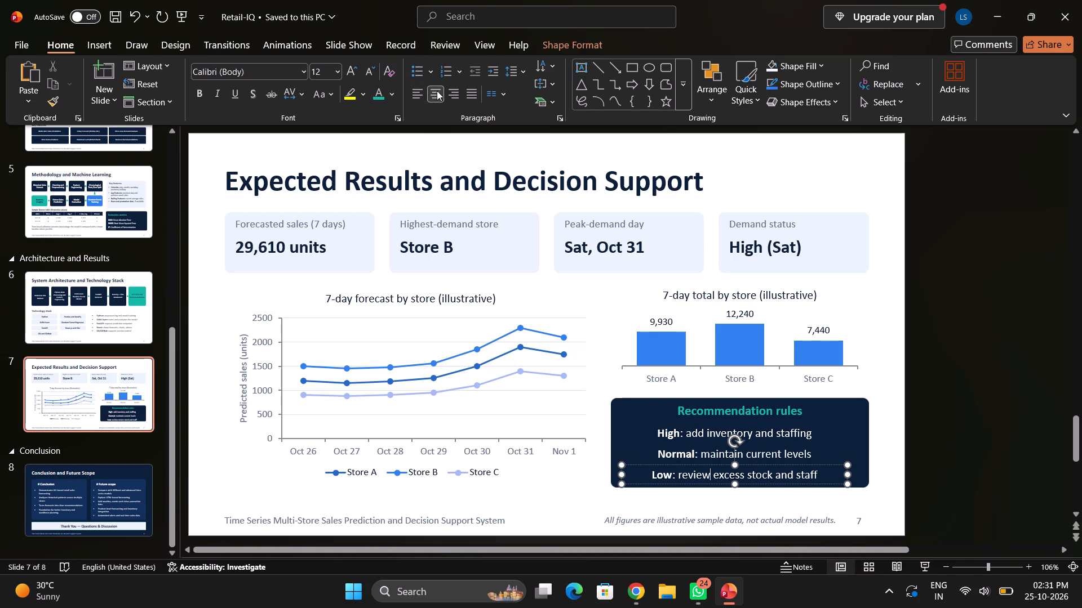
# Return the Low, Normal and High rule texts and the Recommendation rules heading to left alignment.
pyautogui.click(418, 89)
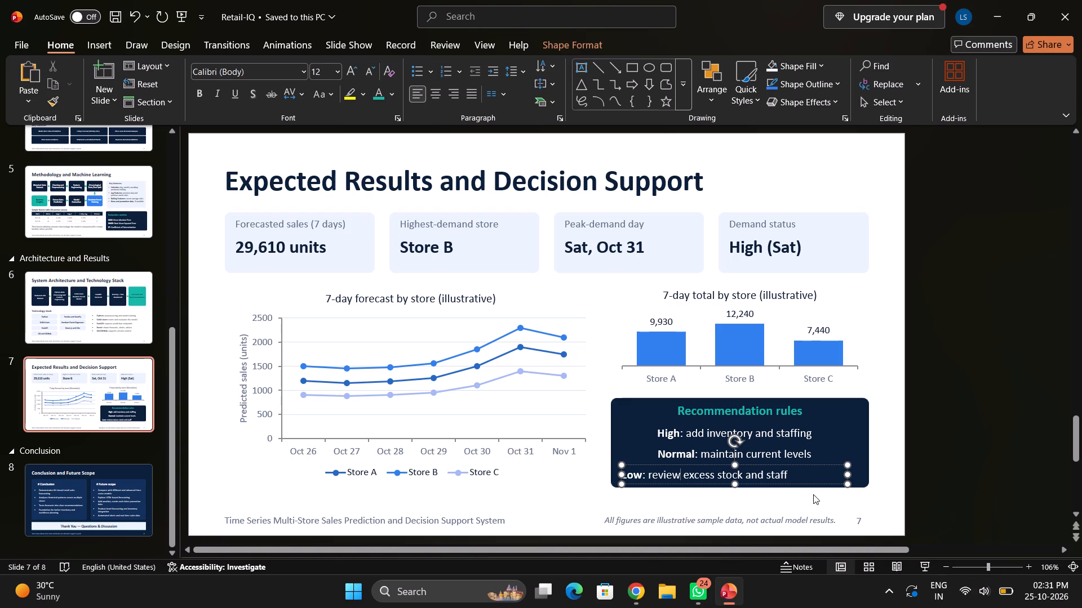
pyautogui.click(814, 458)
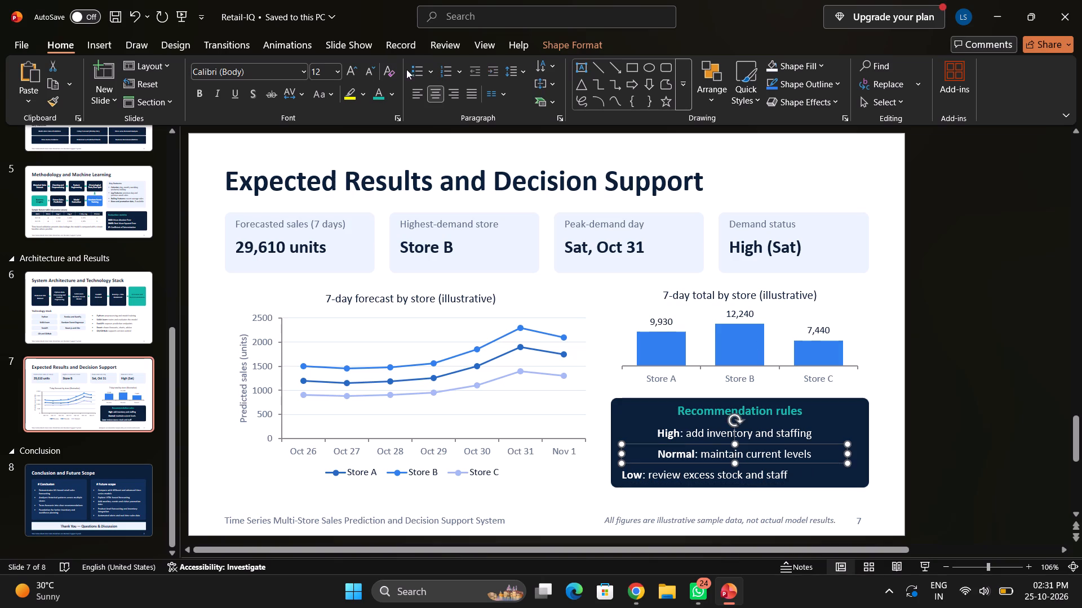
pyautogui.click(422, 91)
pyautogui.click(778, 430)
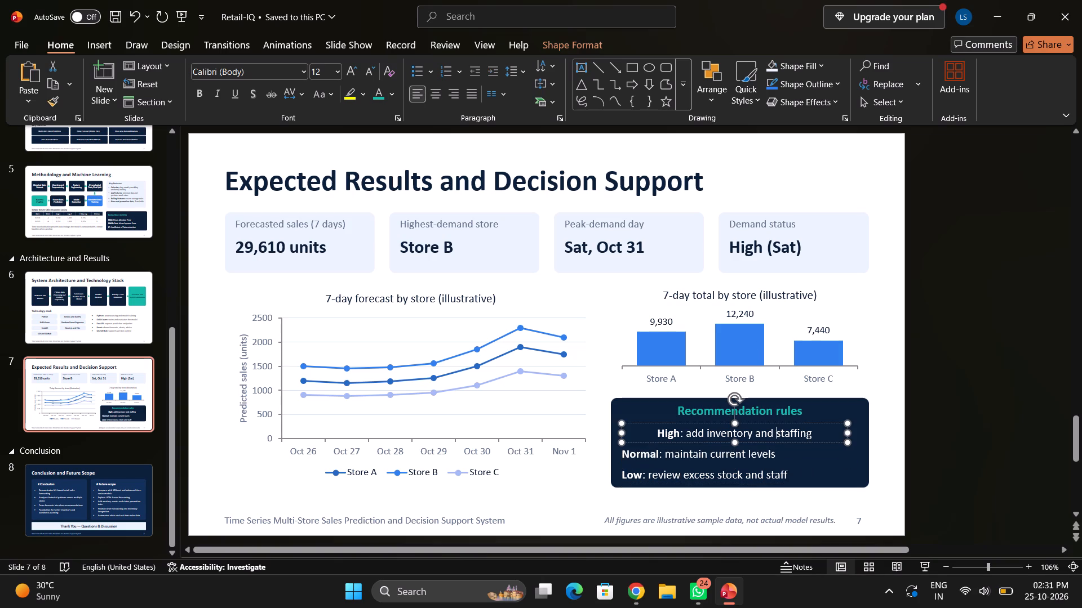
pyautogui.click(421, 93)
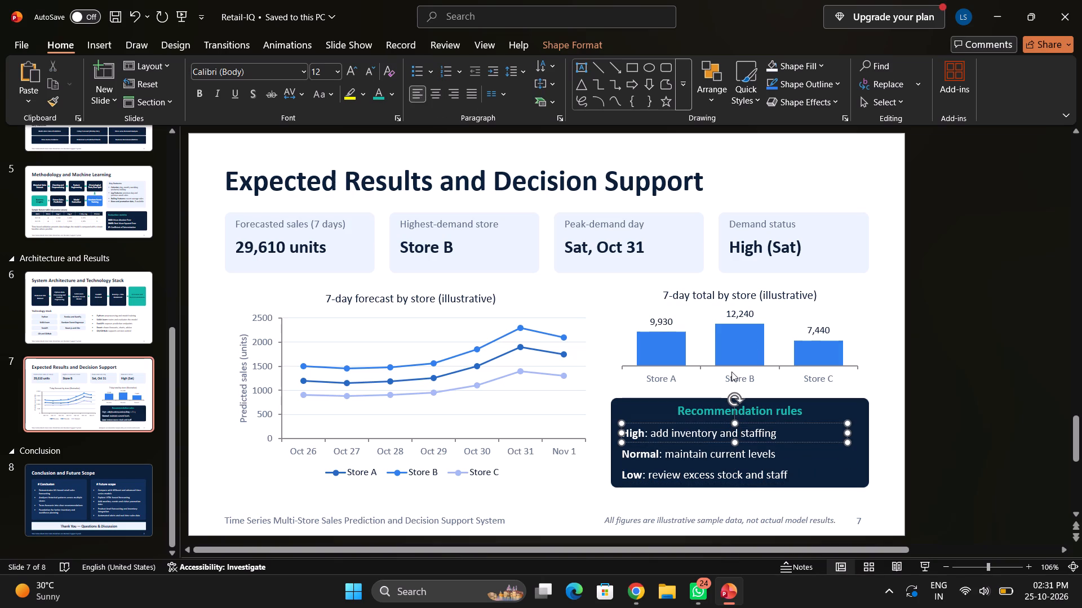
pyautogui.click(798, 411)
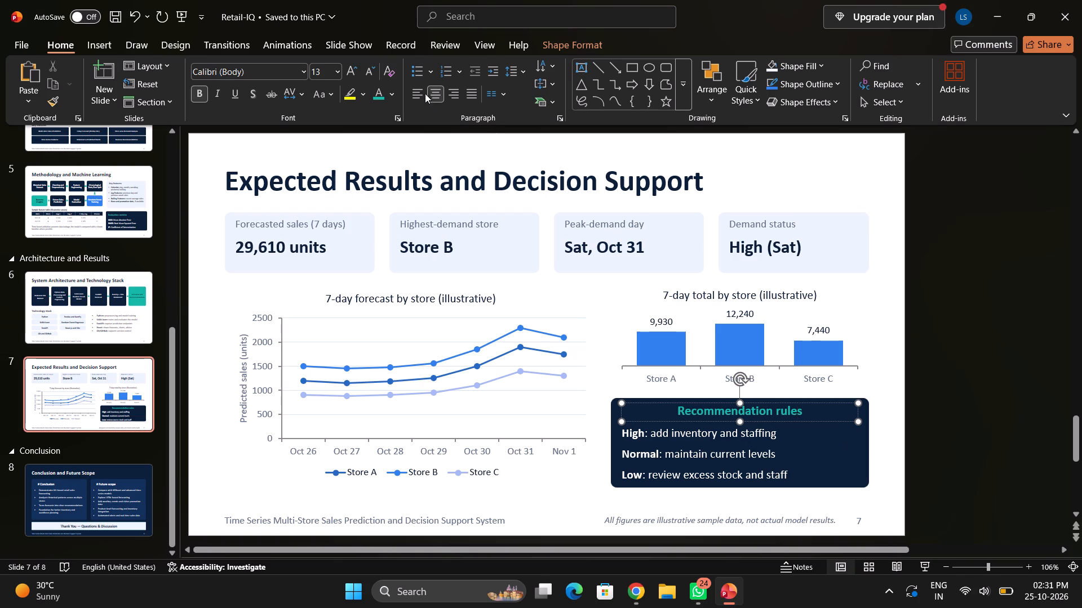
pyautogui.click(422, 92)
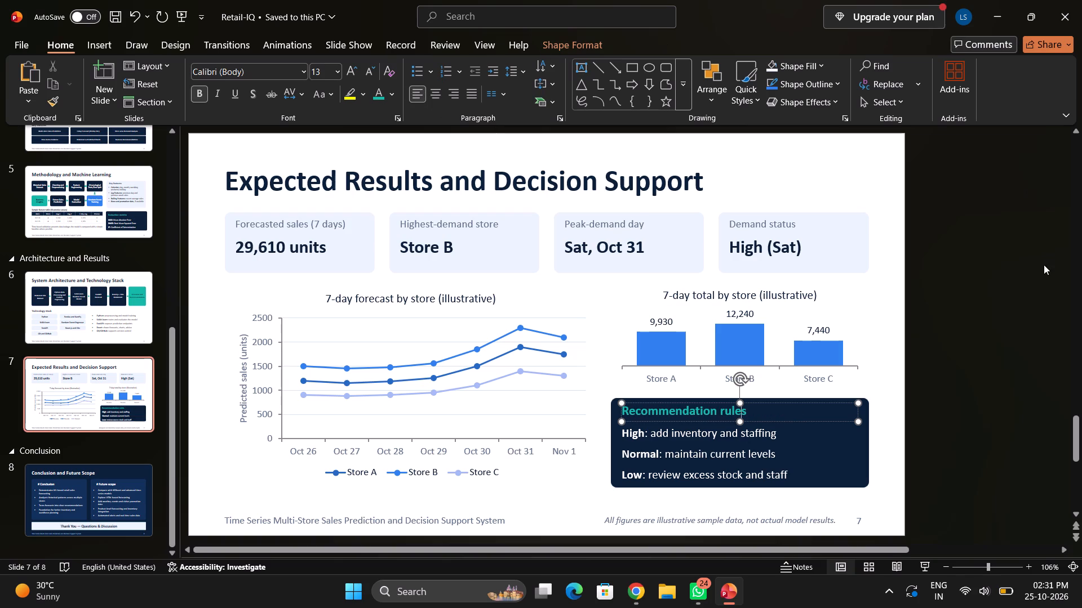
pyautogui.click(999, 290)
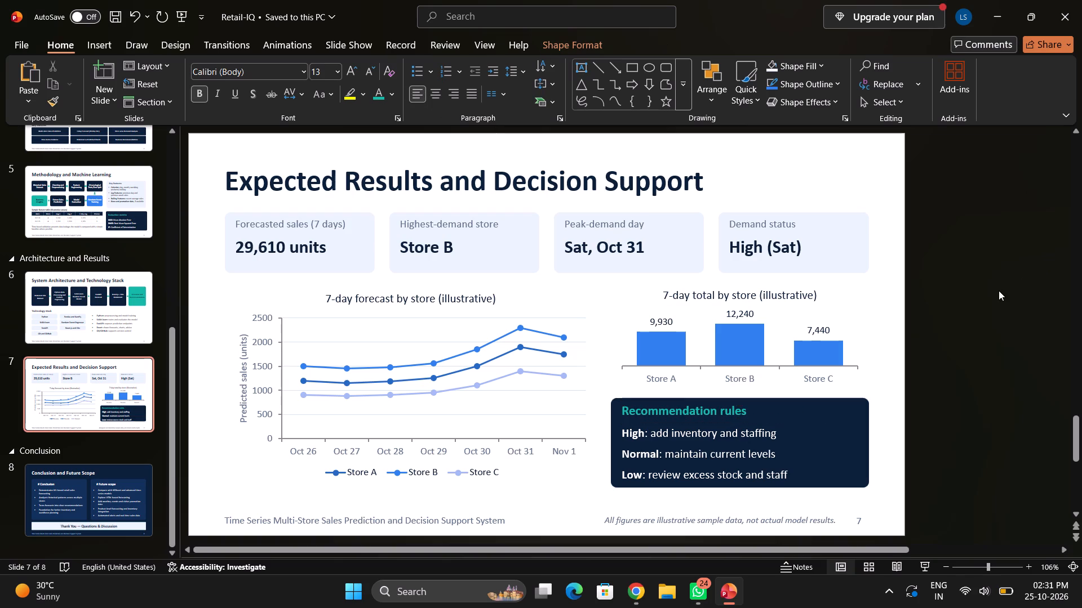
# Review the Conclusion and Future Scope slide, and check slides 1 to 4 for remaining layout issues.
pyautogui.scroll(-3, 61, 450)
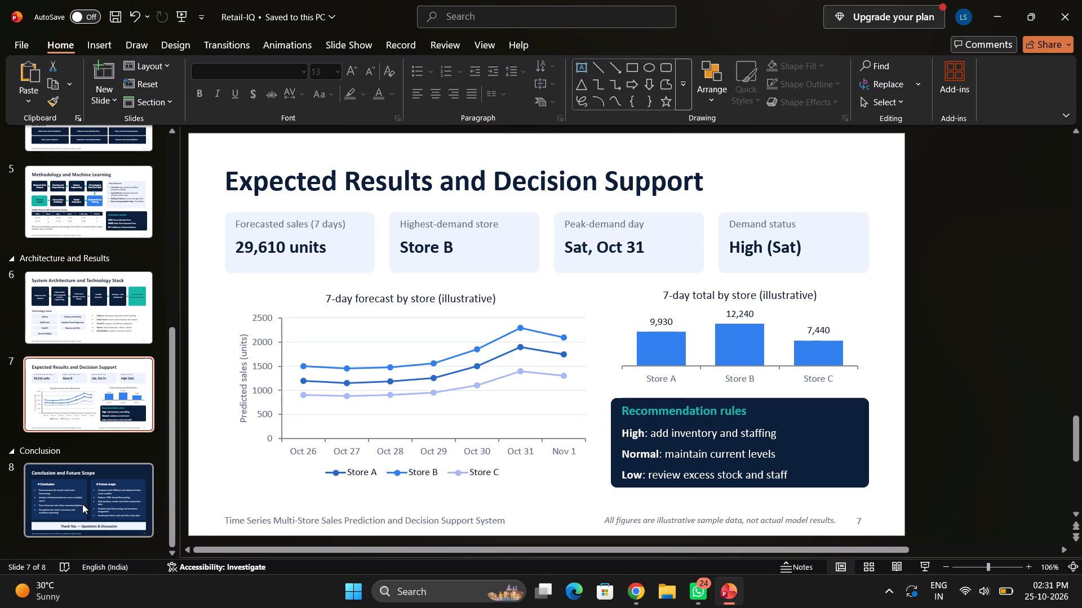
pyautogui.click(82, 504)
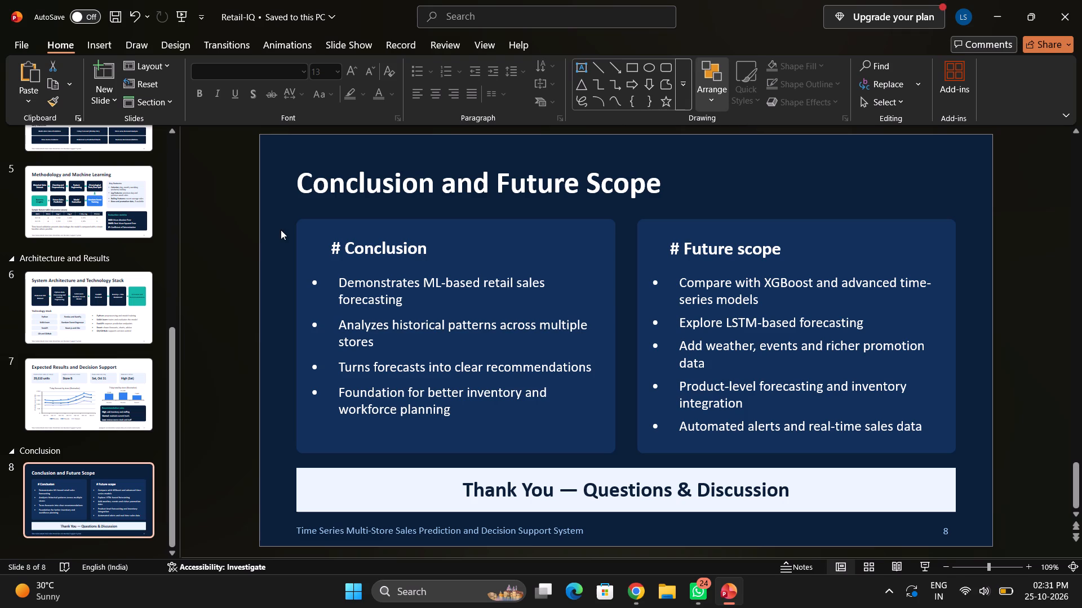
pyautogui.scroll(7, 100, 240)
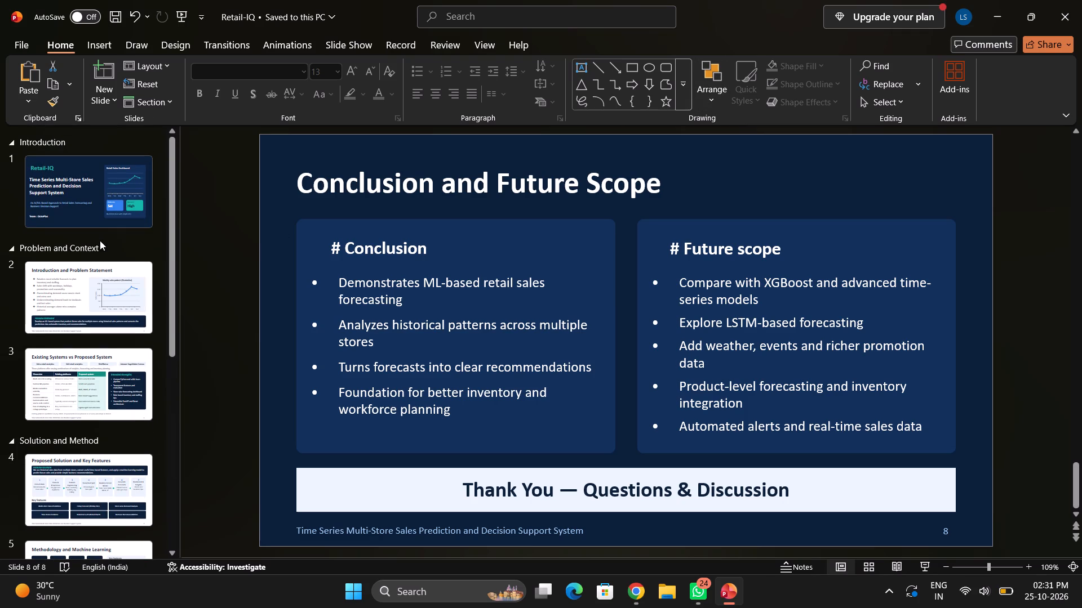
pyautogui.click(109, 206)
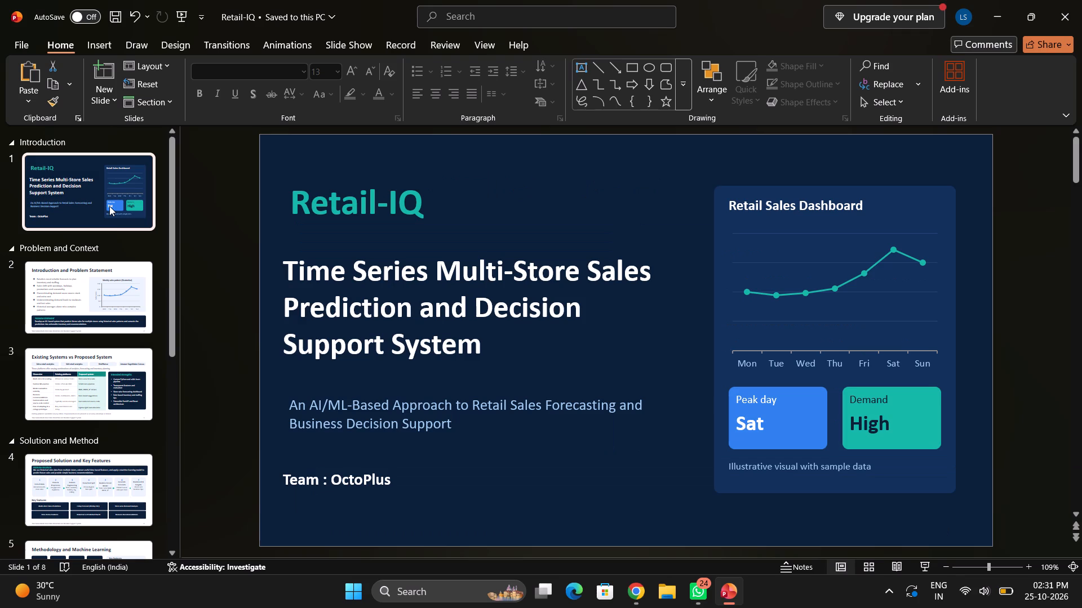
pyautogui.click(109, 299)
pyautogui.click(107, 376)
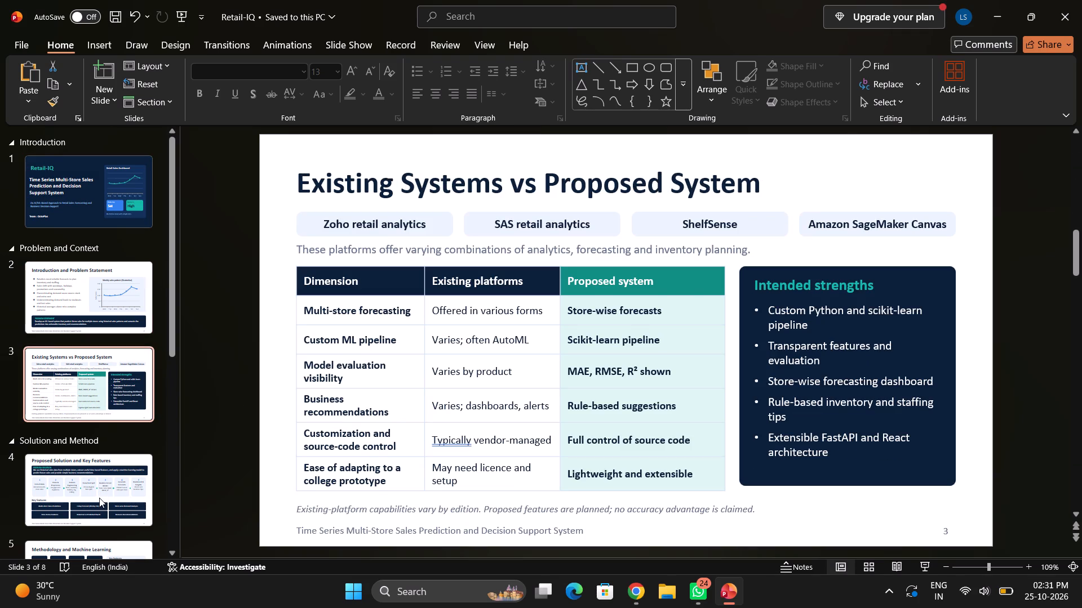
pyautogui.click(99, 498)
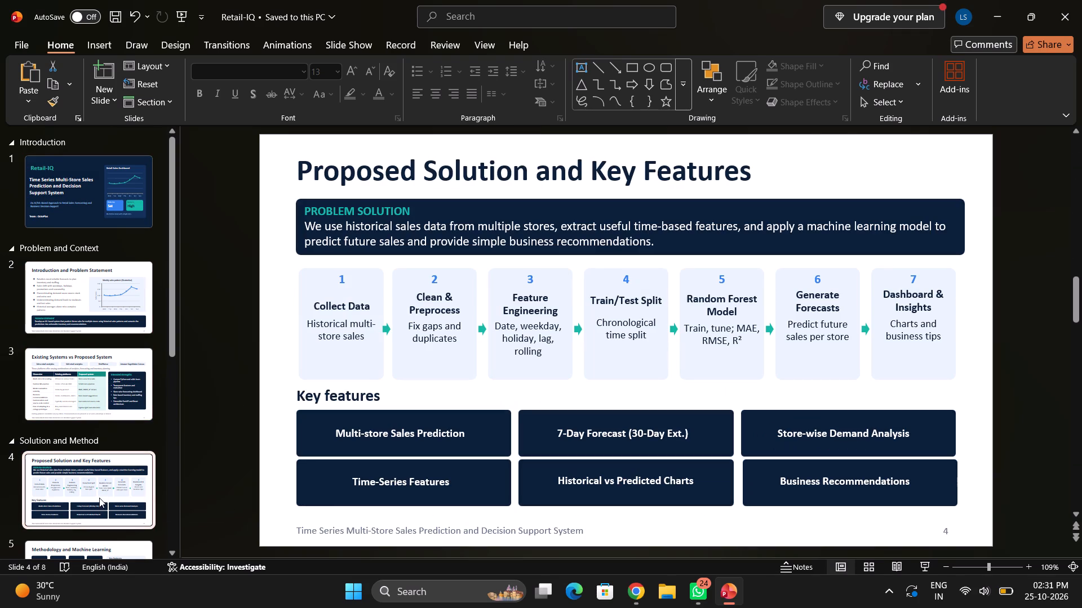
pyautogui.scroll(-2, 99, 498)
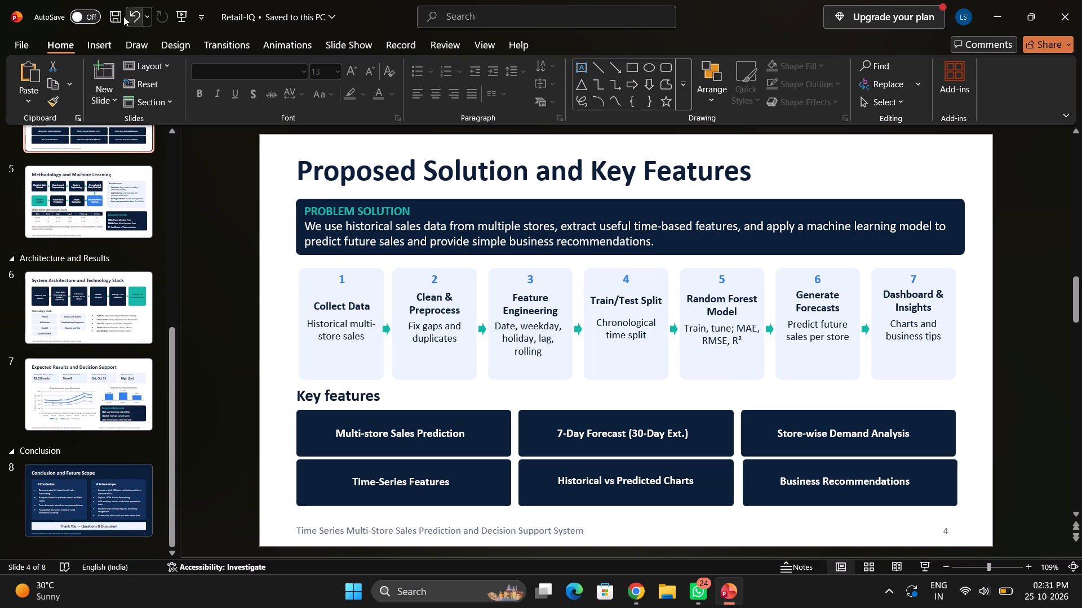
# Save a copy of the presentation in the Downloads folder under the name Retail-IQ Hackathon PPT.
pyautogui.click(26, 45)
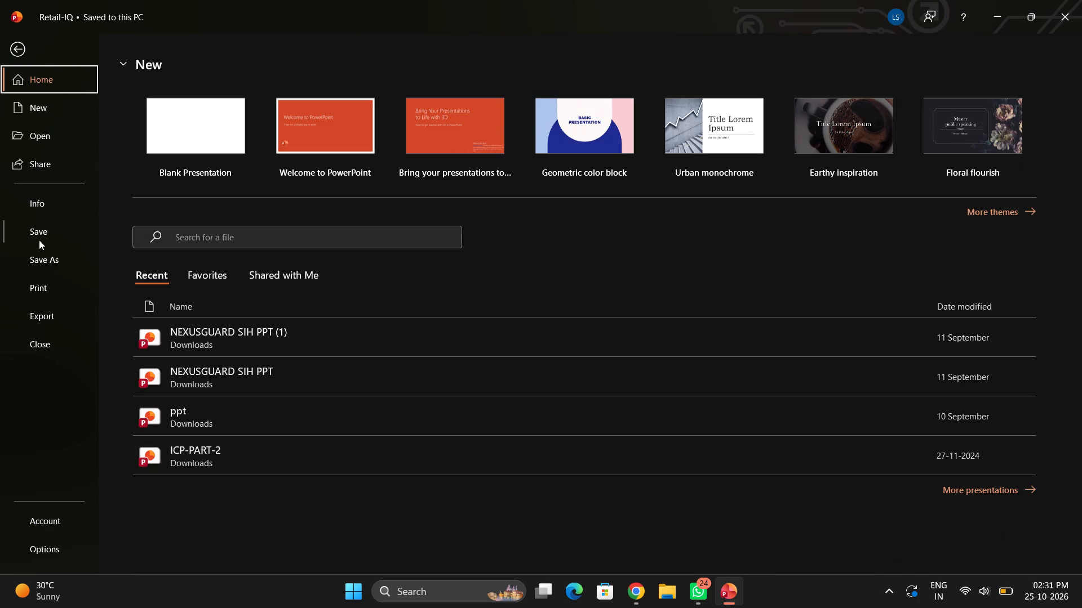
pyautogui.click(42, 258)
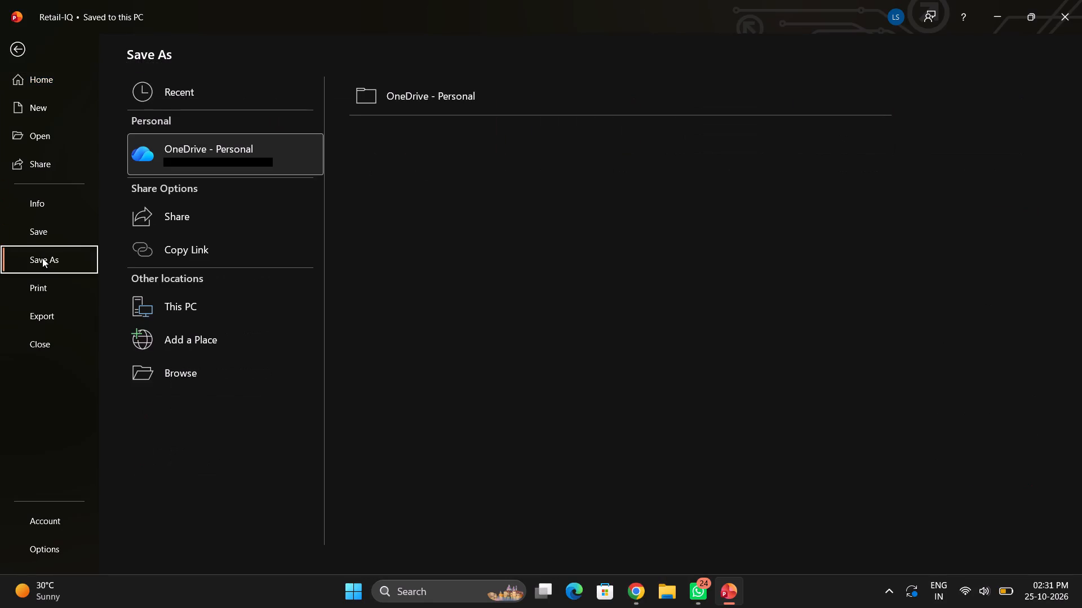
pyautogui.click(205, 293)
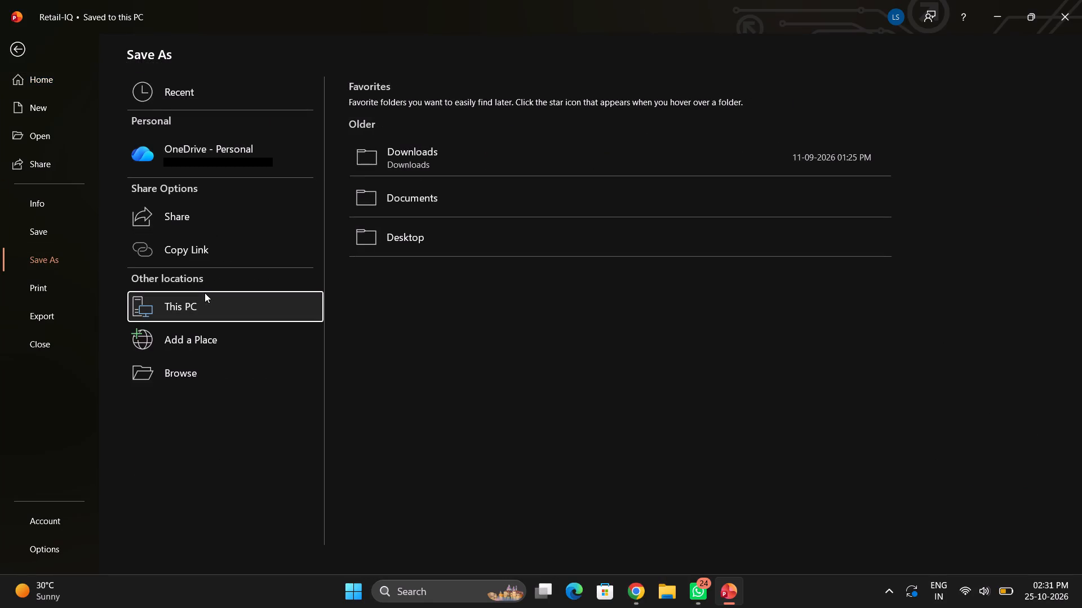
pyautogui.click(459, 168)
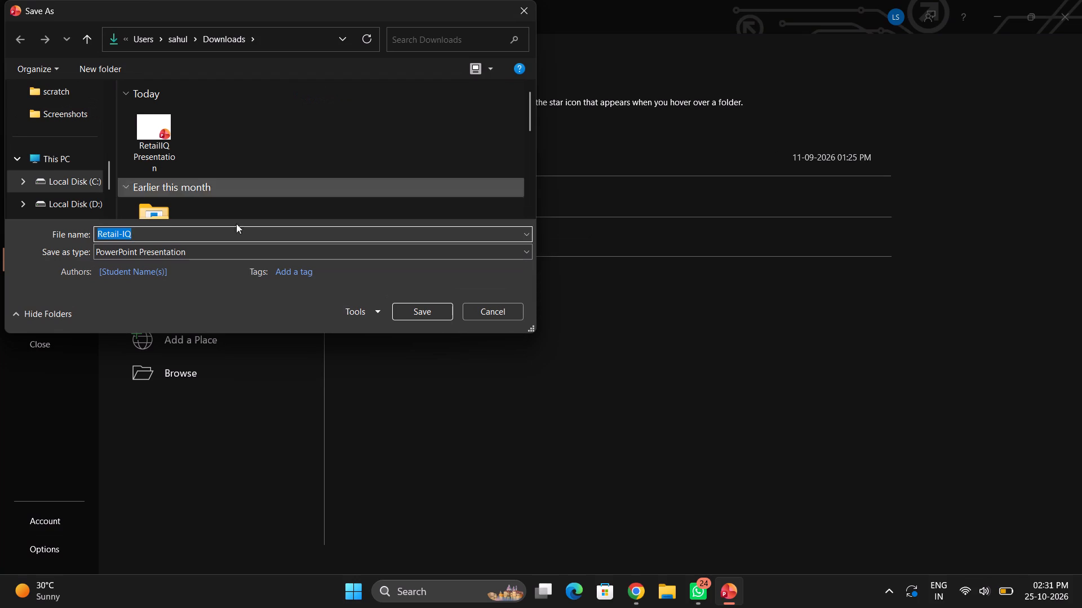
pyautogui.click(144, 236)
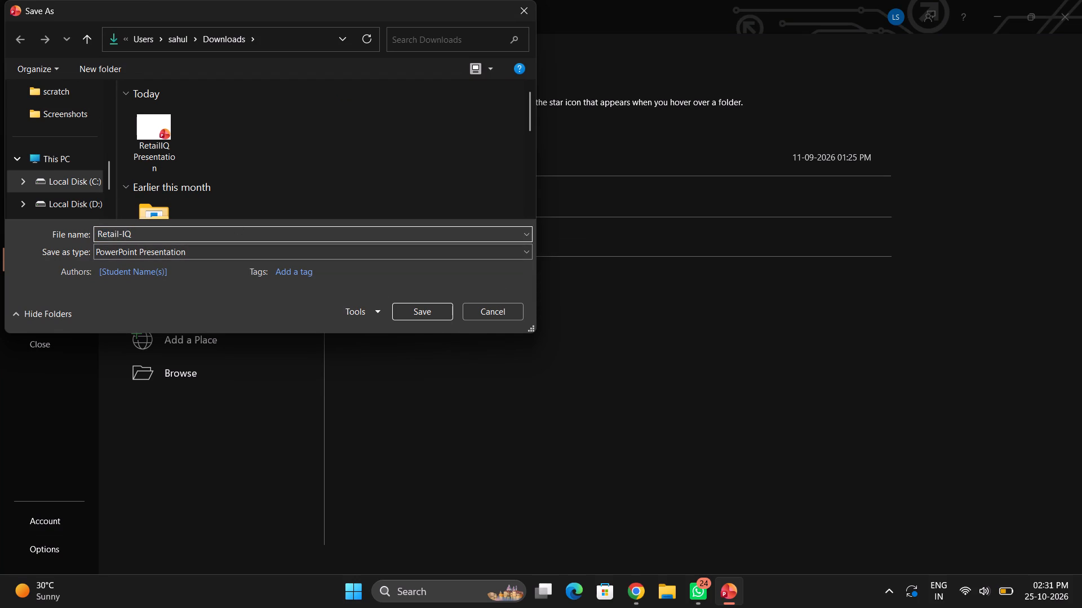
pyautogui.press('space')
pyautogui.click(424, 310)
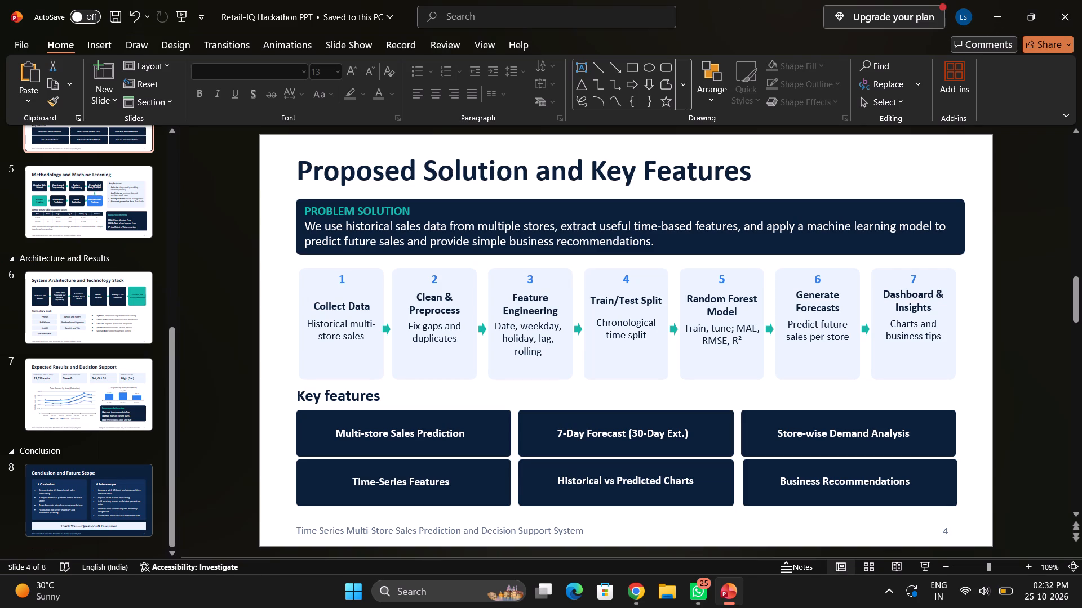
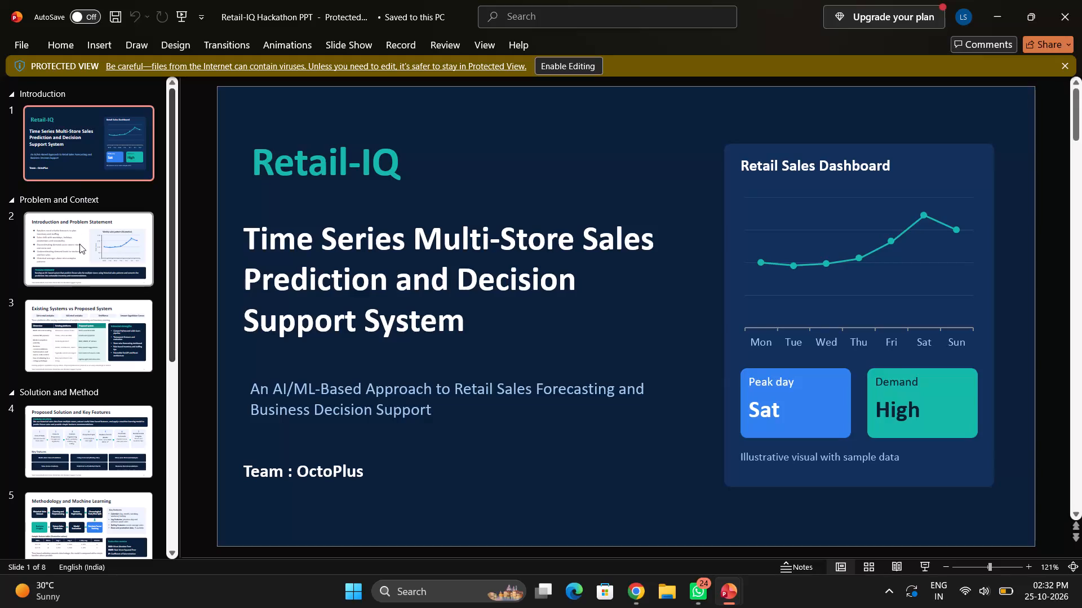
# Review the opening slides of the Retail-IQ deck, from the title through the problem statement to the existing-versus-proposed systems comparison.
pyautogui.click(79, 244)
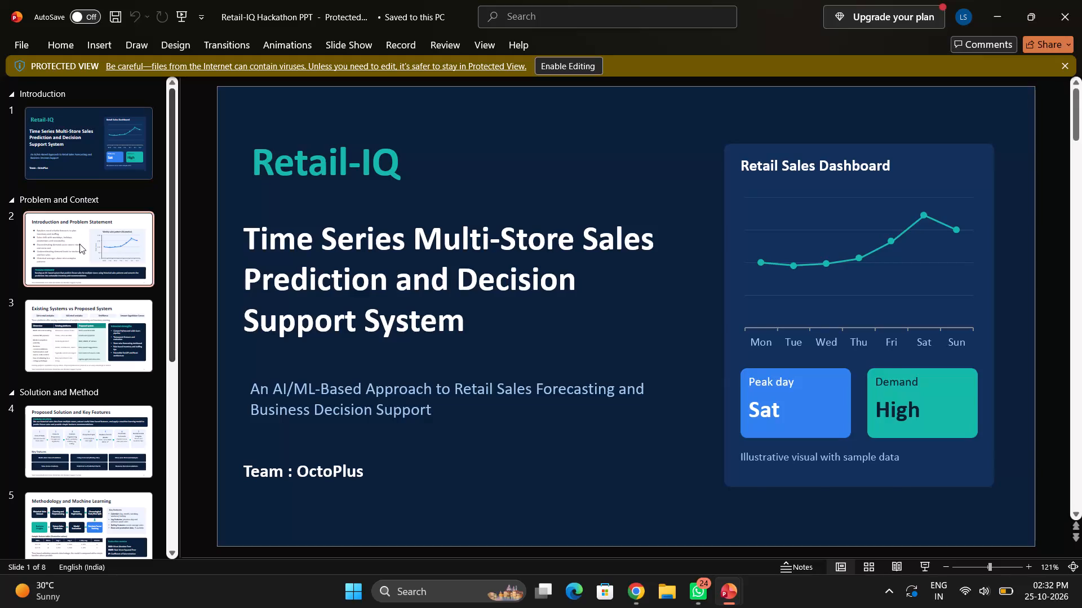
pyautogui.press('Up')
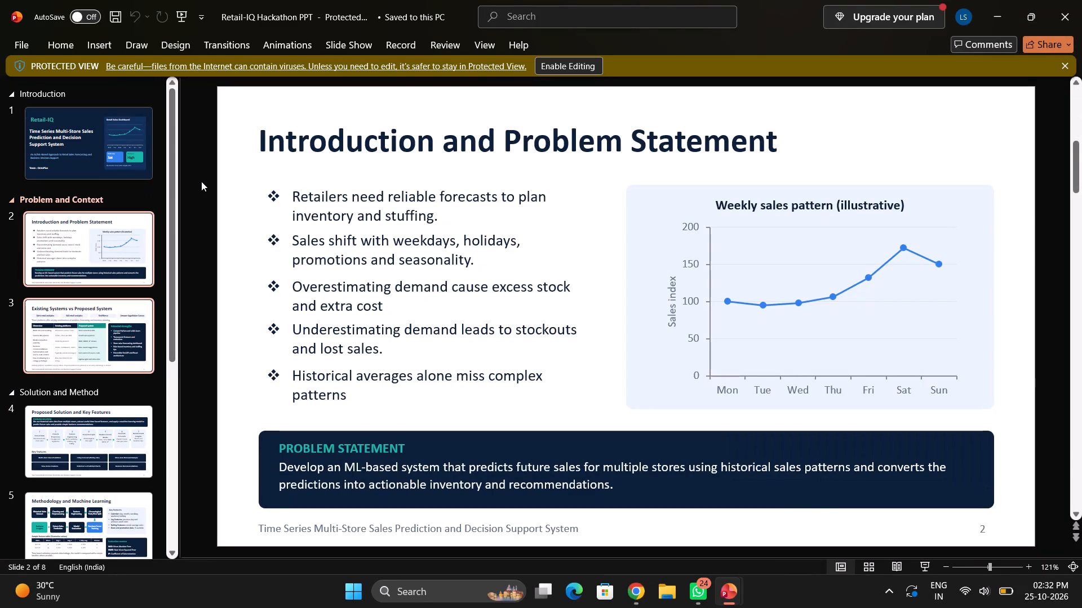
pyautogui.press('Down')
pyautogui.press('Down')
pyautogui.press('Up')
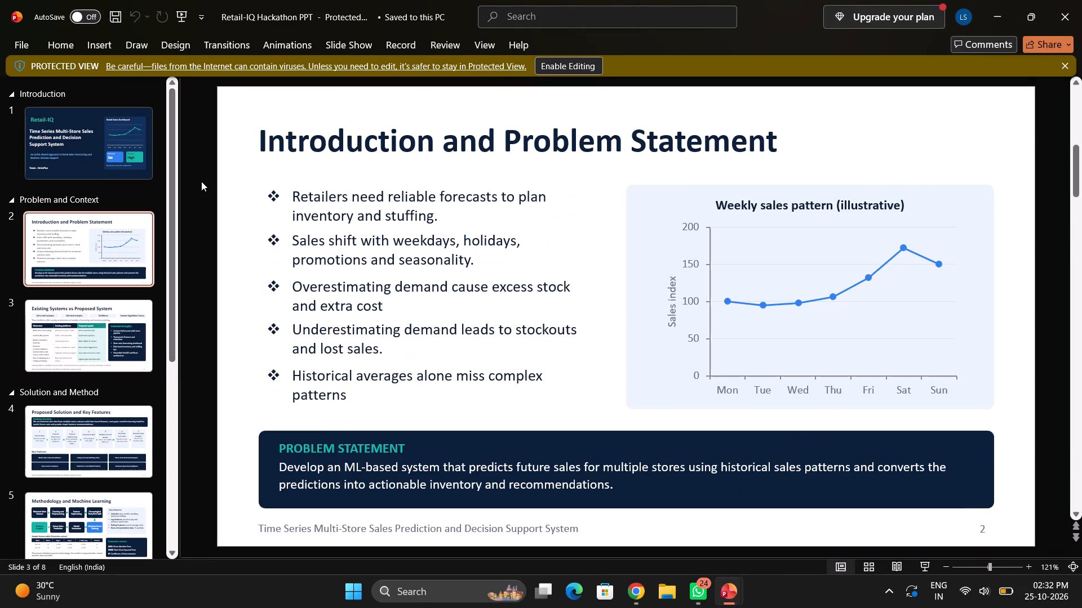
pyautogui.press('Up')
pyautogui.press('Up')
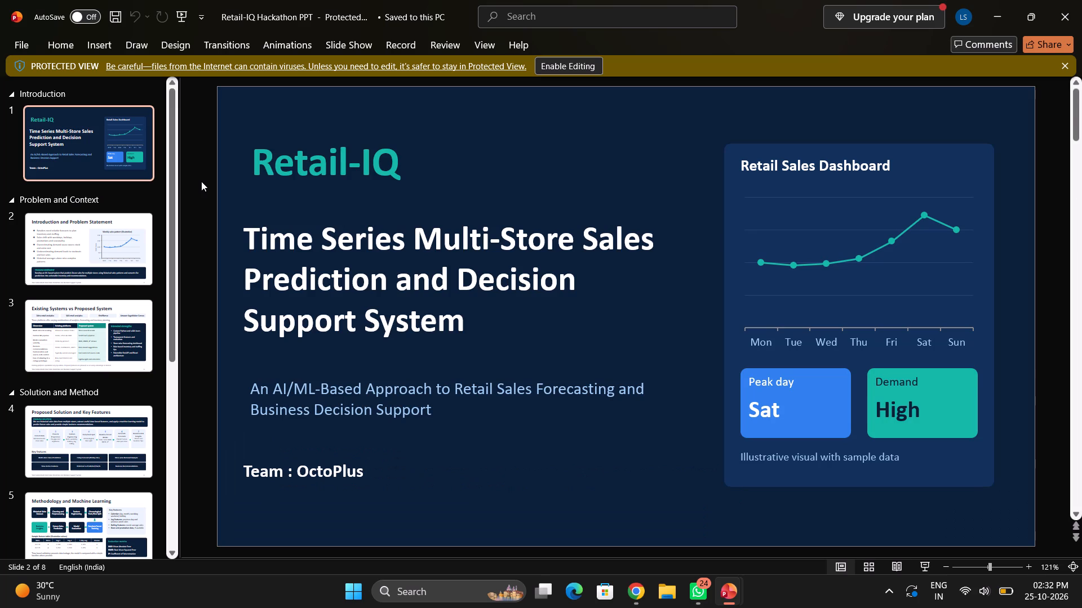
pyautogui.press('Down')
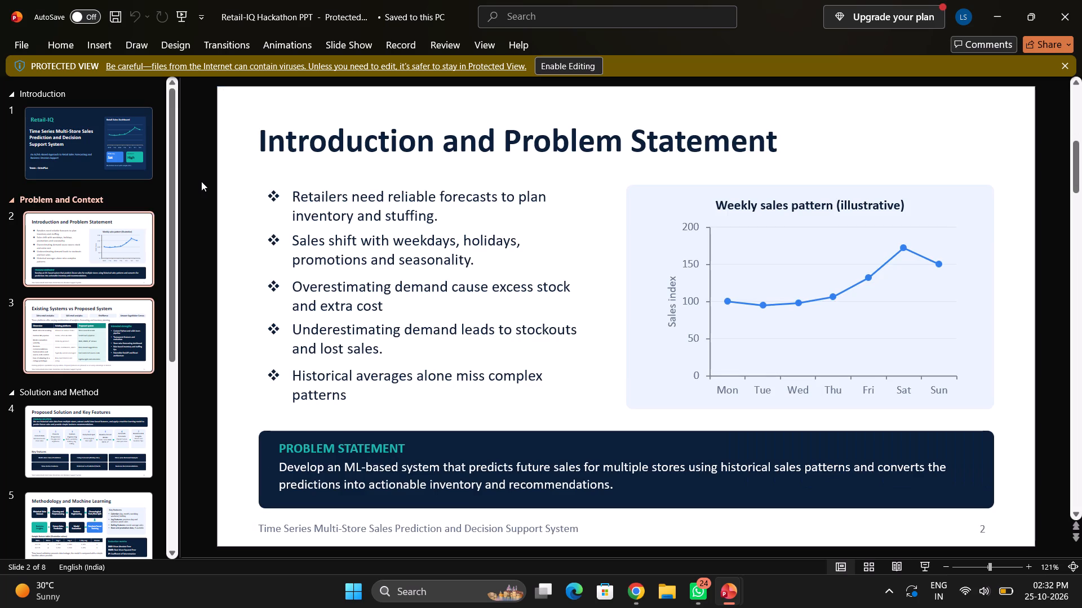
pyautogui.press('Down')
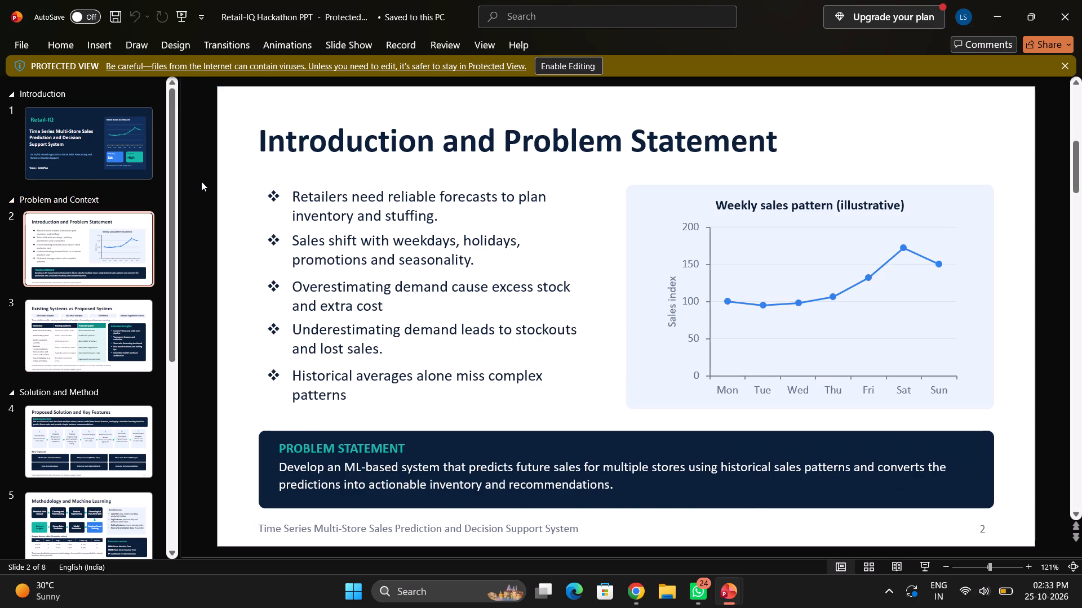
pyautogui.press('Down')
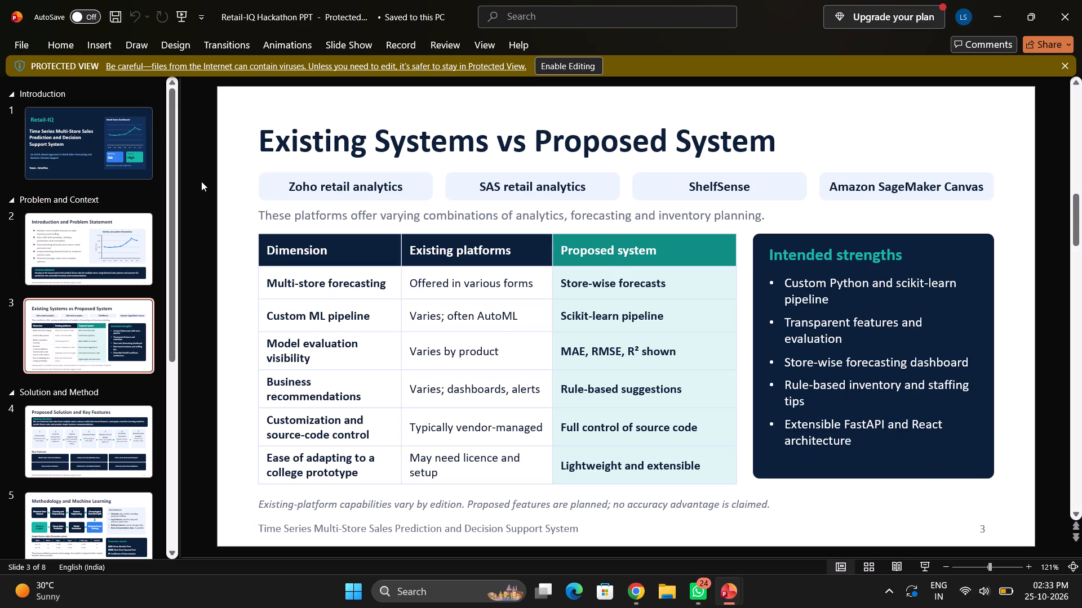
# Read through the remaining slides in order, covering proposed solution, methodology, system architecture, expected results, and conclusion and future scope.
pyautogui.press('Down')
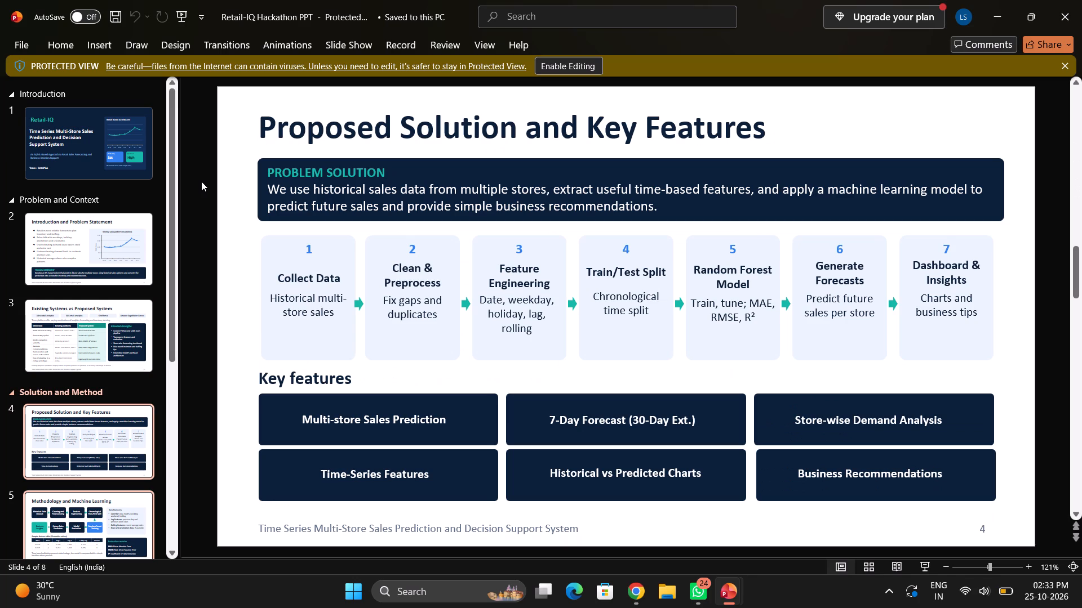
pyautogui.press('Down')
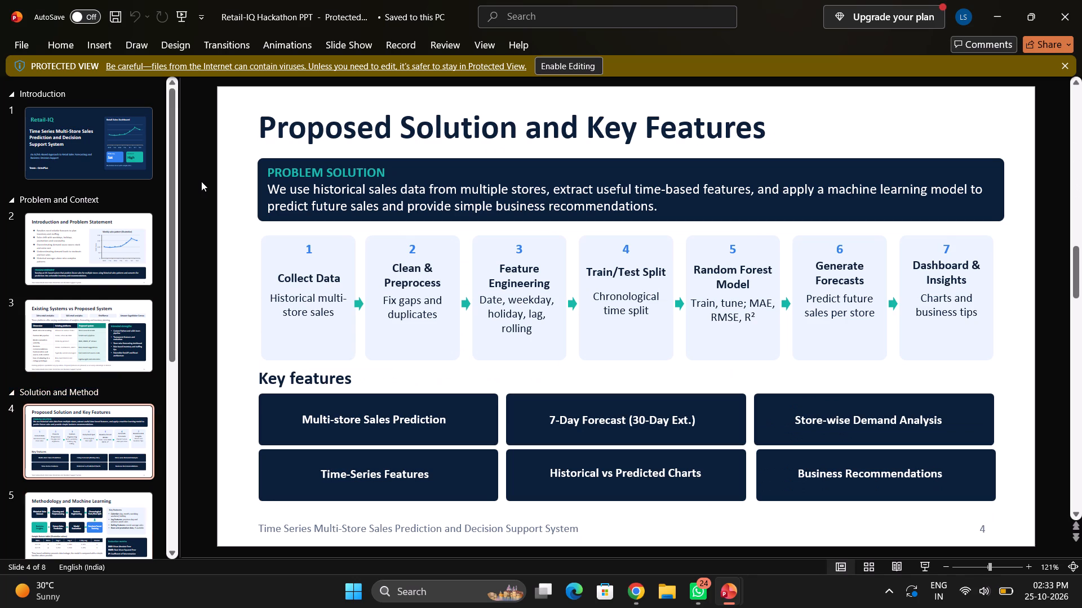
pyautogui.press('Up')
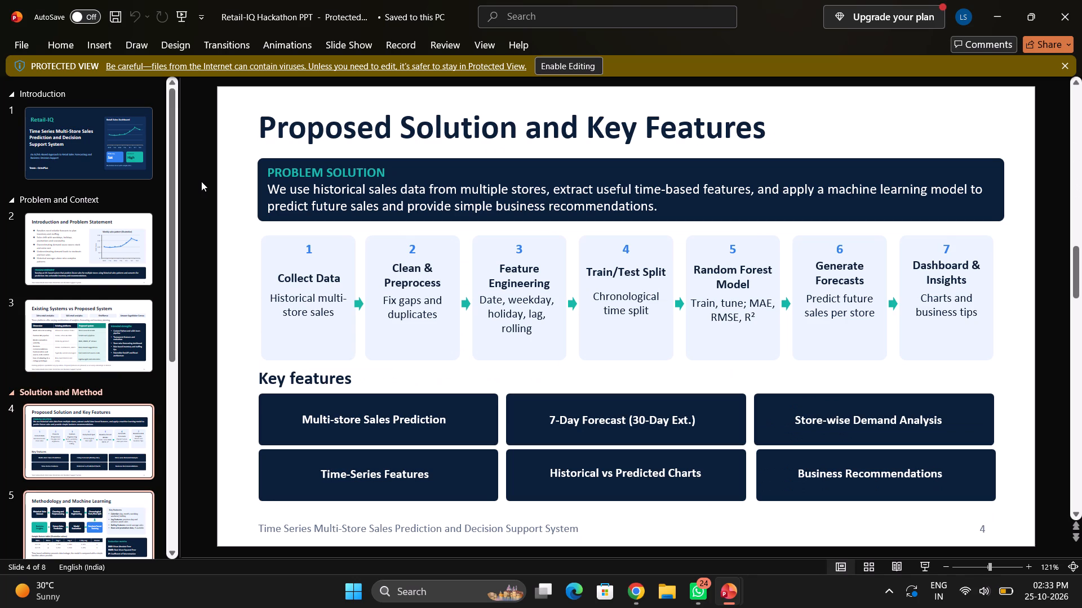
pyautogui.press('Down')
pyautogui.press('Down')
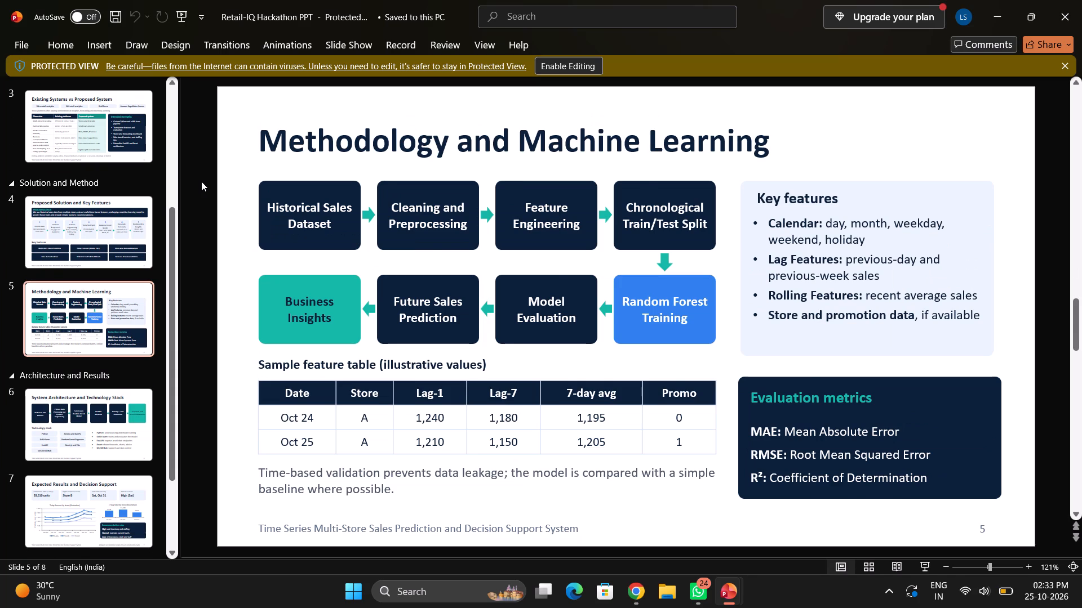
pyautogui.press('Down')
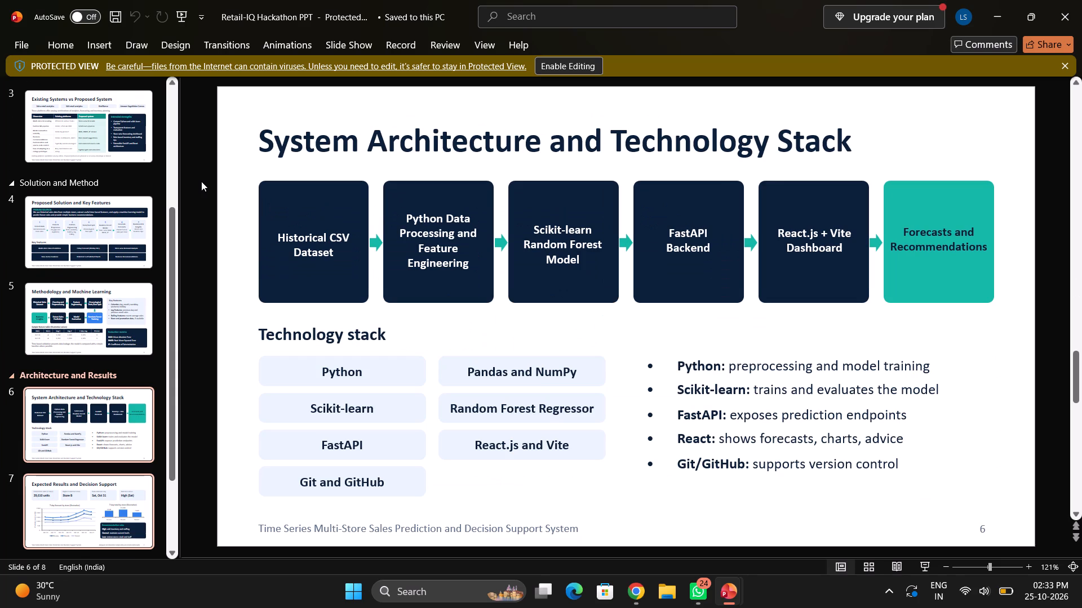
pyautogui.press('Down')
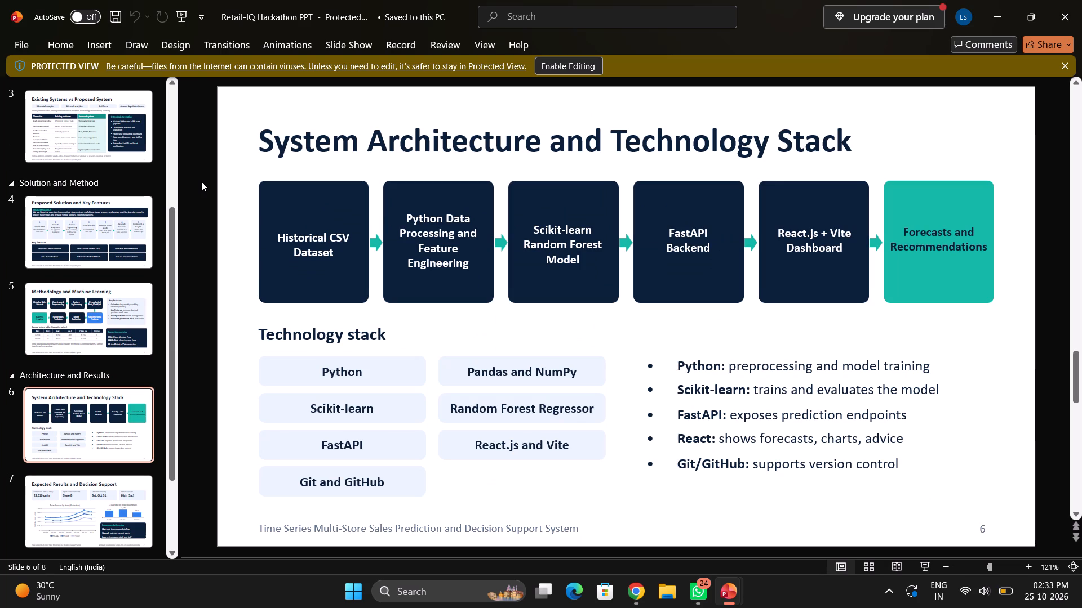
pyautogui.press('Down')
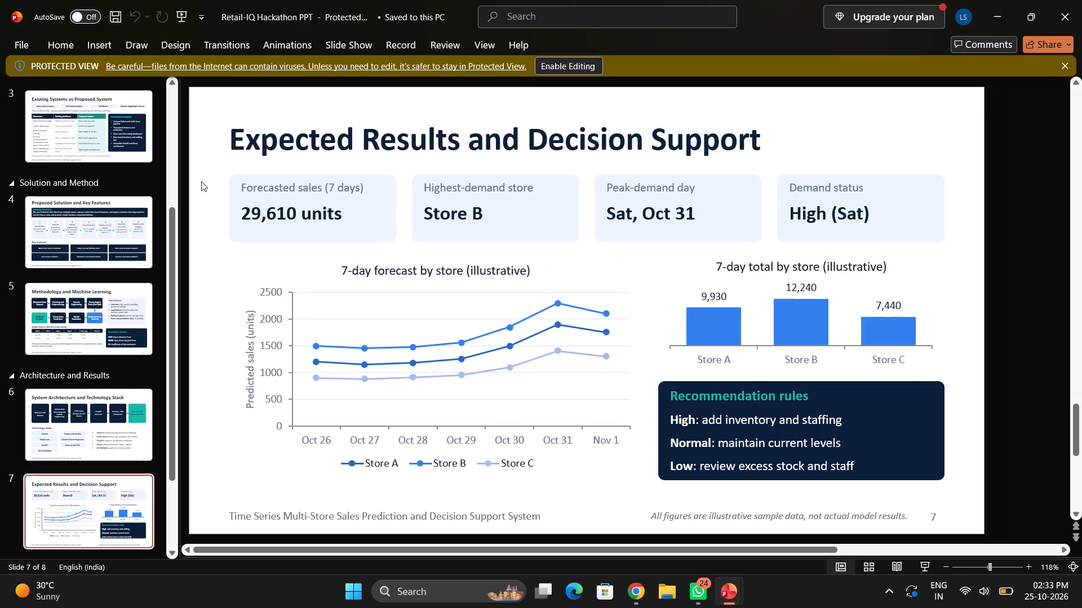
pyautogui.press('Down')
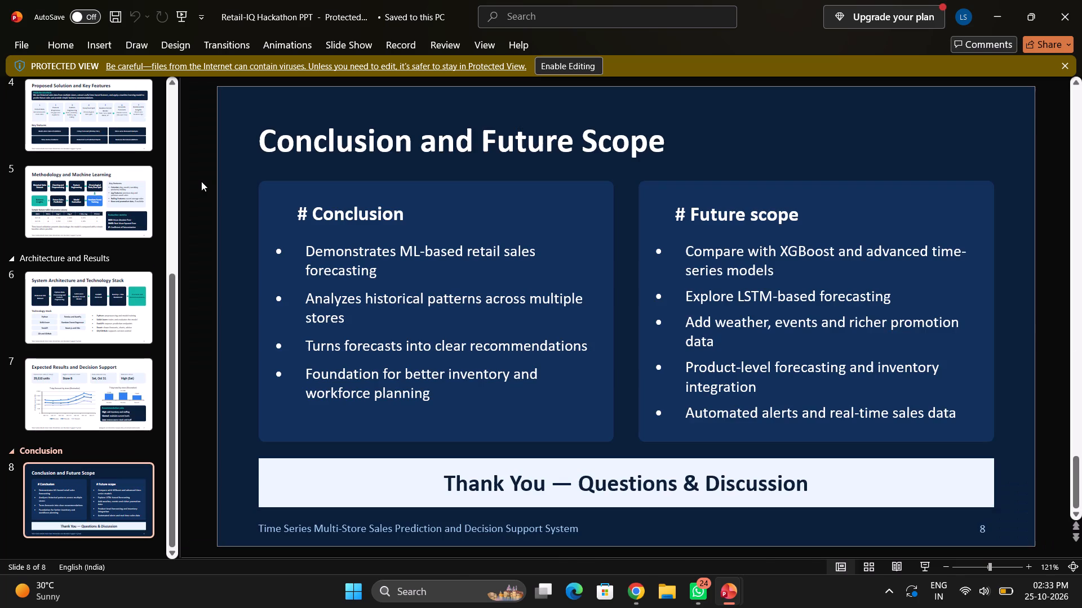
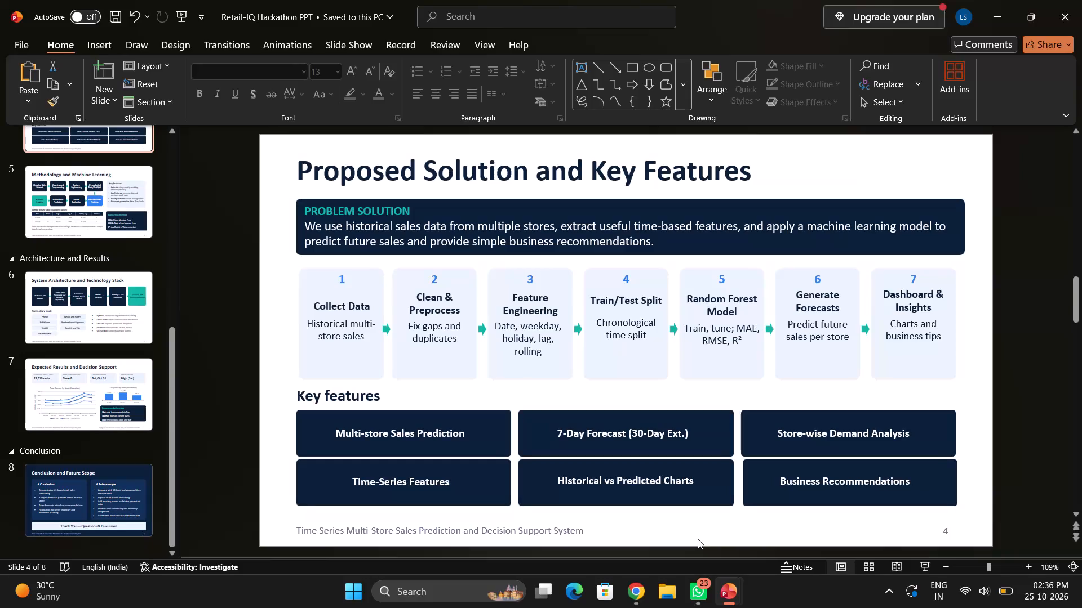
# Review the Retail-IQ deck's title, problem statement and existing-versus-proposed system comparison slides again.
pyautogui.scroll(6, 73, 329)
pyautogui.click(90, 229)
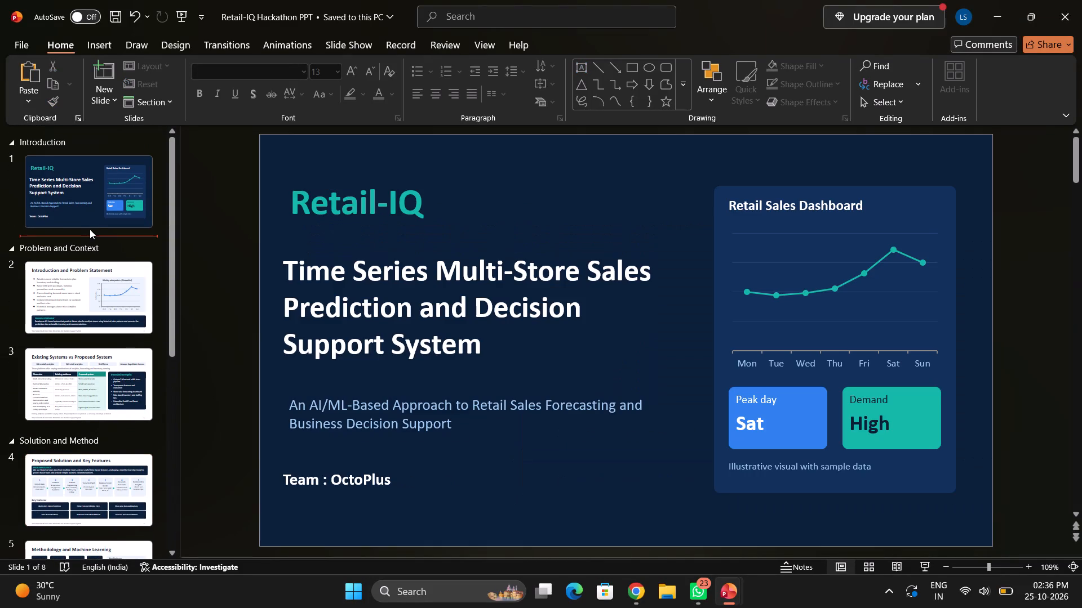
pyautogui.click(78, 306)
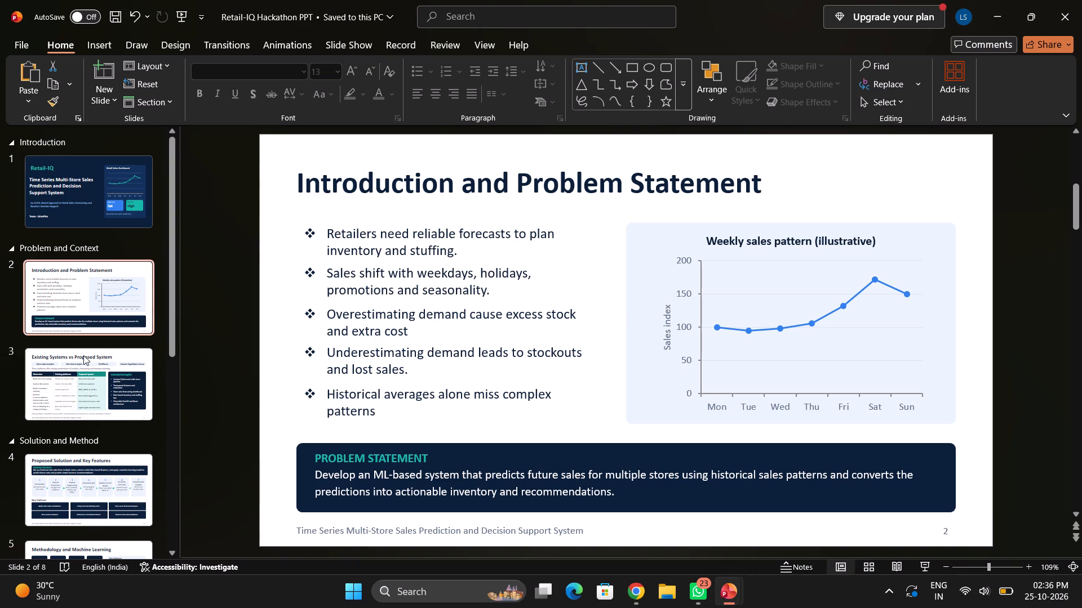
pyautogui.click(84, 386)
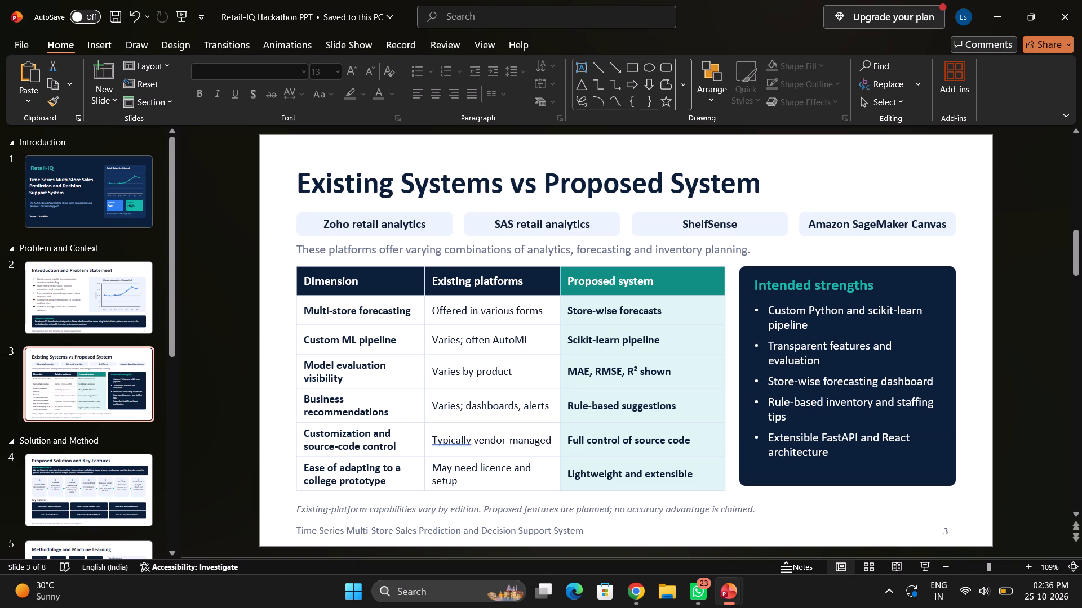
# Open the NEXUSGUARD SIH PPT presentation from the Downloads folder in File Explorer.
pyautogui.click(627, 596)
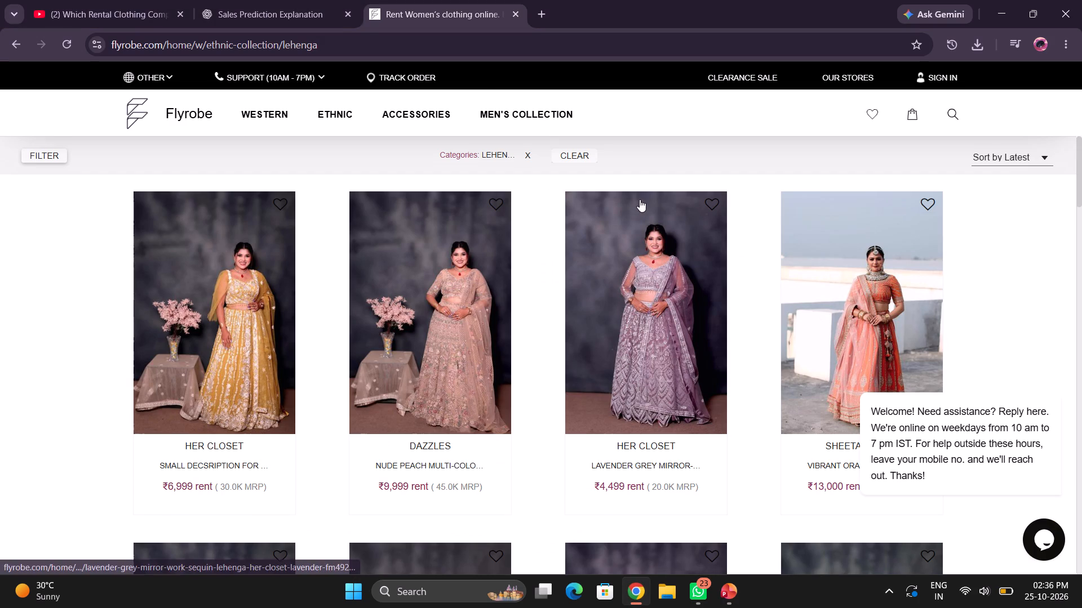
pyautogui.click(673, 595)
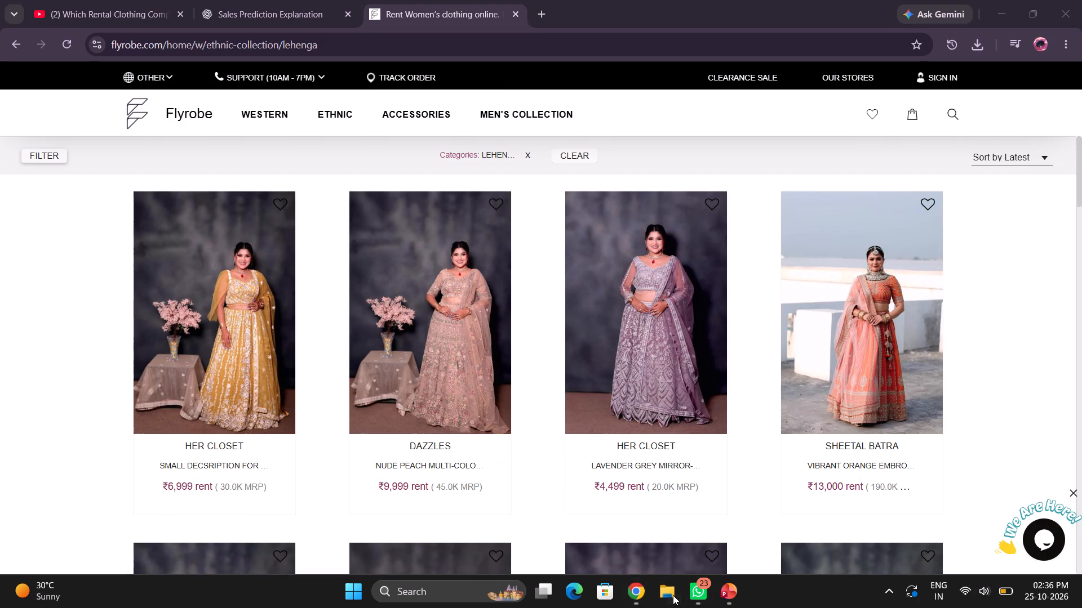
pyautogui.click(60, 222)
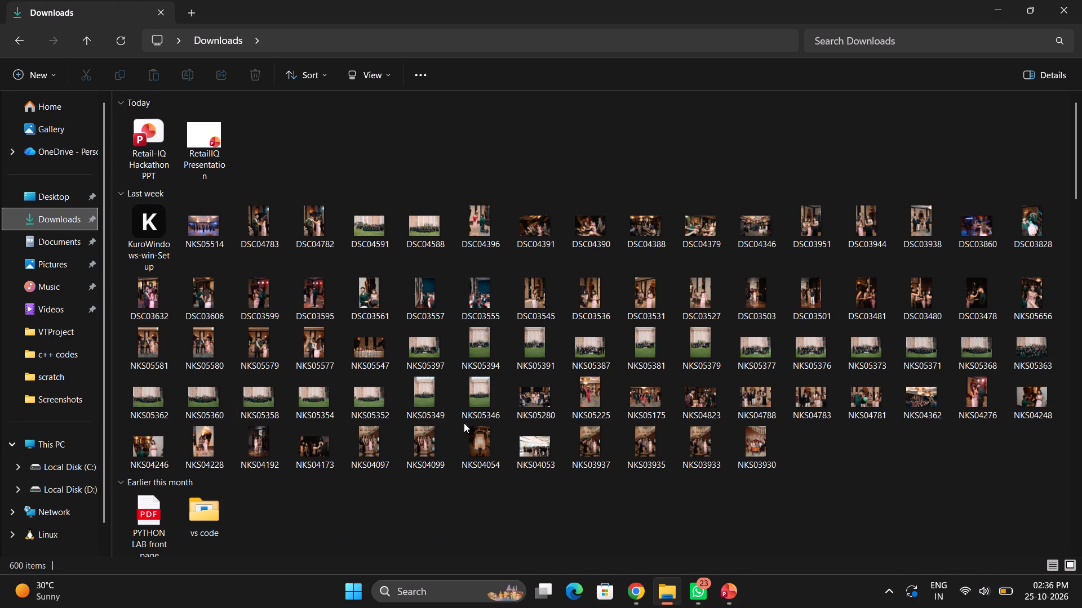
pyautogui.scroll(-3, 464, 423)
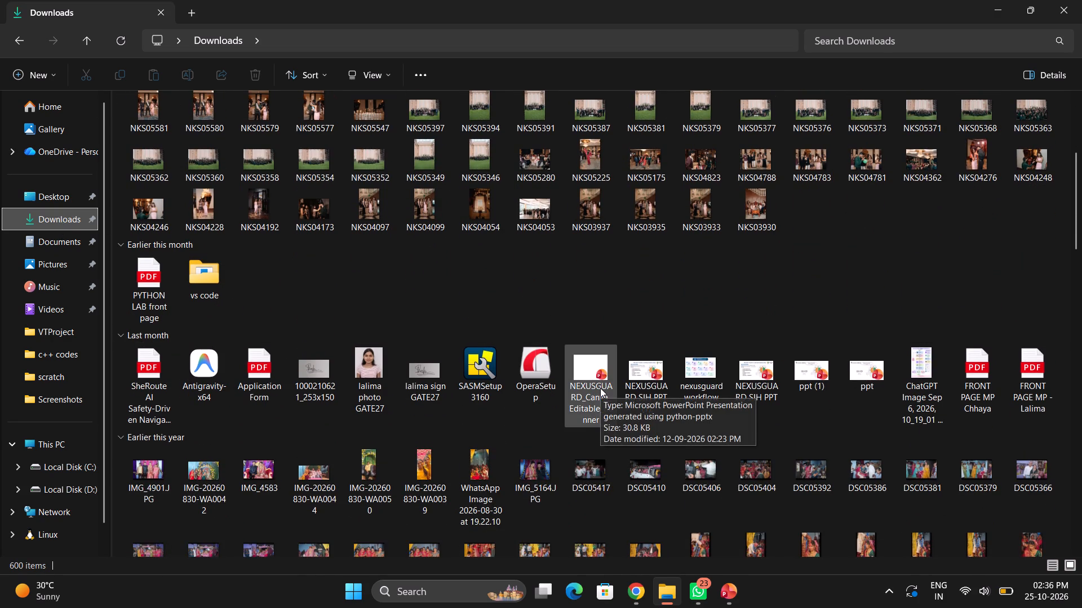
pyautogui.doubleClick(755, 379)
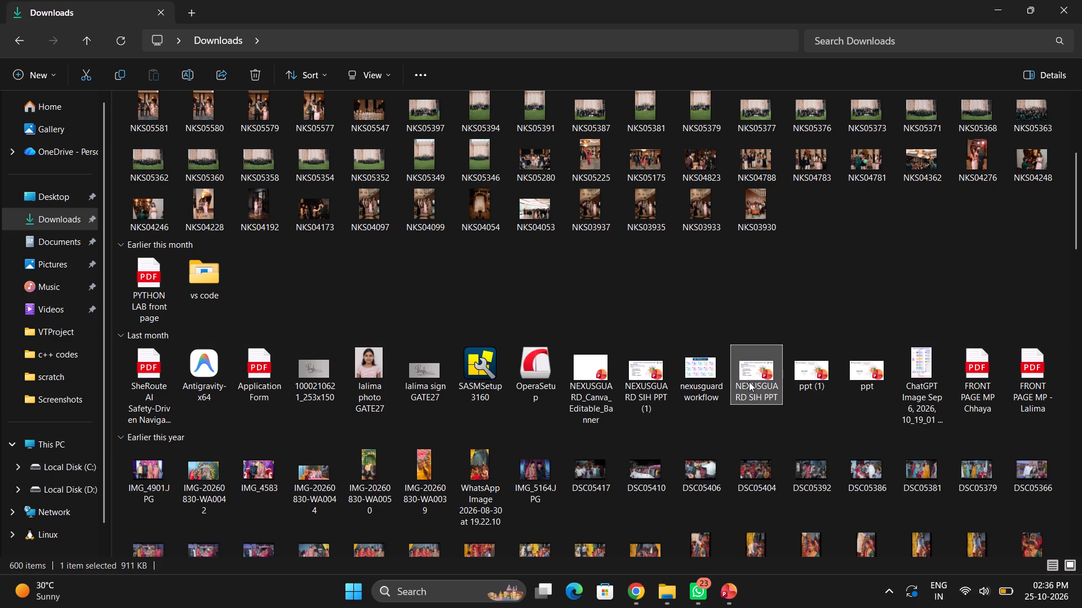
pyautogui.doubleClick(750, 381)
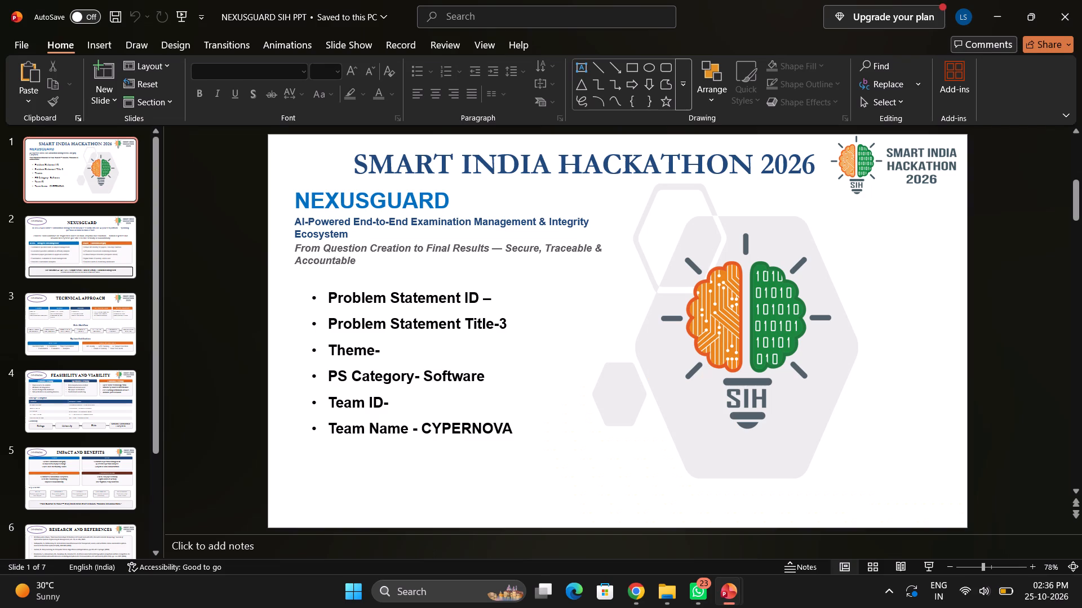
# Read through the NEXUSGUARD slides in order, from the project overview and technical approach to the references and closing slide.
pyautogui.click(46, 257)
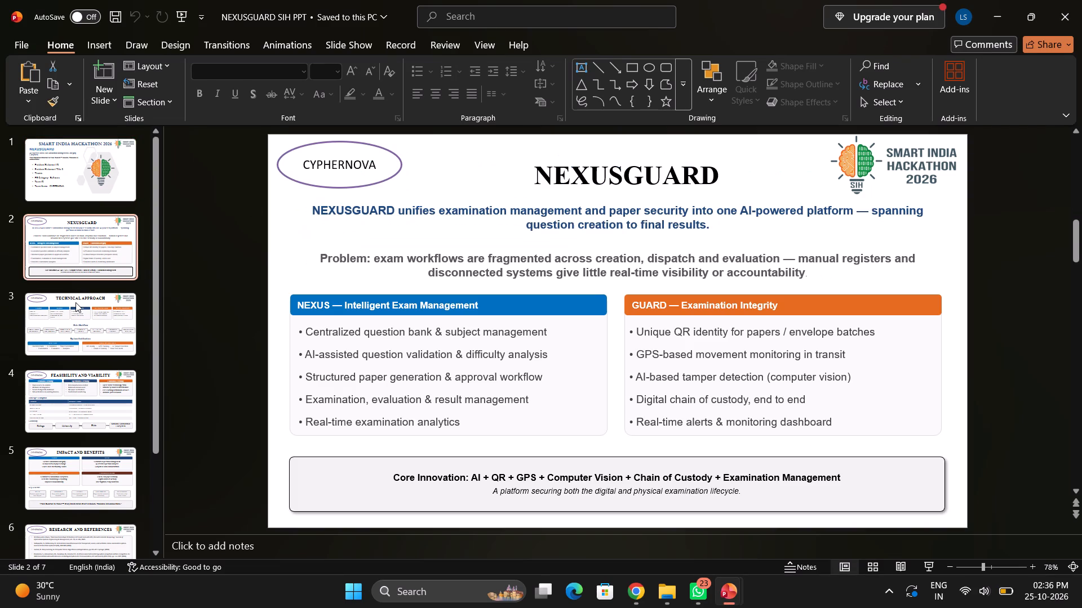
pyautogui.click(73, 319)
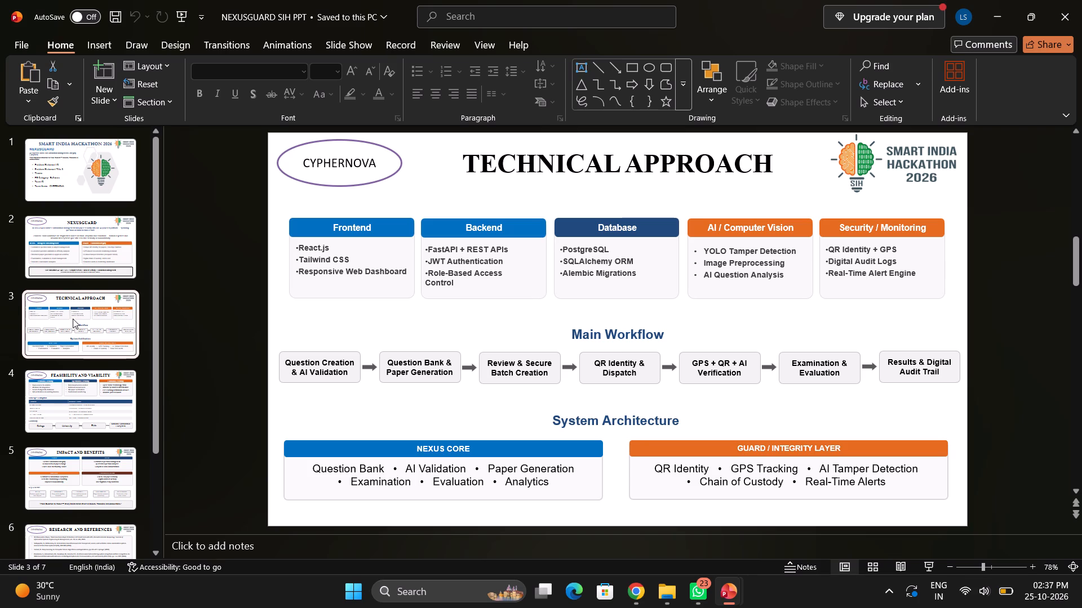
pyautogui.click(59, 328)
pyautogui.click(76, 395)
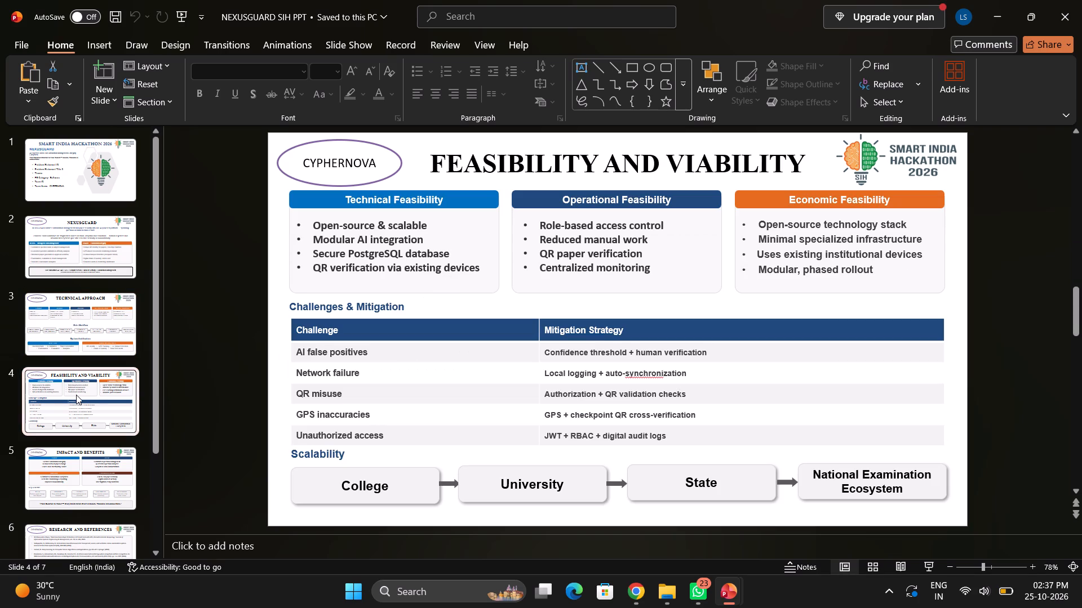
pyautogui.scroll(-2, 92, 312)
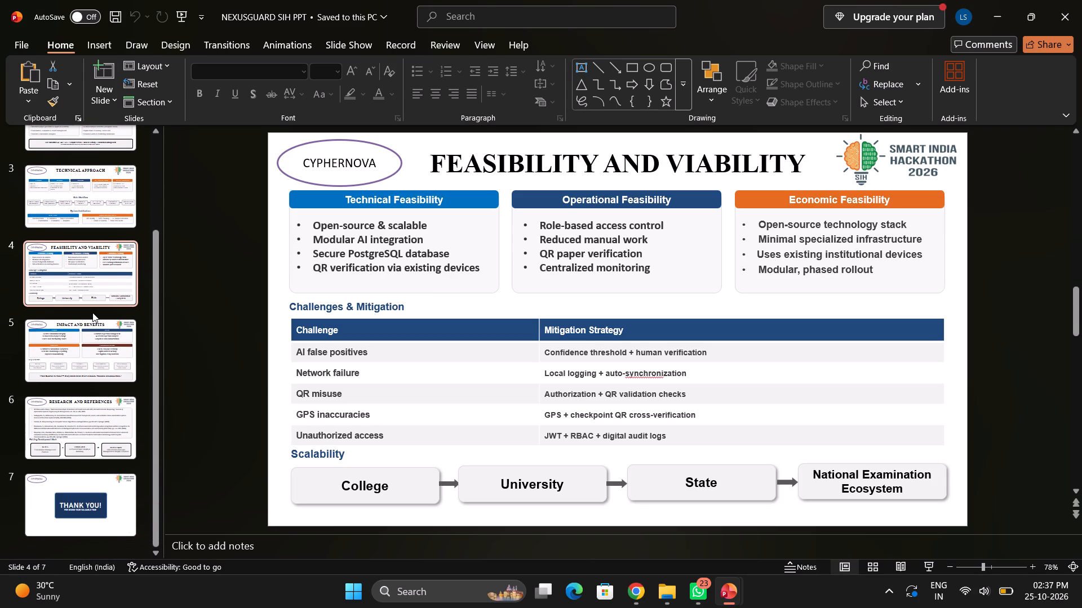
pyautogui.click(82, 347)
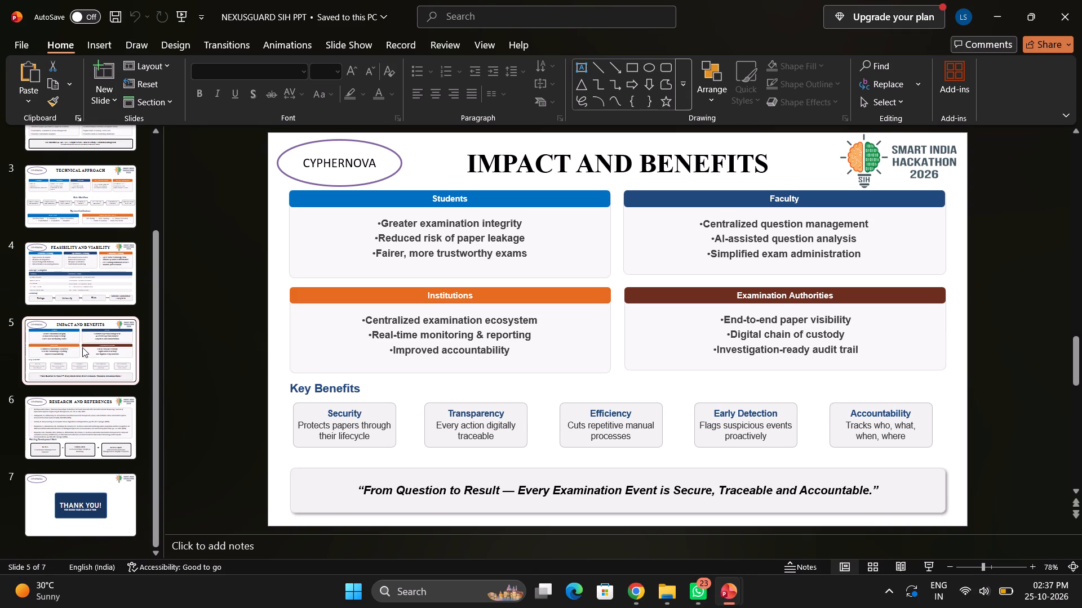
pyautogui.click(88, 423)
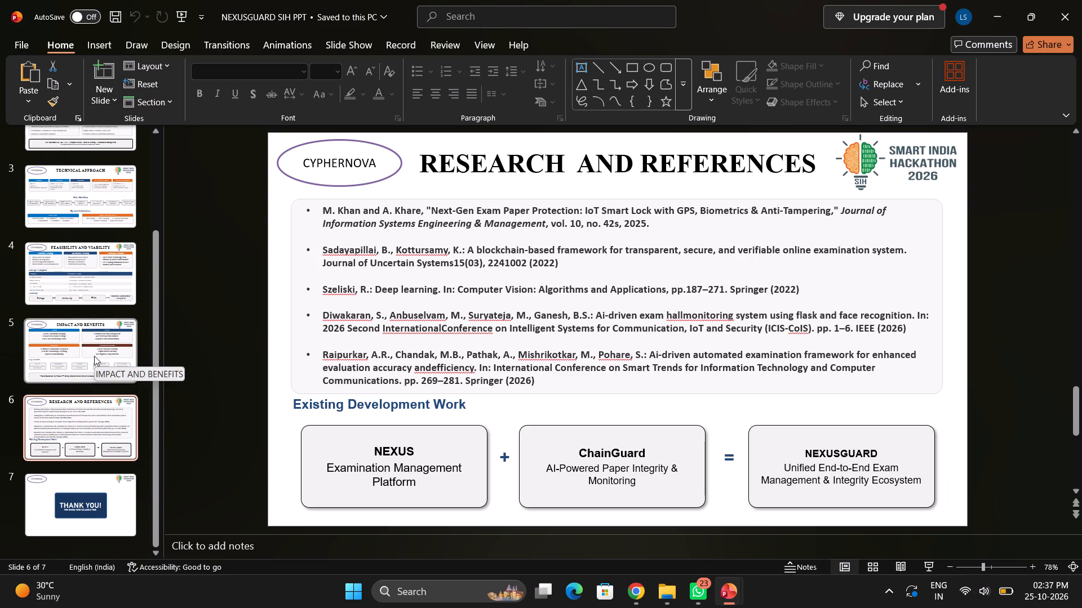
pyautogui.scroll(-2, 94, 356)
pyautogui.click(86, 499)
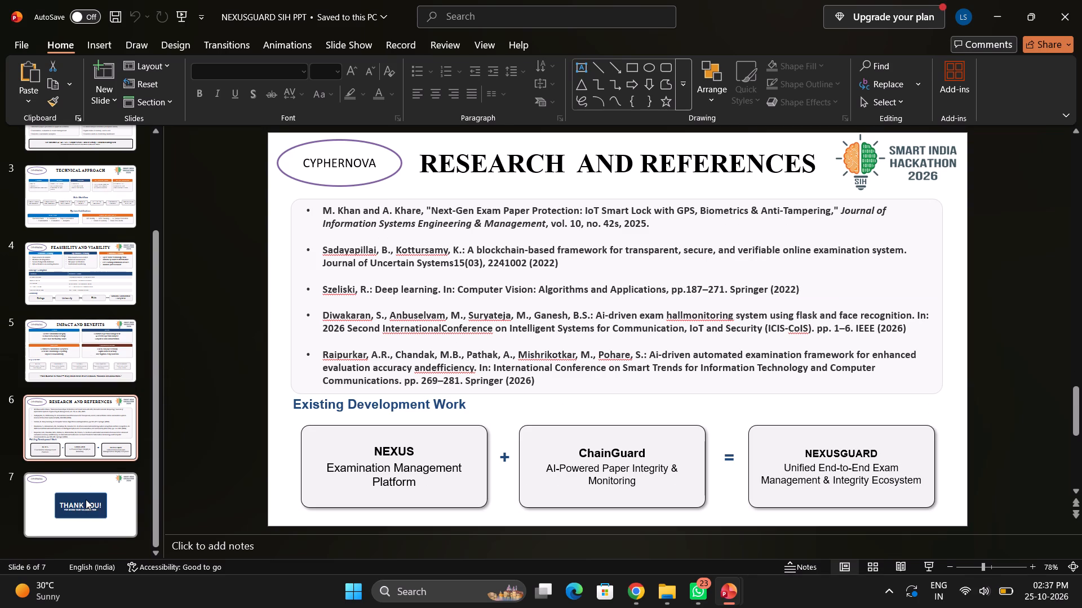
# Go back through the NEXUSGUARD deck and review its slides again from the title to Impact and Benefits.
pyautogui.click(86, 426)
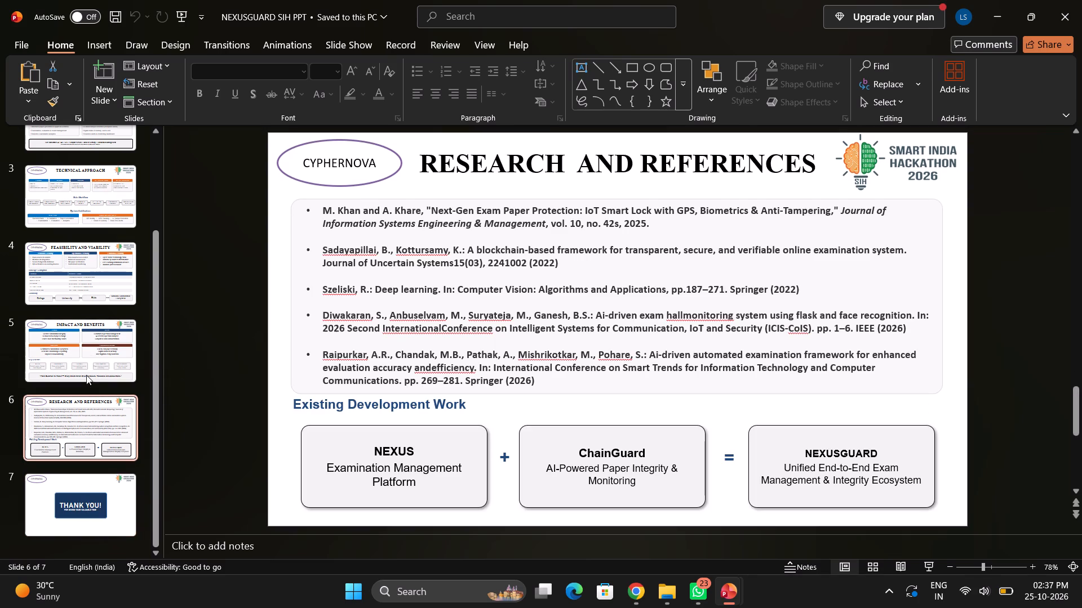
pyautogui.click(86, 375)
pyautogui.click(88, 306)
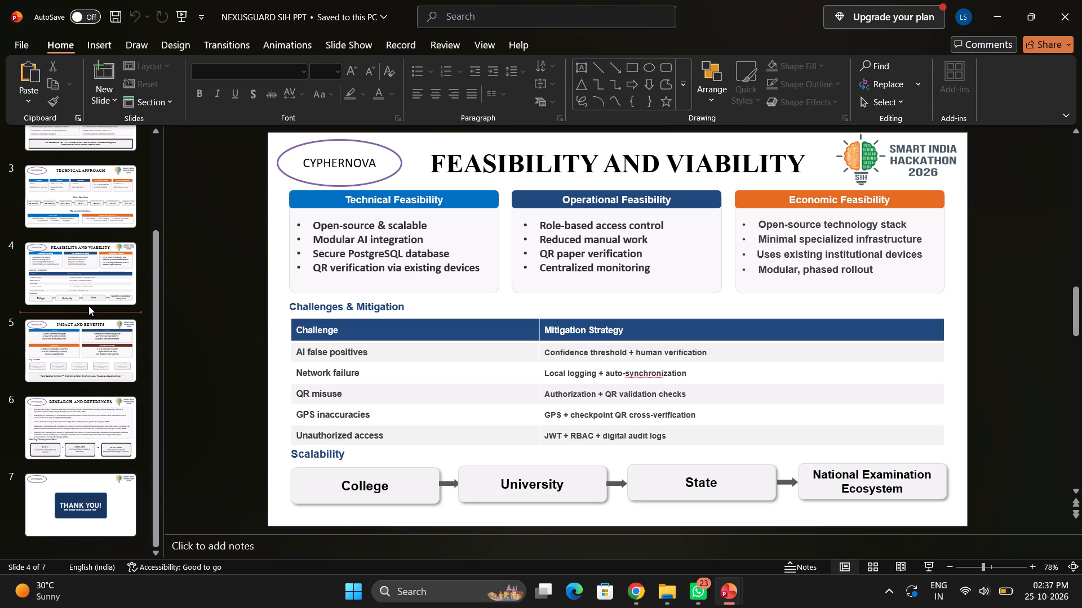
pyautogui.scroll(4, 88, 306)
pyautogui.click(76, 149)
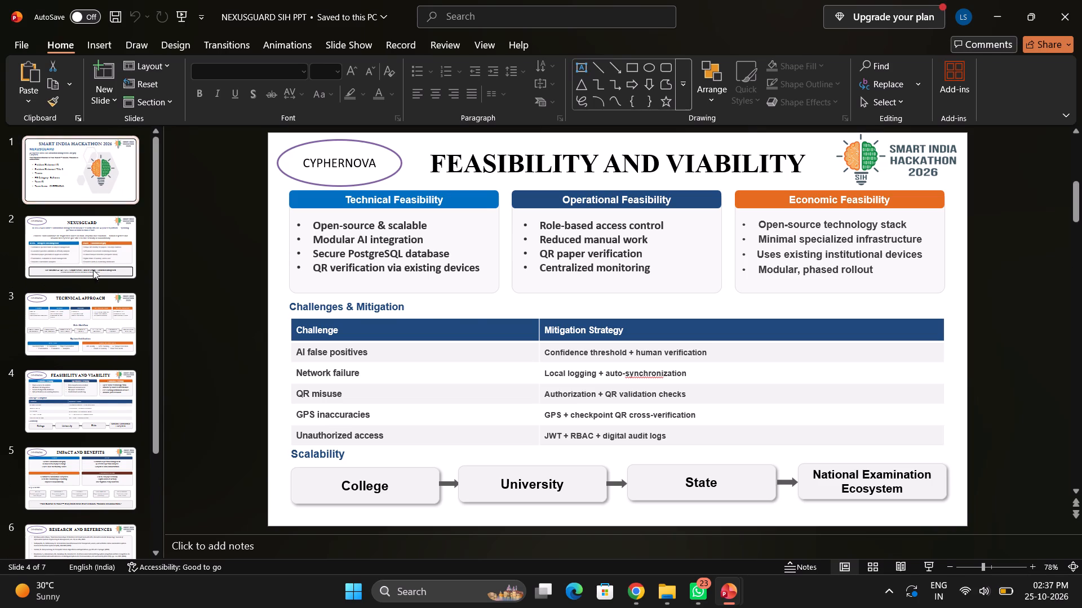
pyautogui.click(93, 278)
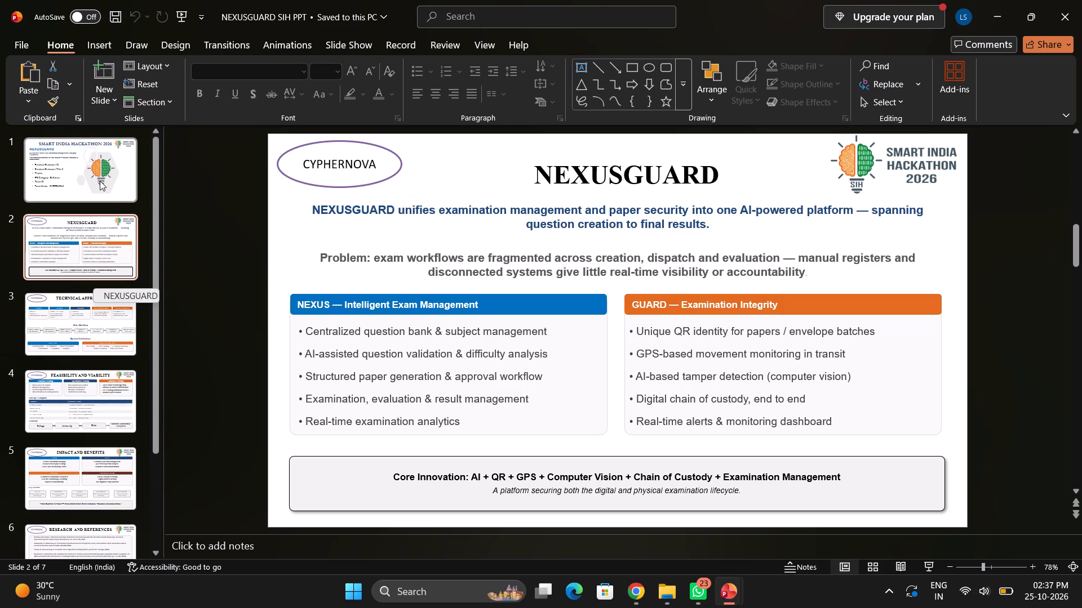
pyautogui.click(100, 181)
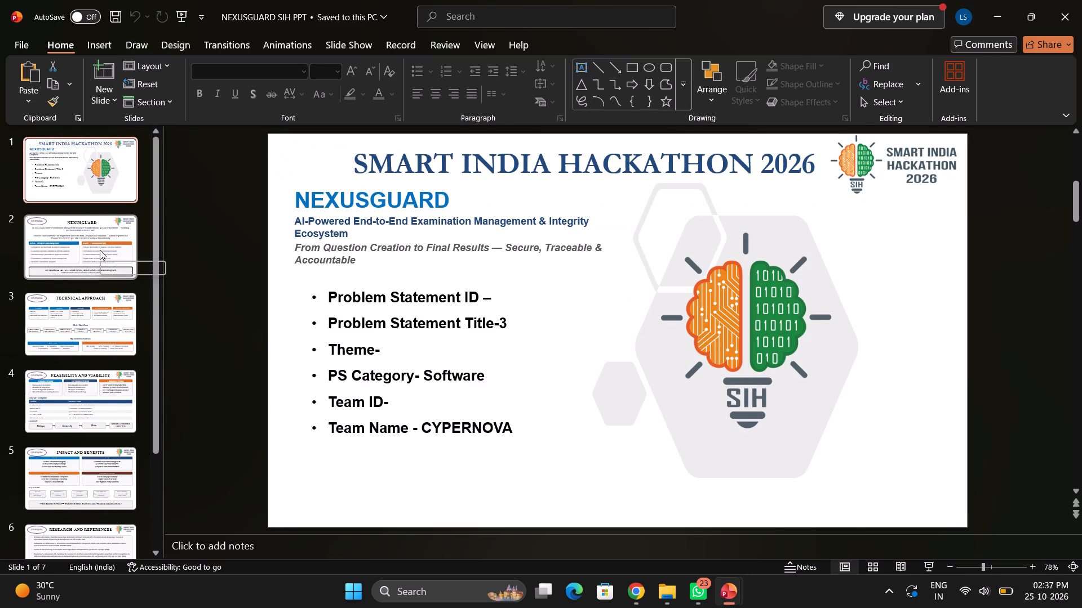
pyautogui.click(100, 250)
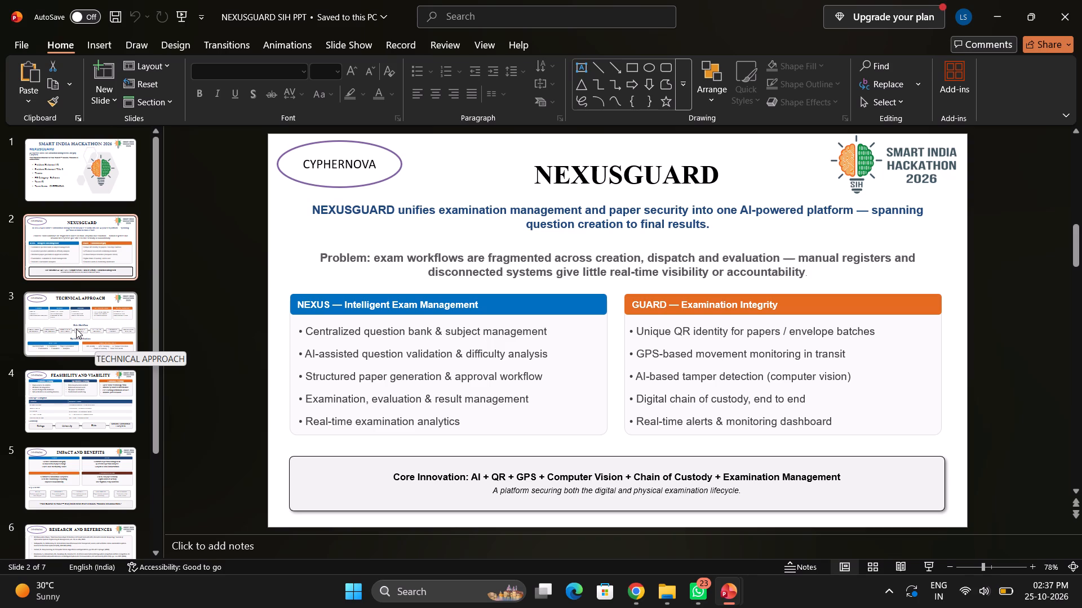
pyautogui.click(76, 329)
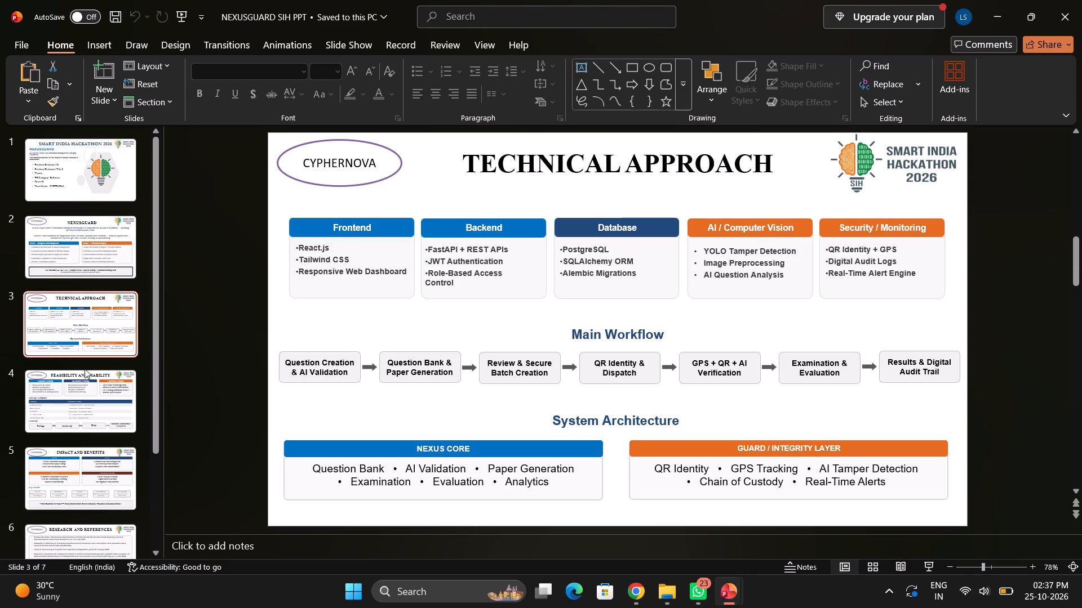
pyautogui.click(92, 419)
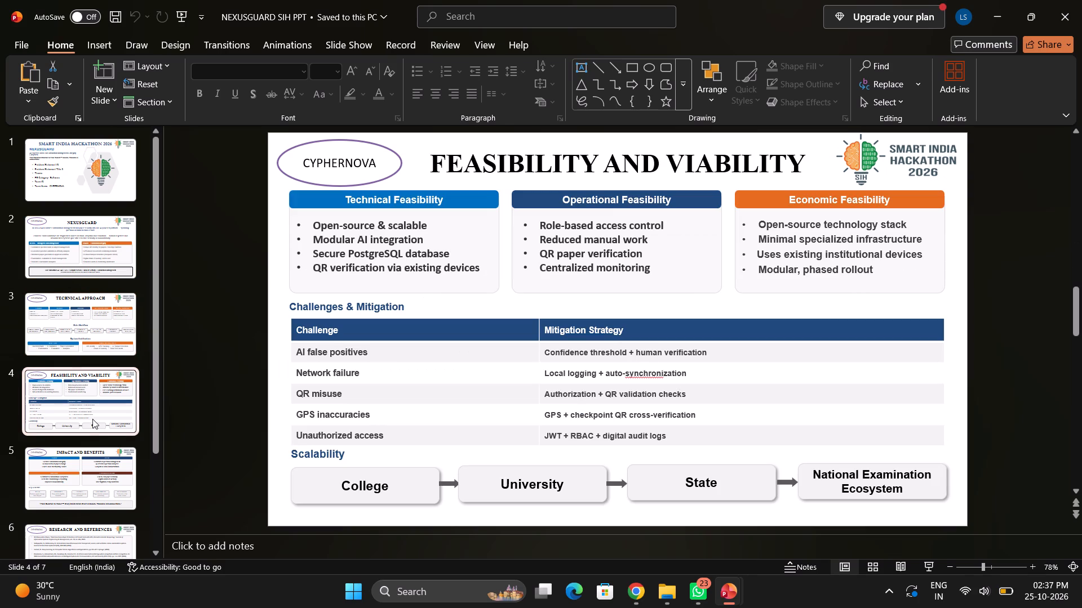
pyautogui.scroll(-1, 92, 419)
pyautogui.click(92, 437)
pyautogui.scroll(-2, 92, 437)
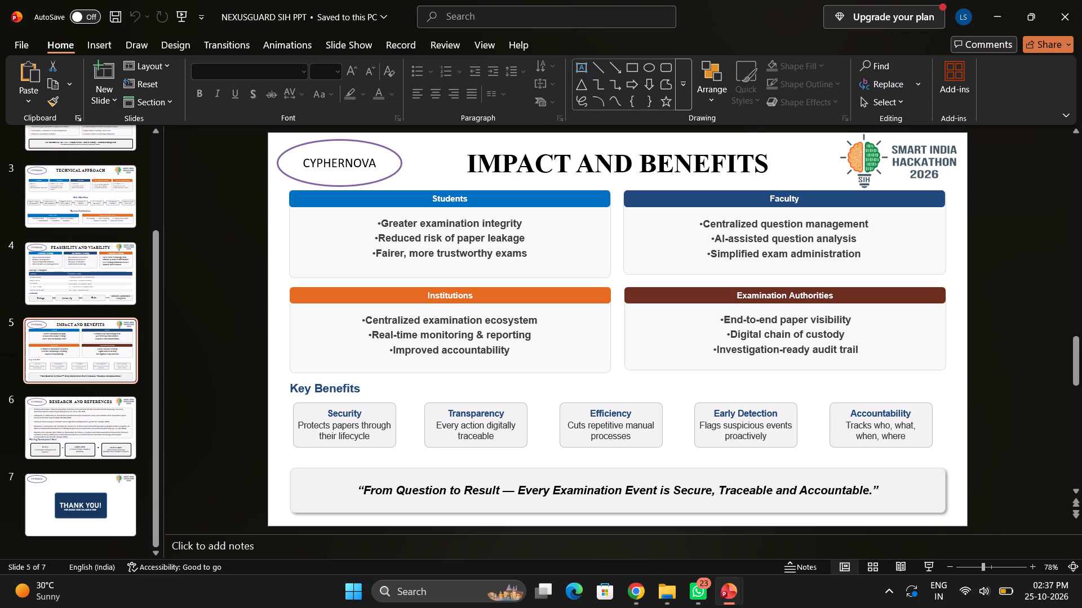
# Switch to Chrome, return from Flyrobe to the "renting clothes online india" search results and look through the rental sites.
pyautogui.click(632, 593)
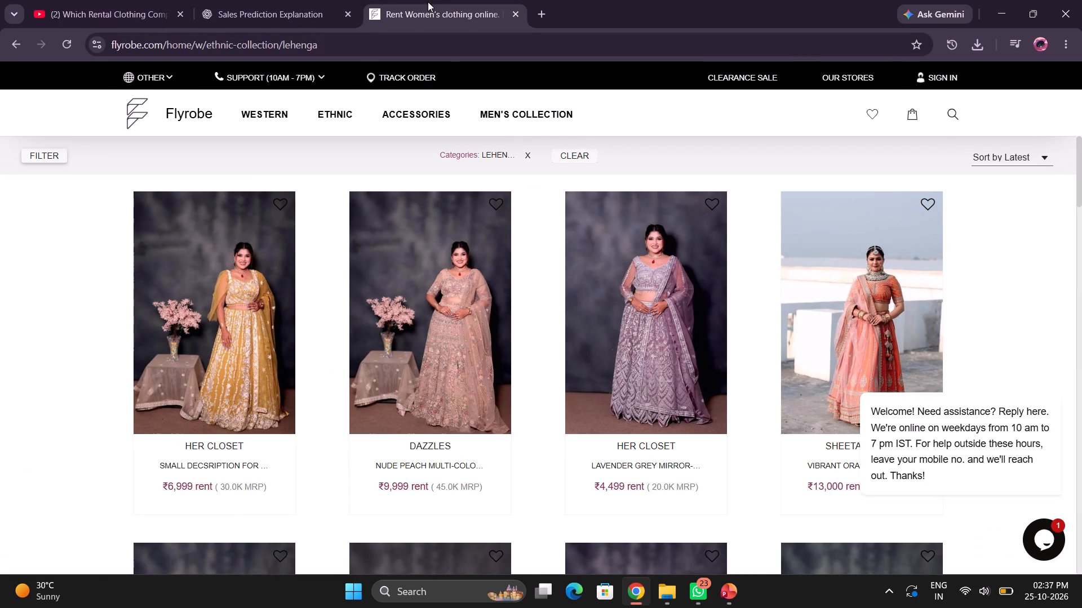
pyautogui.moveTo(31, 47); pyautogui.dragTo(18, 44)
pyautogui.click(18, 44)
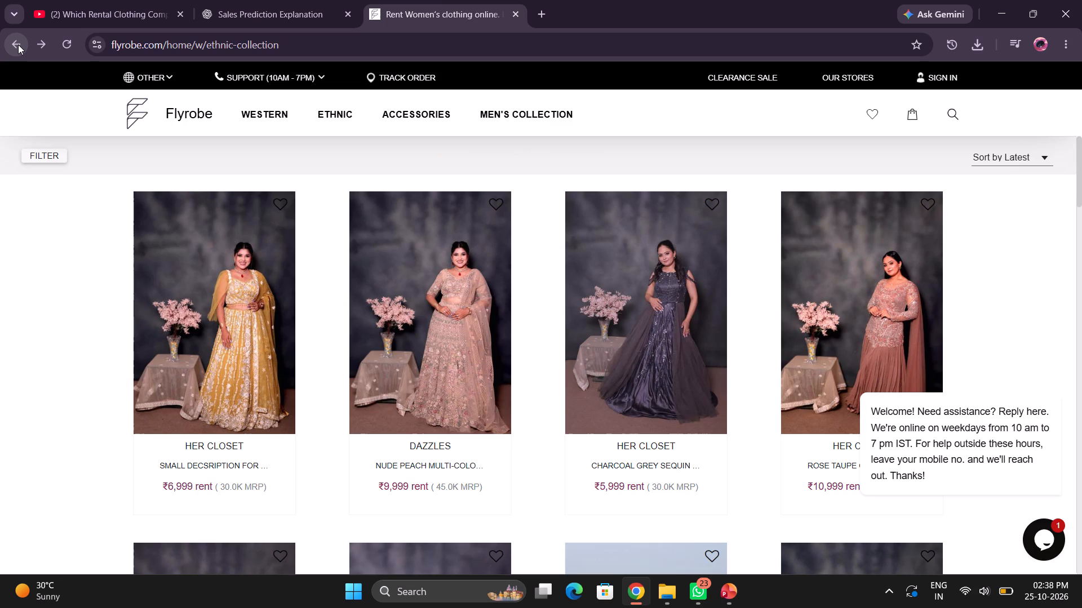
pyautogui.click(18, 44)
pyautogui.click(18, 44)
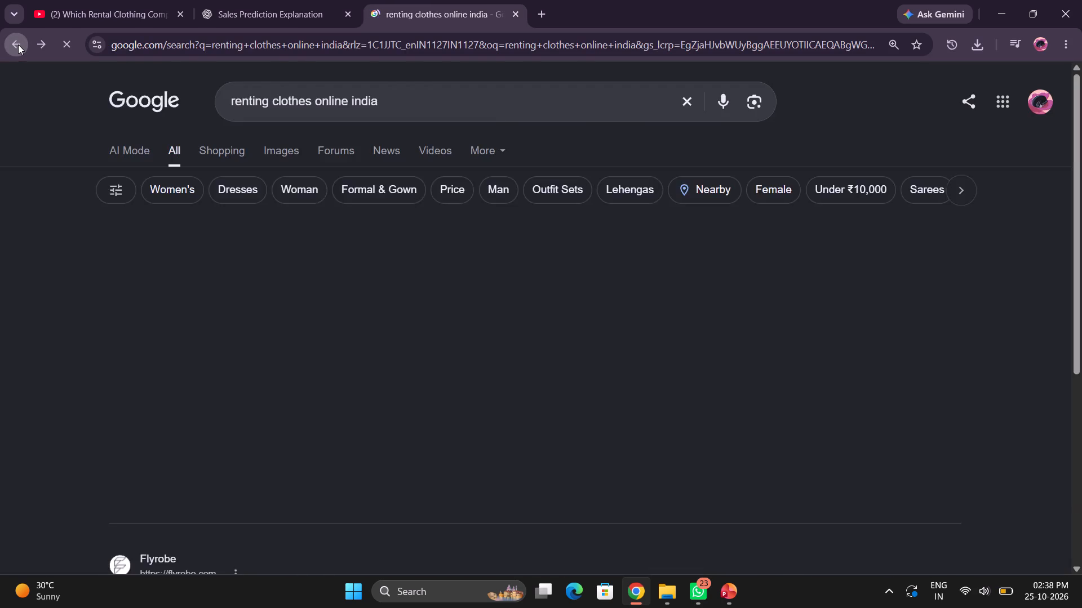
pyautogui.scroll(-1, 61, 408)
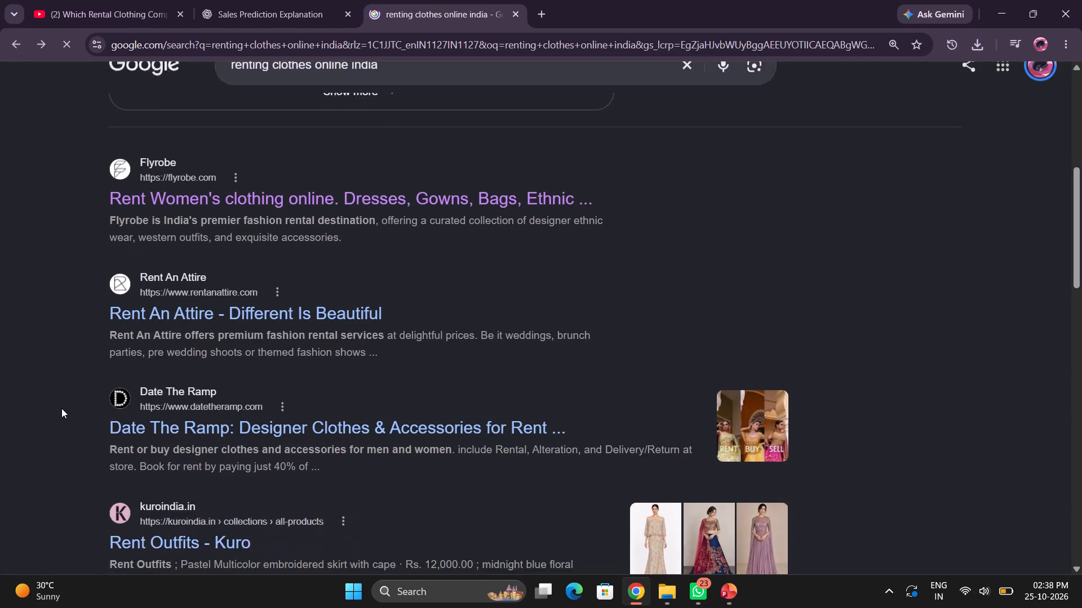
pyautogui.scroll(-4, 61, 408)
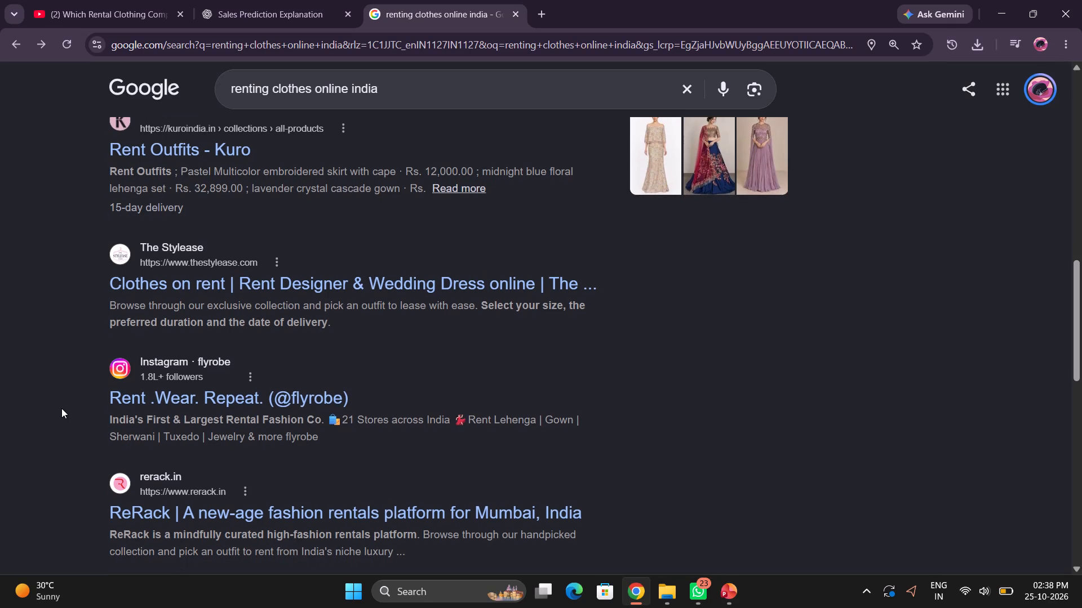
# Open the Rent Outfits - Kuro result and browse the rental outfits and their prices.
pyautogui.click(166, 152)
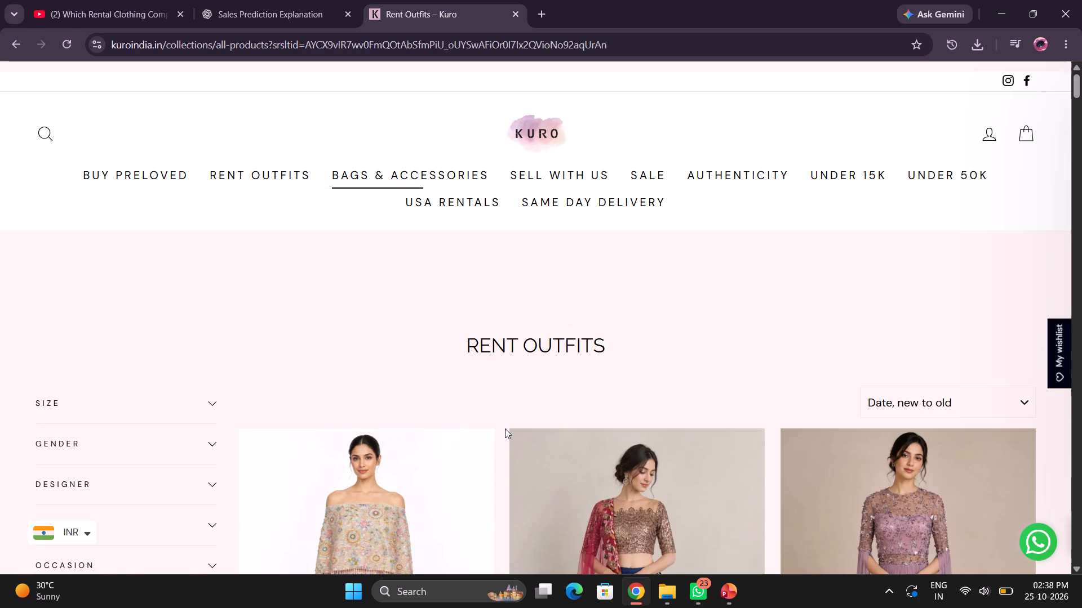
pyautogui.scroll(-2, 505, 432)
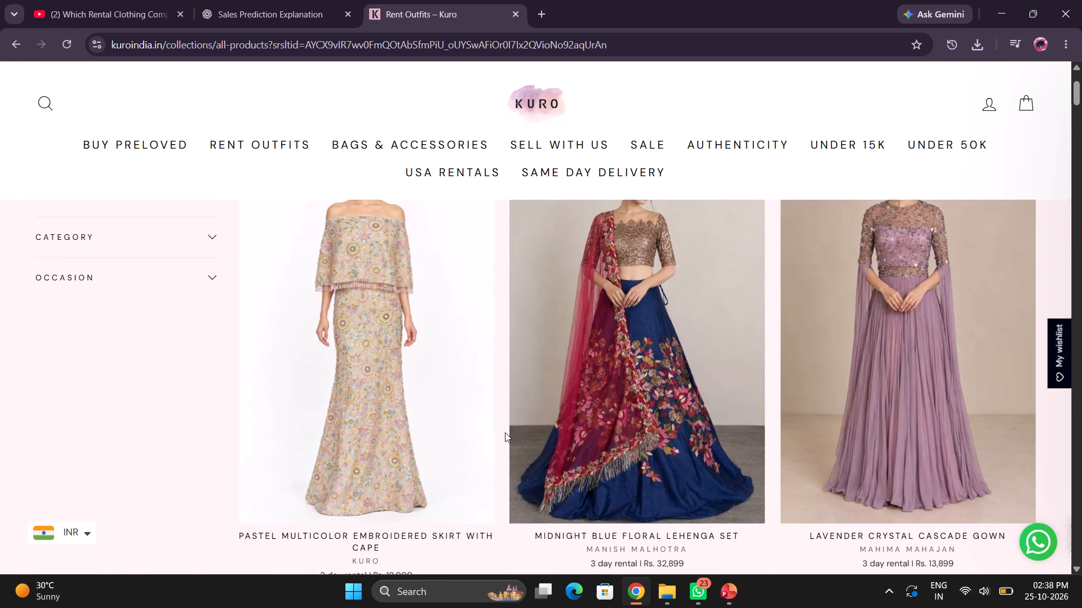
pyautogui.scroll(-1, 505, 432)
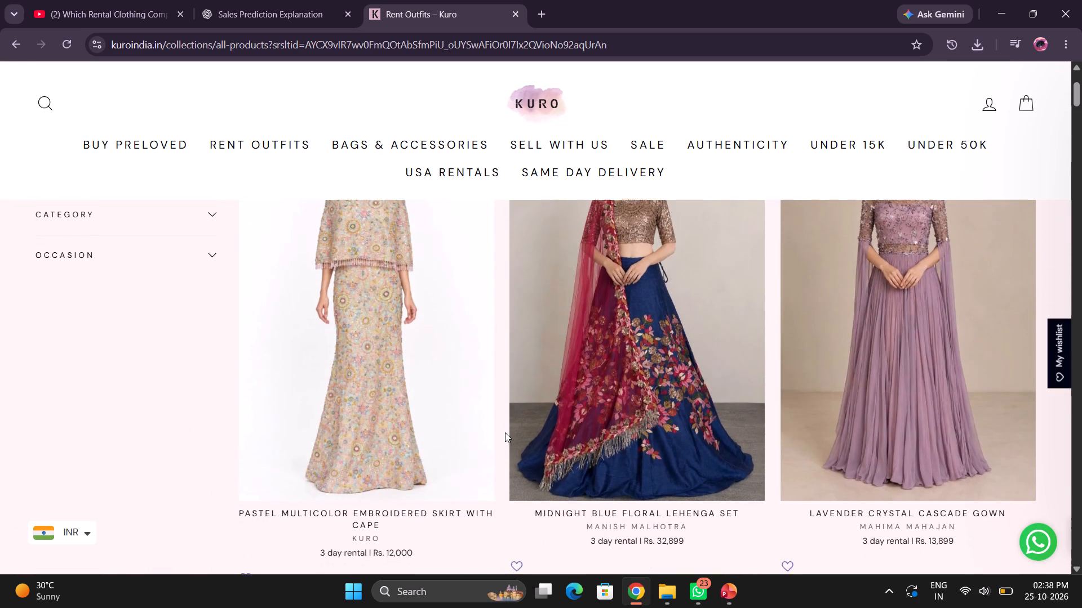
pyautogui.scroll(-1, 505, 432)
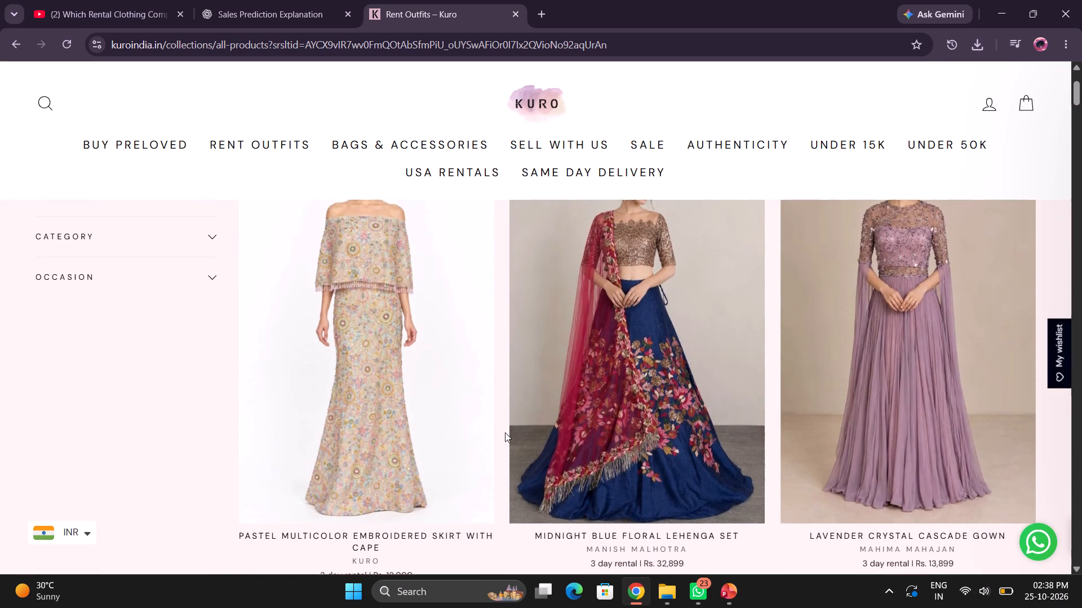
# Look further through Kuro's rental outfits, comparing the designers and 3-day rental prices.
pyautogui.scroll(-1, 505, 432)
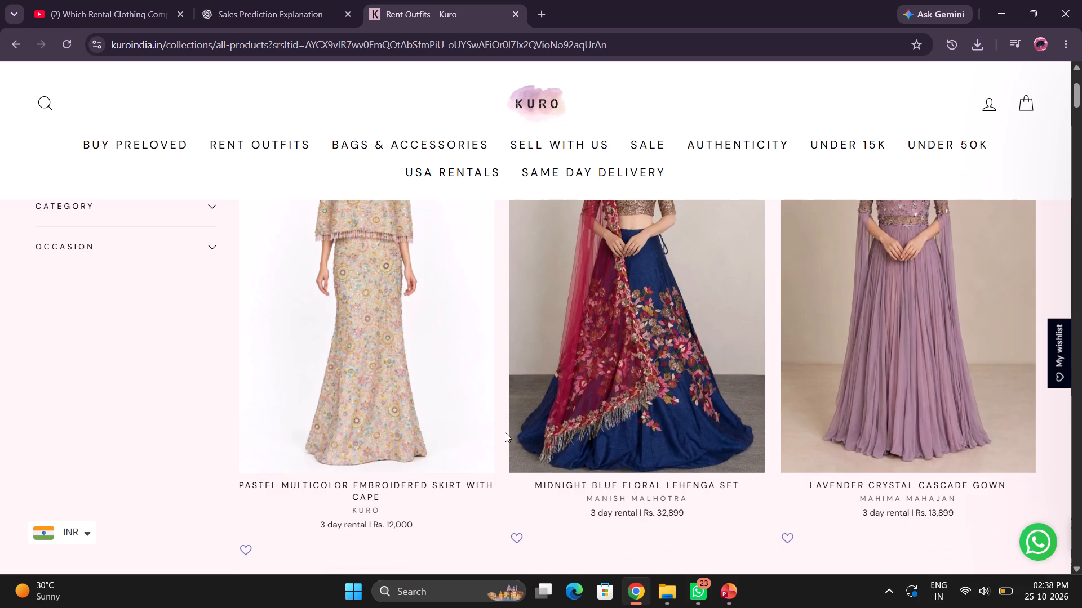
pyautogui.scroll(2, 505, 432)
pyautogui.scroll(-2, 505, 432)
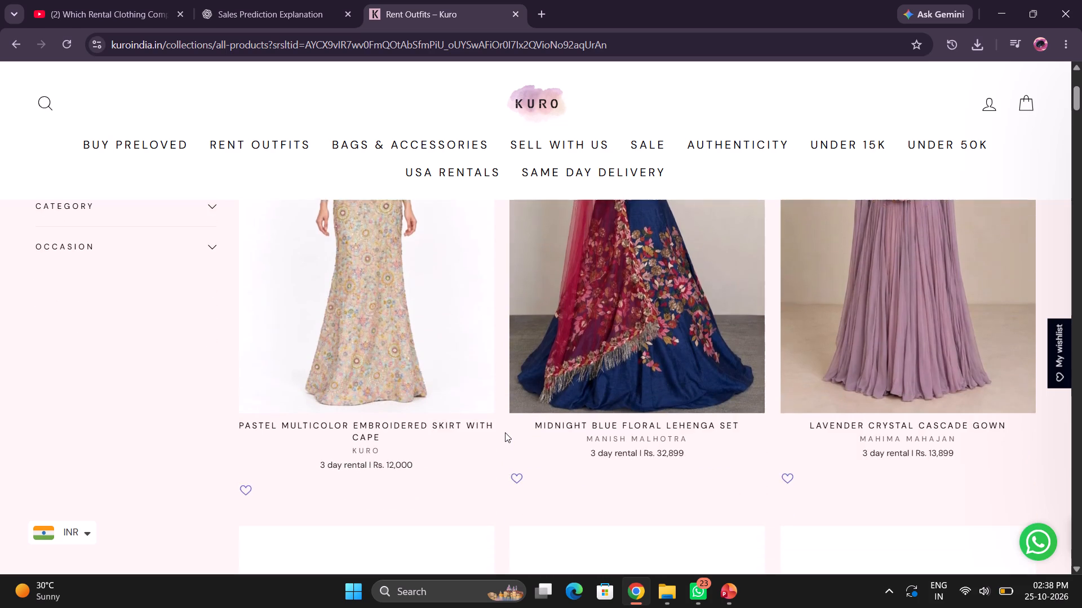
pyautogui.scroll(-2, 505, 432)
pyautogui.scroll(3, 505, 432)
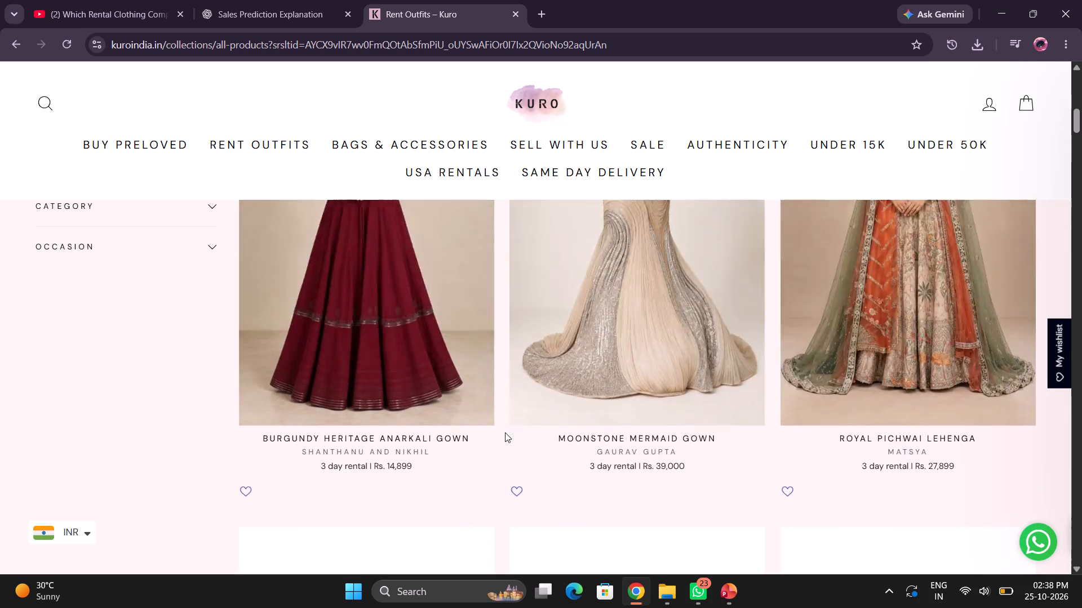
# Open Kuro's Rent under 5K collection and browse its sarees, sharara sets and lehengas with their rental prices.
pyautogui.scroll(1, 505, 432)
pyautogui.click(286, 173)
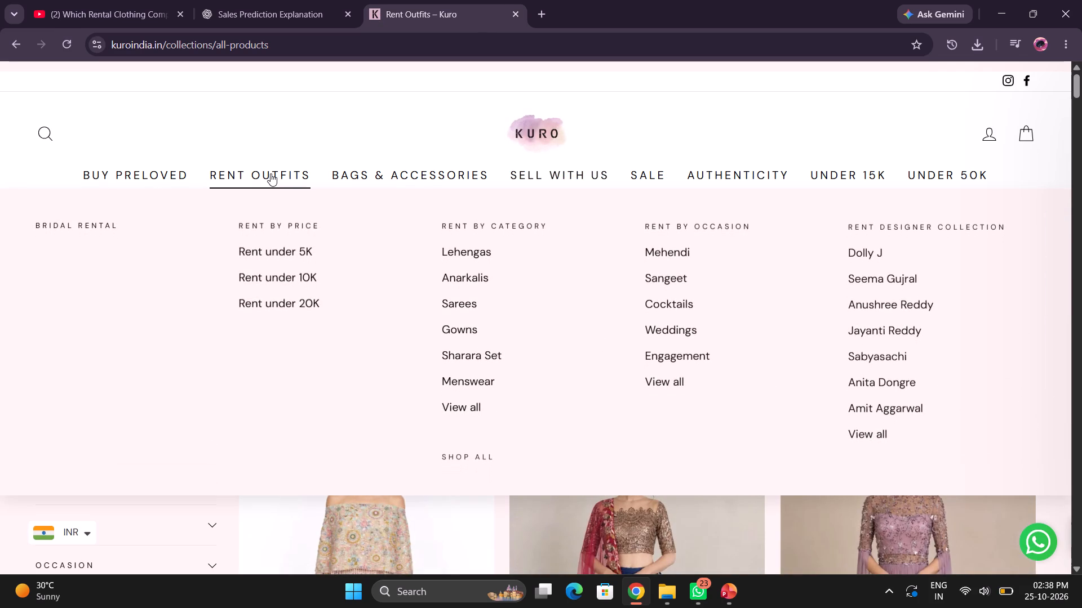
pyautogui.click(277, 250)
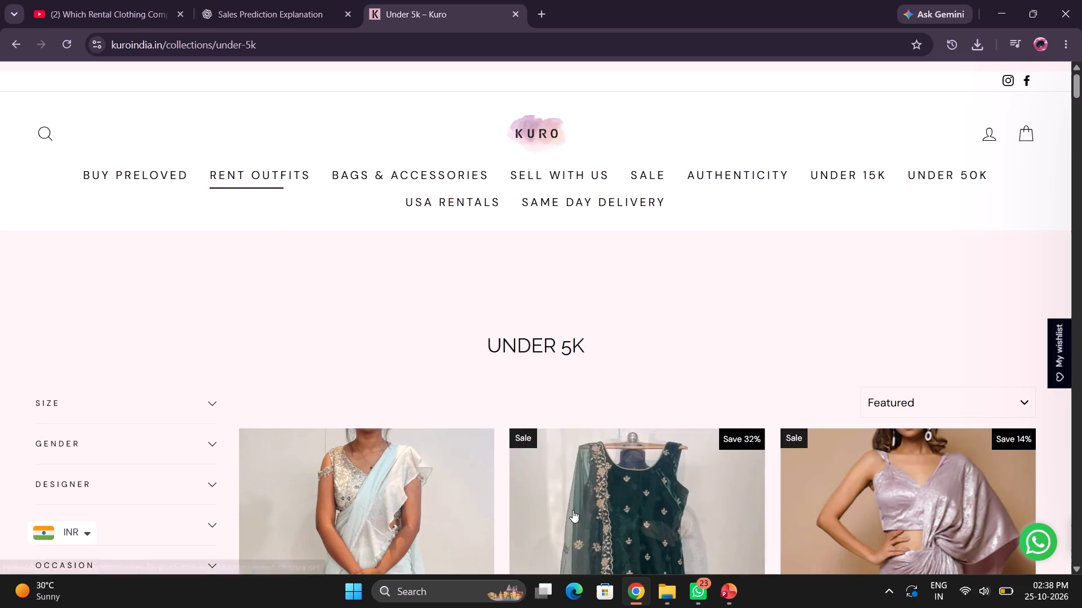
pyautogui.scroll(-3, 490, 425)
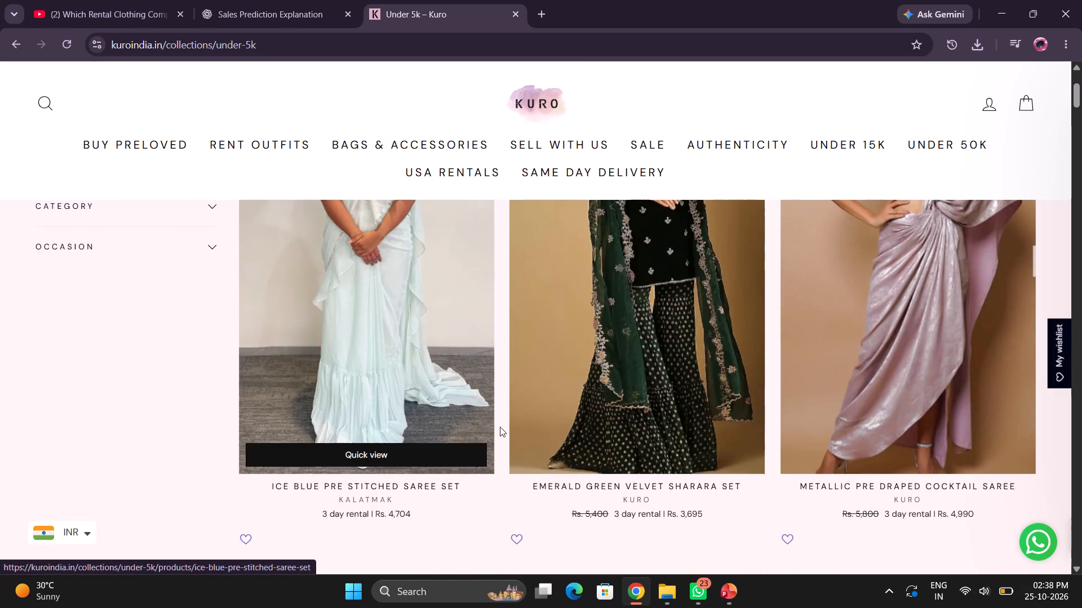
pyautogui.hscroll(1, 505, 431)
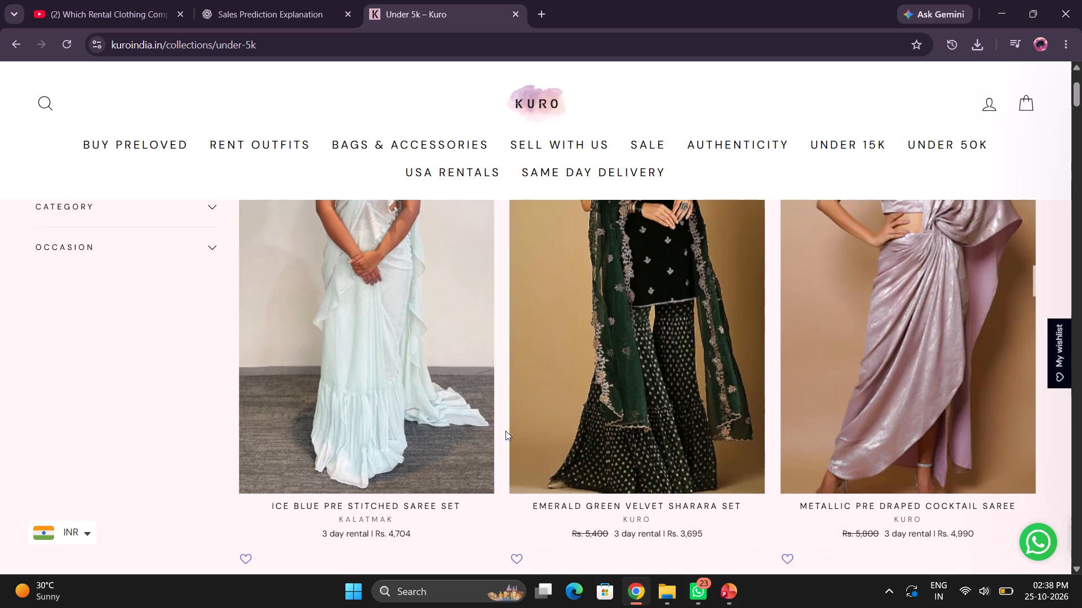
pyautogui.hscroll(1, 505, 431)
pyautogui.scroll(-2, 505, 431)
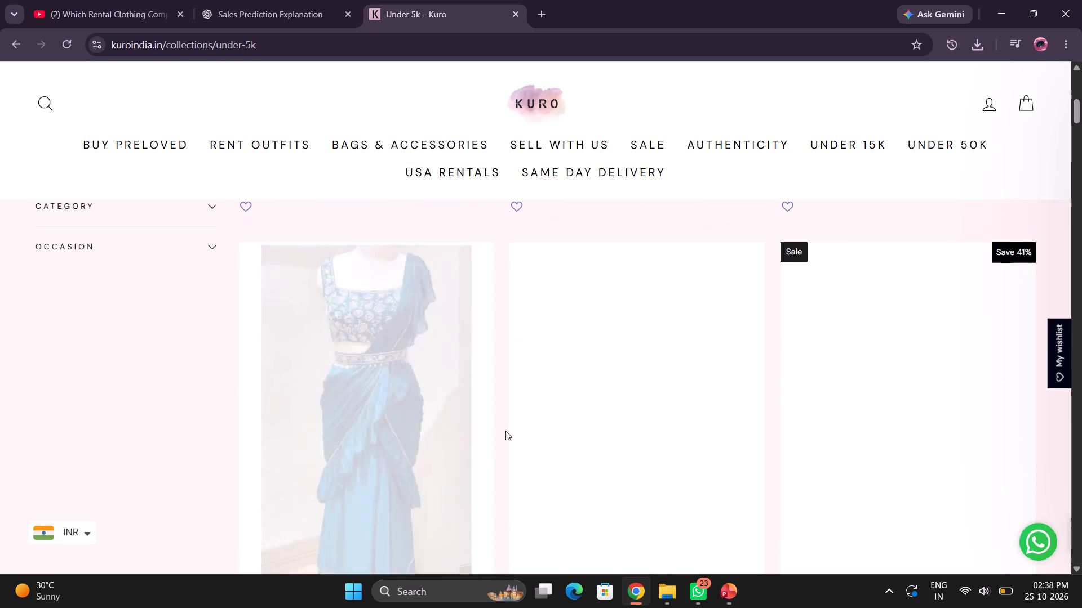
pyautogui.scroll(-2, 505, 431)
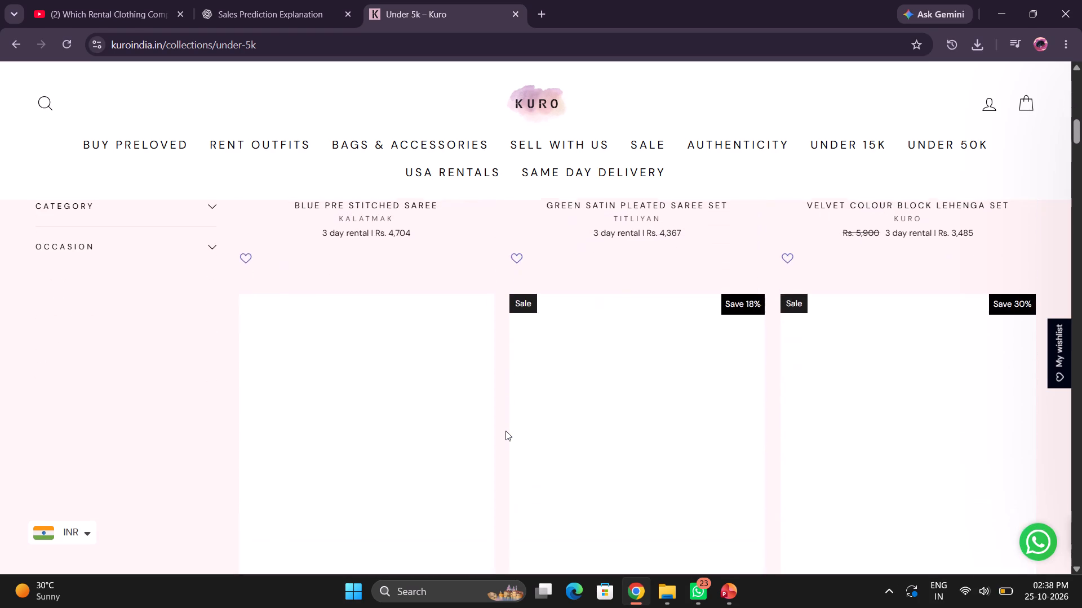
pyautogui.scroll(-3, 505, 431)
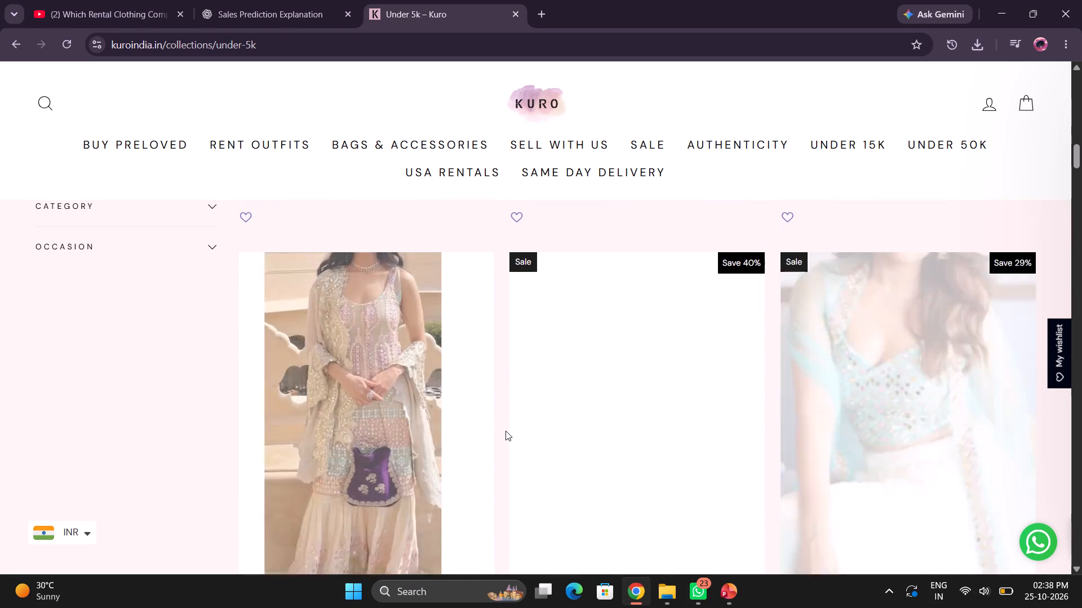
pyautogui.scroll(-3, 505, 431)
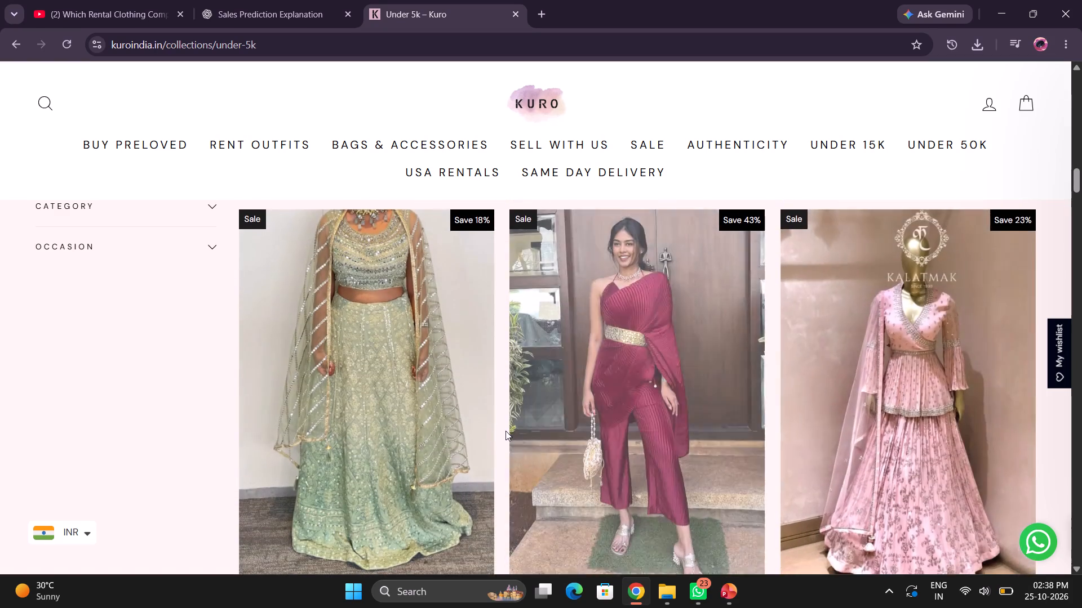
pyautogui.scroll(-3, 505, 431)
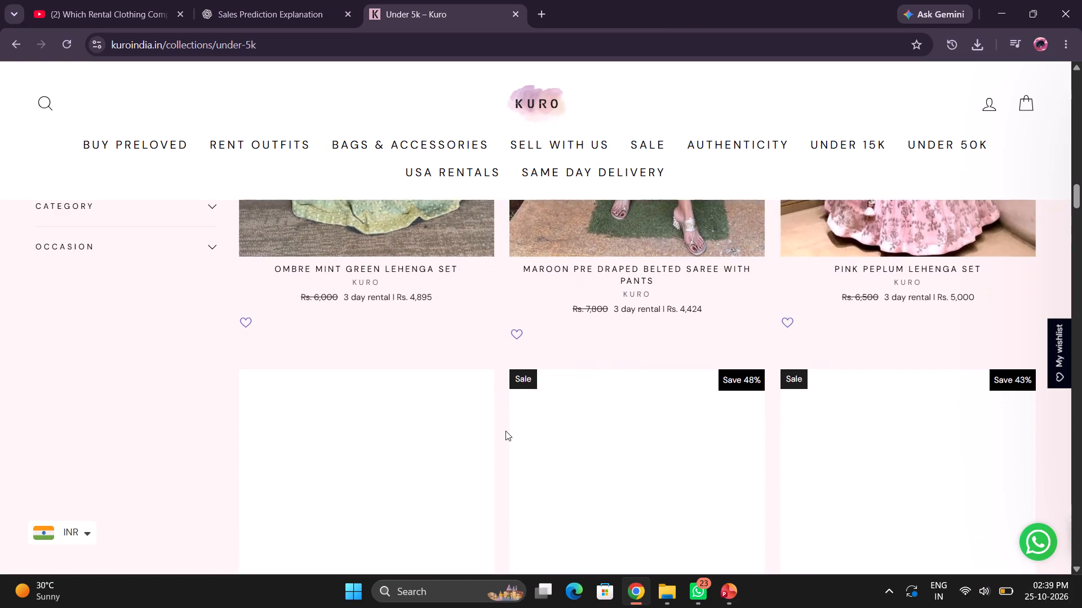
pyautogui.scroll(-2, 505, 431)
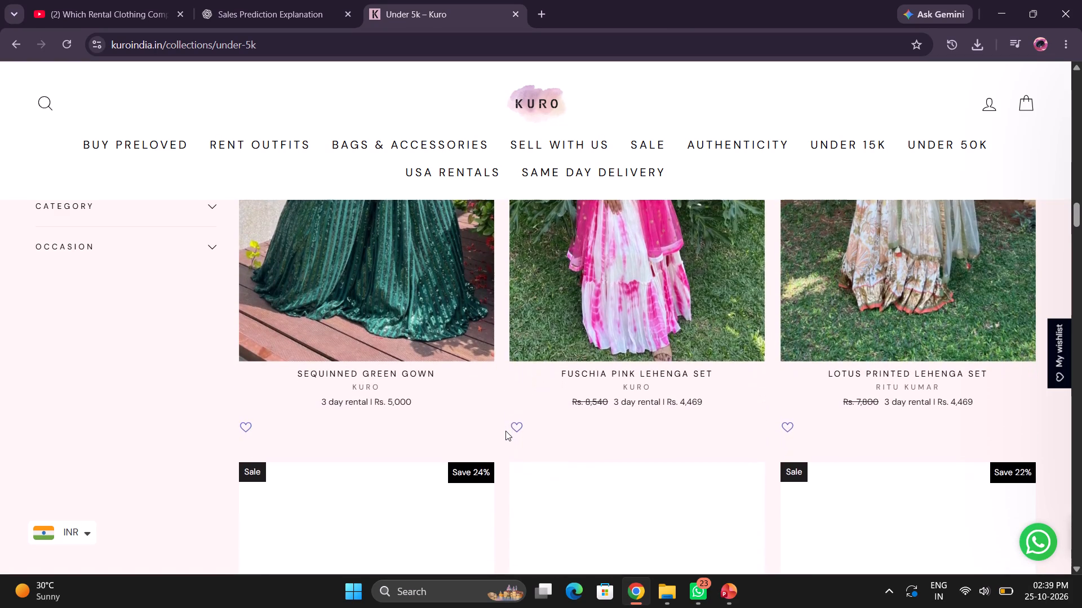
# Examine more of the Under 5K outfits and prices, from the Silver and White Lehenga Set to the Yellow Anarkali row.
pyautogui.hscroll(2, 505, 431)
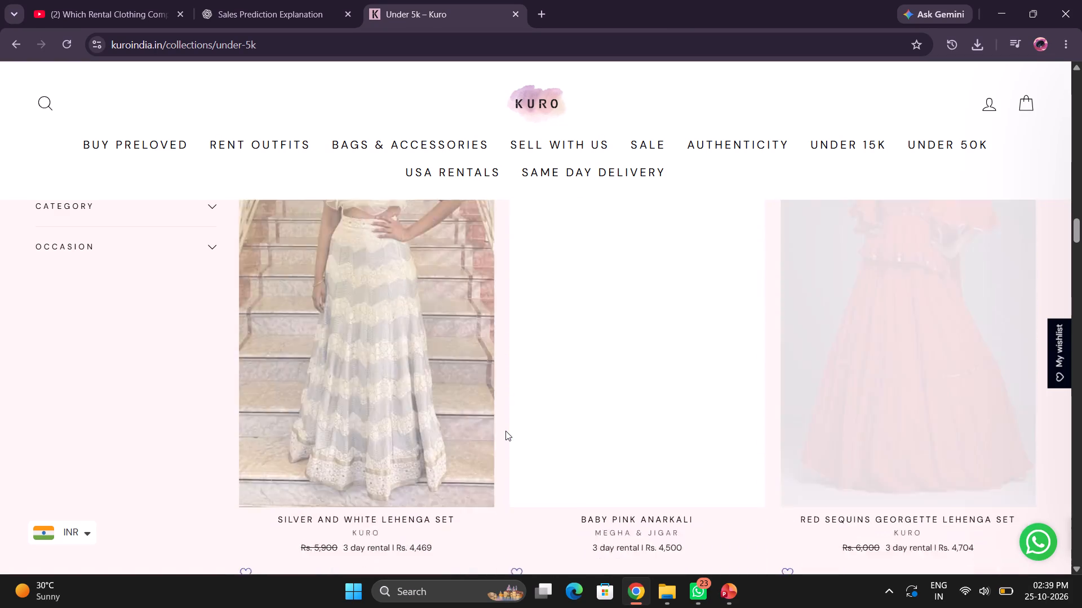
pyautogui.scroll(3, 505, 431)
pyautogui.hscroll(2, 505, 431)
pyautogui.scroll(-2, 505, 431)
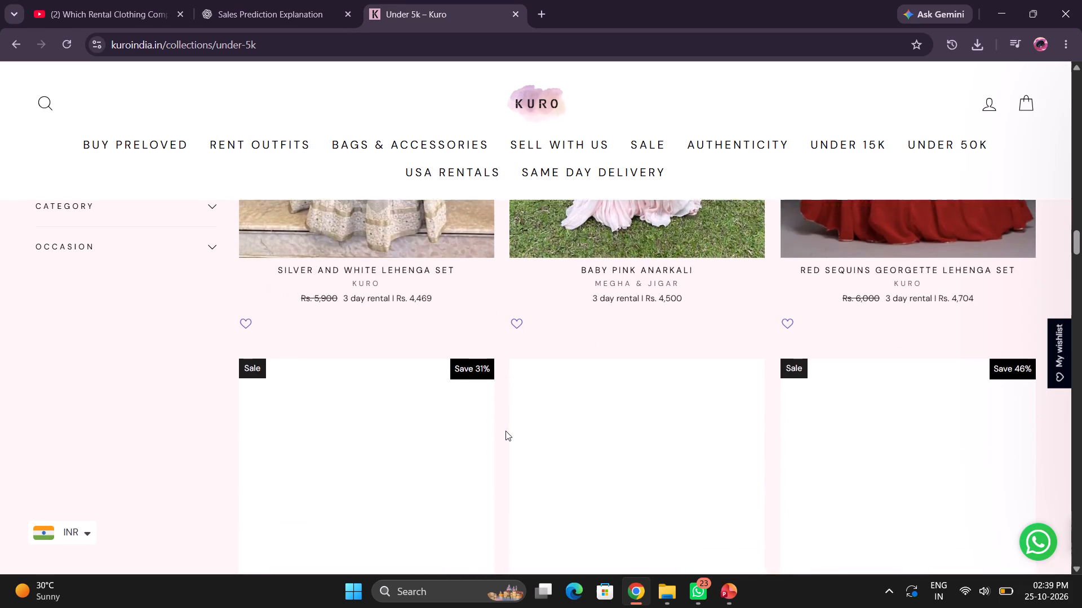
pyautogui.scroll(-1, 505, 431)
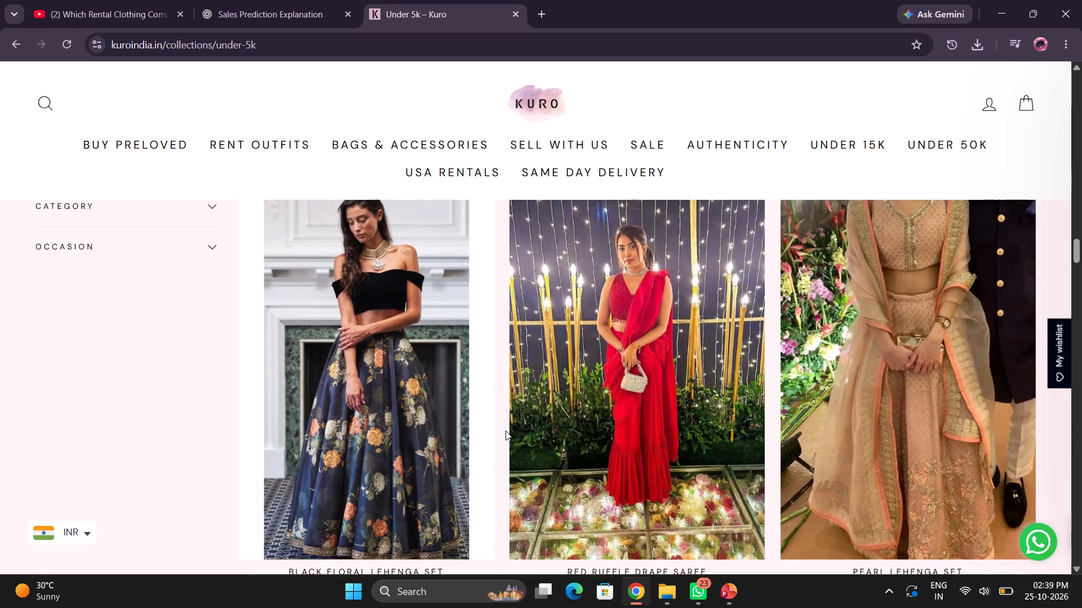
pyautogui.scroll(-3, 505, 431)
pyautogui.scroll(3, 505, 431)
pyautogui.hscroll(1, 505, 431)
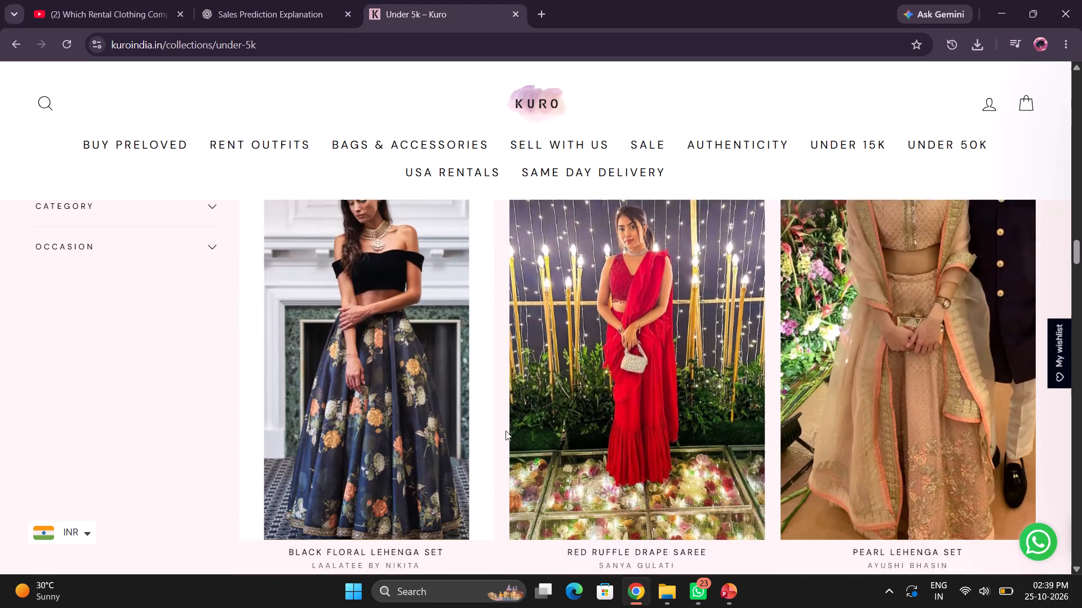
pyautogui.hscroll(1, 505, 431)
pyautogui.scroll(-2, 500, 437)
pyautogui.scroll(2, 500, 437)
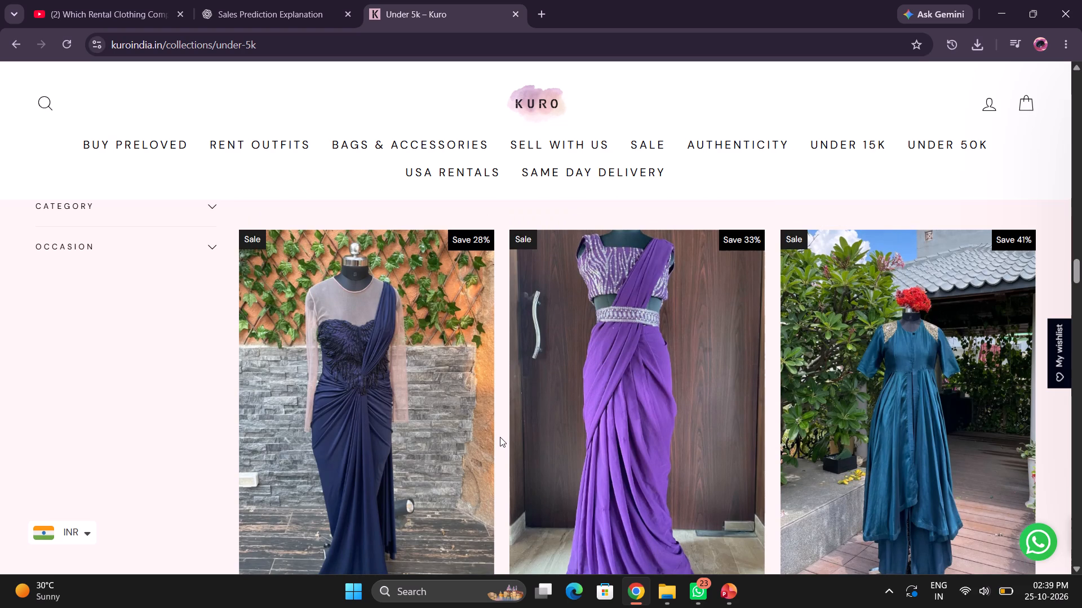
pyautogui.scroll(-6, 500, 437)
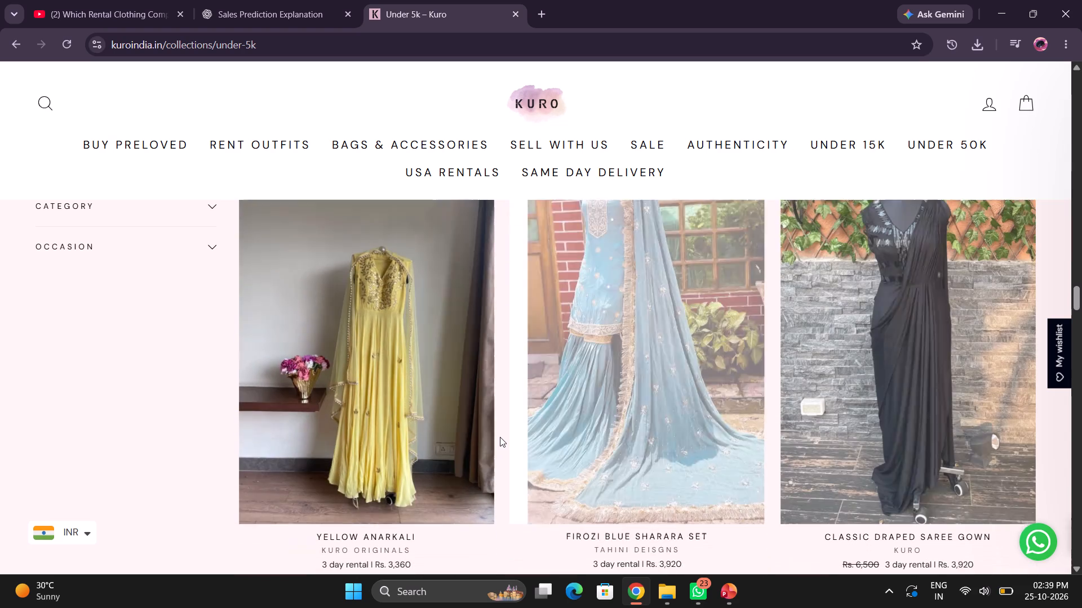
pyautogui.hscroll(1, 500, 437)
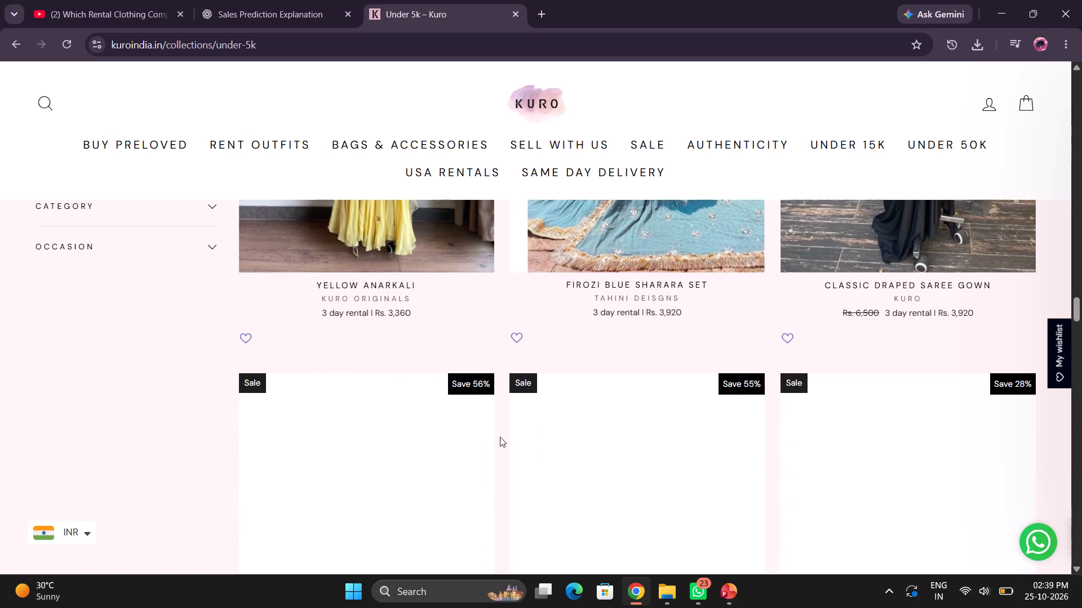
pyautogui.scroll(2, 500, 437)
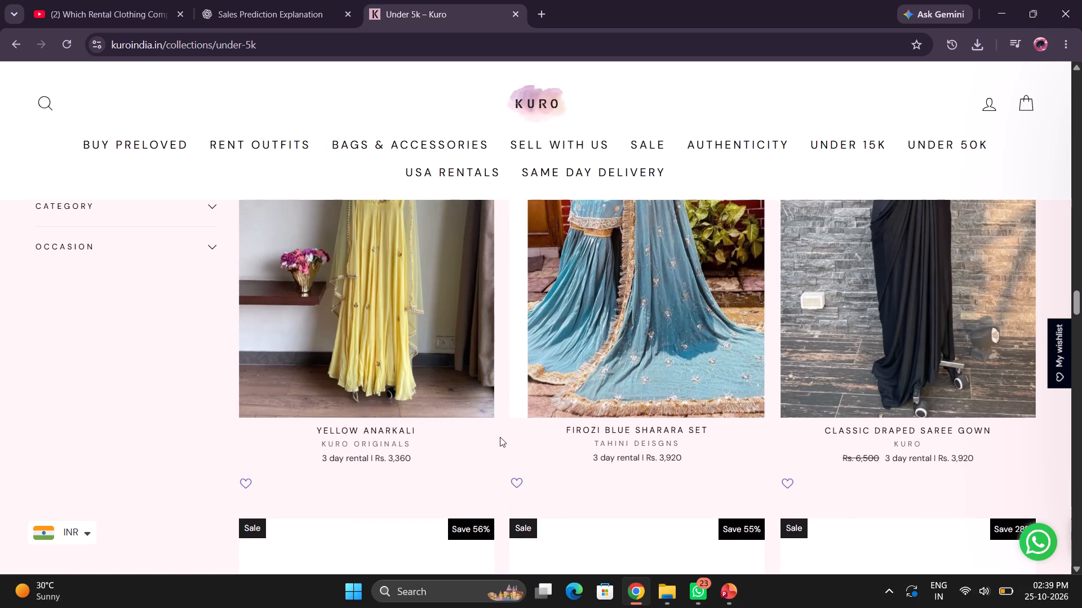
pyautogui.scroll(1, 500, 437)
pyautogui.hscroll(1, 500, 437)
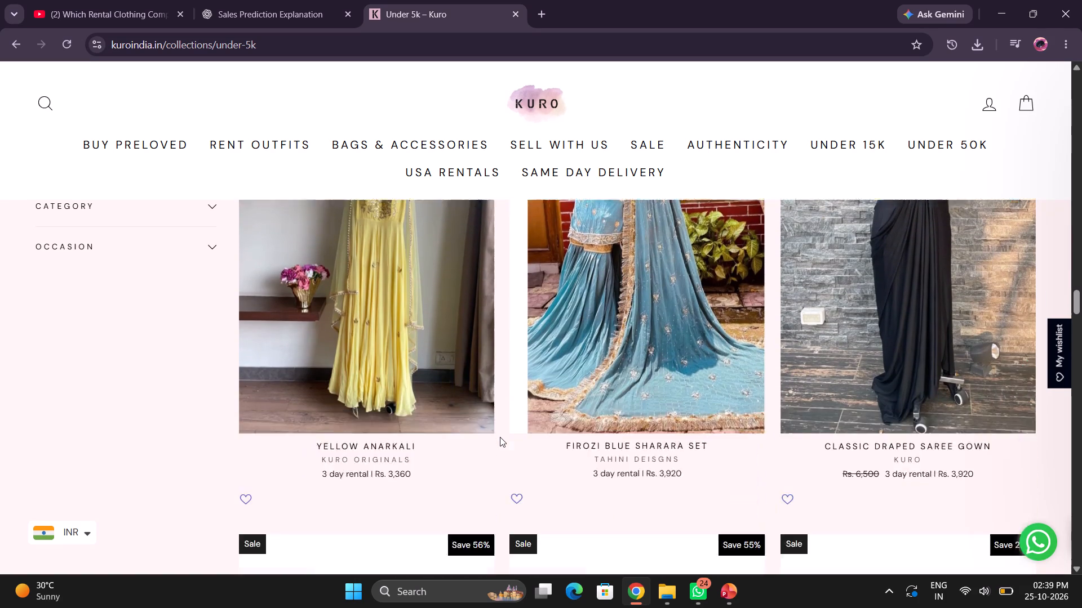
# Open the View all listing under Rent by Category and filter the products to size XS.
pyautogui.scroll(7, 500, 437)
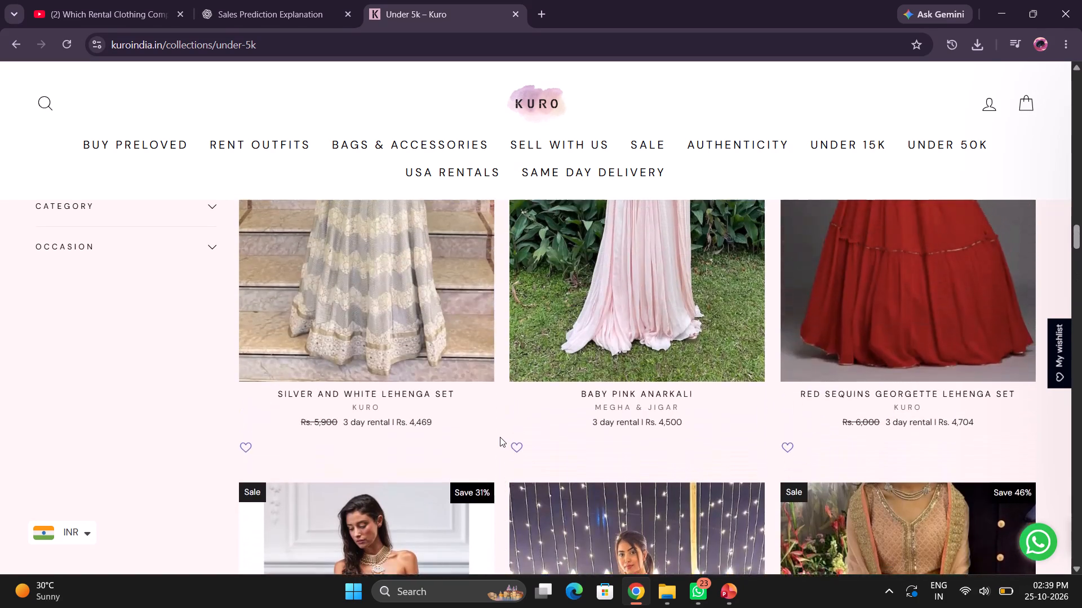
pyautogui.scroll(11, 500, 437)
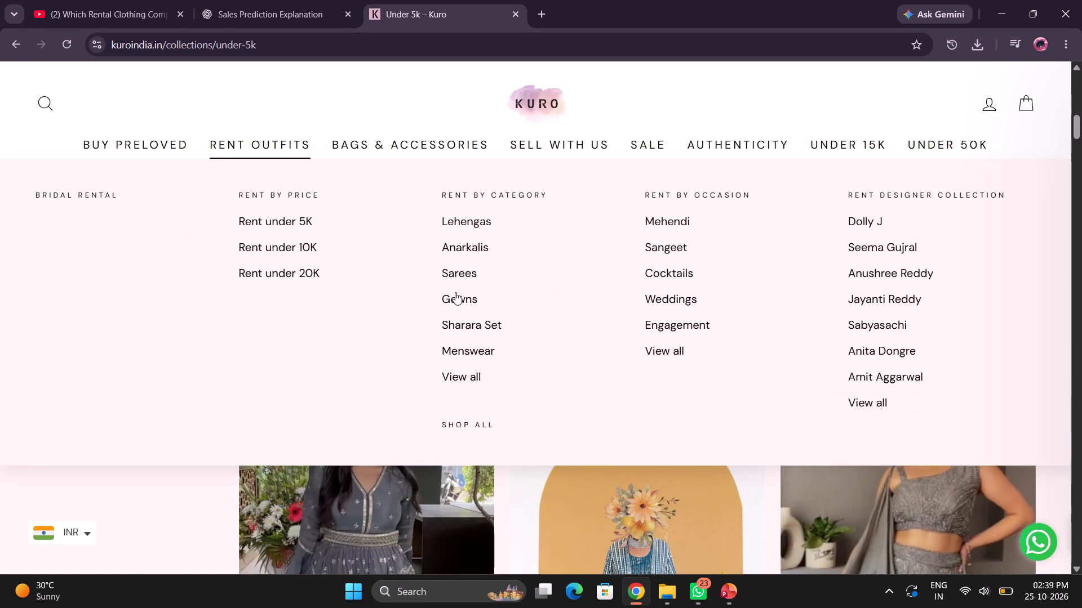
pyautogui.click(472, 377)
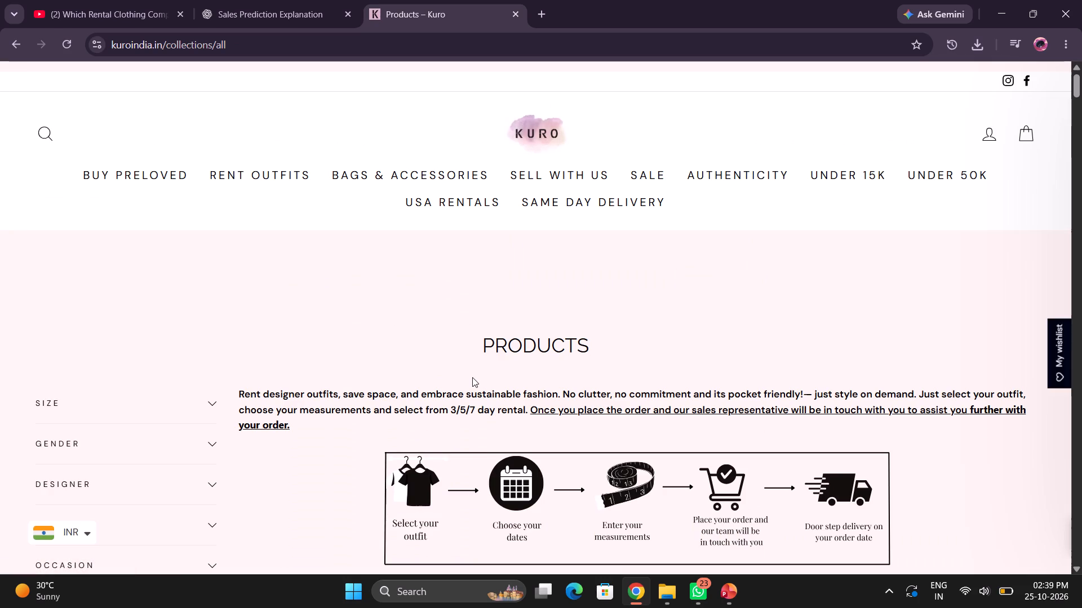
pyautogui.scroll(-5, 472, 377)
pyautogui.scroll(7, 87, 377)
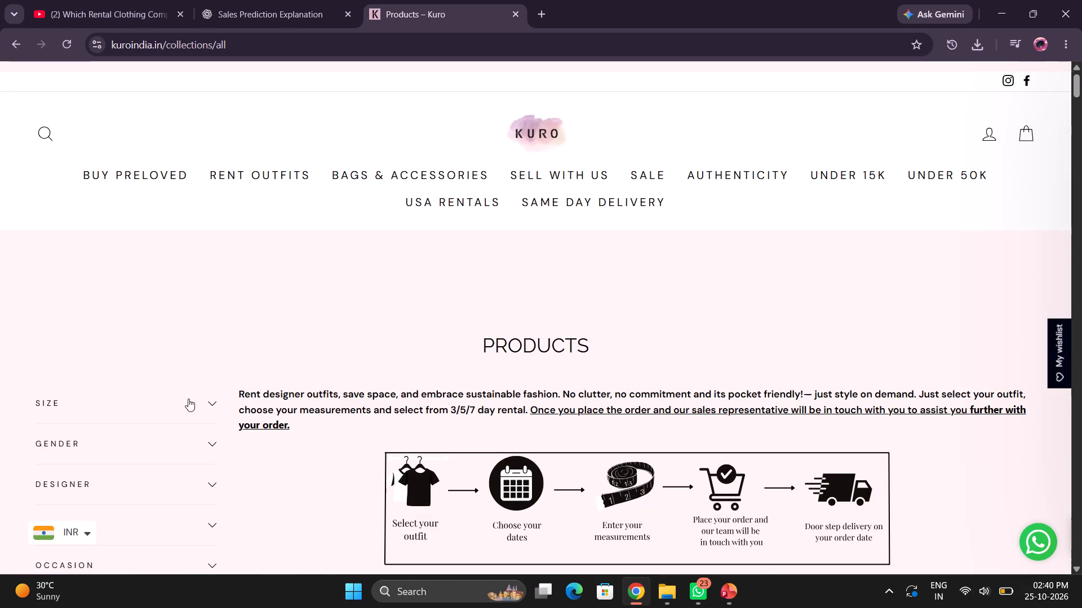
pyautogui.click(210, 404)
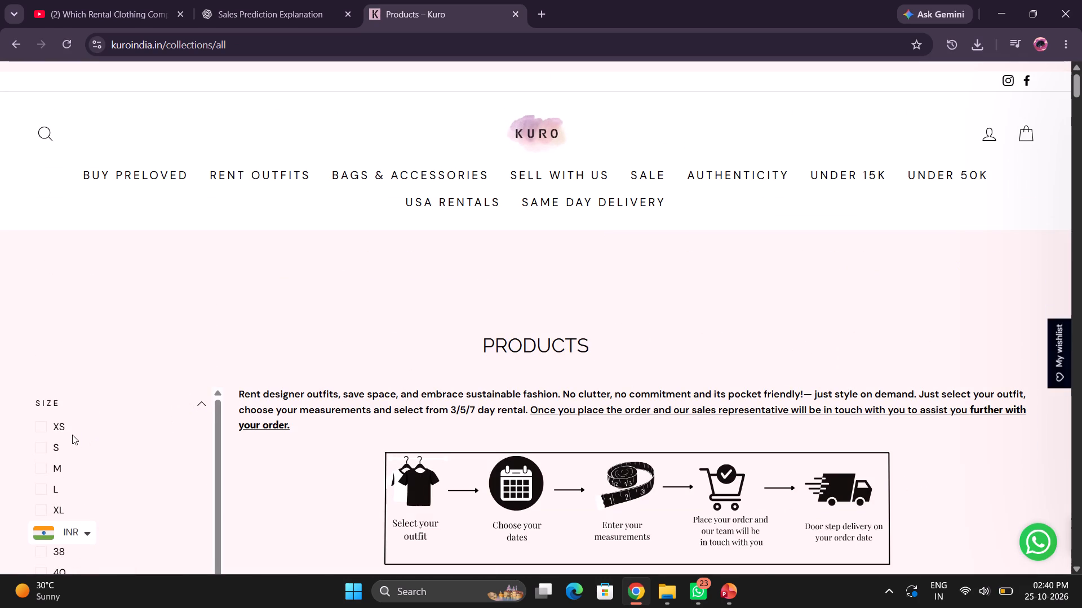
pyautogui.click(63, 425)
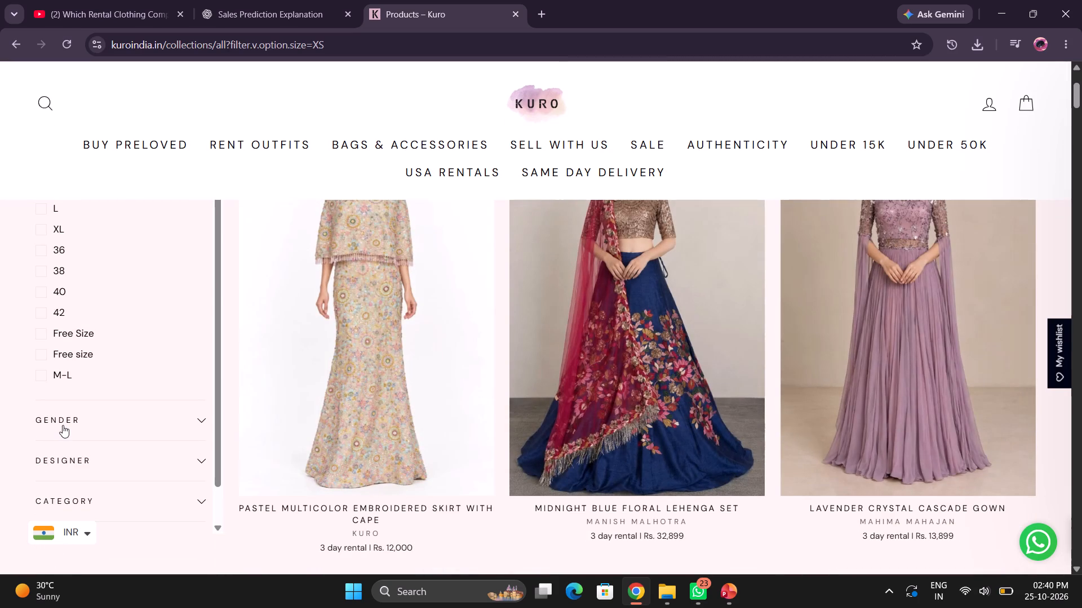
# Filter the size XS products by the categories Skirt with cape and Sharara.
pyautogui.scroll(-2, 179, 485)
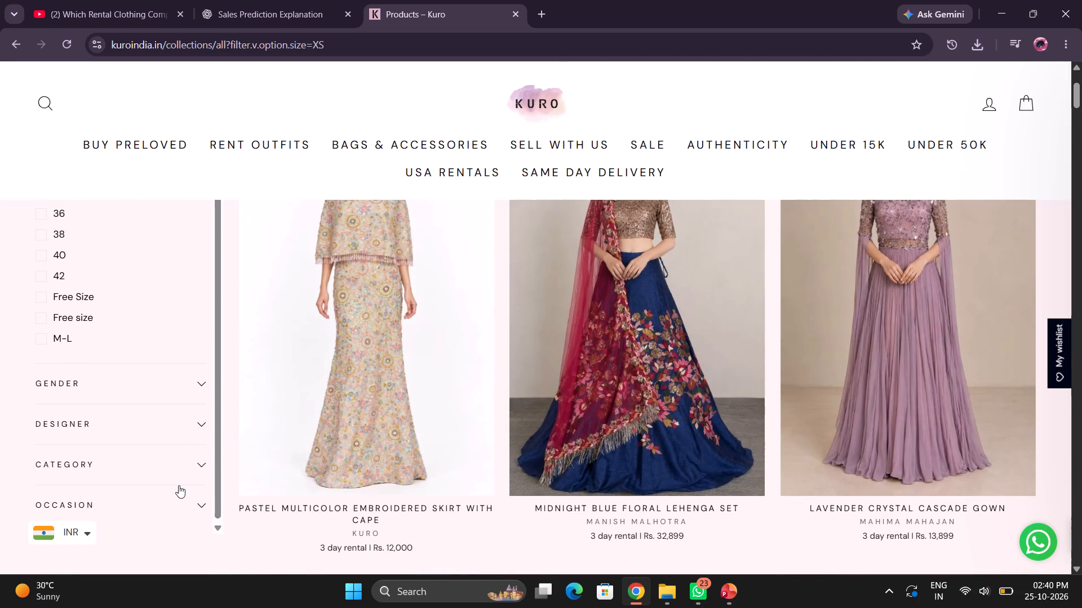
pyautogui.scroll(-1, 179, 485)
pyautogui.click(202, 464)
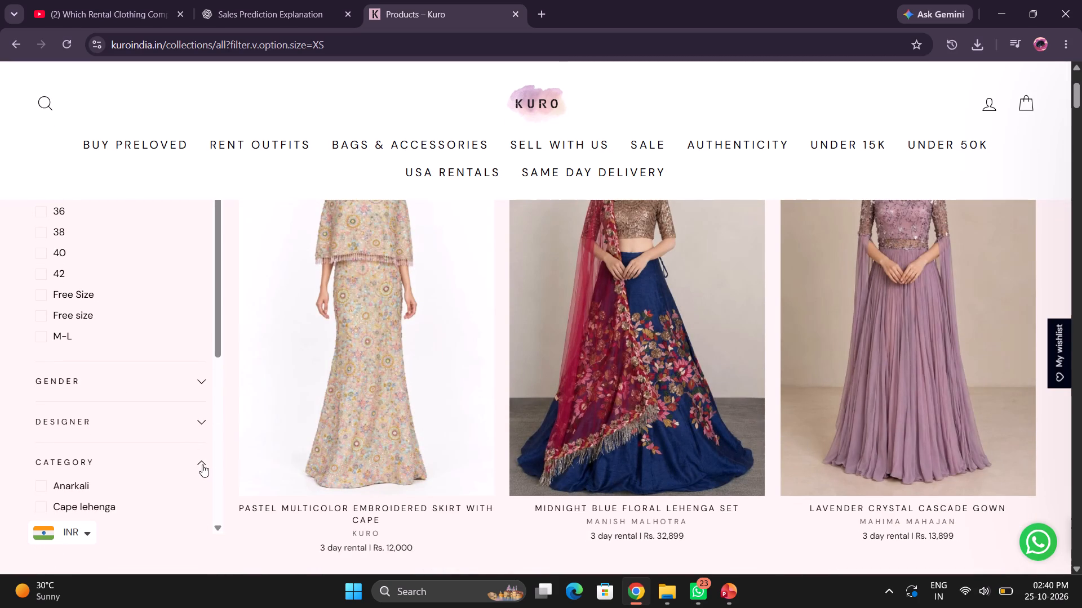
pyautogui.scroll(-3, 141, 442)
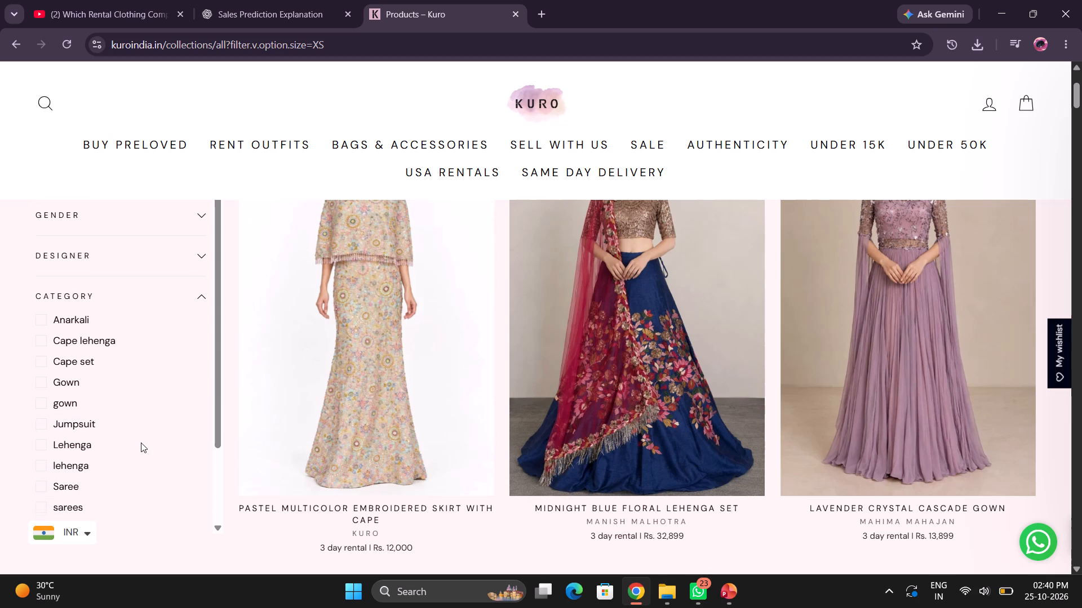
pyautogui.scroll(-2, 141, 442)
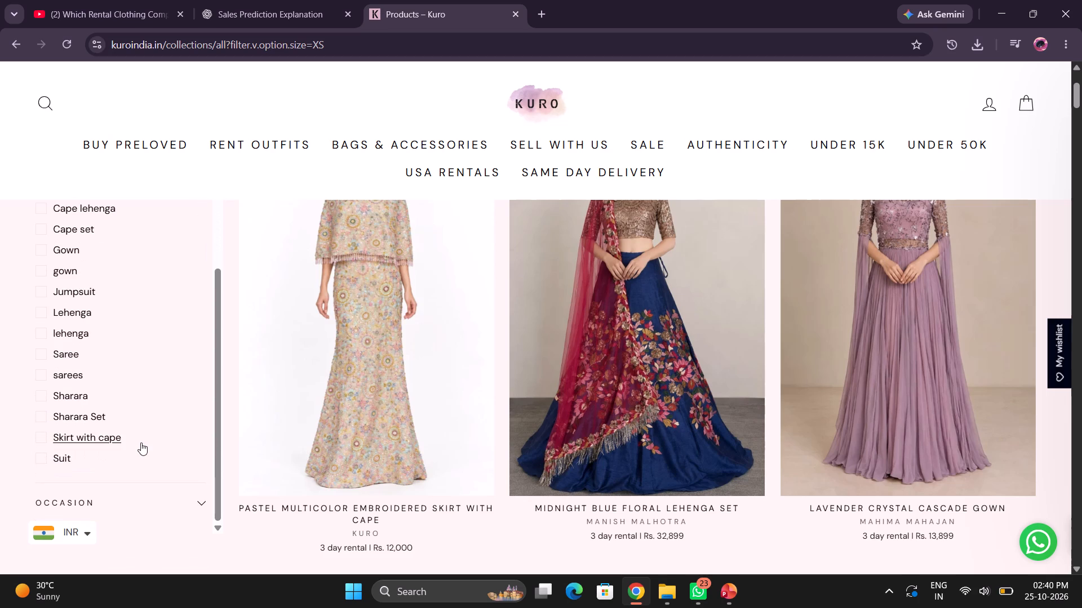
pyautogui.click(112, 436)
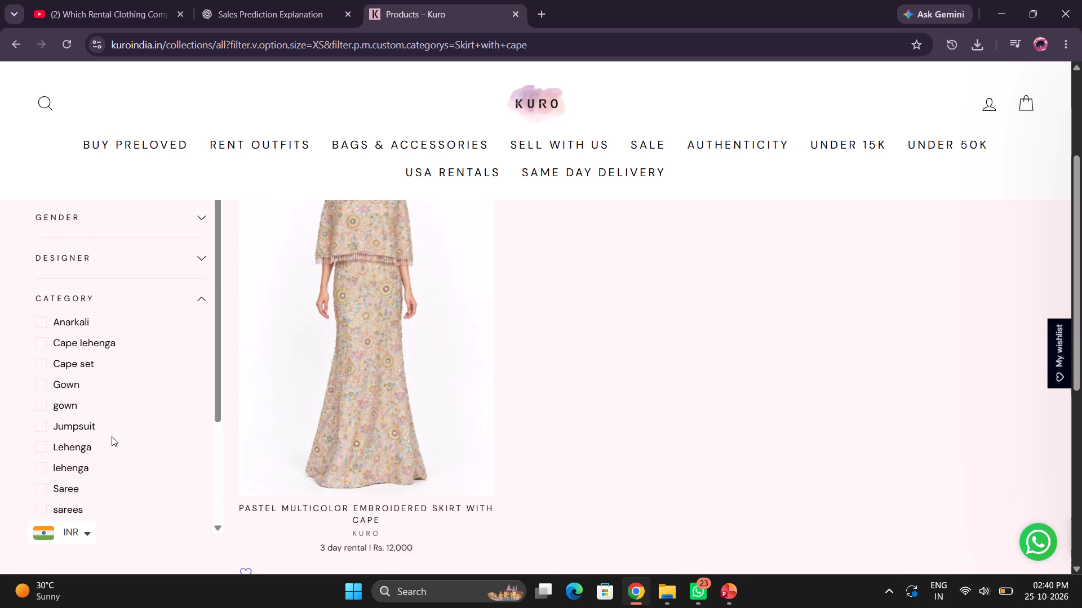
pyautogui.scroll(-1, 79, 466)
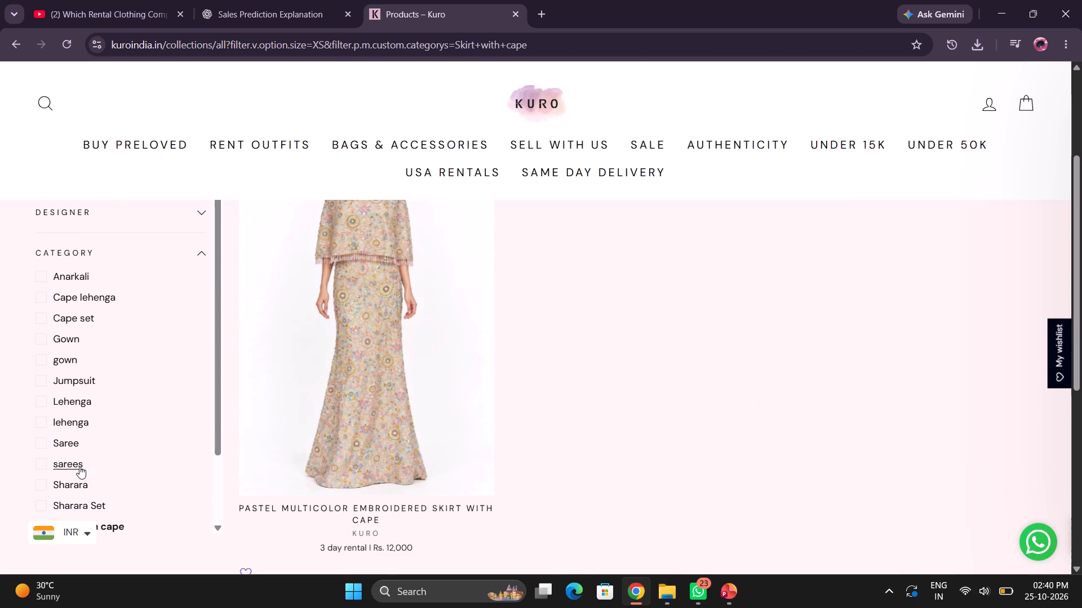
pyautogui.click(78, 484)
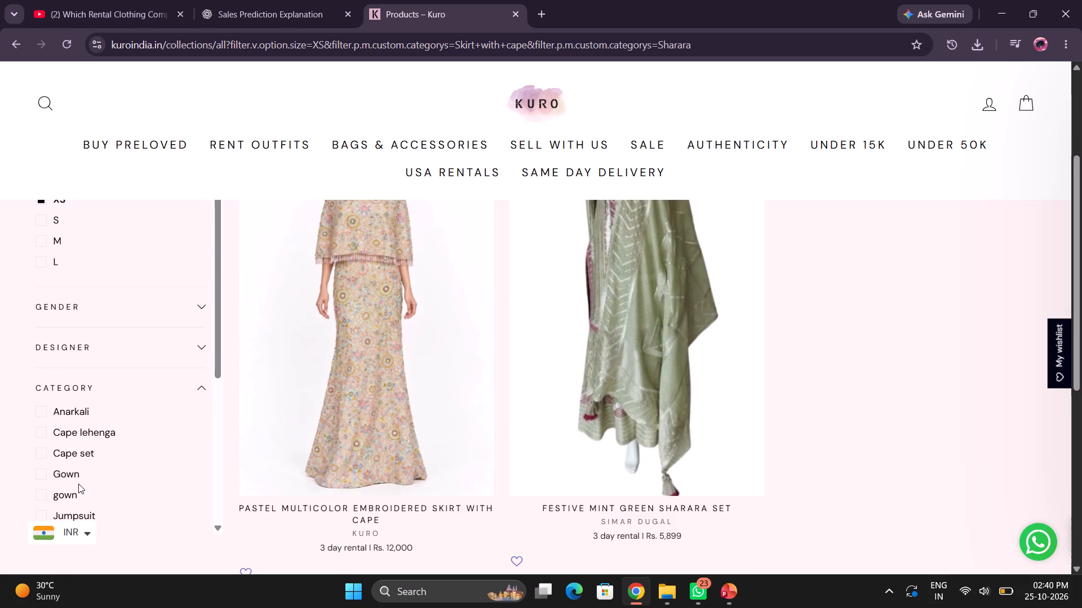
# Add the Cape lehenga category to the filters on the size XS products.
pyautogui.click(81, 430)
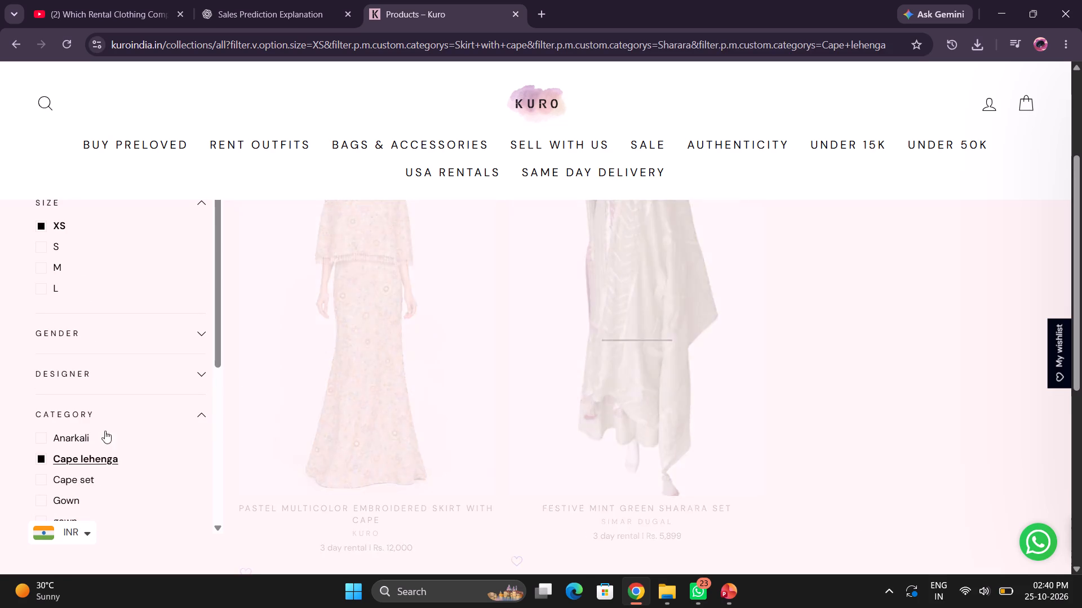
# Remove the Skirt with cape, Cape lehenga and Sharara category filters, keeping only the size XS filter.
pyautogui.scroll(-4, 127, 462)
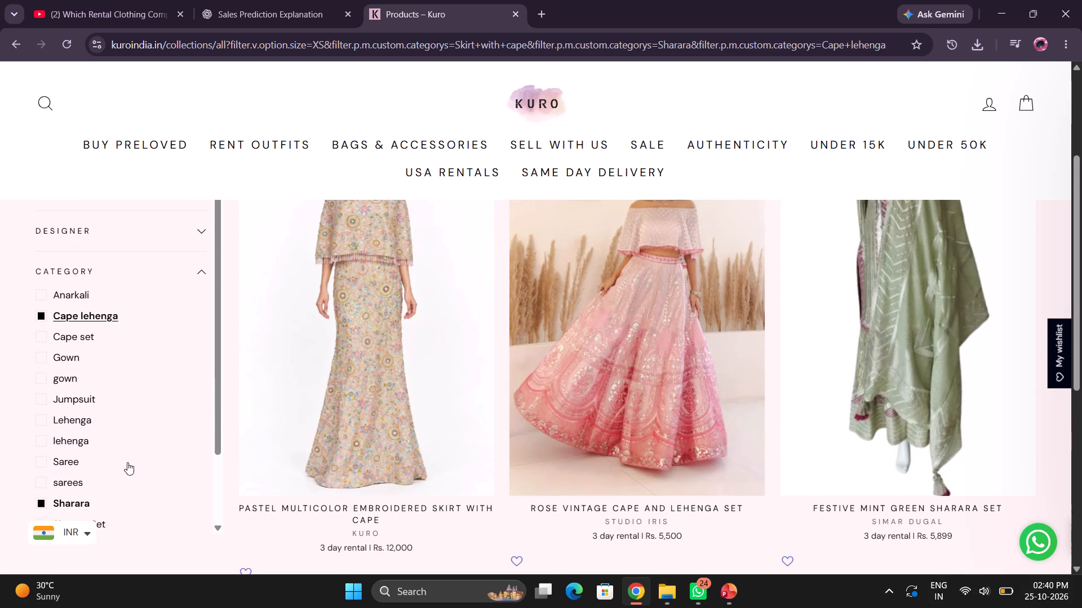
pyautogui.scroll(-2, 127, 462)
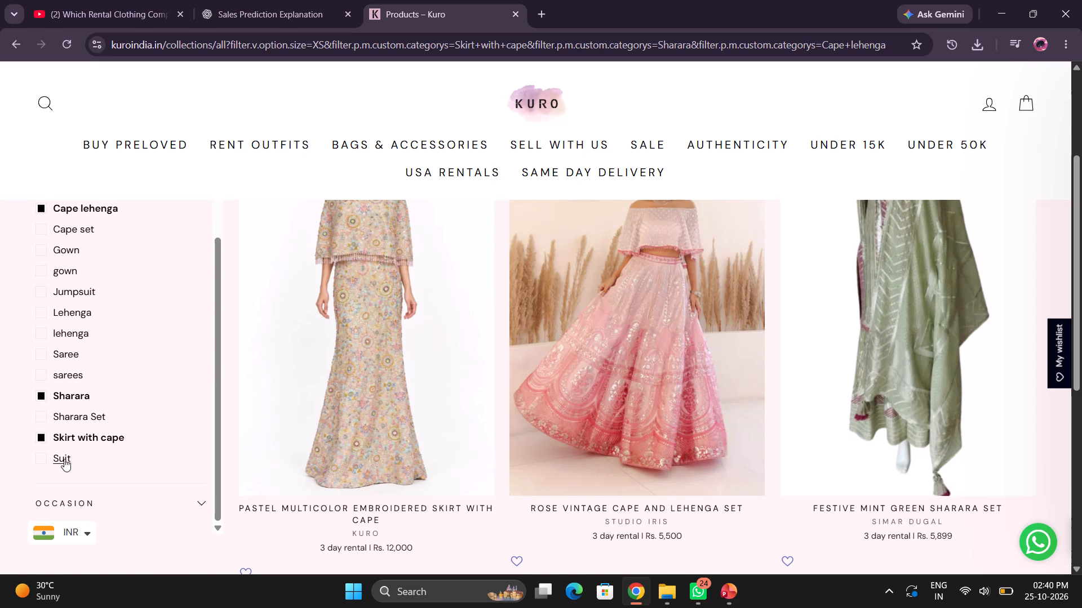
pyautogui.click(41, 436)
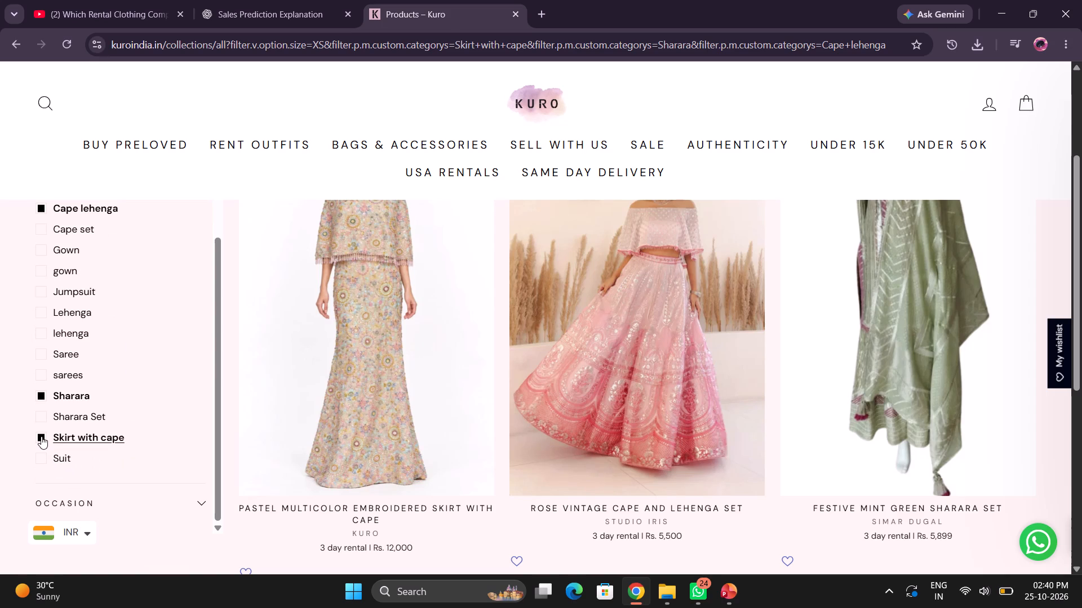
pyautogui.click(42, 435)
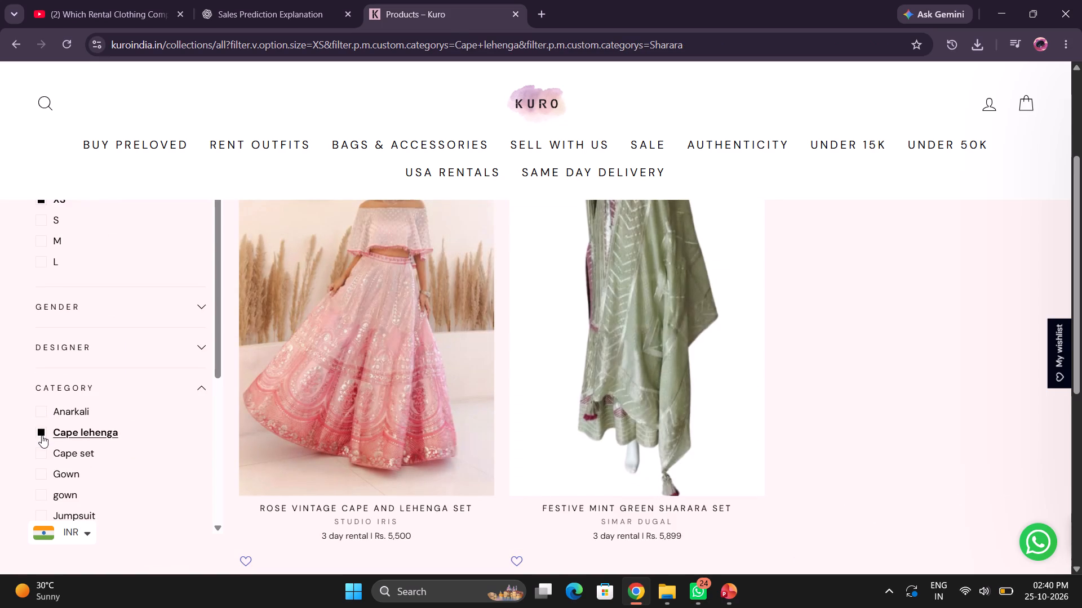
pyautogui.scroll(-5, 42, 435)
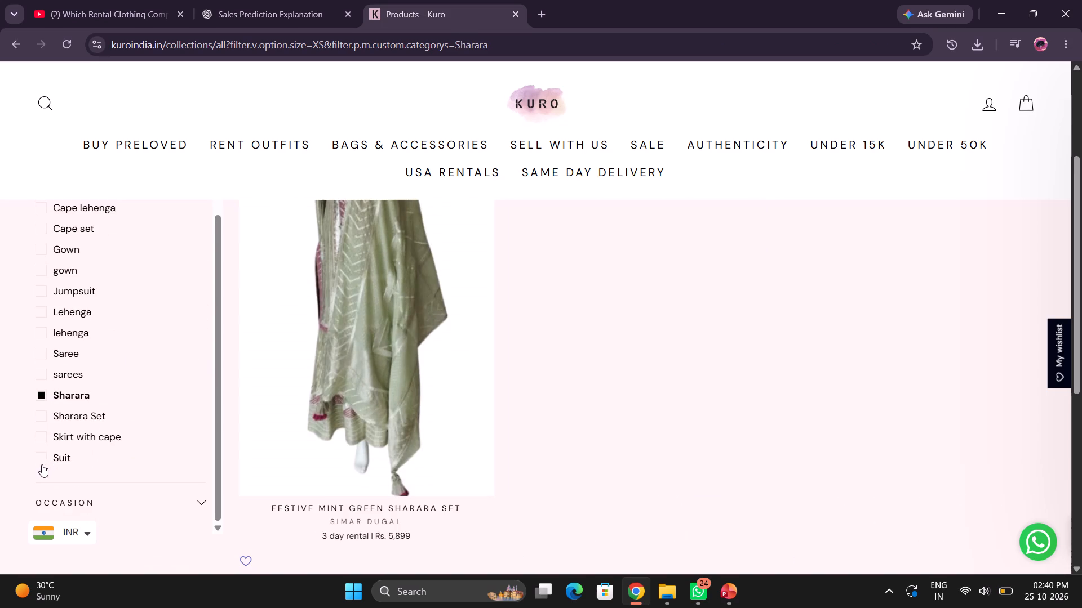
pyautogui.click(42, 397)
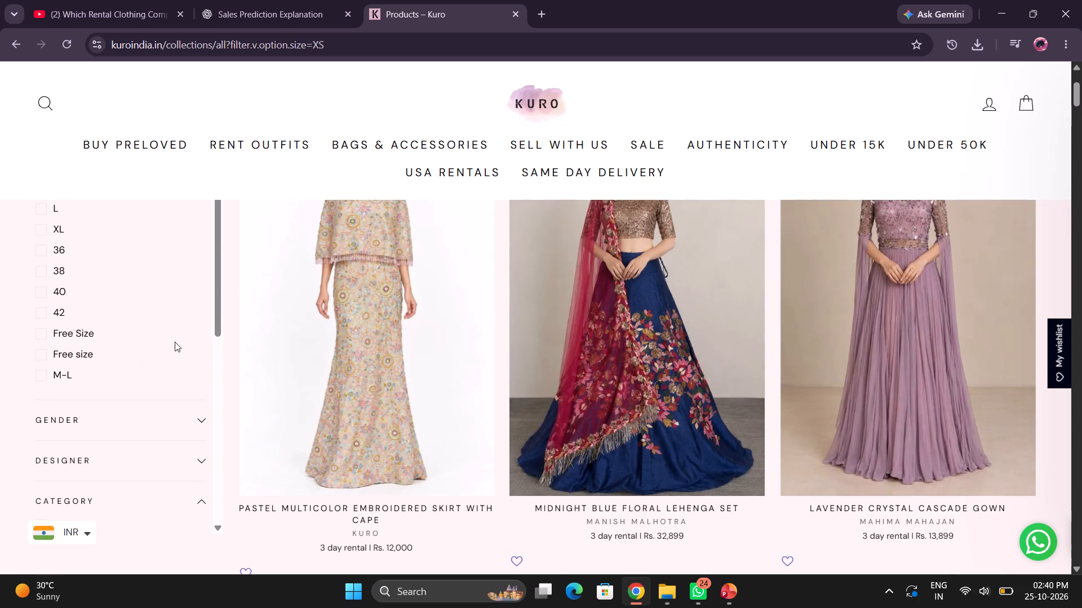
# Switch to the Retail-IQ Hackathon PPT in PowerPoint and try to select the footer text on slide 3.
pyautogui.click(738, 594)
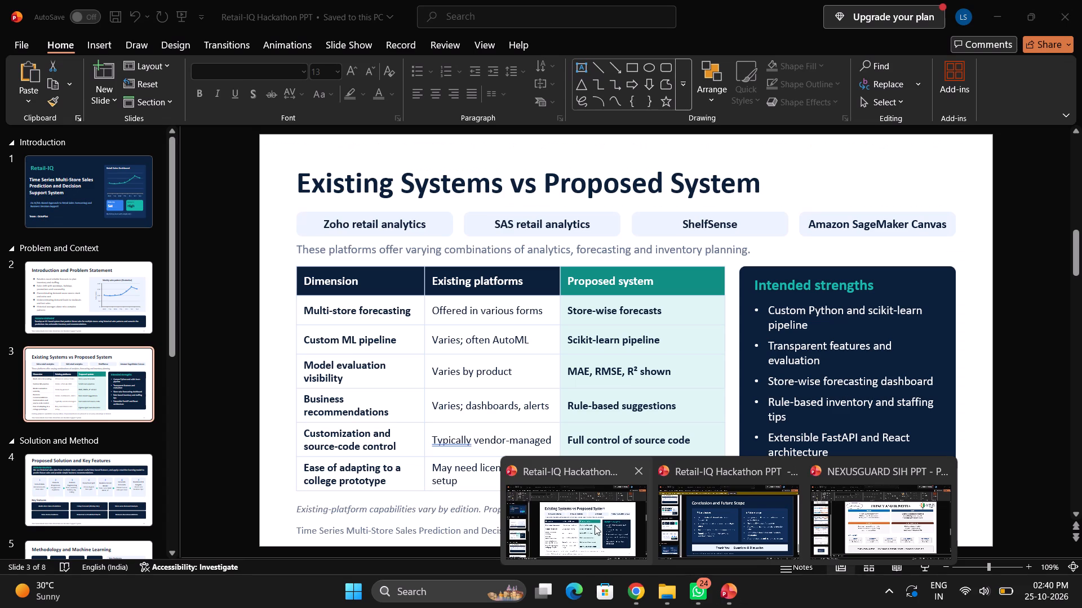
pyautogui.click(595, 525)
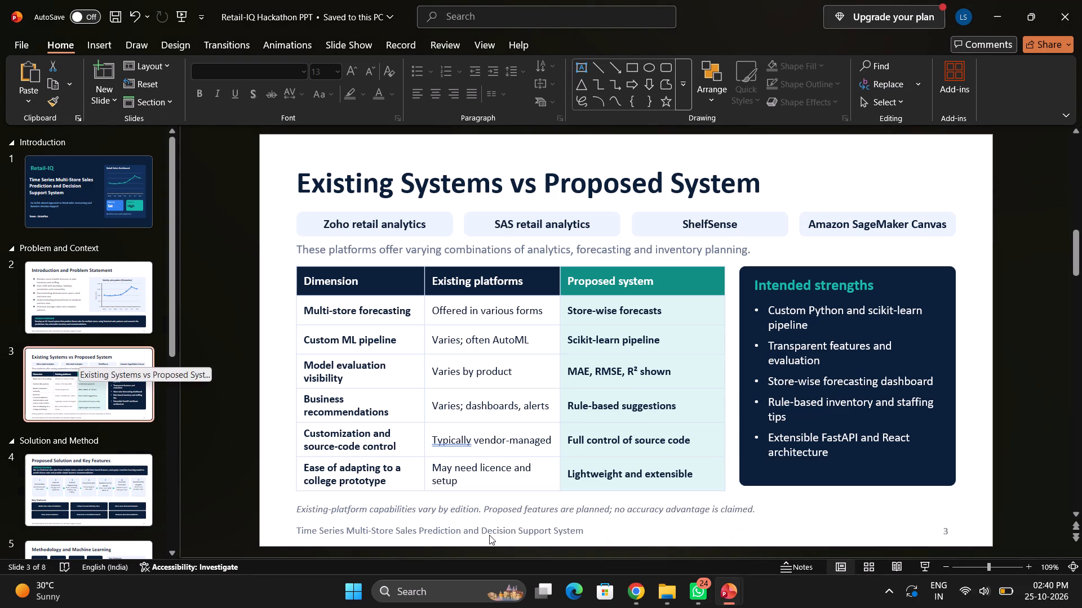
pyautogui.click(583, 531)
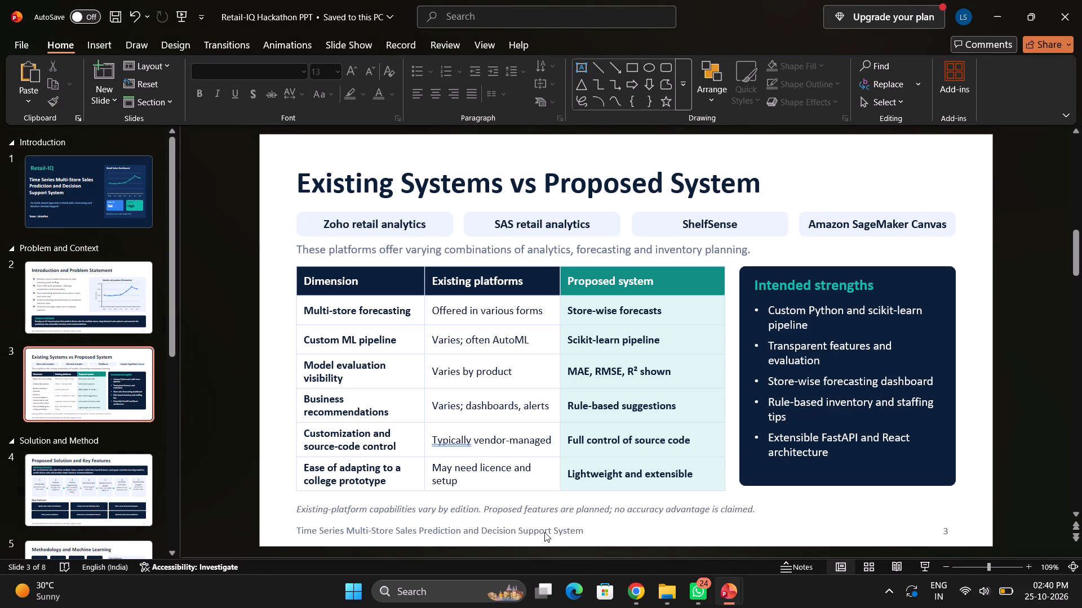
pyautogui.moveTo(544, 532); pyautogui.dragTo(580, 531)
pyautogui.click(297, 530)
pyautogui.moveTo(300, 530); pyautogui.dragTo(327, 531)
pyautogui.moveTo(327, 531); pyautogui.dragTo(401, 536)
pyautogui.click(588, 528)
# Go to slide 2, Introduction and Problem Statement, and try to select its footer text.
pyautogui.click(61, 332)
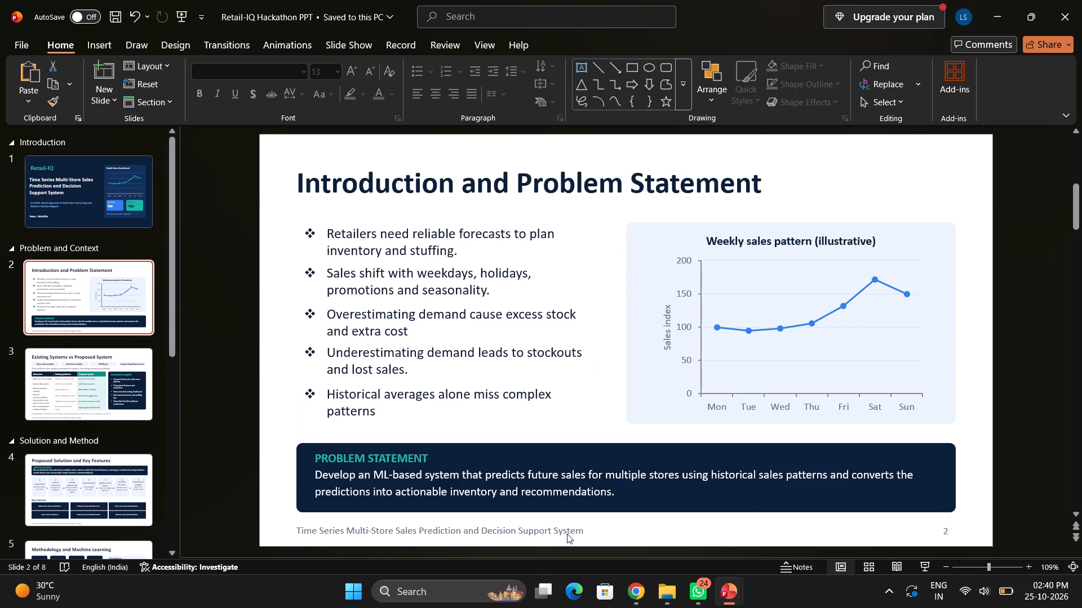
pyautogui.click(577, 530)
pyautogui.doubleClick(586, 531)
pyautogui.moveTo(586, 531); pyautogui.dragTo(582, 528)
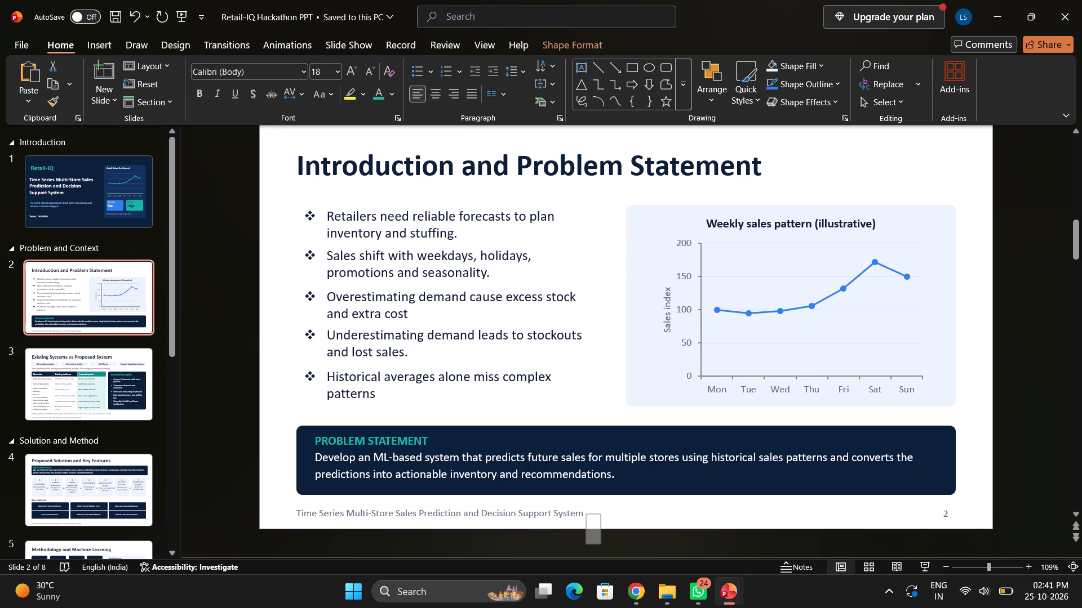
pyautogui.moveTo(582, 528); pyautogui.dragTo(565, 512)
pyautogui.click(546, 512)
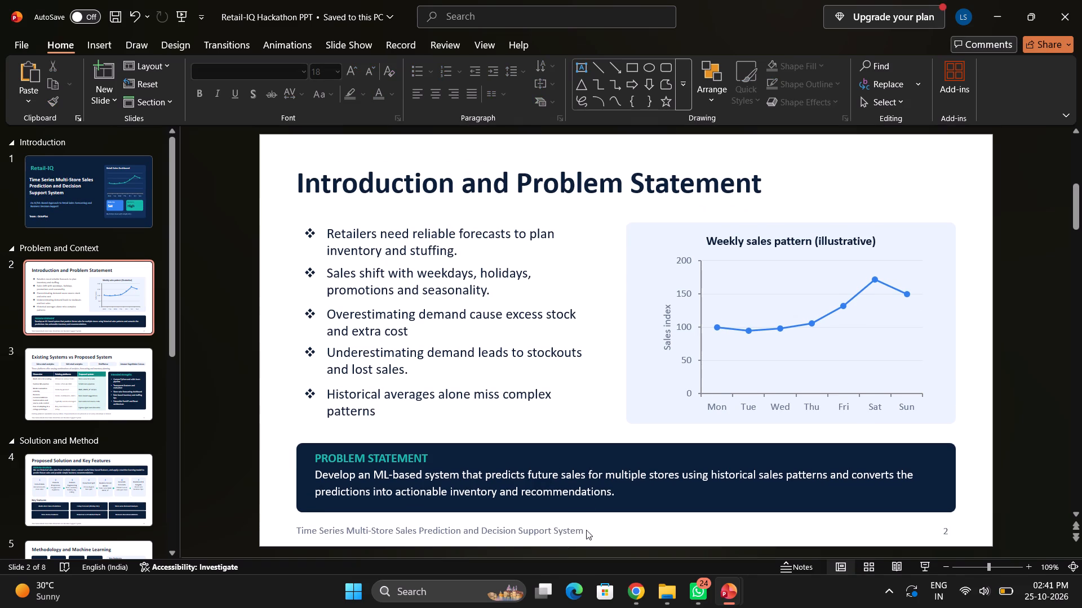
# Examine the Existing Systems slide, the Conclusion slide with its footer, and slides 7, 6 and 5.
pyautogui.click(45, 383)
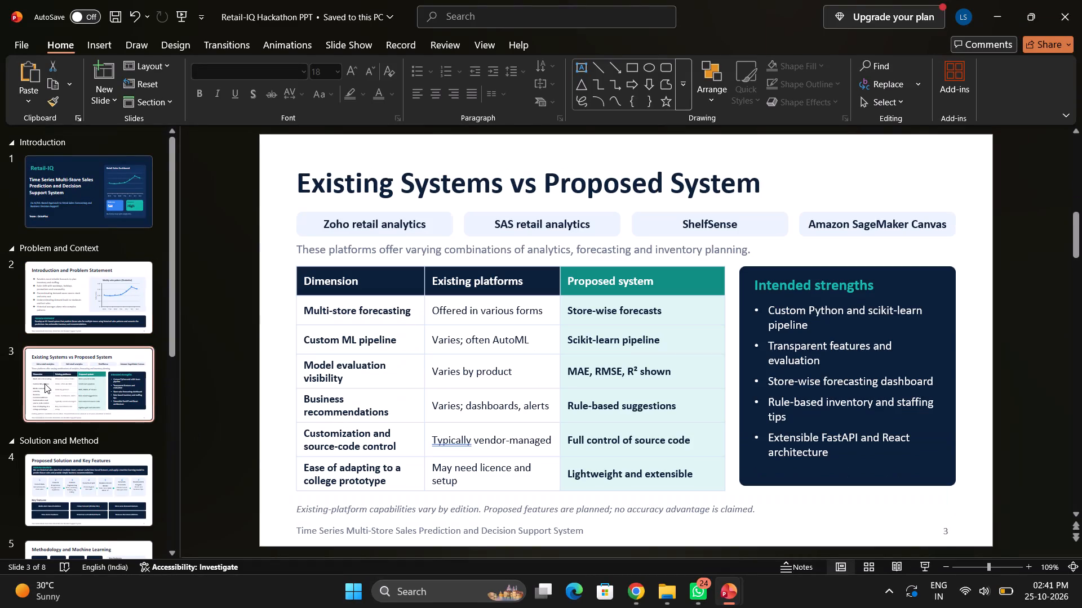
pyautogui.scroll(-5, 45, 383)
pyautogui.click(44, 507)
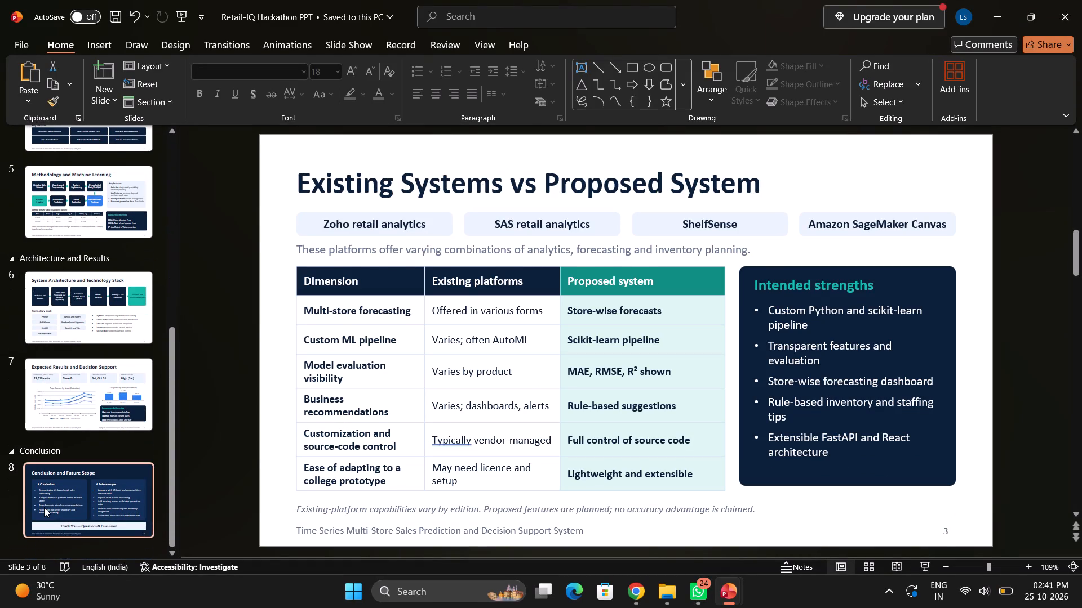
pyautogui.click(525, 531)
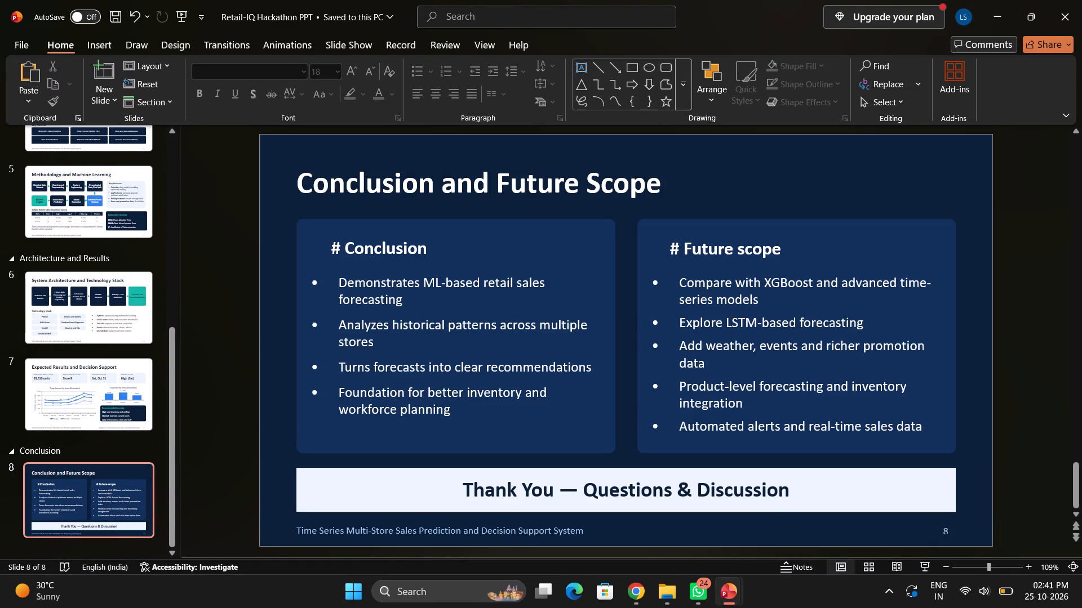
pyautogui.click(112, 391)
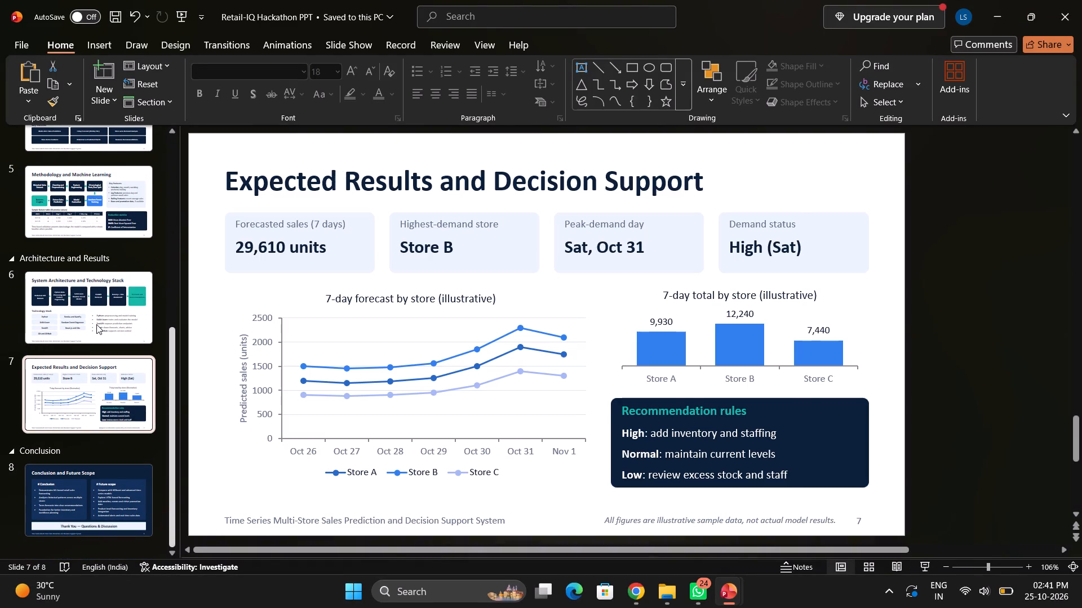
pyautogui.click(96, 324)
pyautogui.click(113, 198)
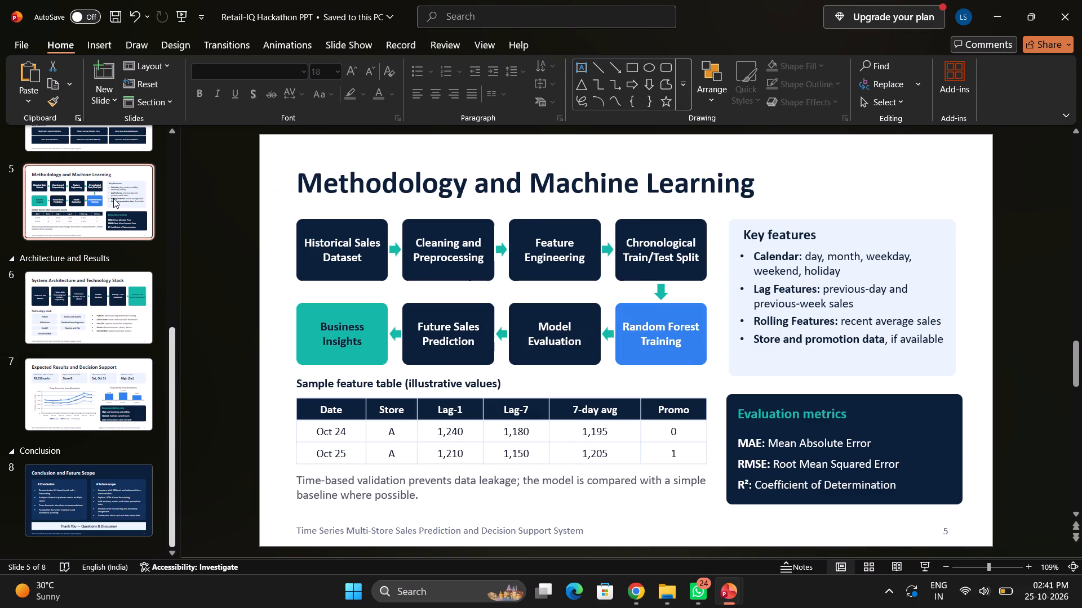
# Review slides 3, 2 and 1 of the deck, plus the Conclusion slide and the Expected Results slide with its footer.
pyautogui.scroll(5, 113, 198)
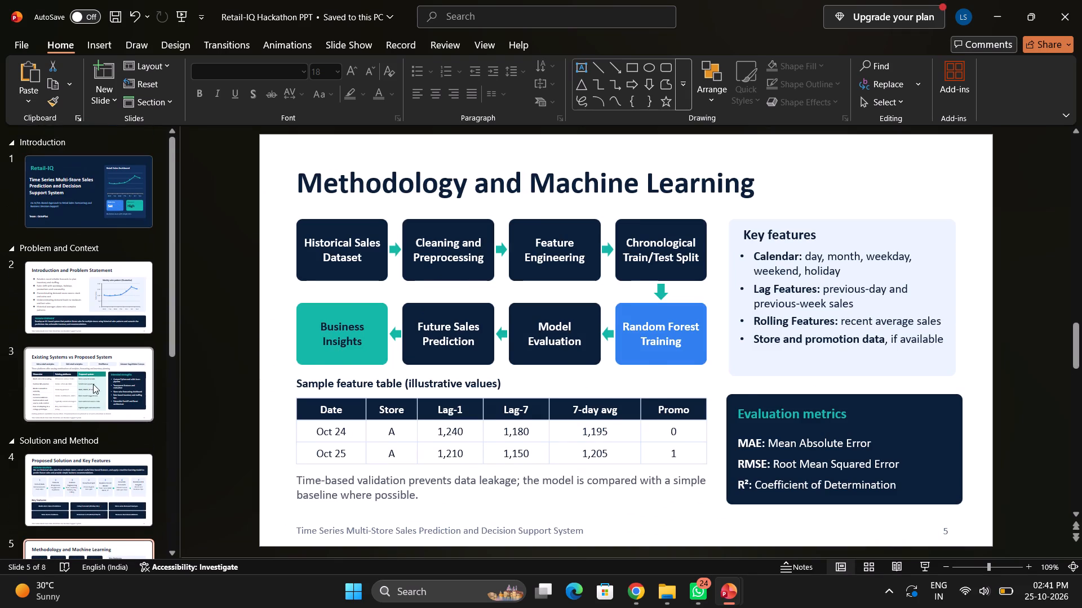
pyautogui.click(92, 391)
pyautogui.click(109, 306)
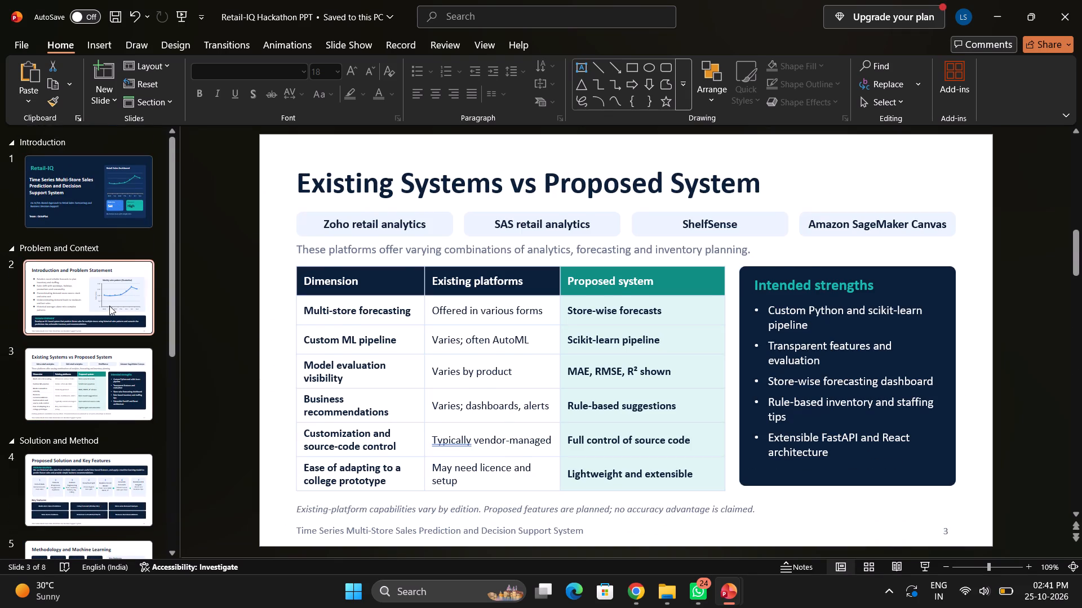
pyautogui.click(118, 184)
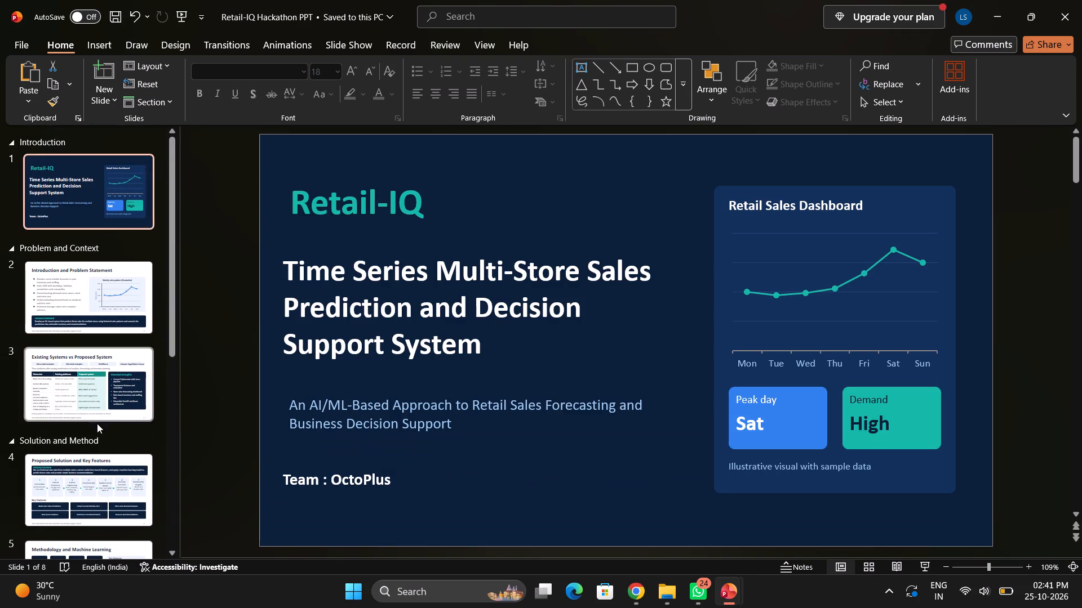
pyautogui.scroll(-6, 97, 423)
pyautogui.click(78, 504)
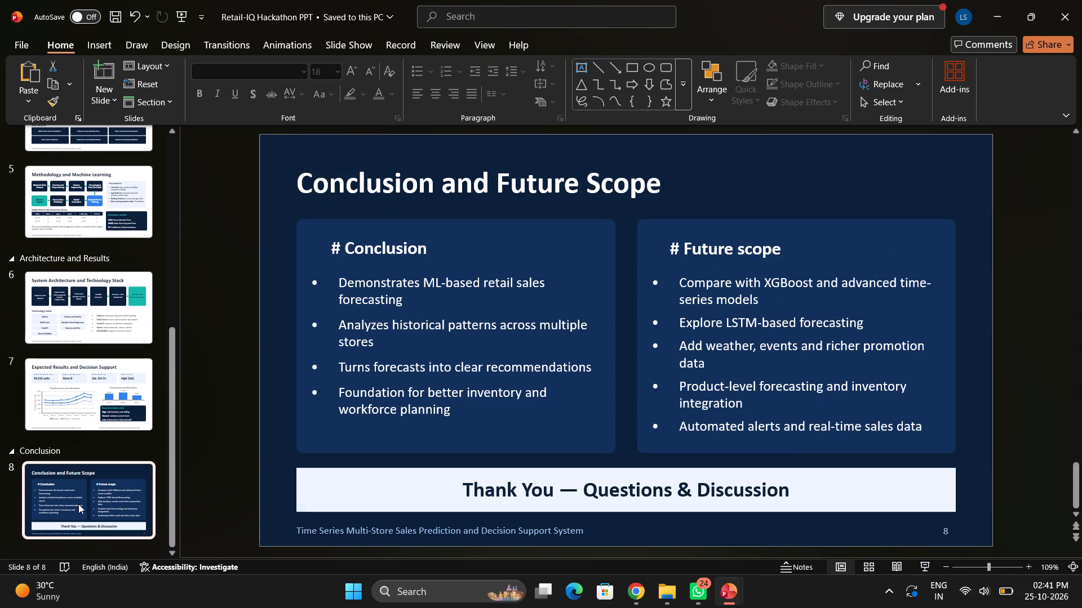
pyautogui.click(85, 388)
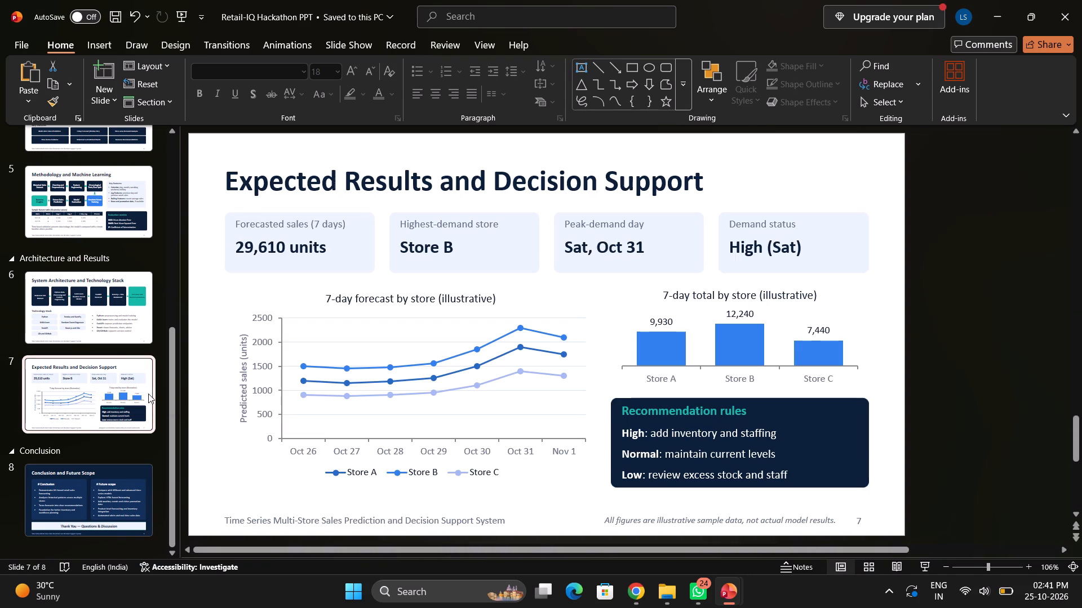
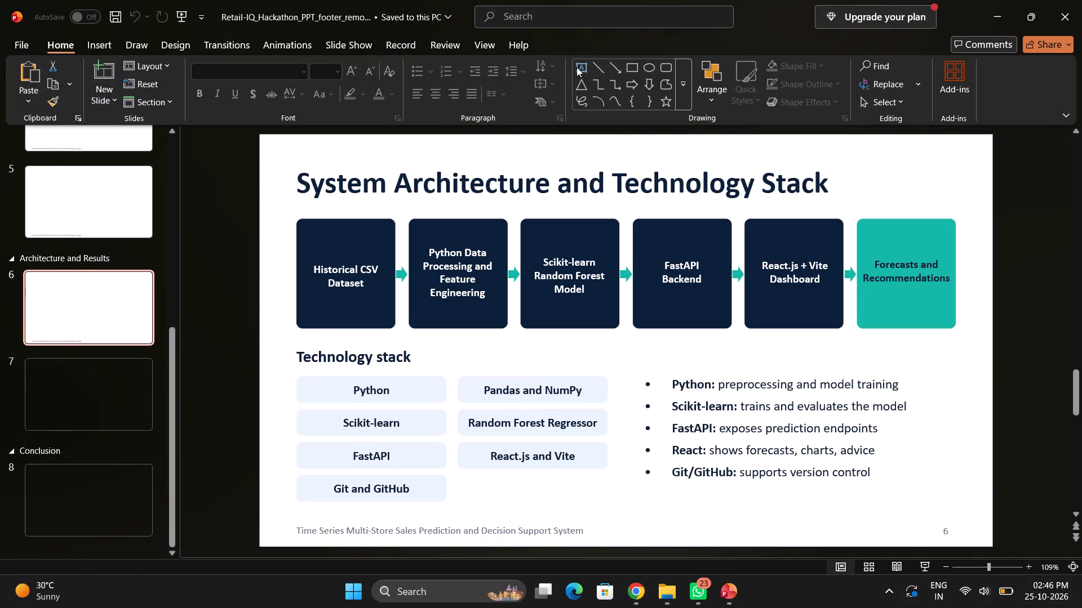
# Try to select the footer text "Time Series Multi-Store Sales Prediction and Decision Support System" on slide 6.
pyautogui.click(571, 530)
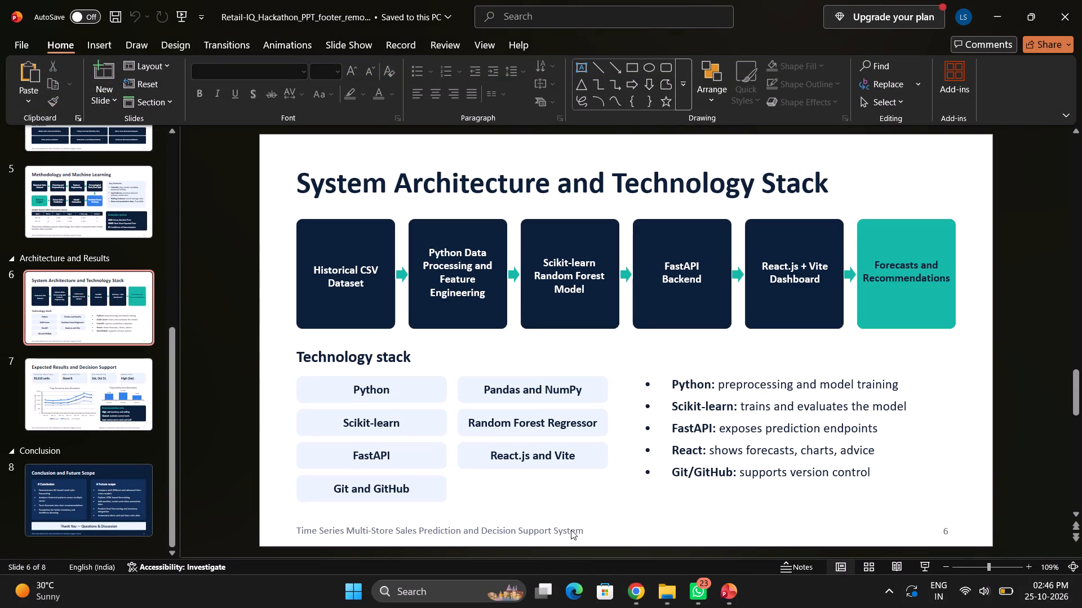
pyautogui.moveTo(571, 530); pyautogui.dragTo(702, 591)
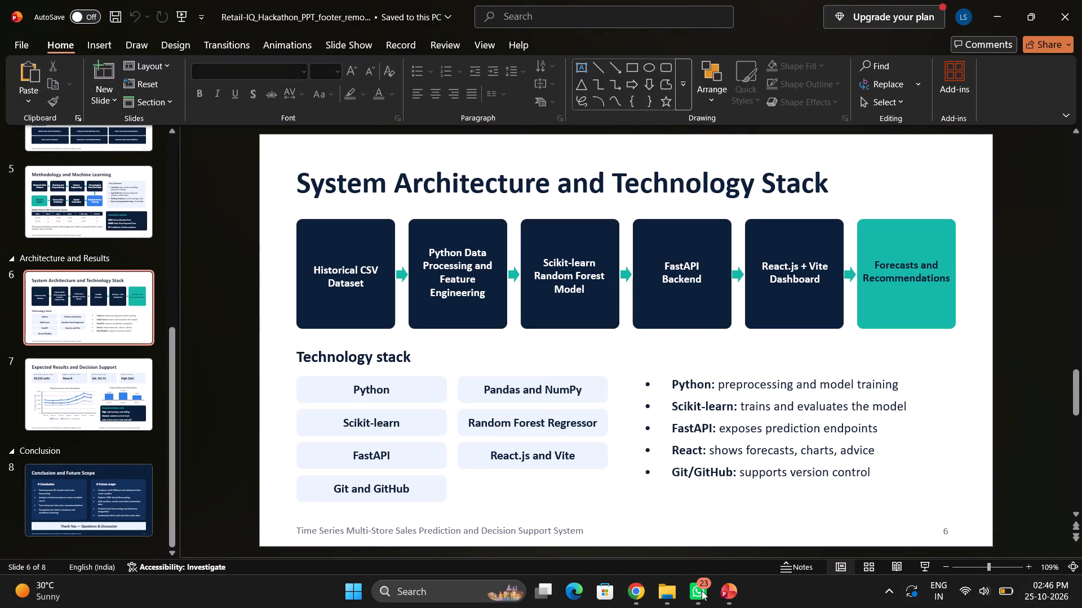
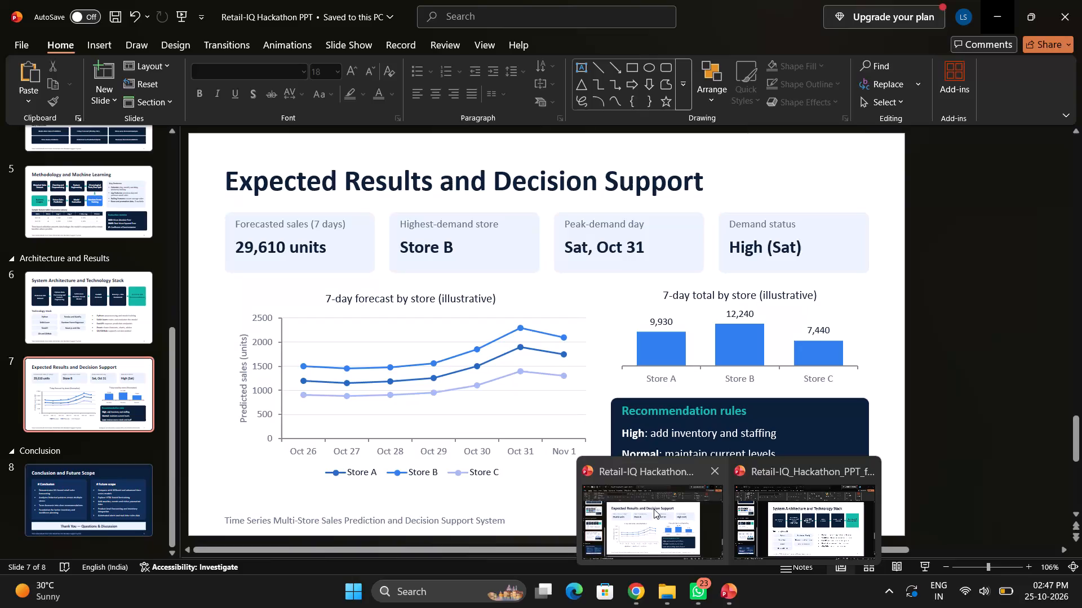
# Switch to the original Retail-IQ Hackathon PPT deck and try to select the footer text on slide 8, Conclusion and Future Scope.
pyautogui.click(654, 509)
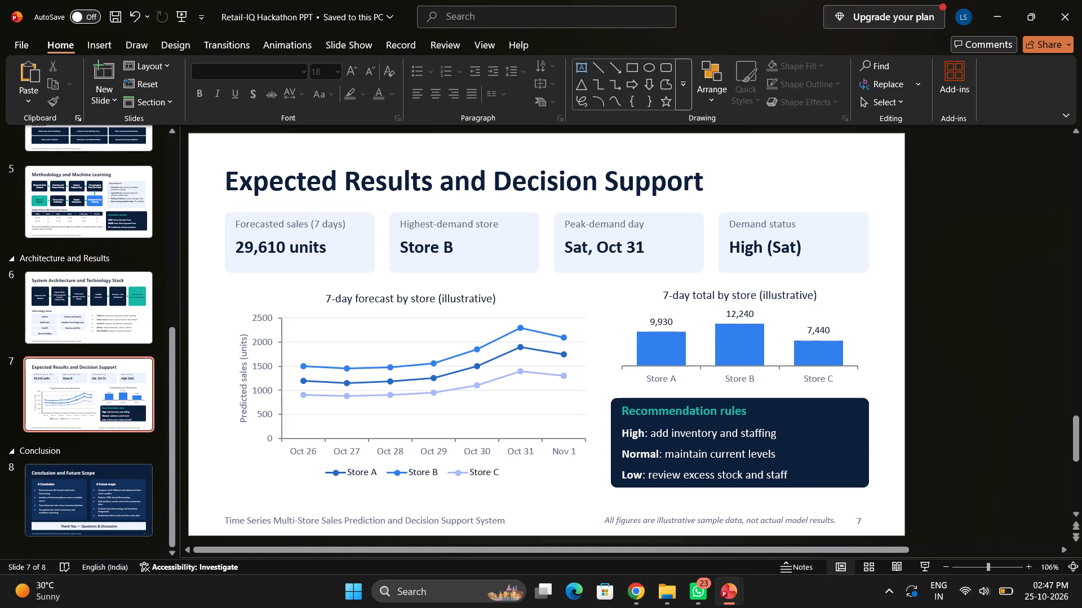
pyautogui.click(60, 507)
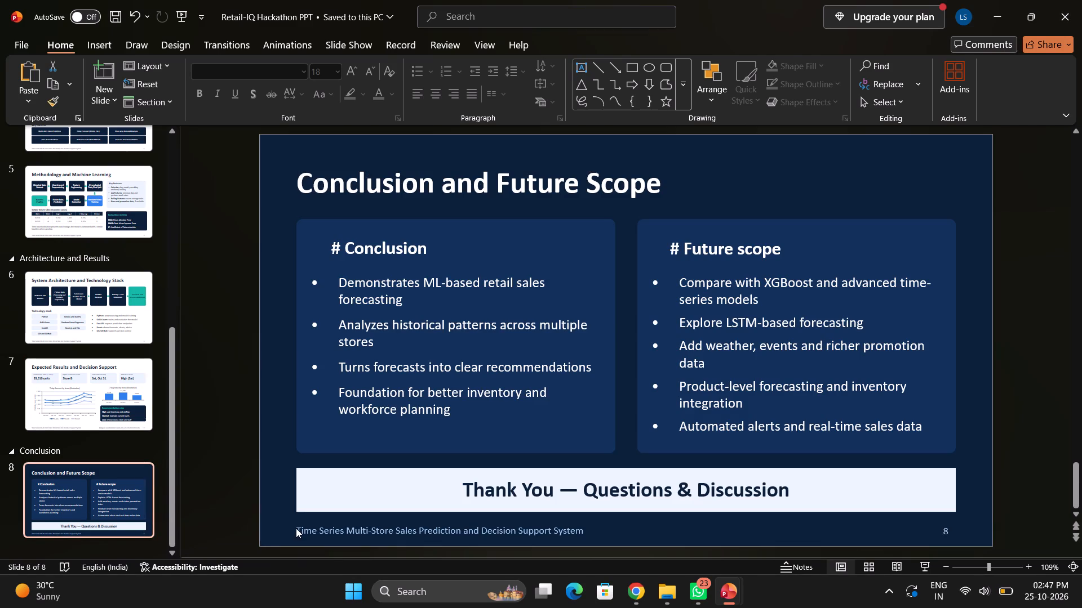
pyautogui.click(301, 527)
pyautogui.click(301, 527)
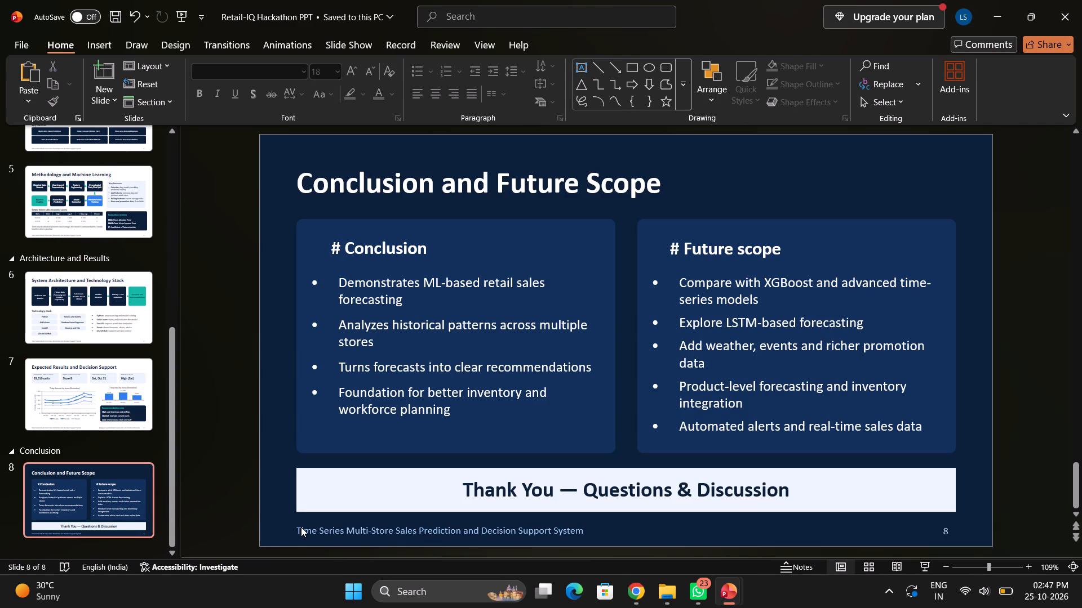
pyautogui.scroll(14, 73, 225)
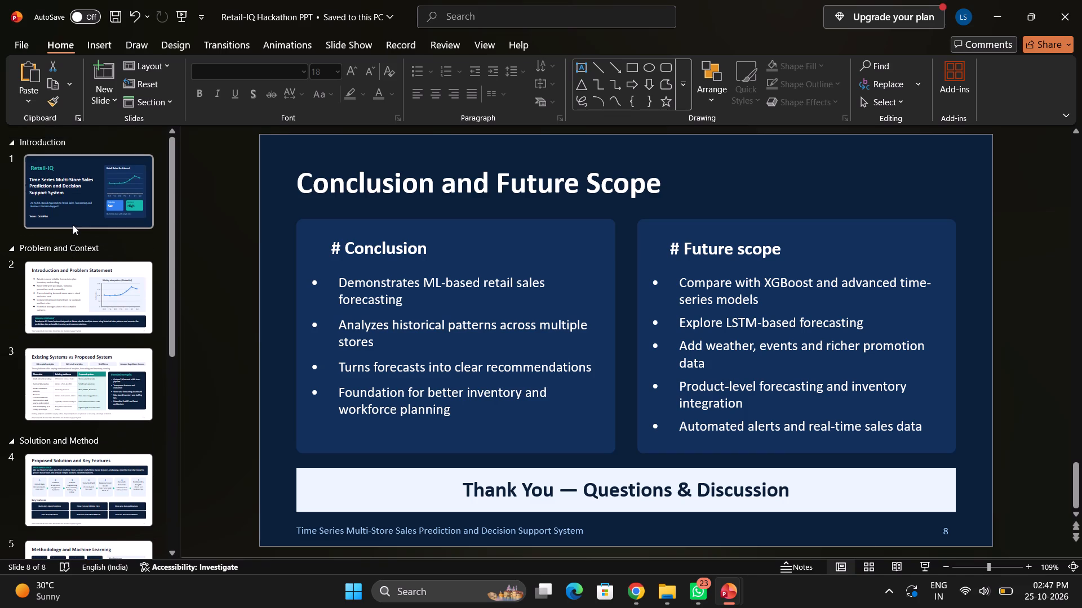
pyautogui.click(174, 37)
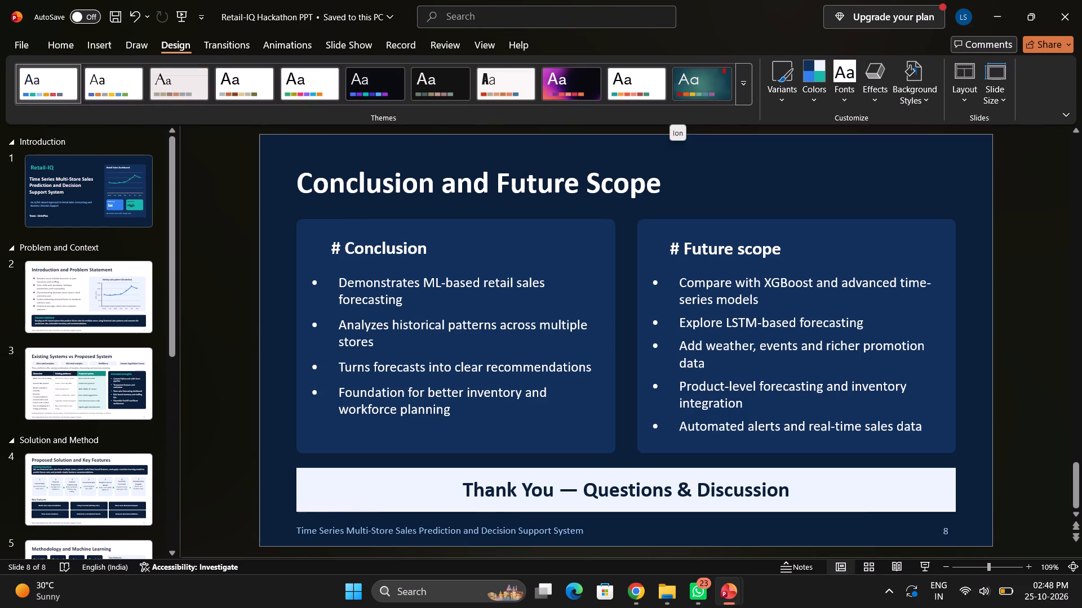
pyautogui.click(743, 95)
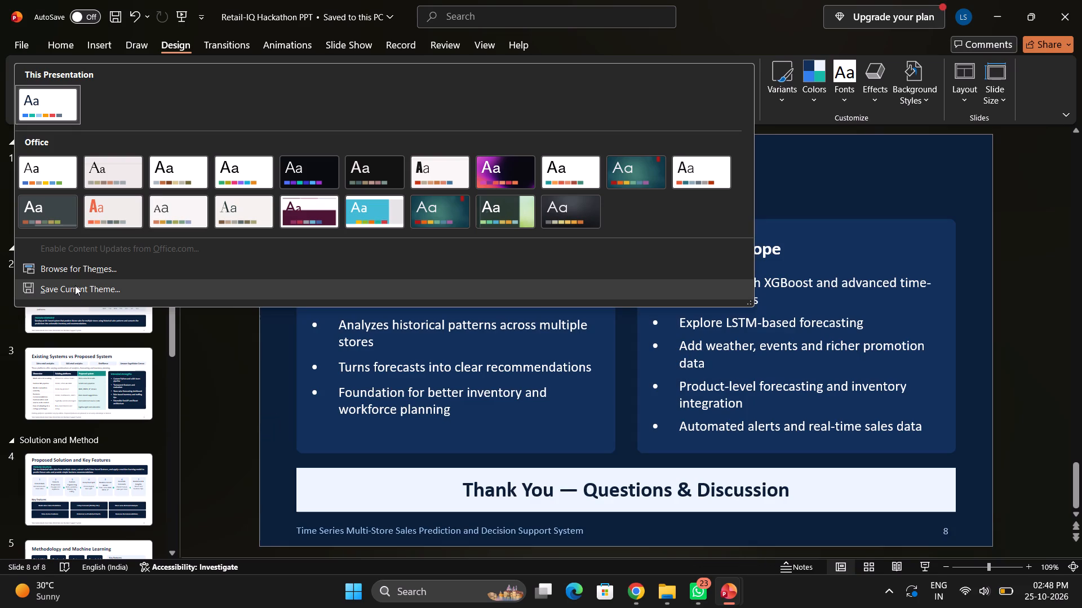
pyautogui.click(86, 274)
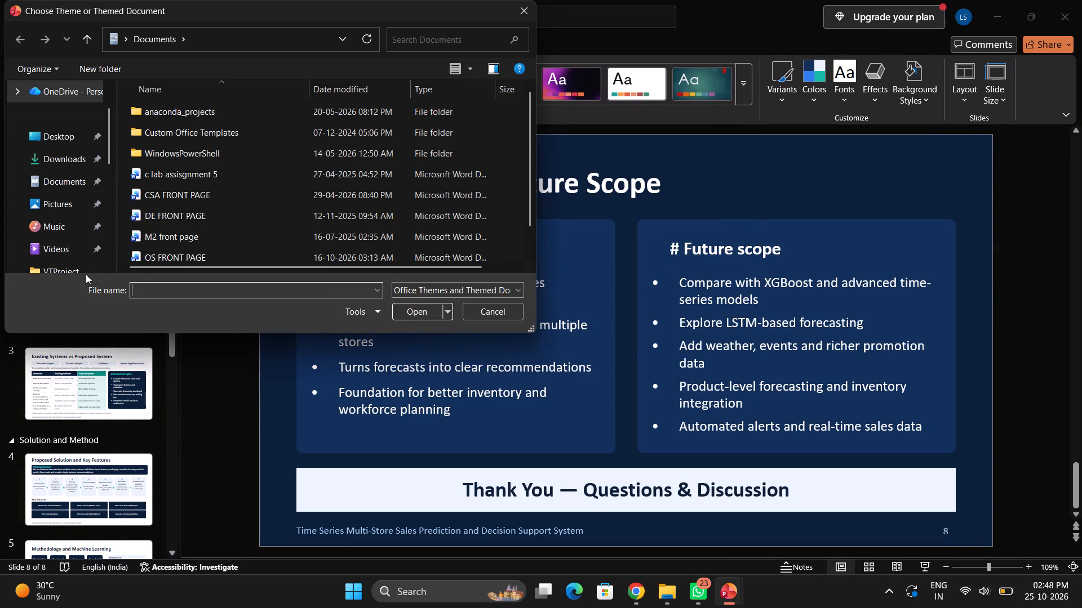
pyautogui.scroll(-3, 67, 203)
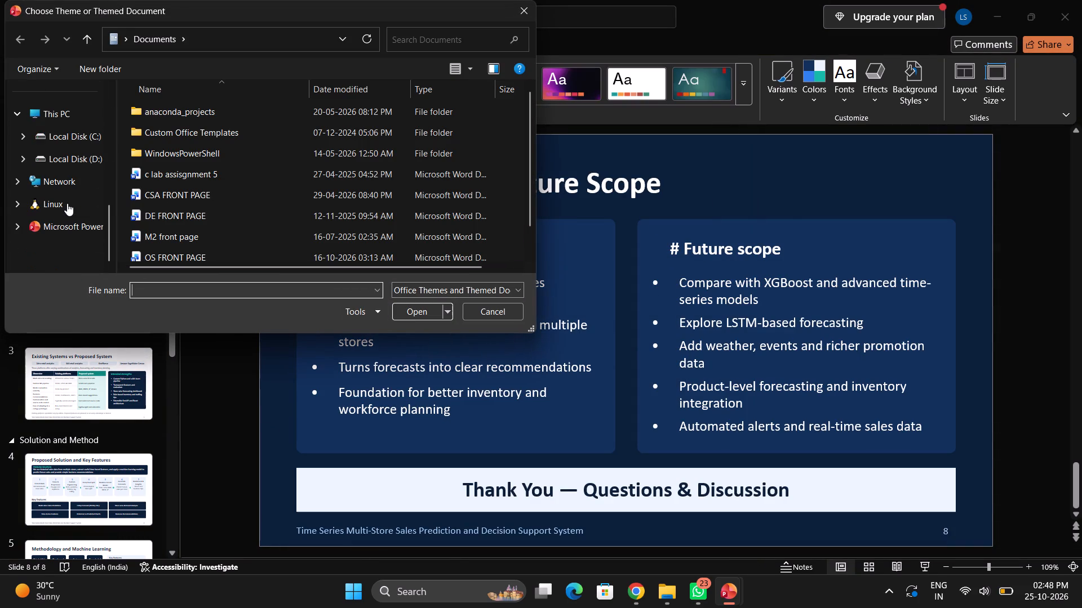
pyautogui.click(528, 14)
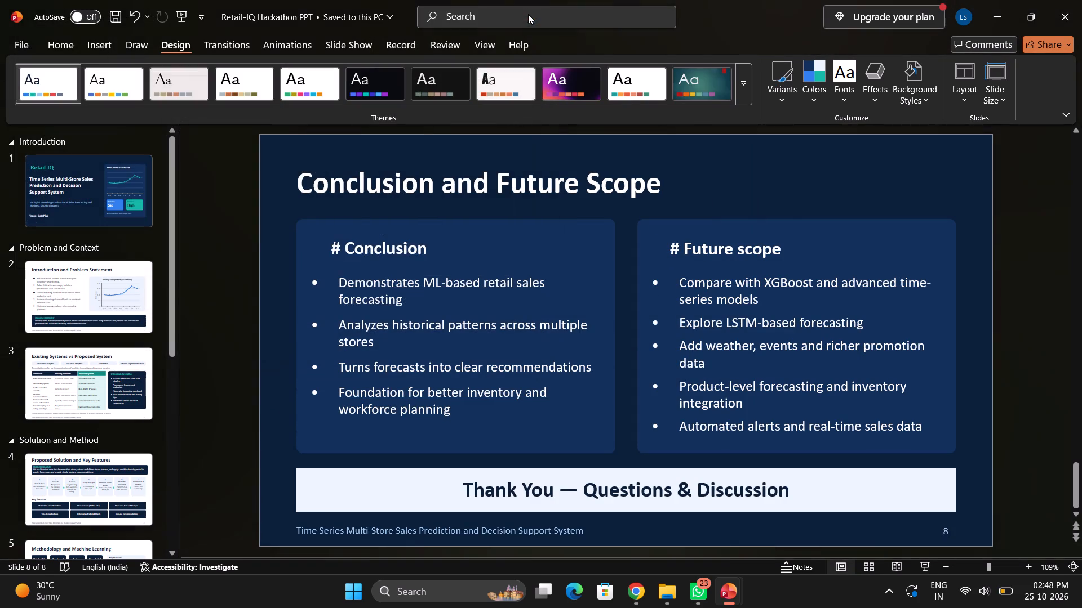
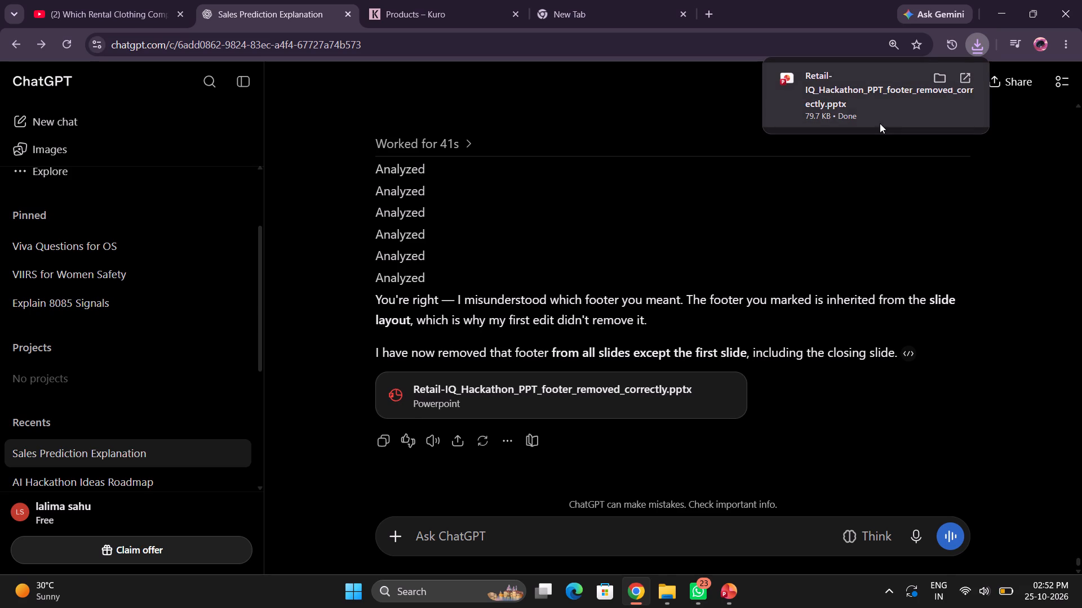
pyautogui.click(965, 78)
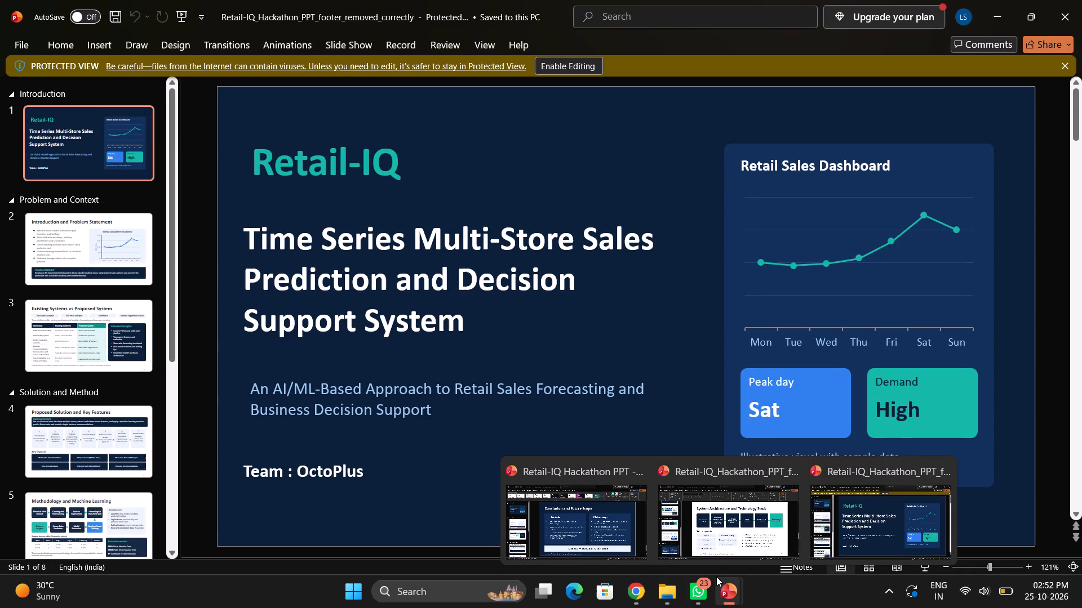
# Review slides 3, 4 and 5 of the newly downloaded deck to check whether the project-name footer is gone.
pyautogui.click(79, 329)
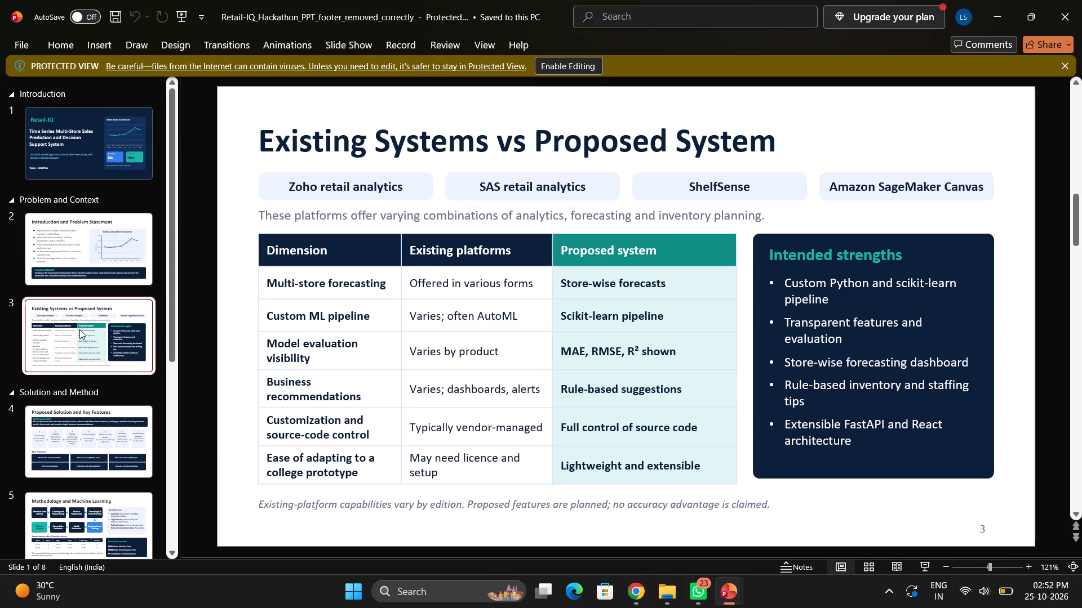
pyautogui.click(70, 426)
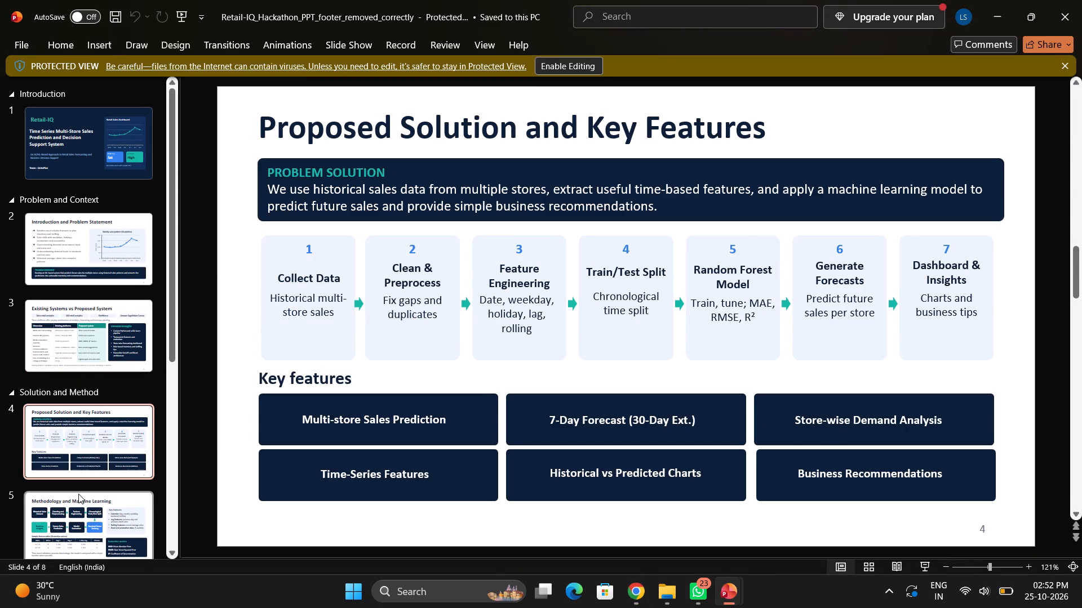
pyautogui.click(83, 521)
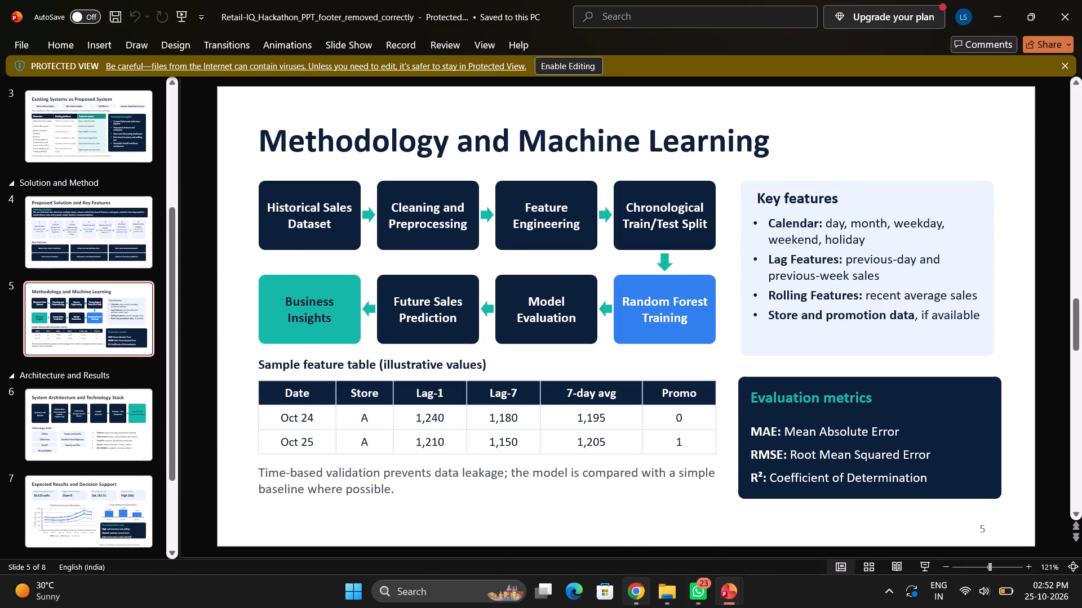
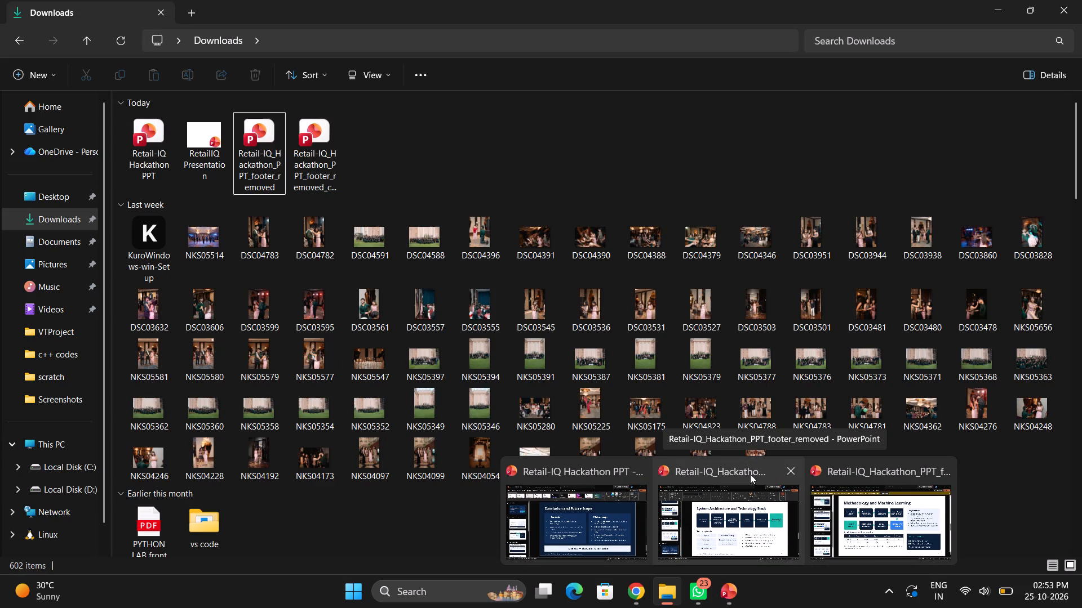
# Close the Retail-IQ_Hackathon_PPT_footer_removed deck and delete its file from the Downloads folder.
pyautogui.click(791, 472)
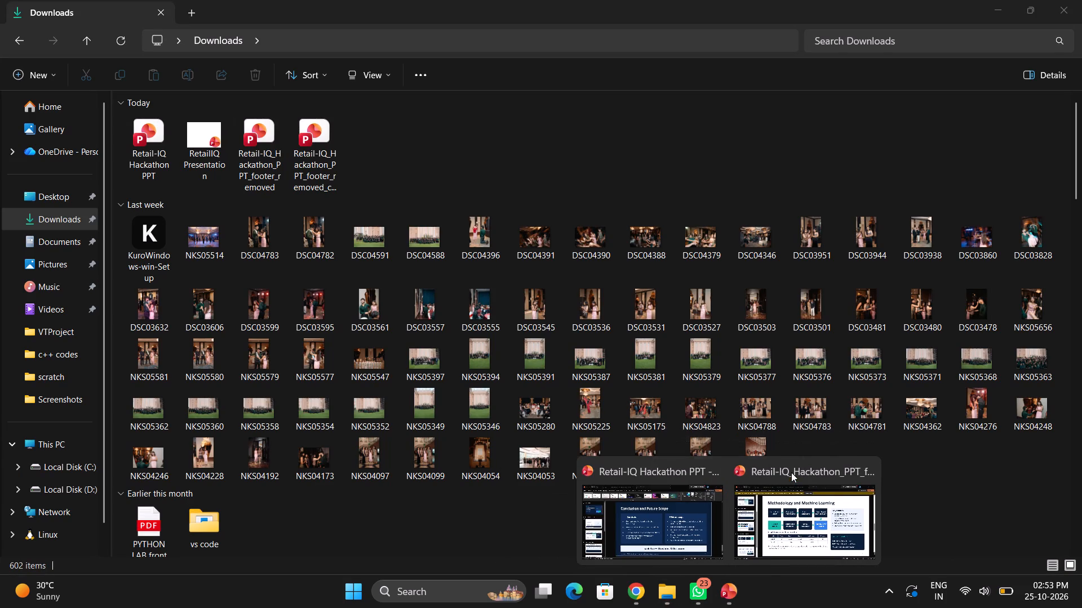
pyautogui.click(274, 144)
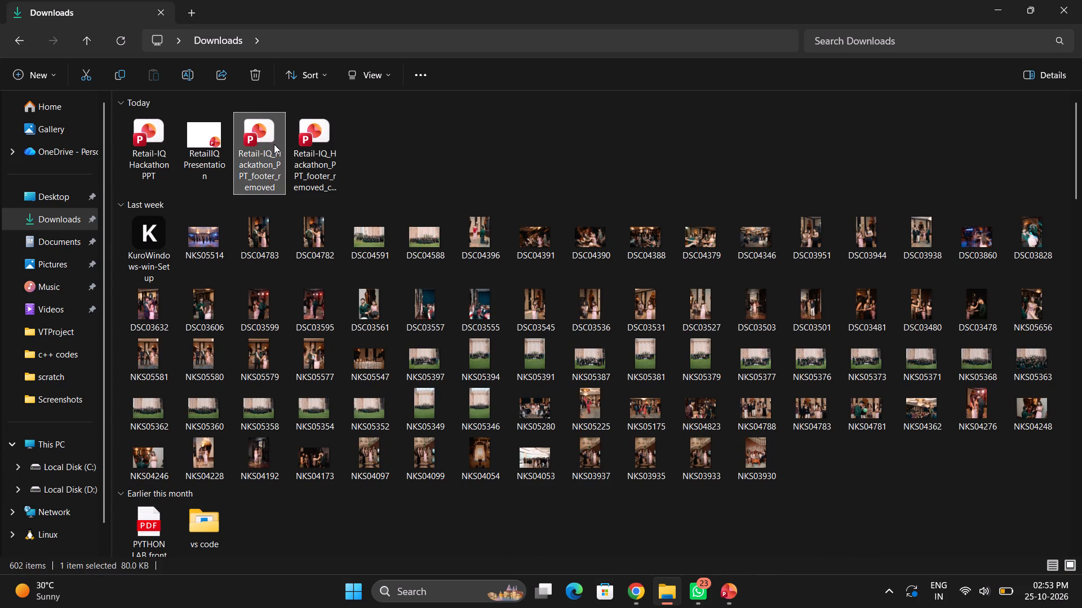
pyautogui.click(254, 74)
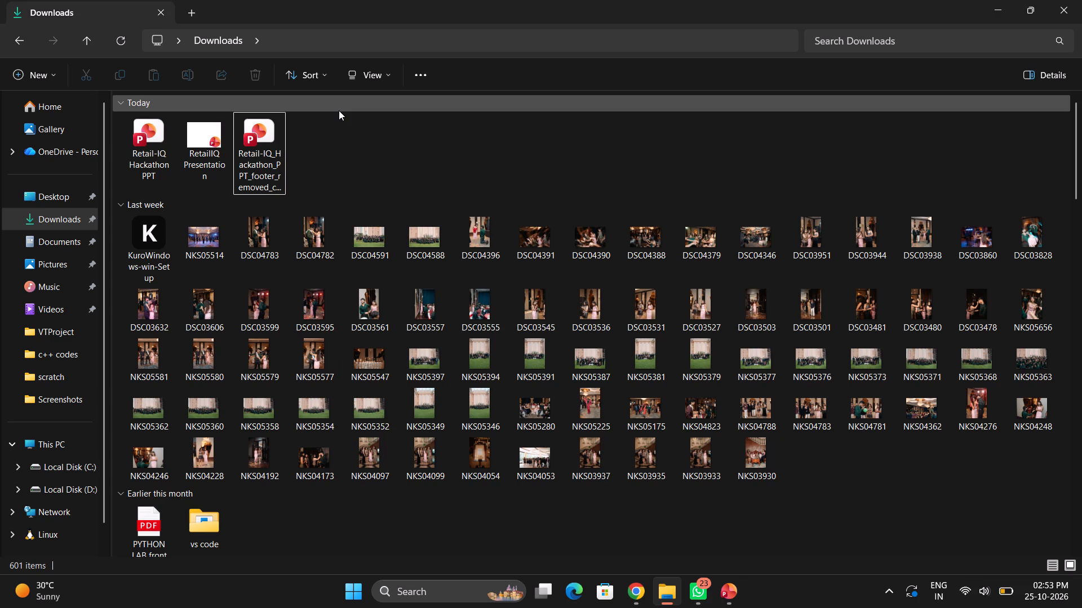
# Switch to PowerPoint, examine slides 2 to 5 of the original Retail-IQ Hackathon PPT, and compare slide 5 with the footer_removed_correctly deck.
pyautogui.click(737, 594)
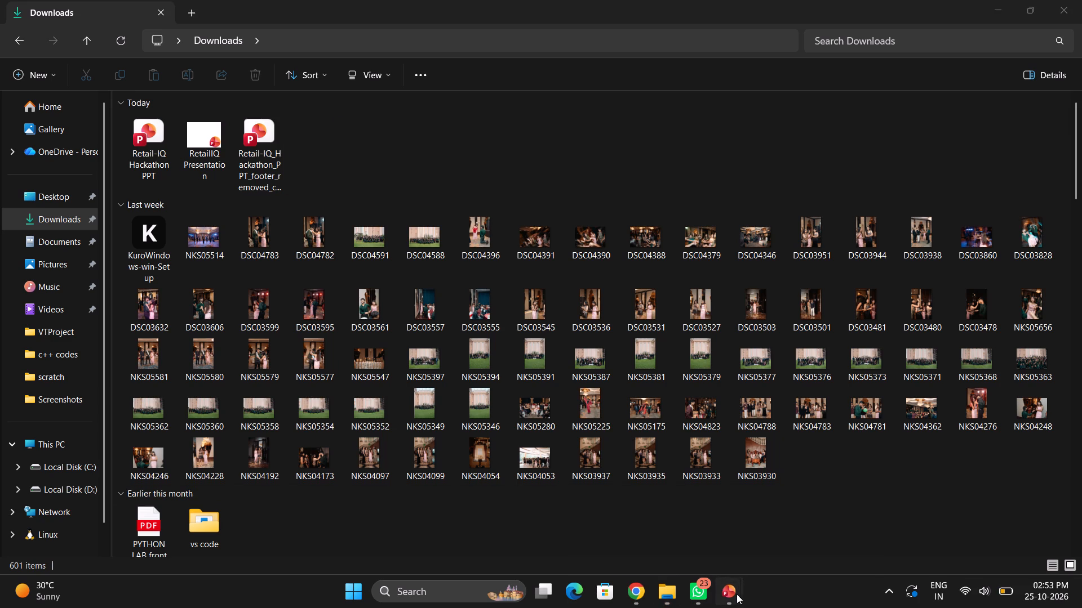
pyautogui.click(757, 539)
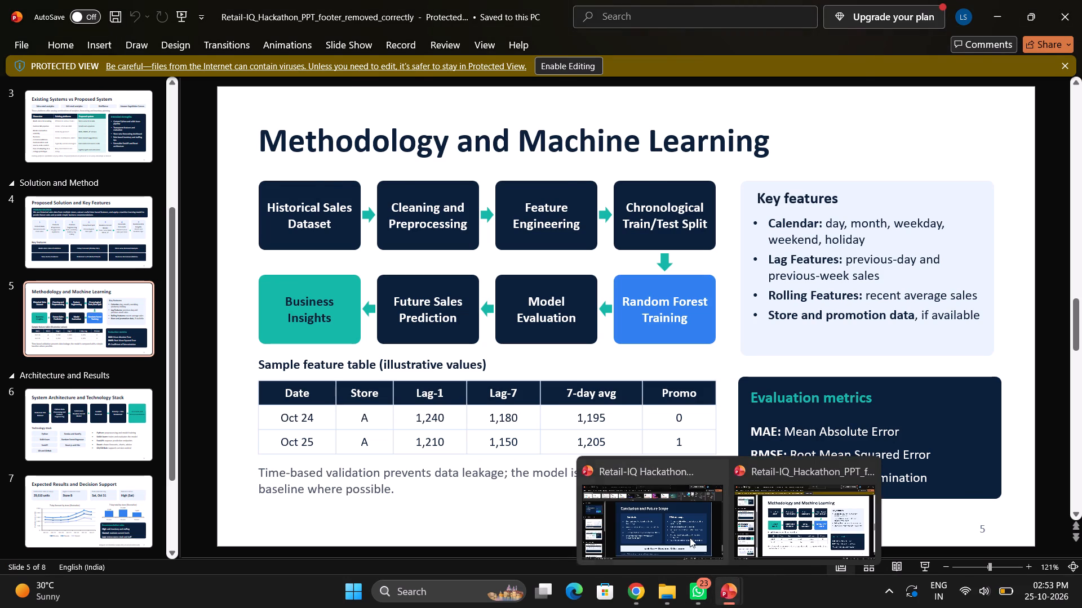
pyautogui.click(685, 534)
pyautogui.click(55, 311)
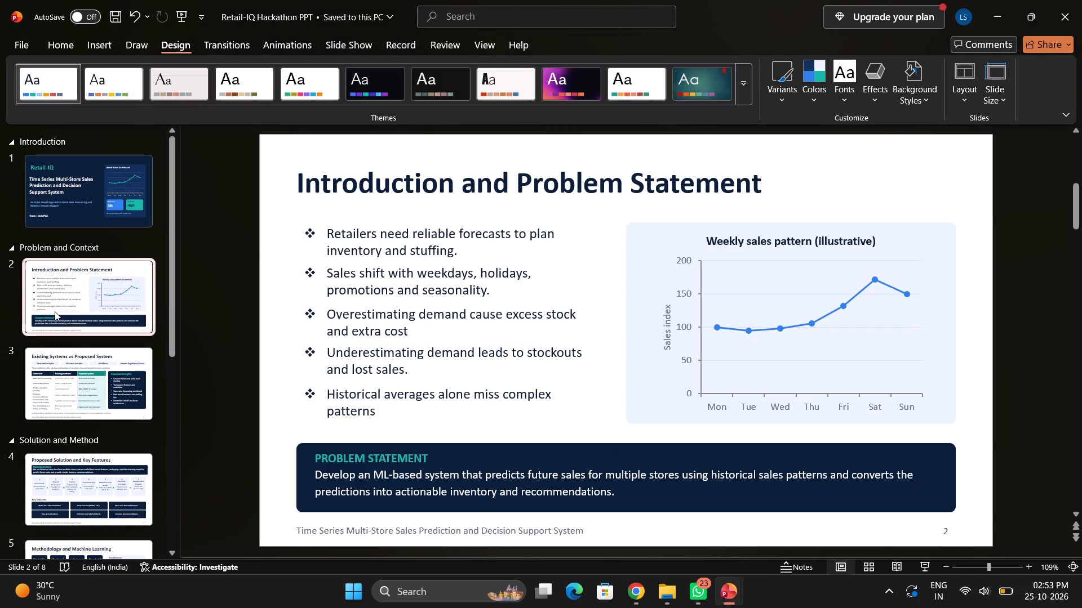
pyautogui.click(76, 394)
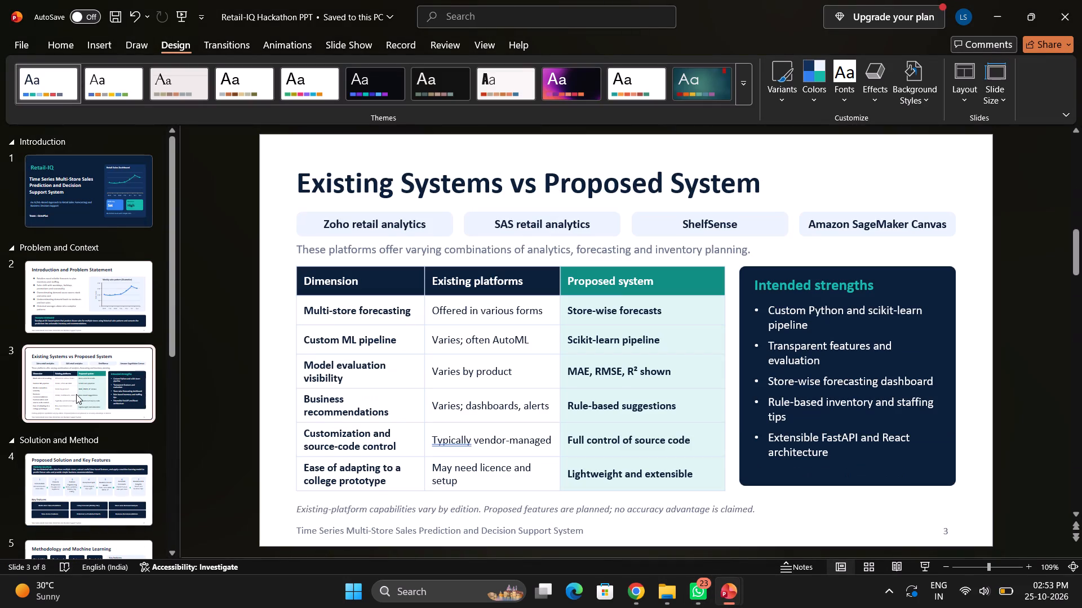
pyautogui.click(87, 476)
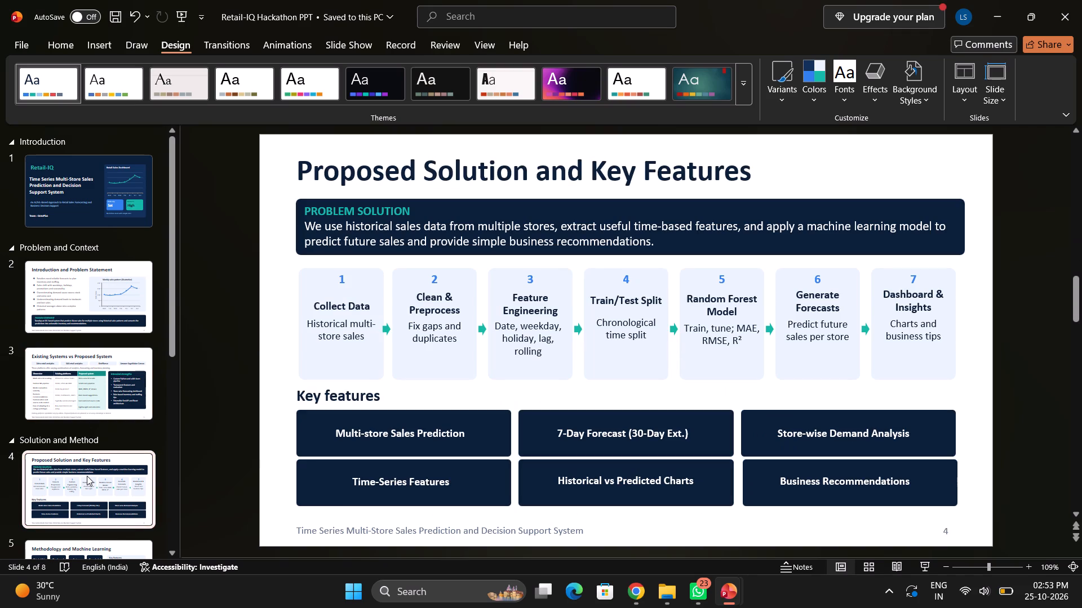
pyautogui.scroll(-2, 87, 476)
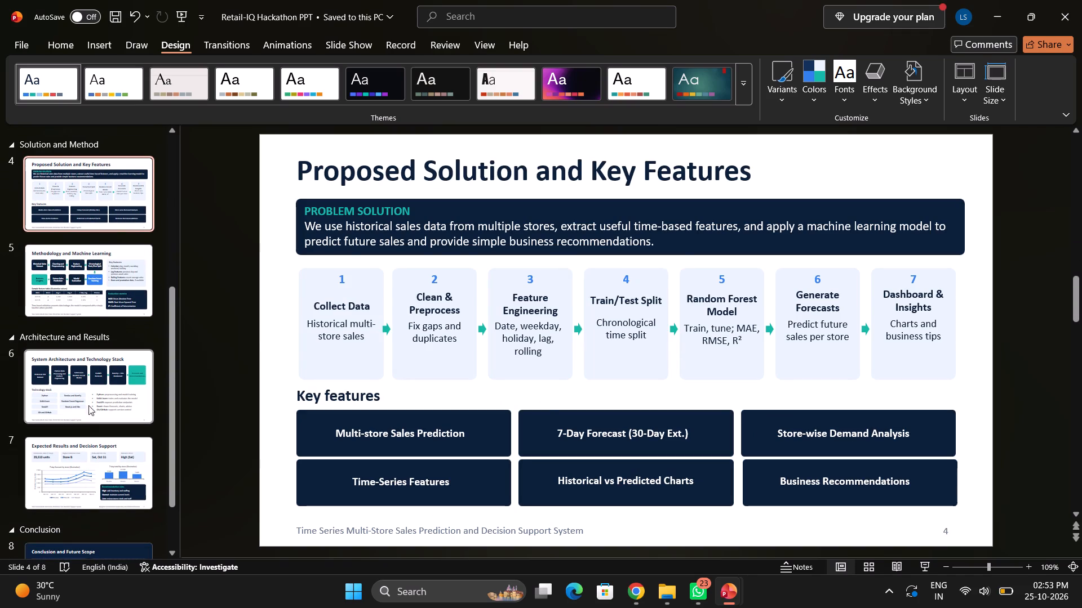
pyautogui.click(105, 295)
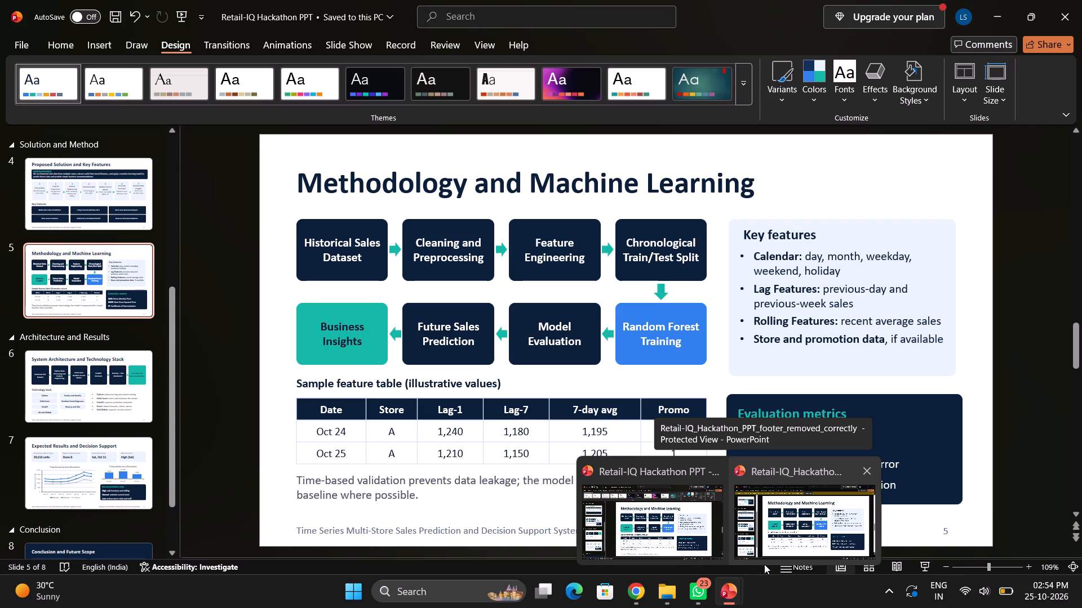
pyautogui.click(790, 536)
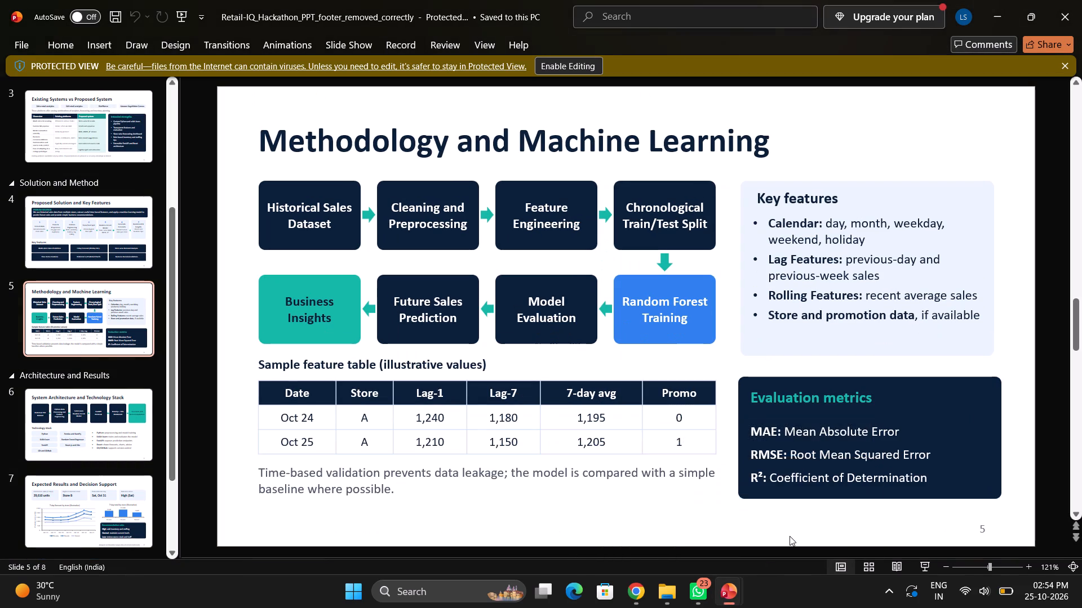
# Return to the original Retail-IQ Hackathon PPT and examine slides 5 to 8, including their footers.
pyautogui.click(693, 530)
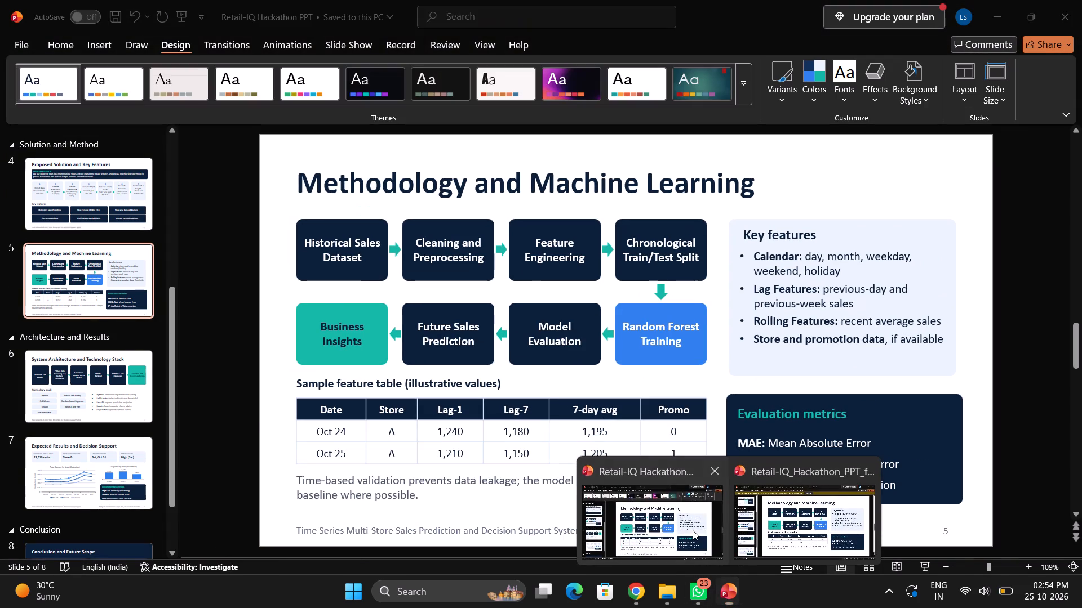
pyautogui.scroll(-3, 126, 419)
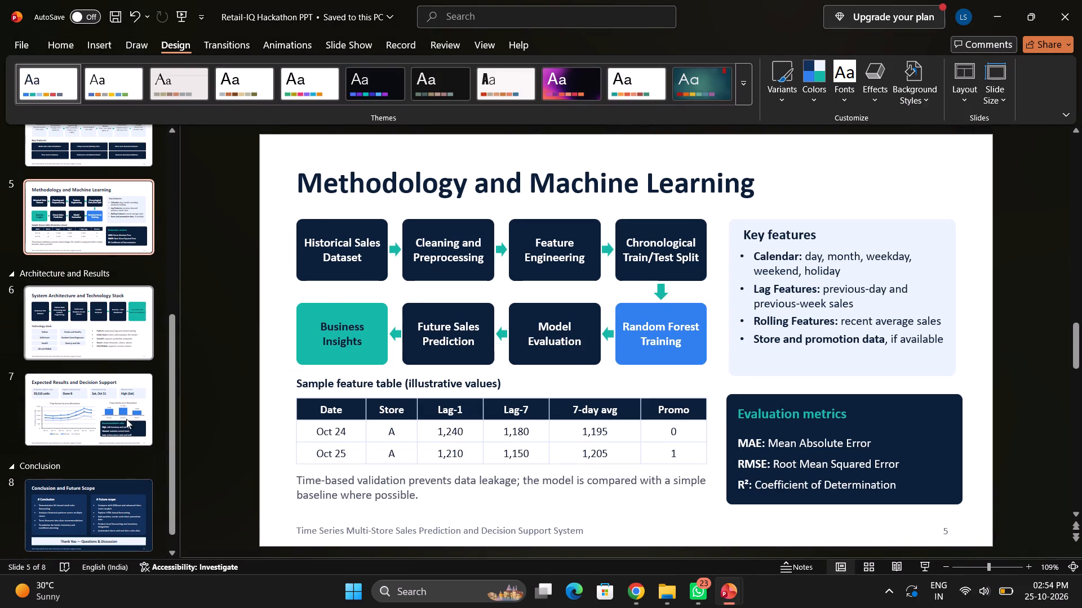
pyautogui.scroll(-1, 126, 419)
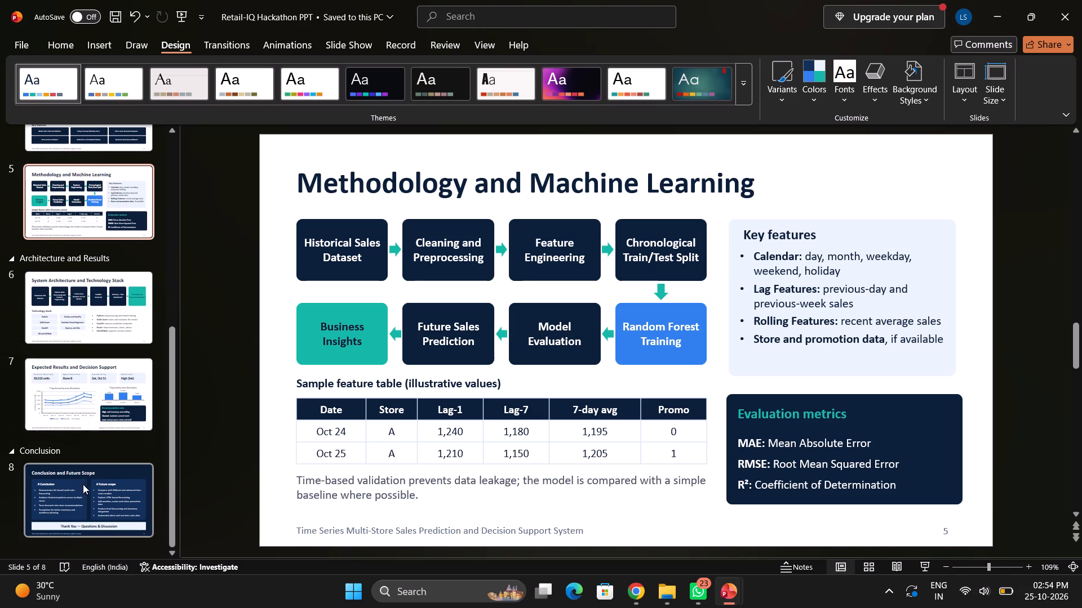
pyautogui.click(119, 391)
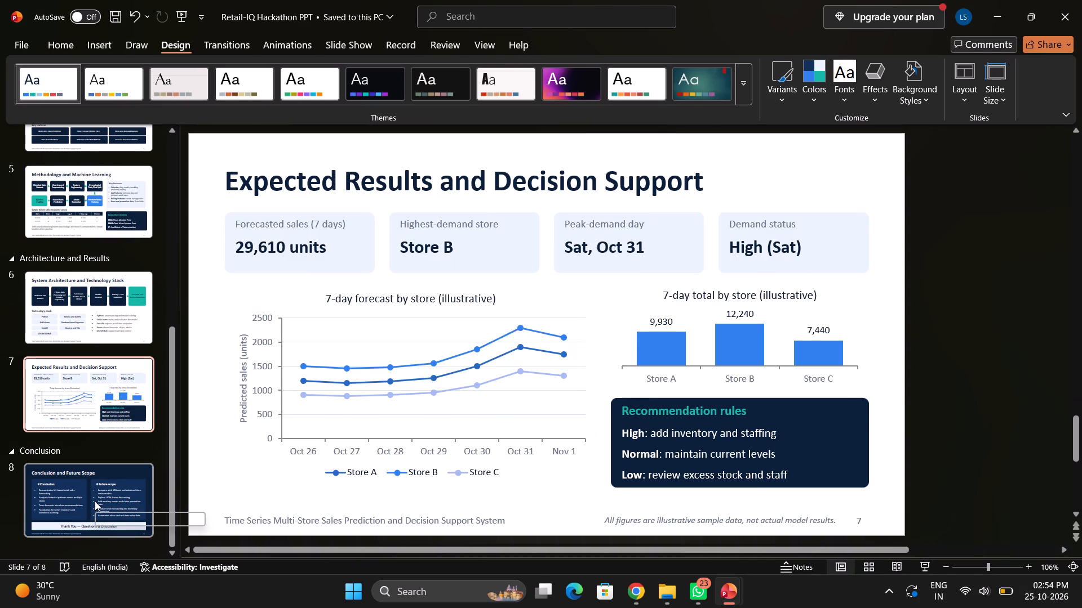
pyautogui.click(95, 501)
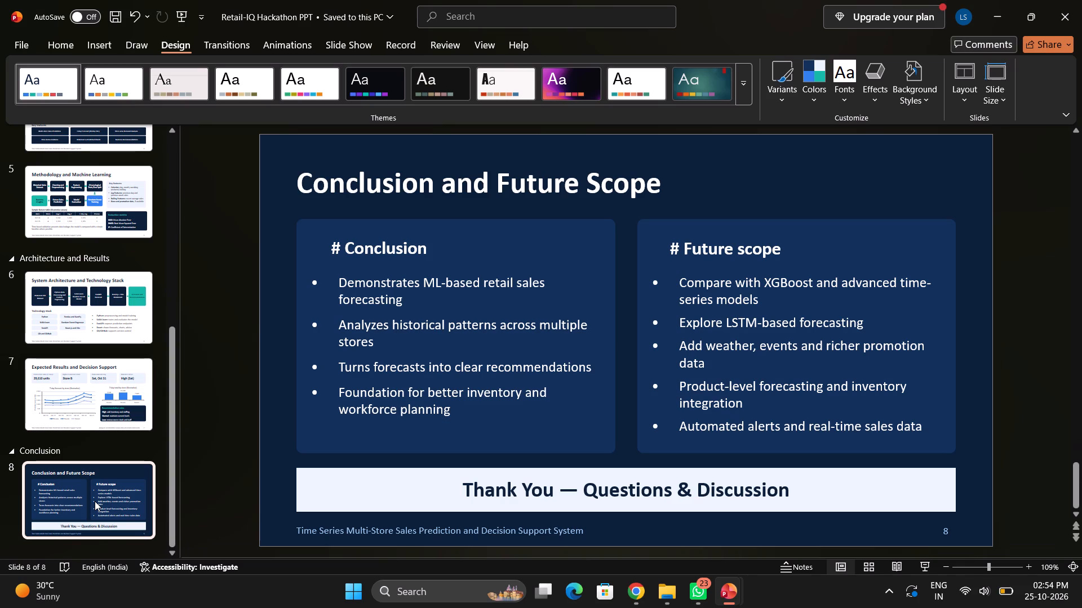
pyautogui.click(97, 436)
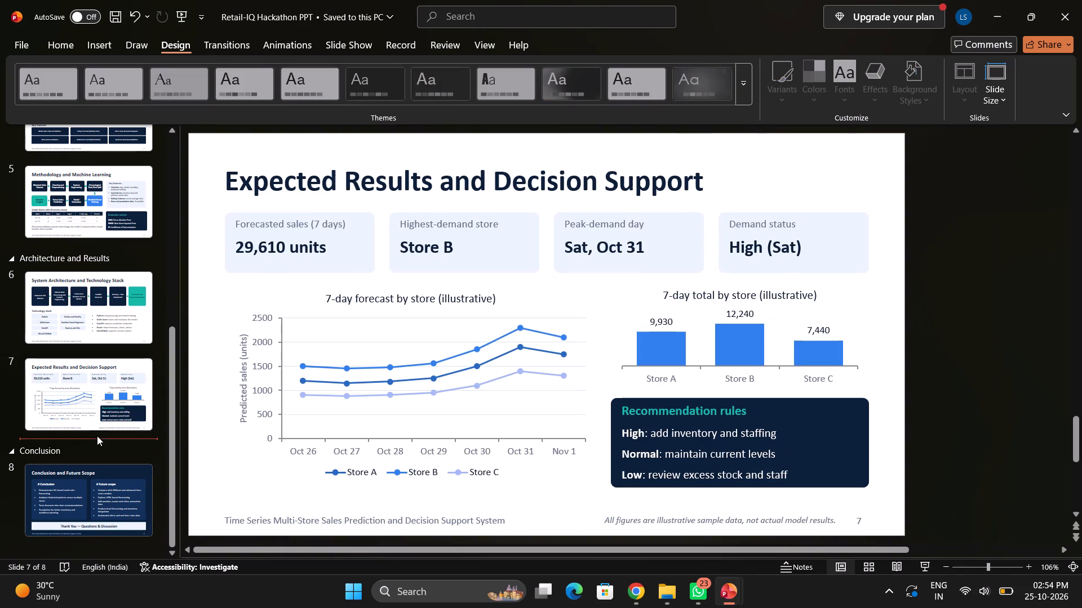
pyautogui.click(105, 398)
pyautogui.click(109, 314)
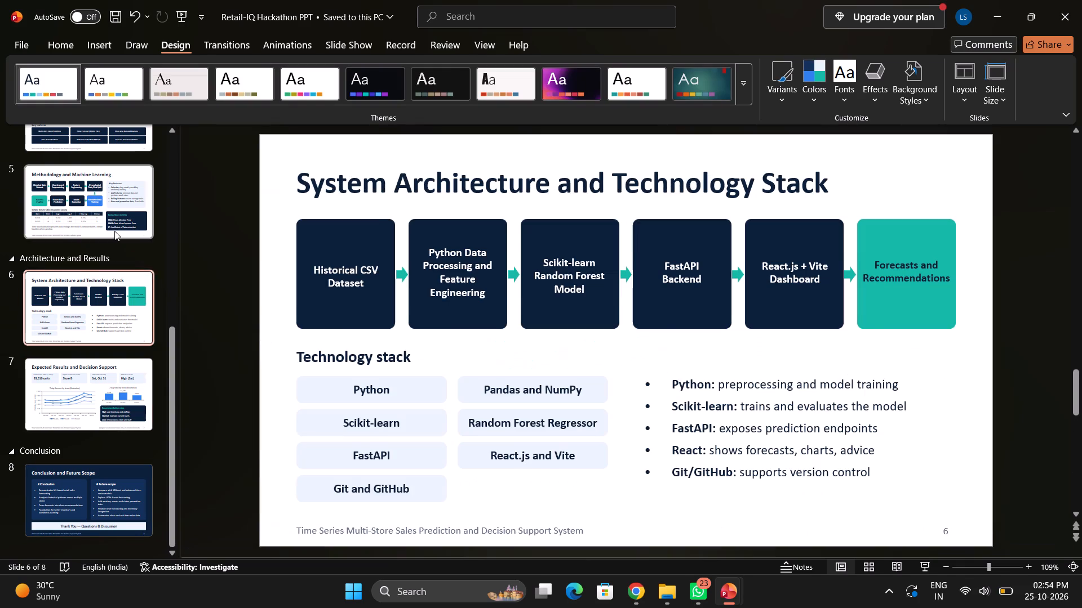
pyautogui.click(114, 231)
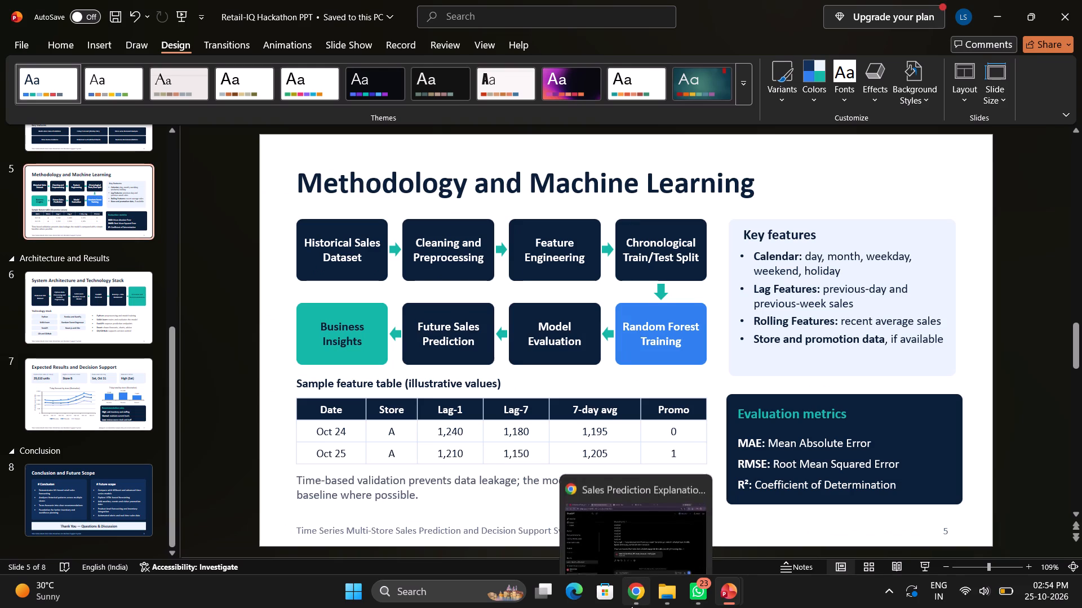
# Switch to the Downloads folder in File Explorer.
pyautogui.click(689, 531)
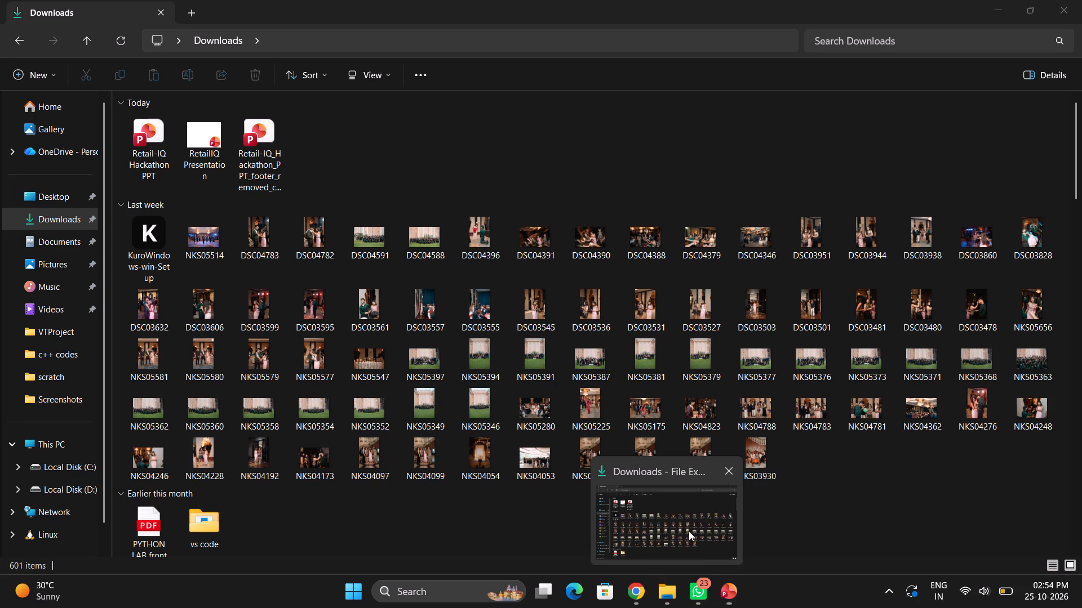
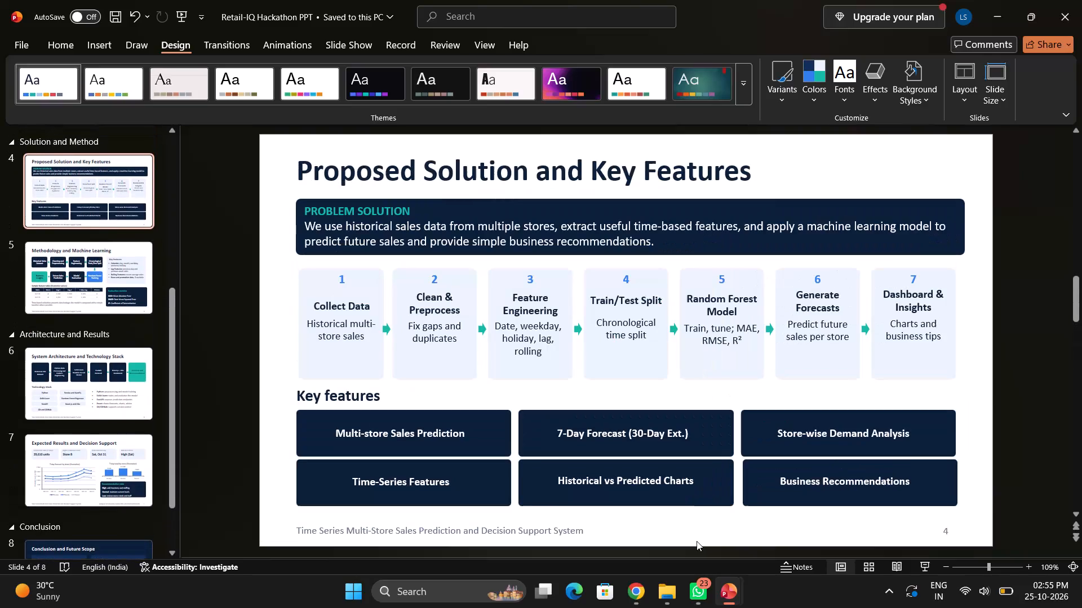
# Examine slides 4 to 8 of the original Retail-IQ Hackathon PPT, including their footers.
pyautogui.press('Up')
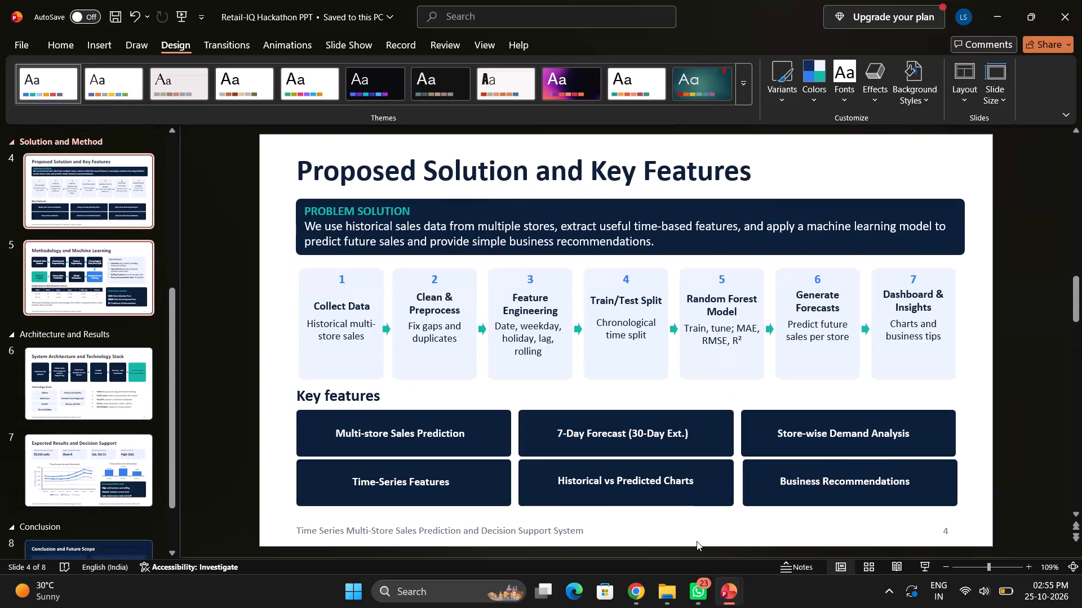
pyautogui.press('Down')
pyautogui.press('Down')
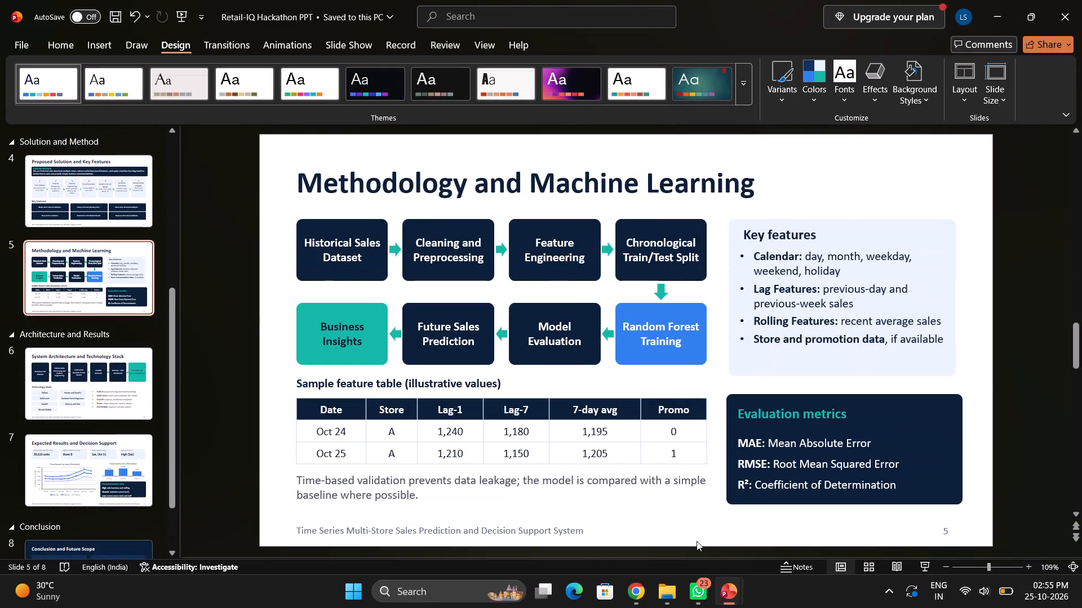
pyautogui.press('Down')
pyautogui.press('Down')
pyautogui.press('Down')
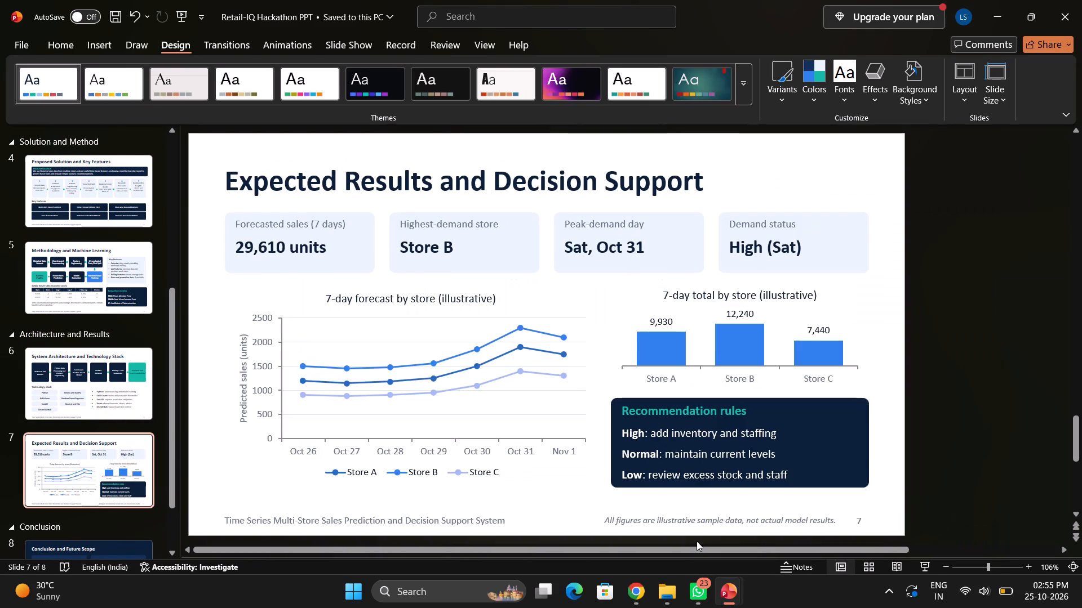
pyautogui.press('Down')
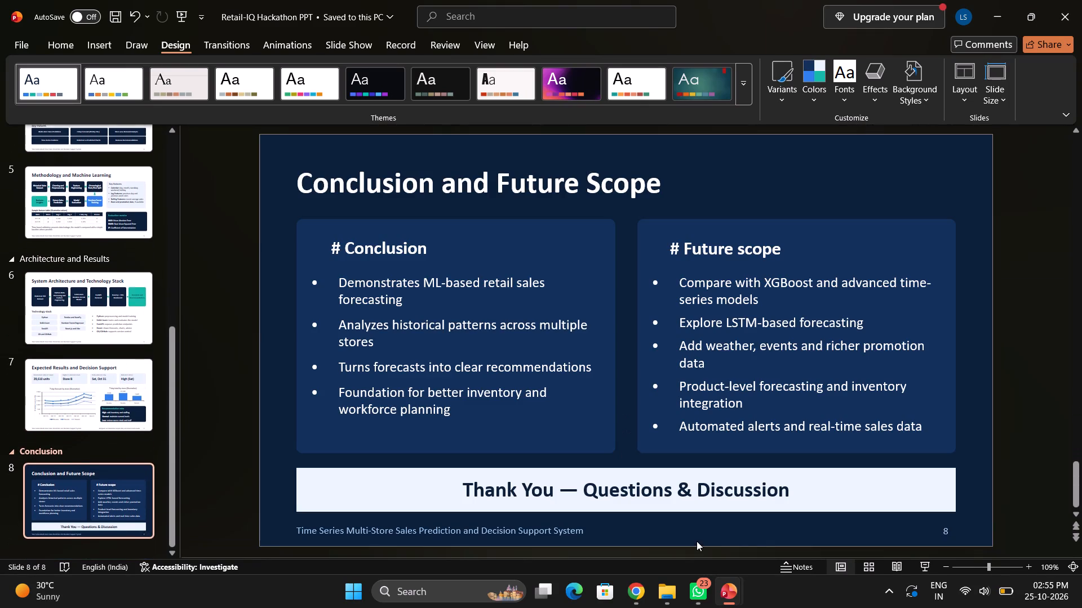
pyautogui.press('Down')
pyautogui.press('Down')
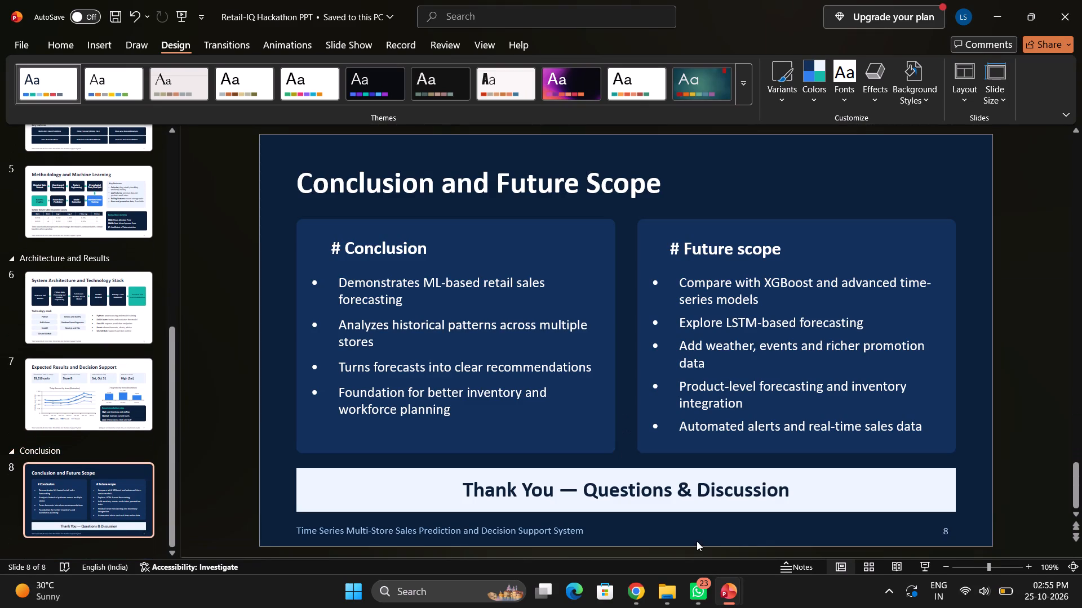
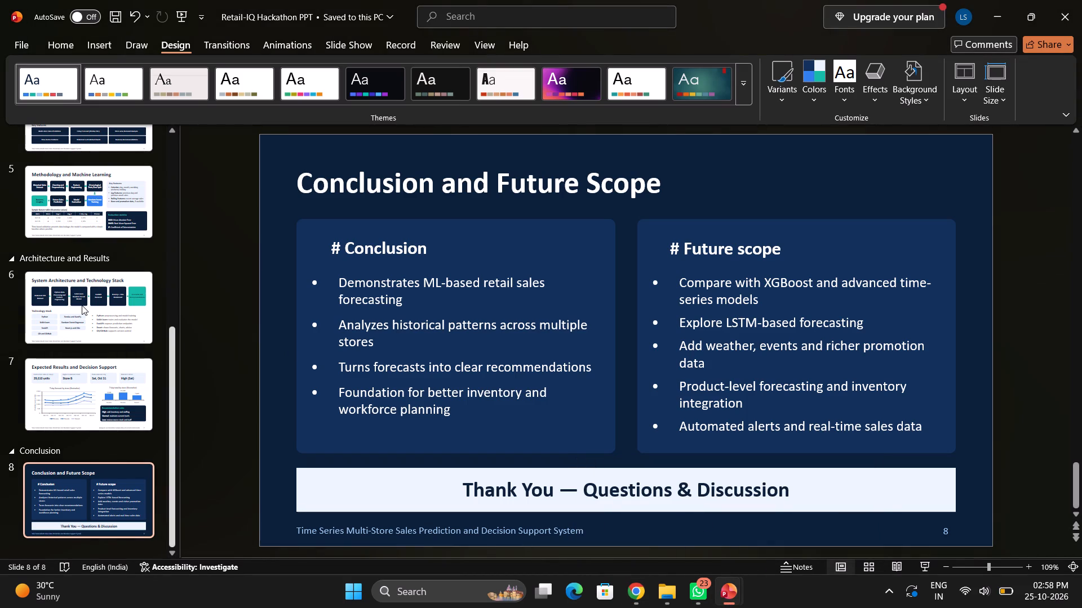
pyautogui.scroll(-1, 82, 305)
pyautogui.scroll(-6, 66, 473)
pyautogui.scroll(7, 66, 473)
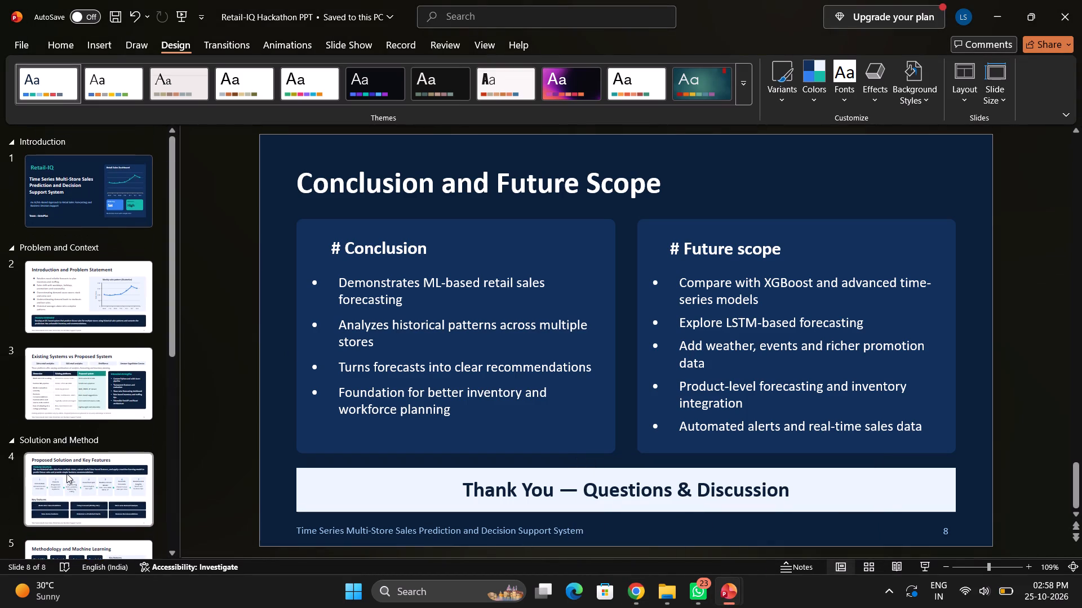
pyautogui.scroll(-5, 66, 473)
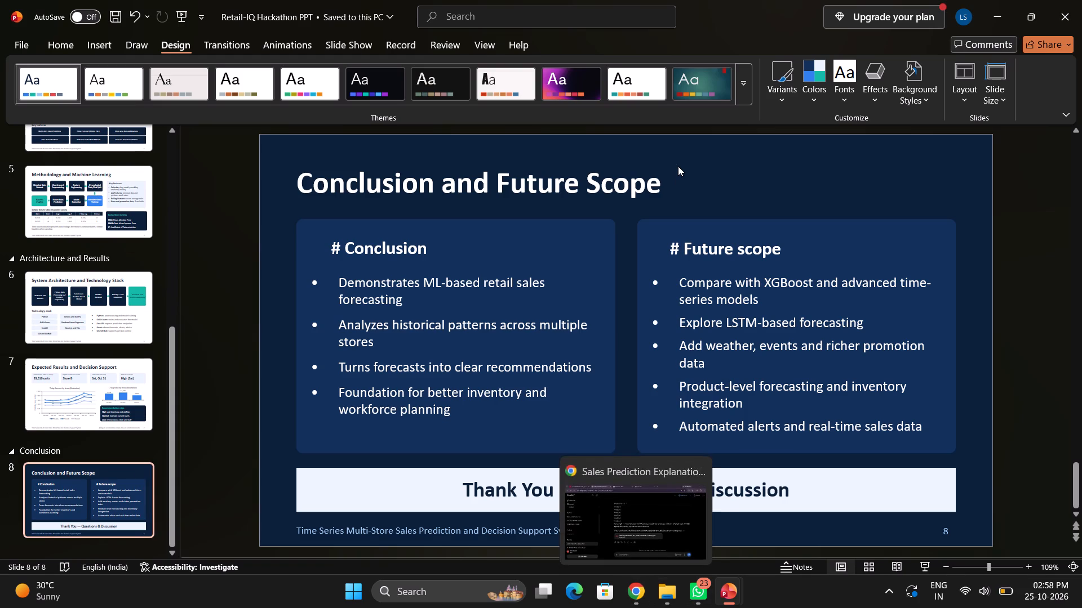
# Save the original Retail-IQ Hackathon PPT as a PDF in the Downloads folder, keeping its file name and the standard publishing quality.
pyautogui.click(30, 39)
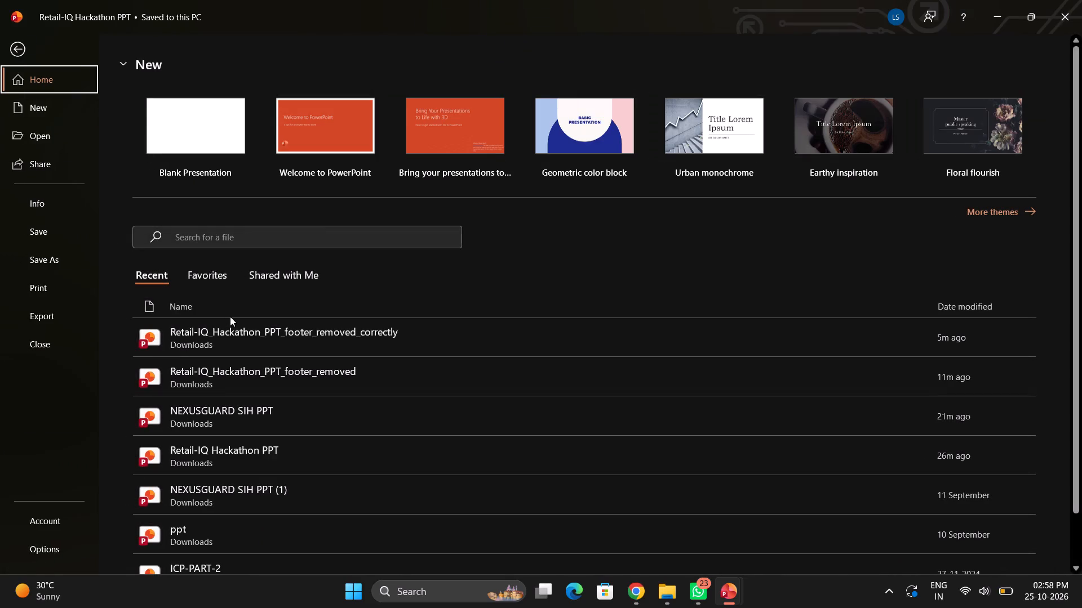
pyautogui.click(46, 261)
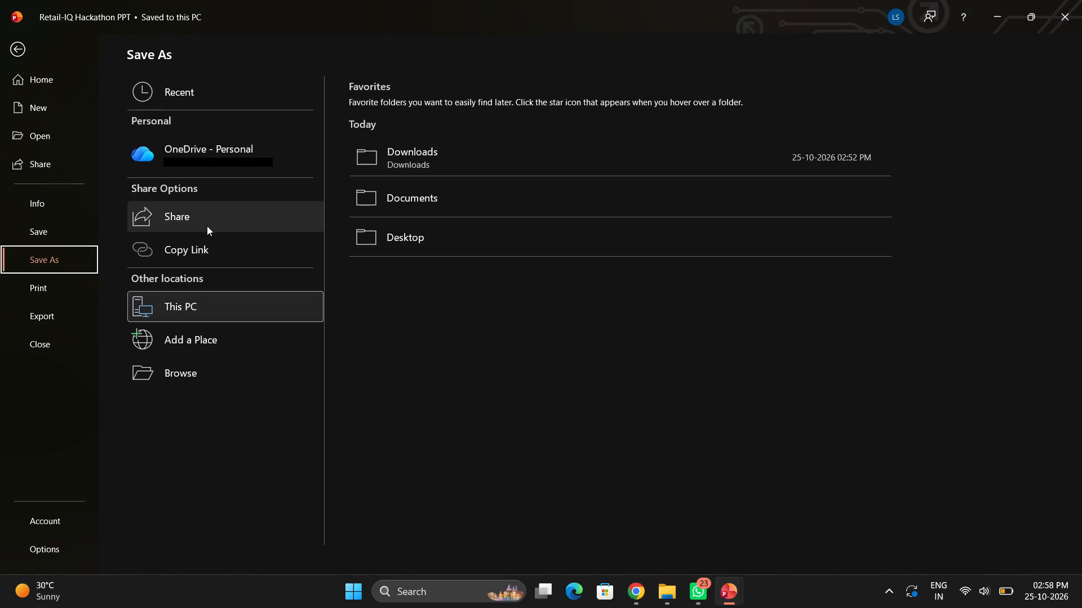
pyautogui.click(433, 152)
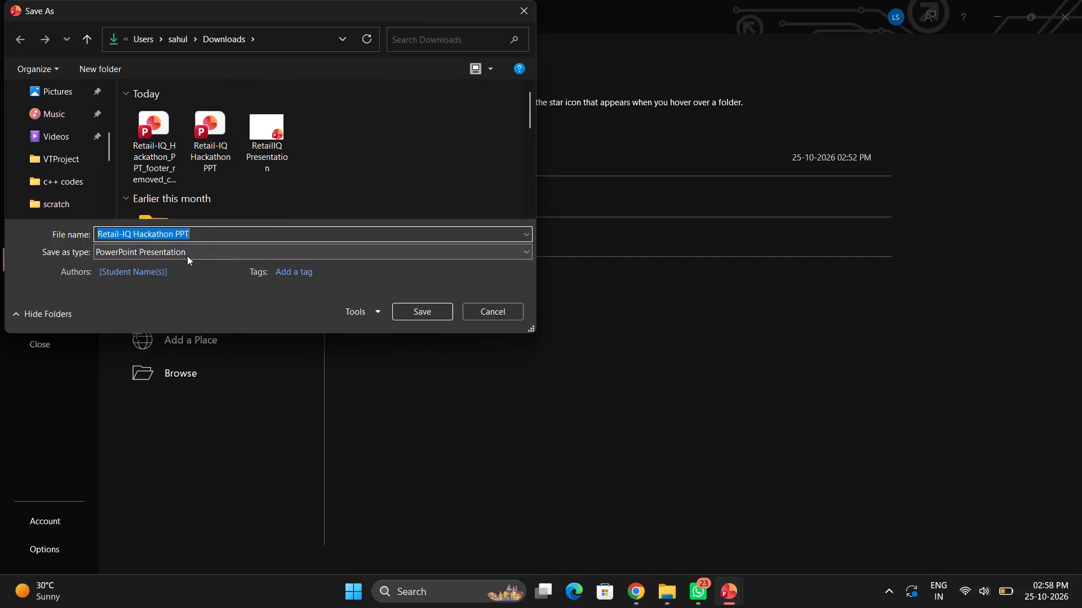
pyautogui.click(187, 256)
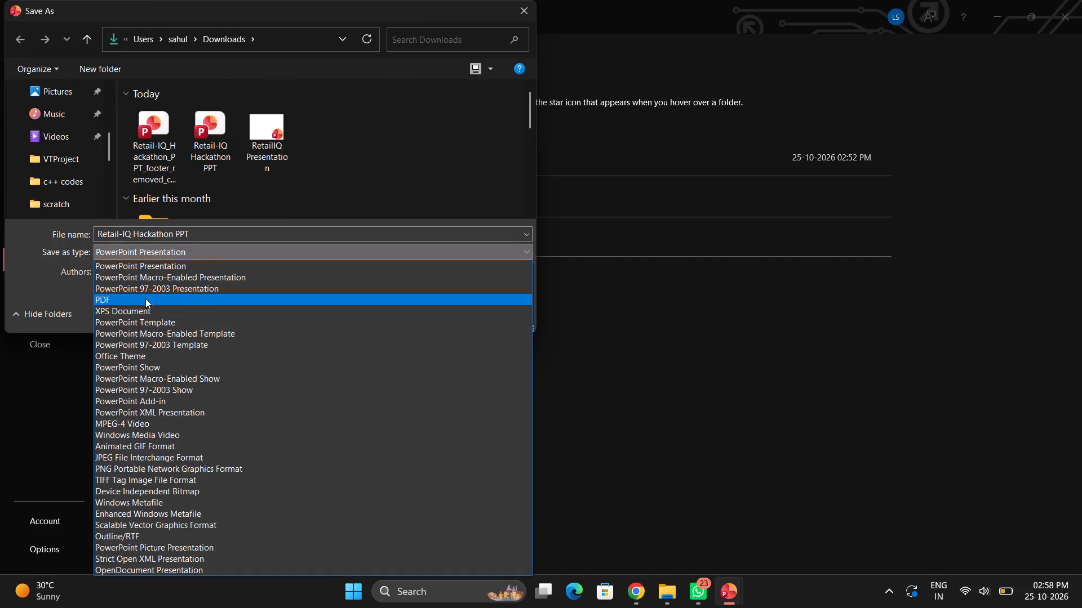
pyautogui.click(145, 298)
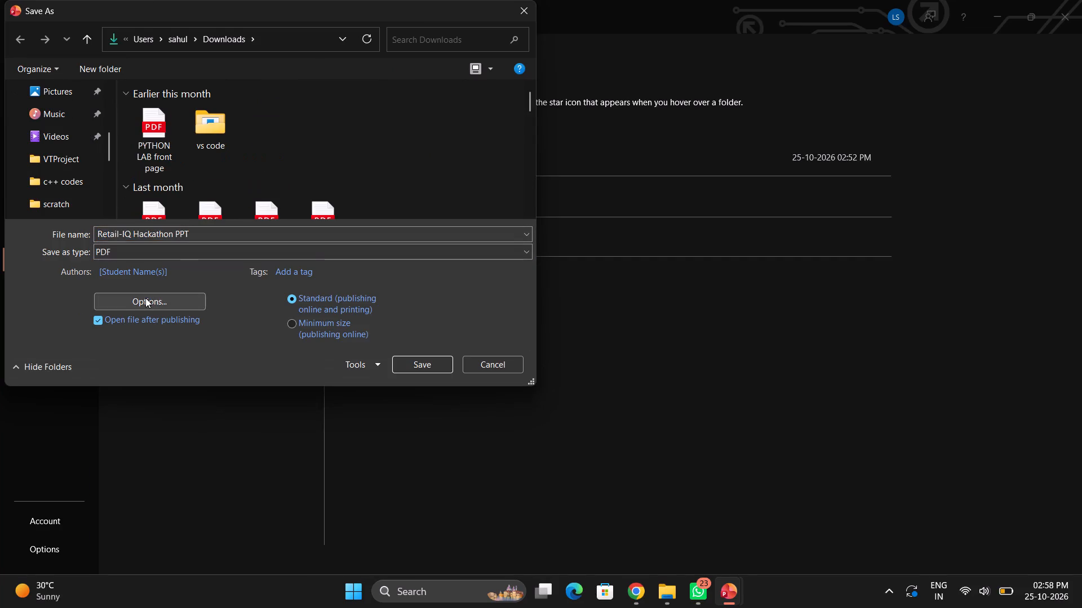
pyautogui.click(436, 360)
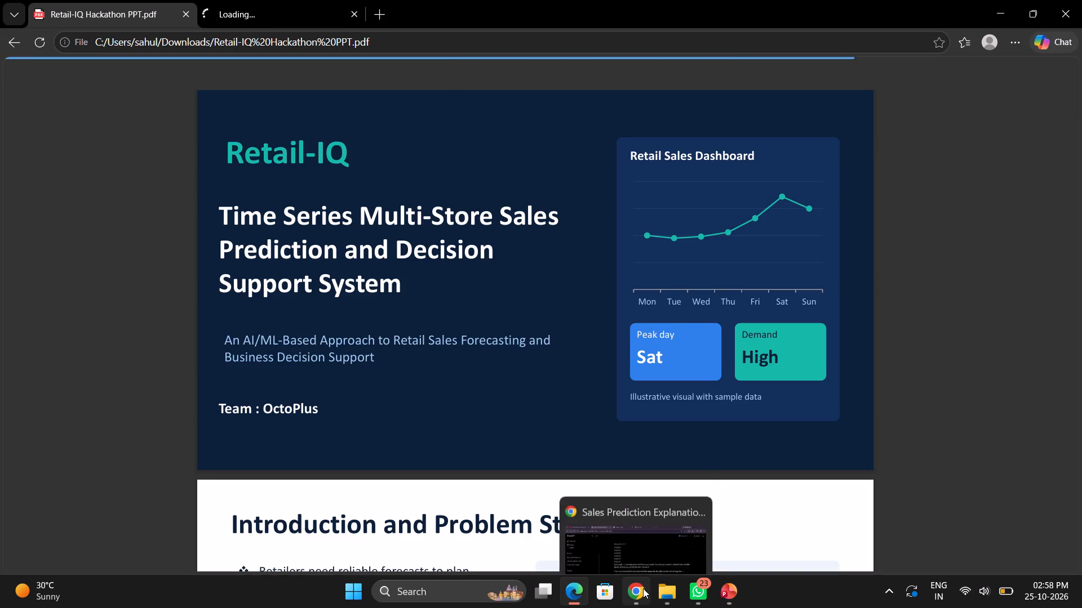
# Look through the exported Retail-IQ Hackathon PDF from the title page to the Conclusion and Future Scope page.
pyautogui.scroll(-6, 631, 369)
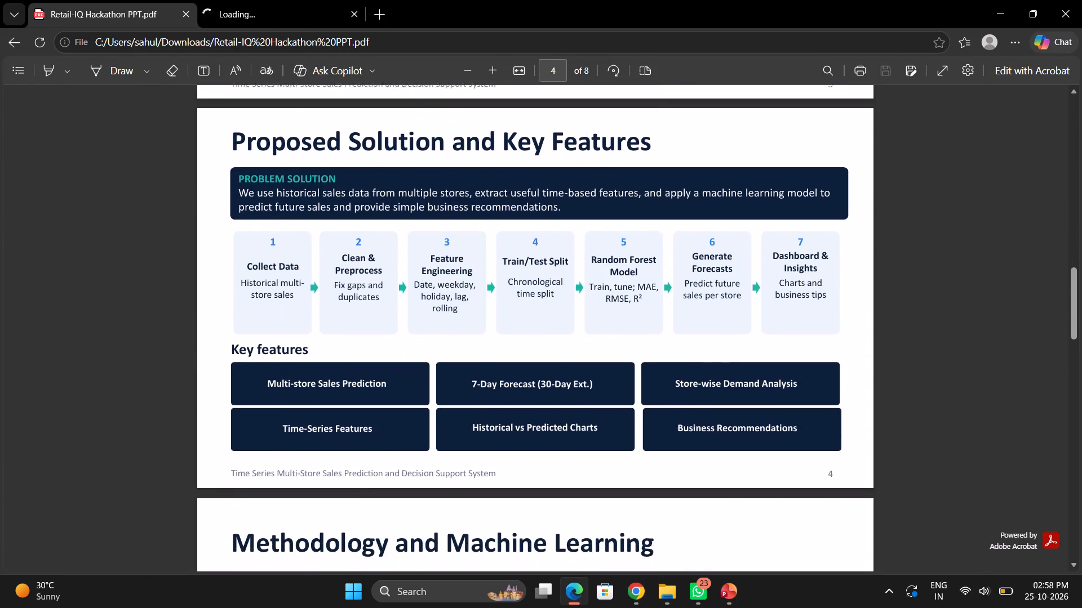
pyautogui.scroll(-12, 631, 369)
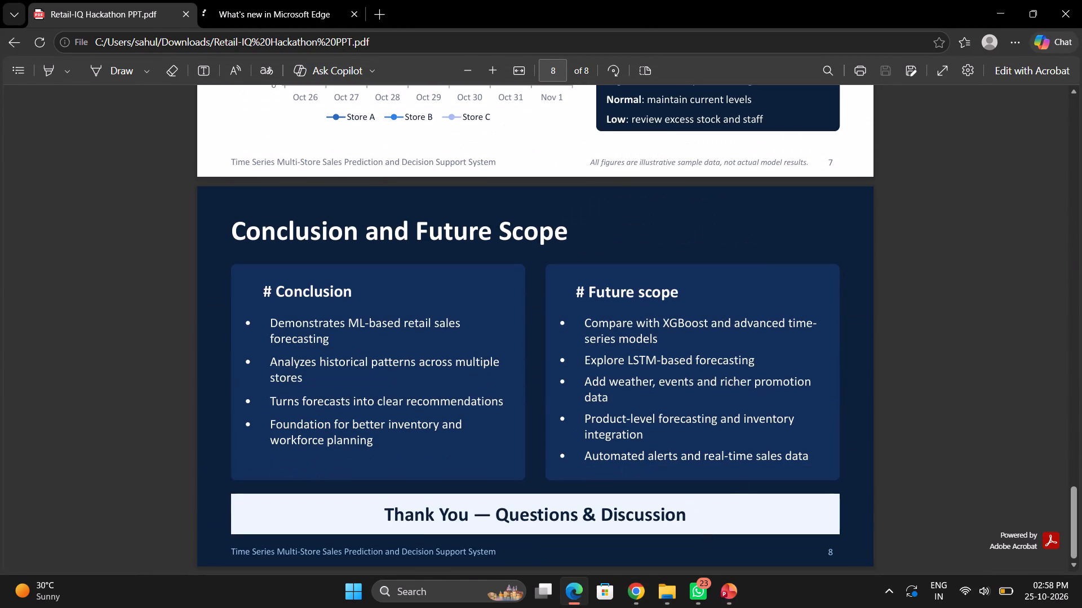
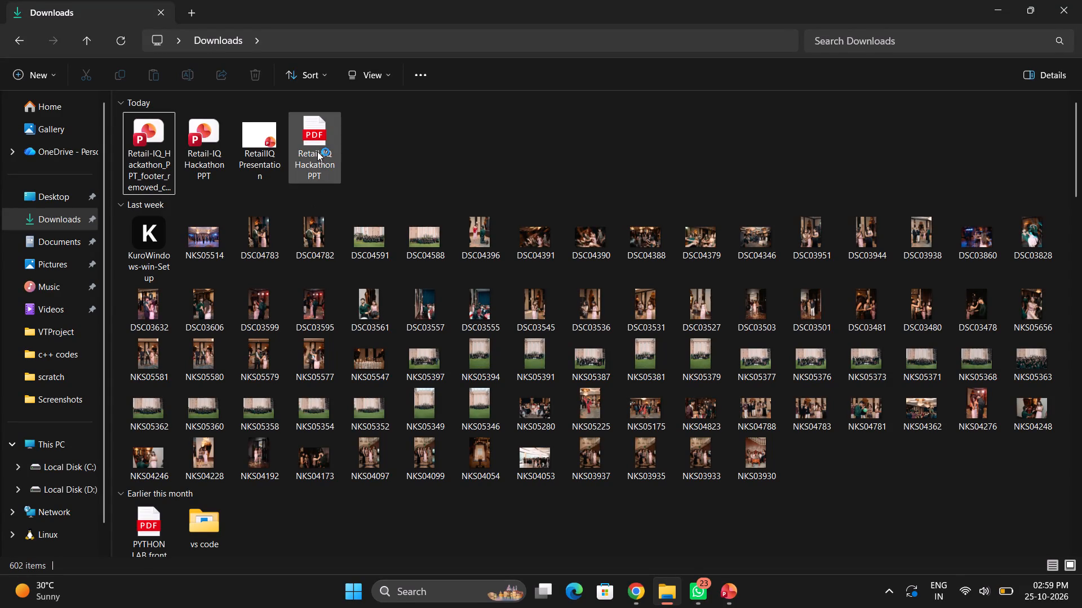
# Delete the footer-removed version of the Retail-IQ Hackathon PPT from the Downloads folder.
pyautogui.rightClick(143, 181)
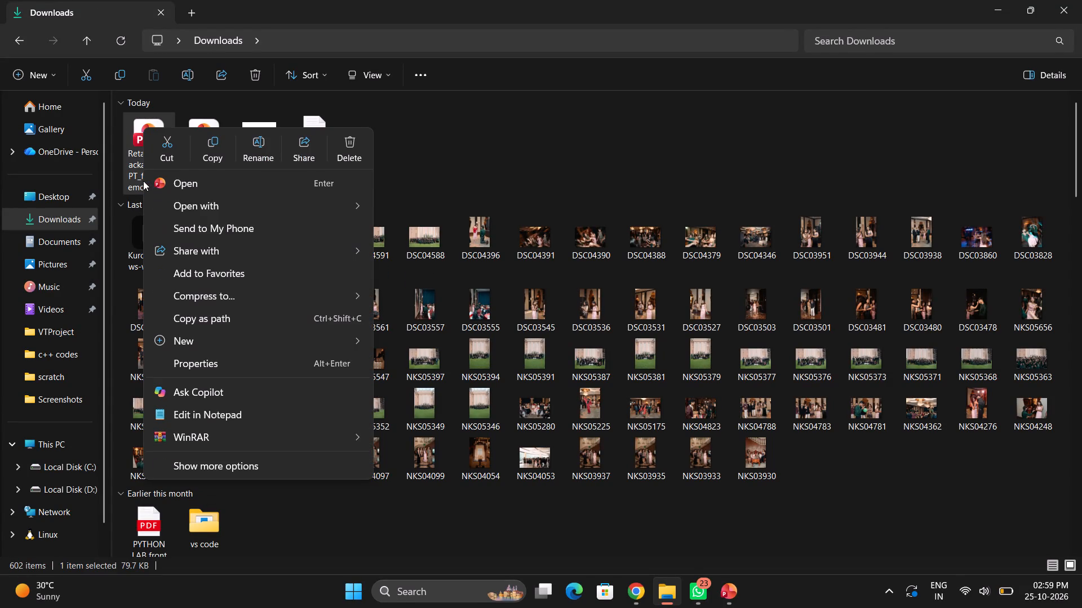
pyautogui.click(333, 138)
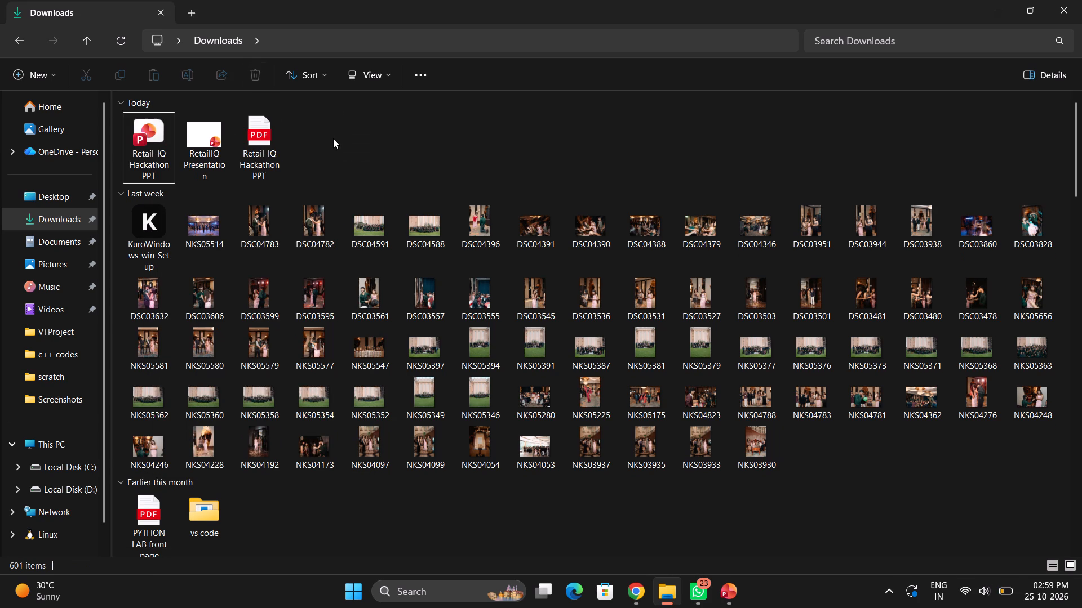
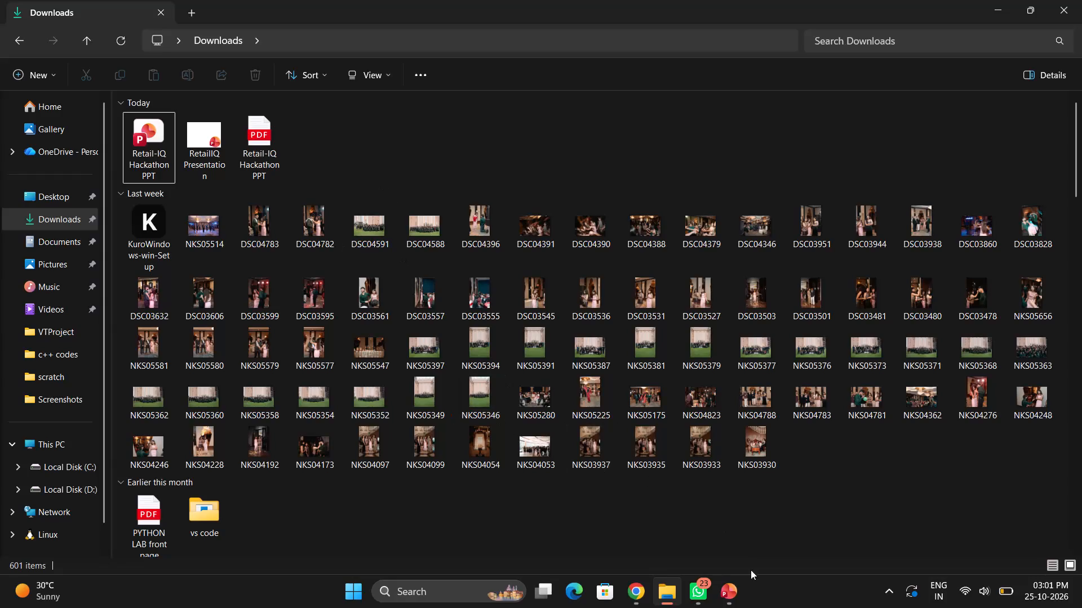
# Switch to Chrome and close the ChatGPT sales prediction chat and the Kuro products page.
pyautogui.click(641, 594)
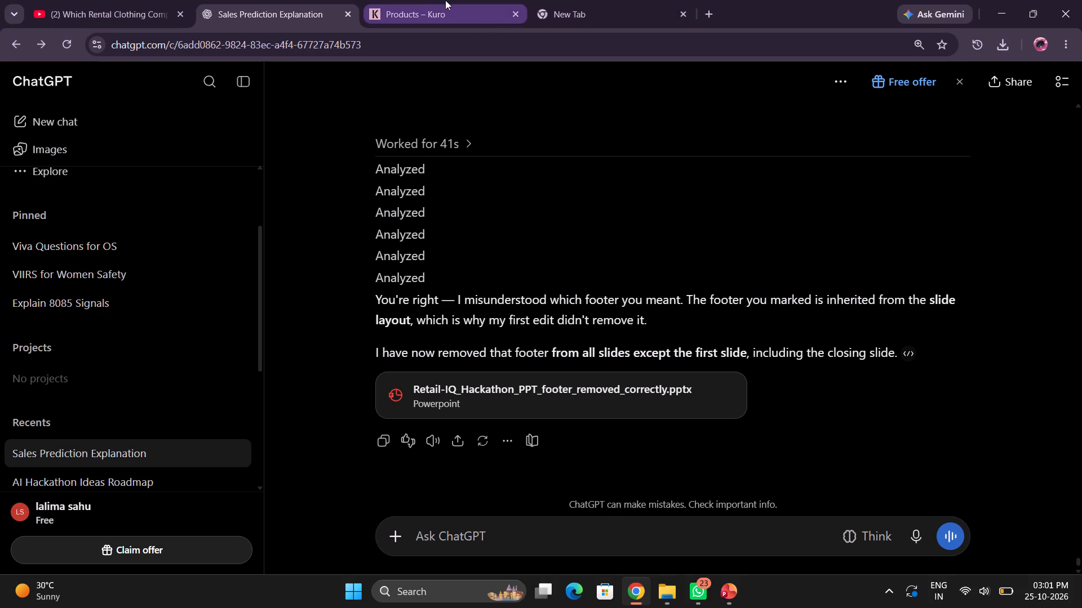
pyautogui.click(350, 14)
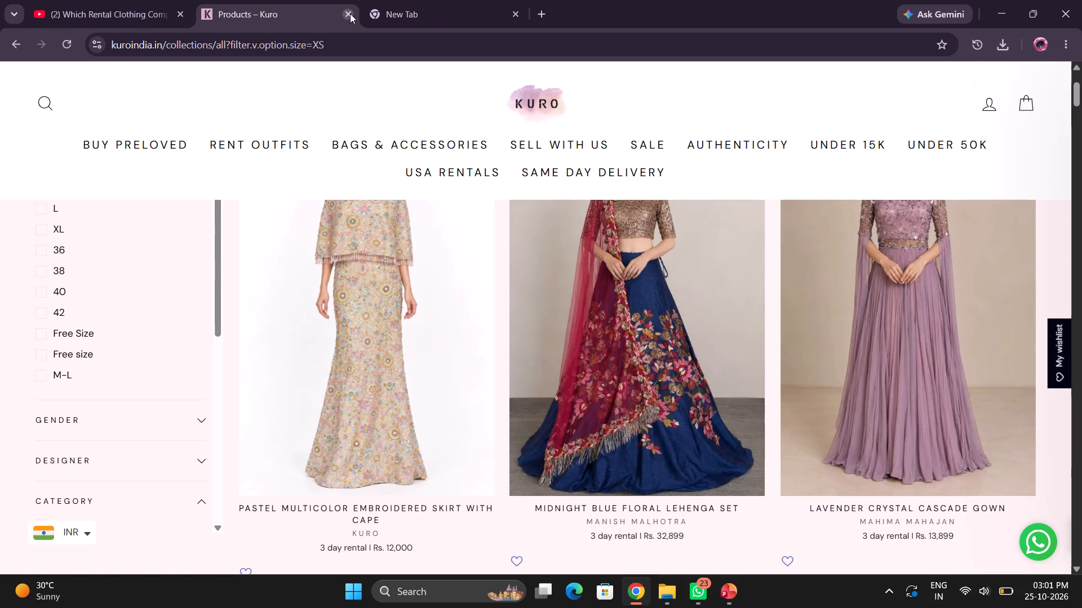
pyautogui.click(350, 14)
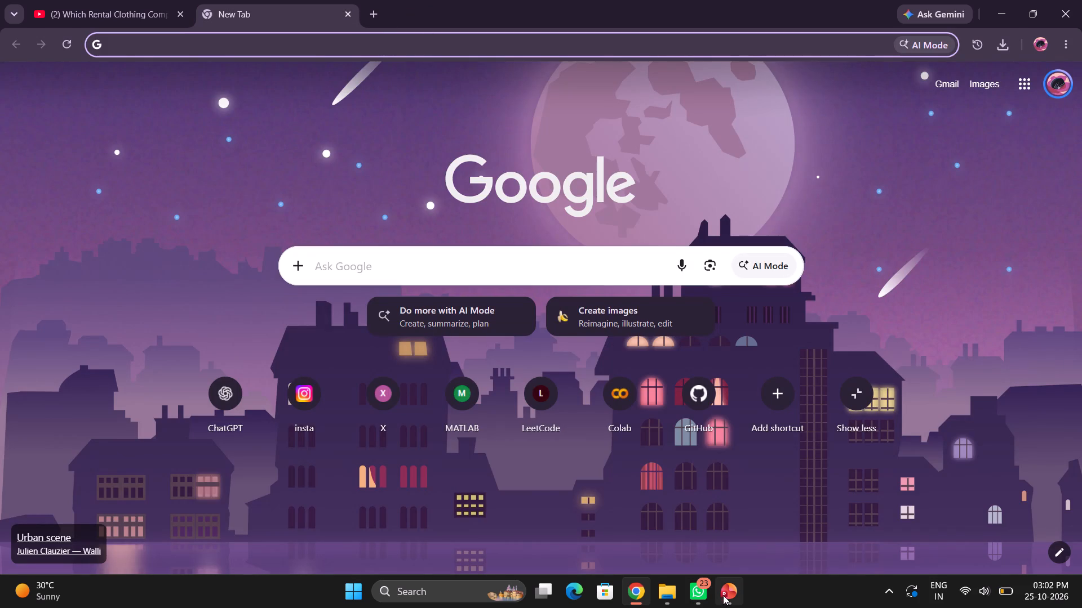
# Switch to PowerPoint and close the Retail-IQ Hackathon PPT without saving the changes.
pyautogui.click(723, 597)
pyautogui.click(1081, 0)
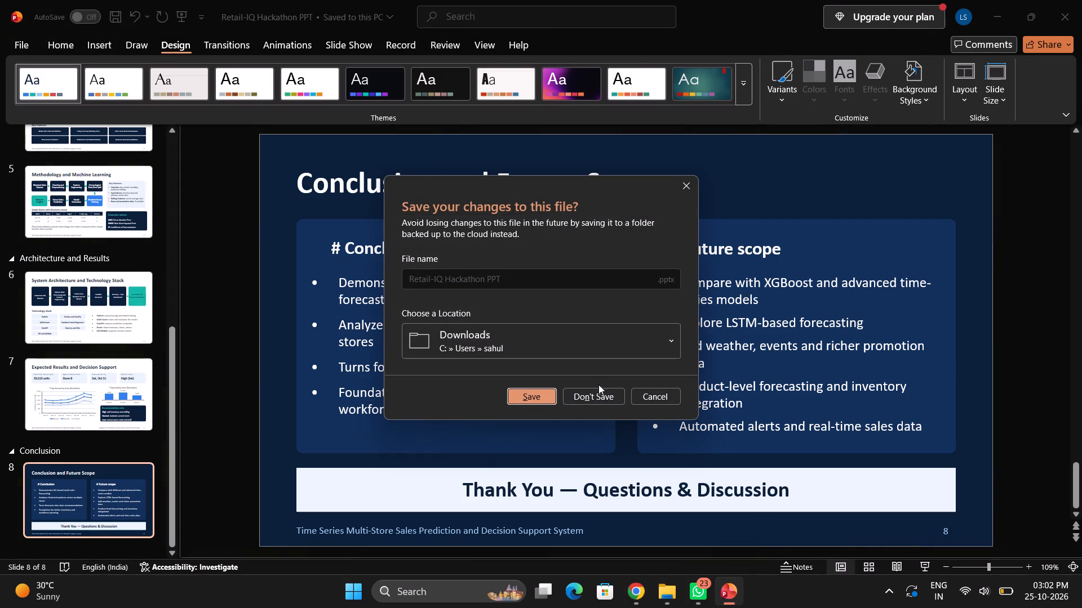
pyautogui.click(596, 394)
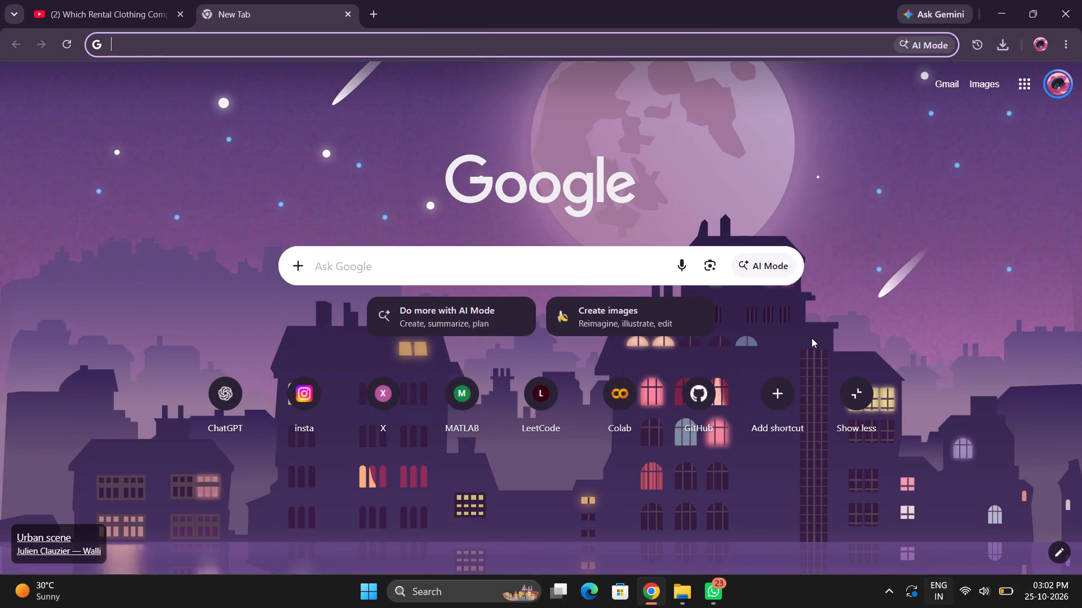